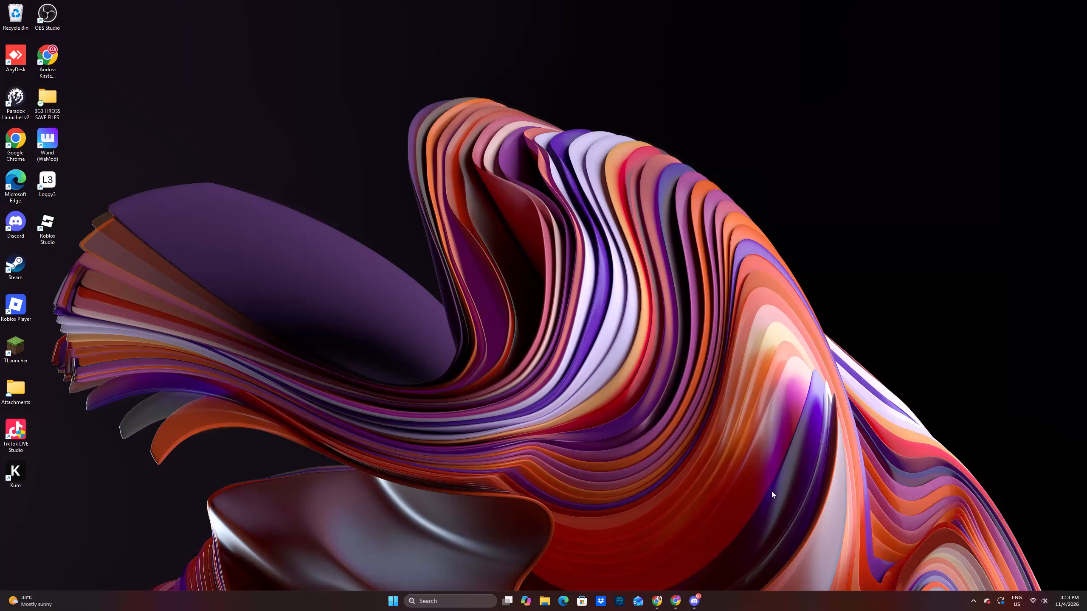
Add an unbulleted blank line after the Greenhouse Gases bullet, above the greenhouse diagram in the GEN SCI REVIEWER document.
left_click(600, 557)
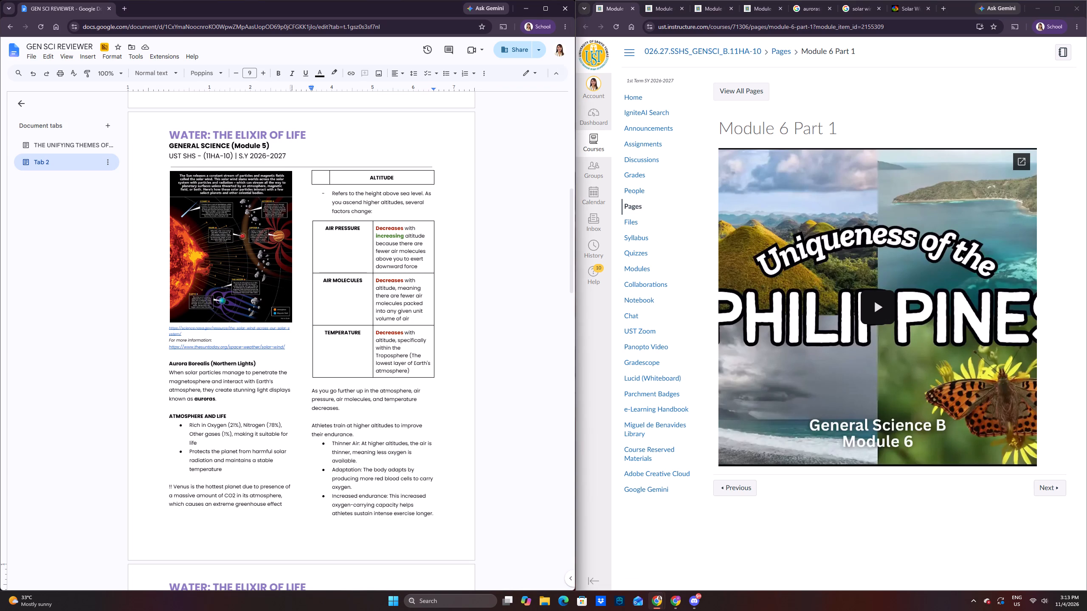
scroll(288, 347, "down", 18)
scroll(282, 350, "up", 6)
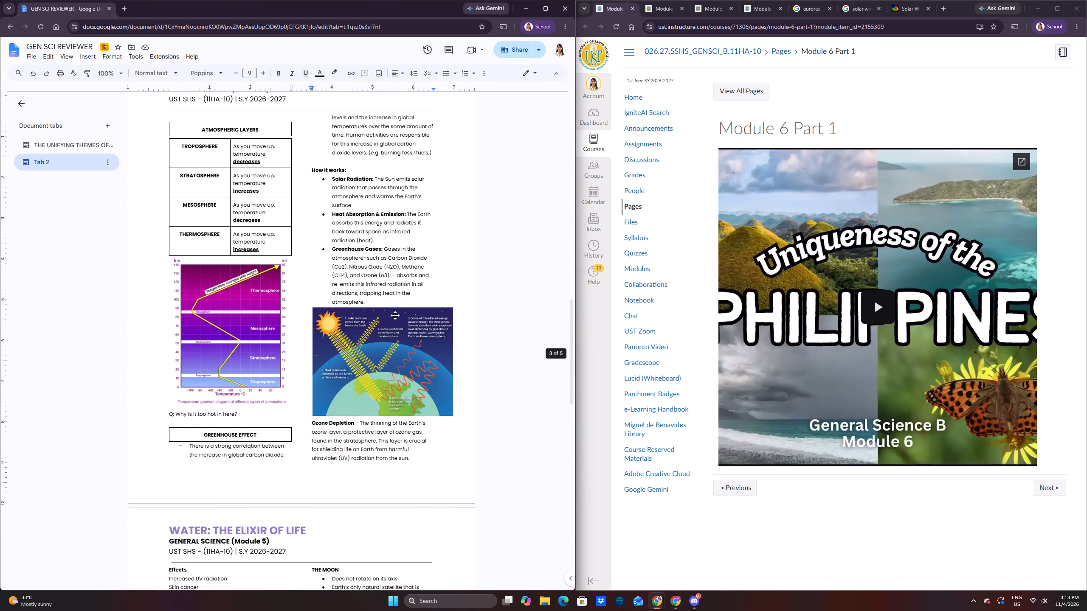
left_click(397, 303)
key("Return")
key("BackSpace")
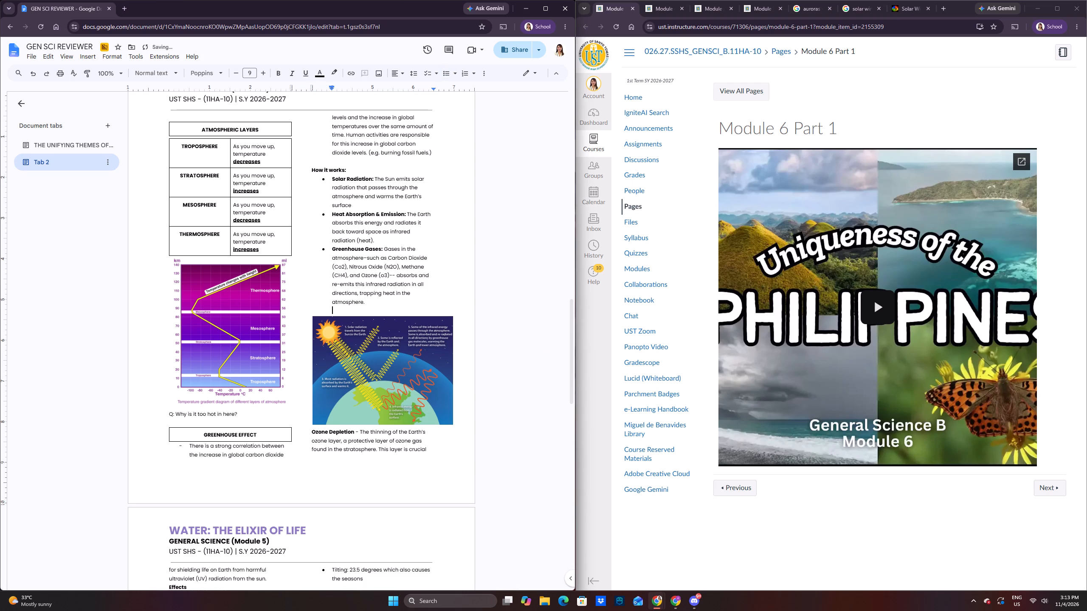
Review the Module 5 notes, from the atmospheric layers and altitude tables through to the document's last page.
scroll(395, 316, "up", 2)
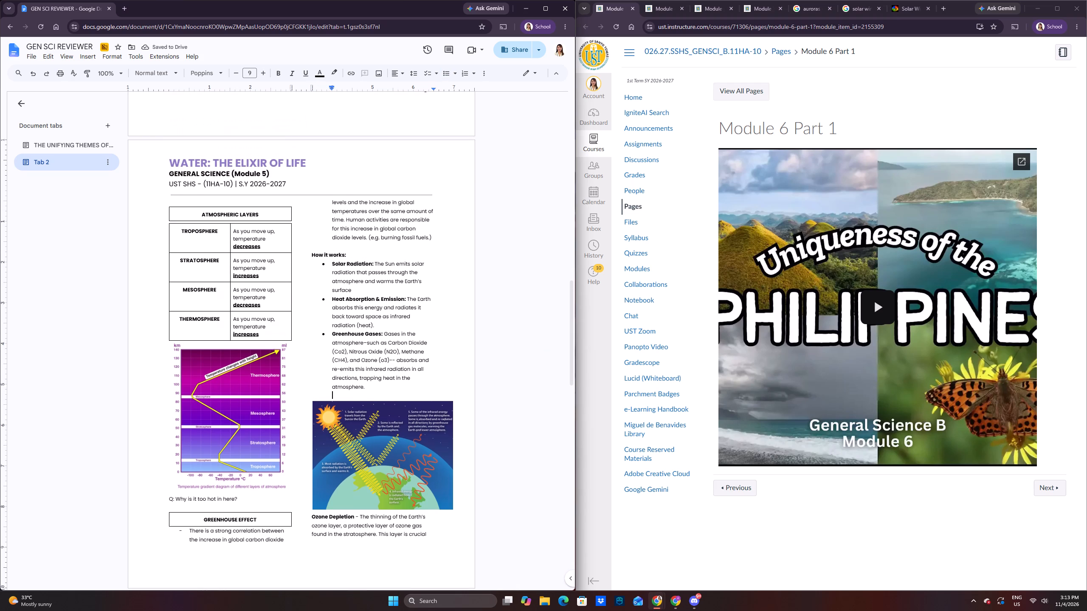
scroll(395, 316, "up", 8)
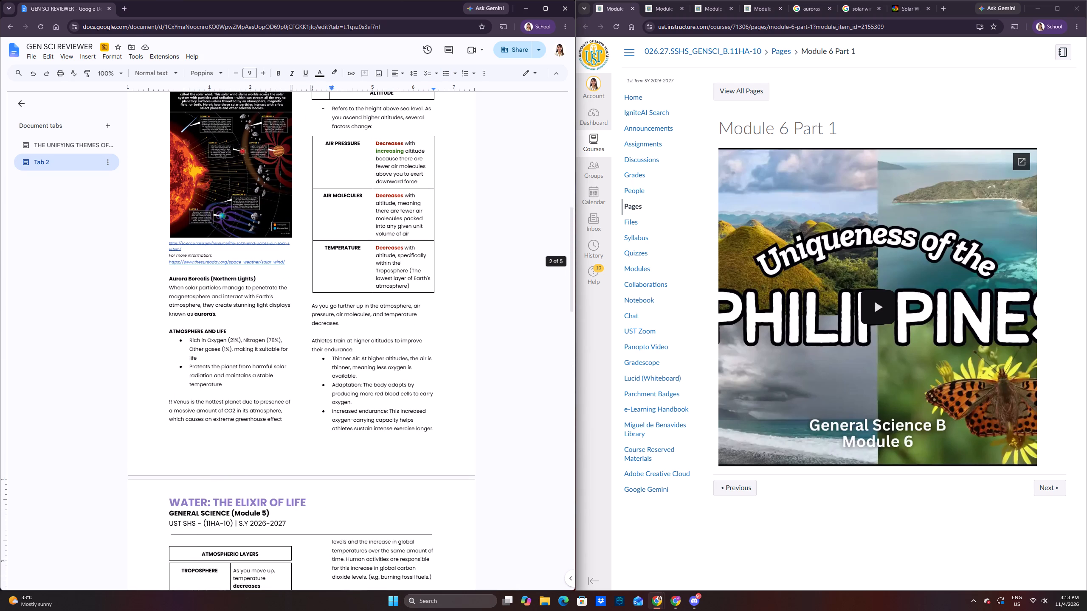
scroll(386, 325, "up", 5)
scroll(386, 325, "down", 3)
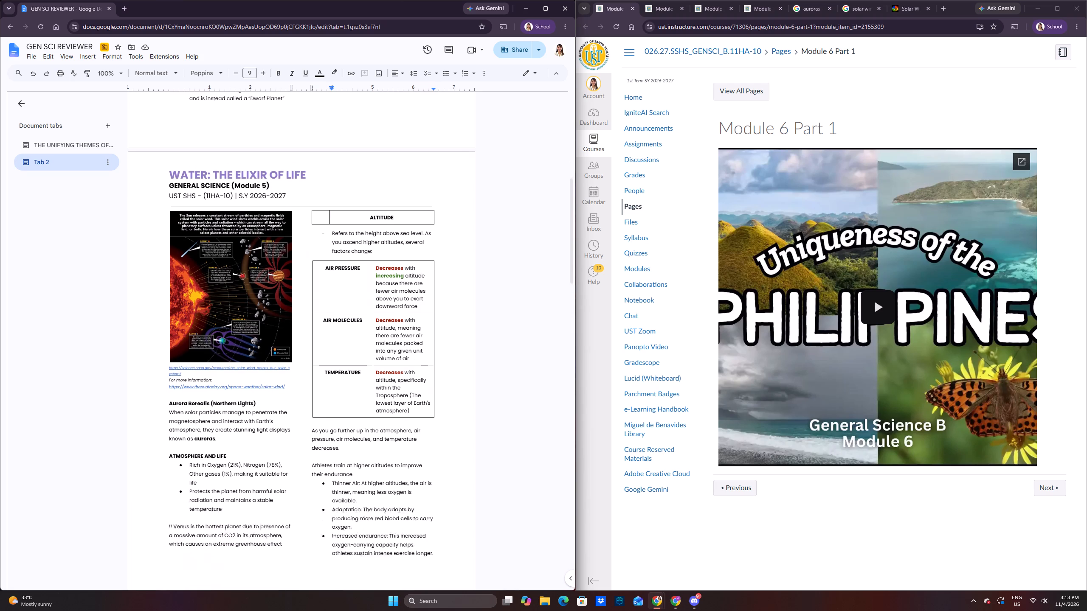
scroll(381, 350, "down", 3)
scroll(347, 328, "up", 5)
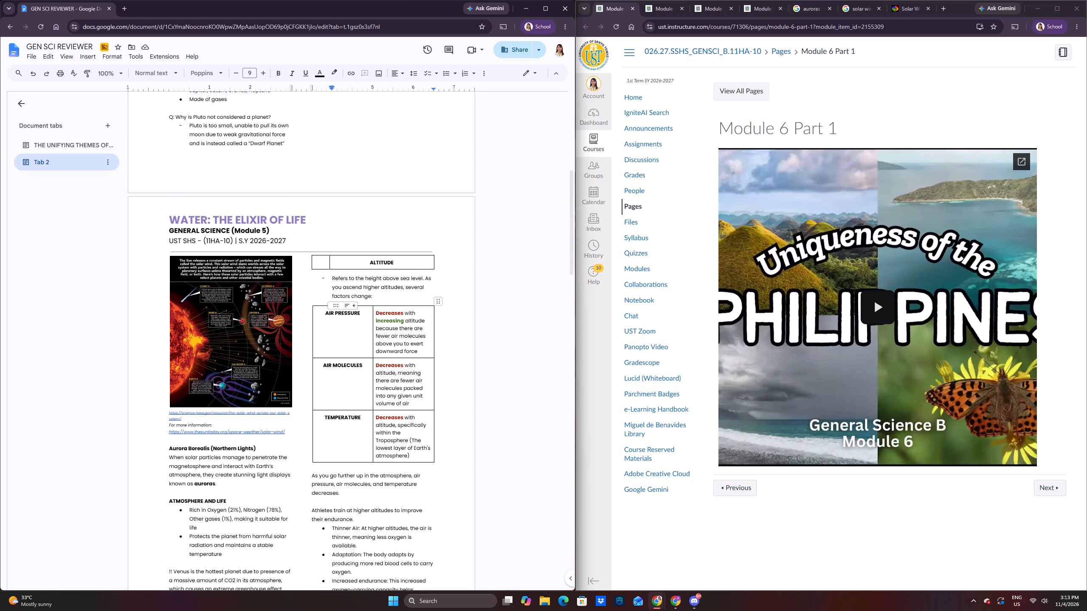
scroll(326, 289, "up", 18)
scroll(333, 307, "down", 18)
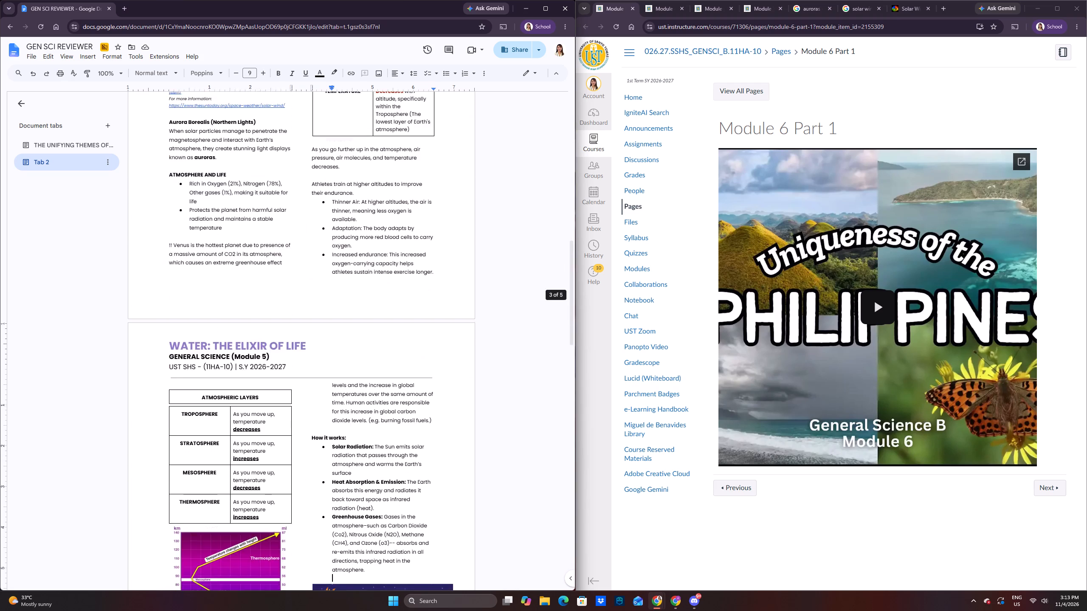
scroll(339, 313, "down", 20)
scroll(348, 345, "down", 6)
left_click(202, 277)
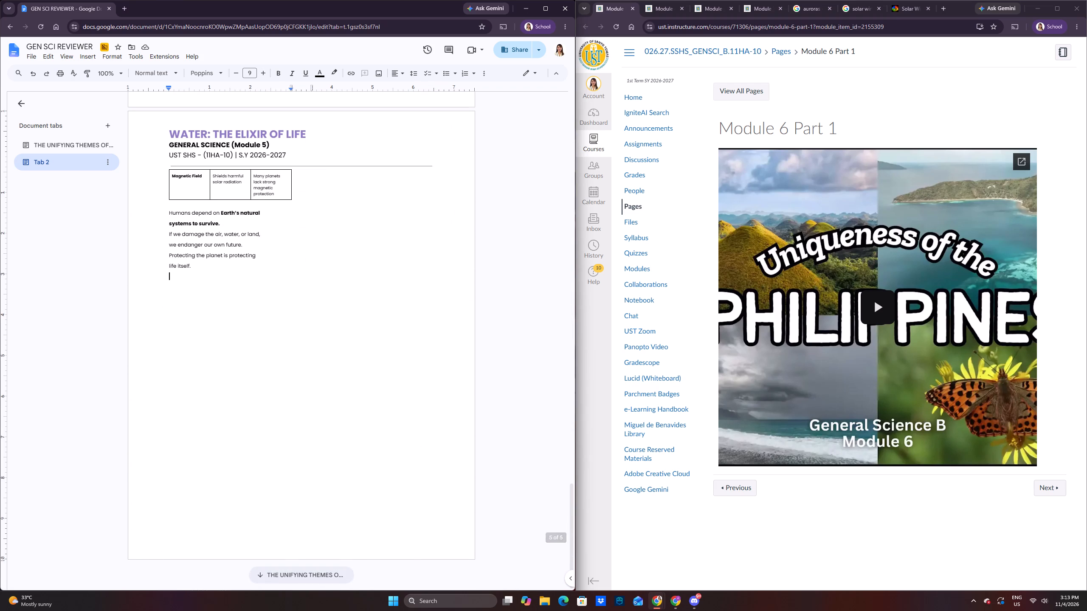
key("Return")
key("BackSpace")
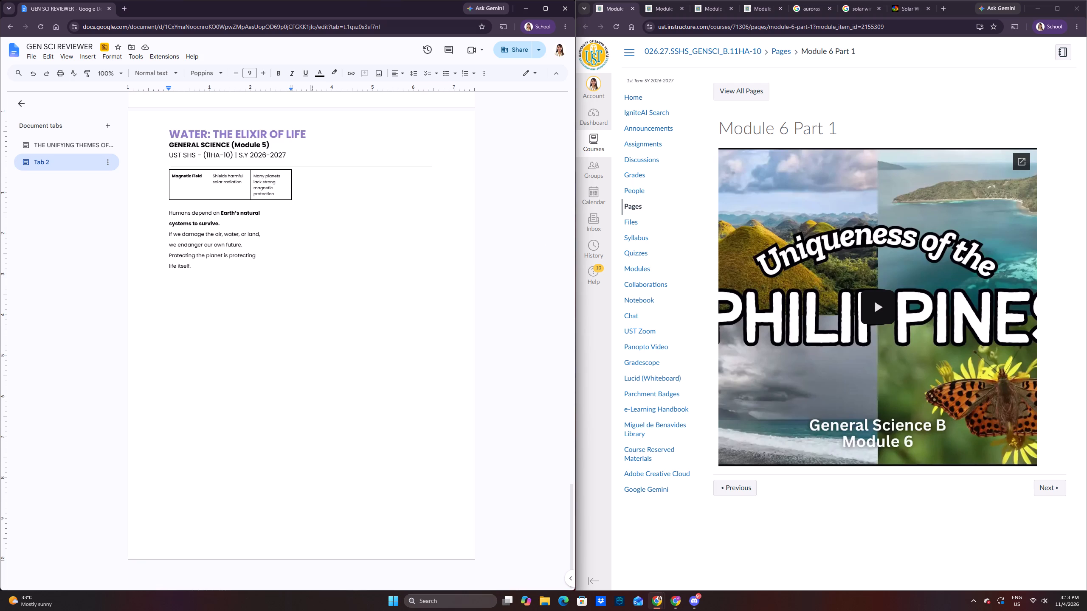
Look through the open Module 6 and Module 7 course pages and return to Module 6 Part 1.
left_click(656, 1)
left_click(664, 11)
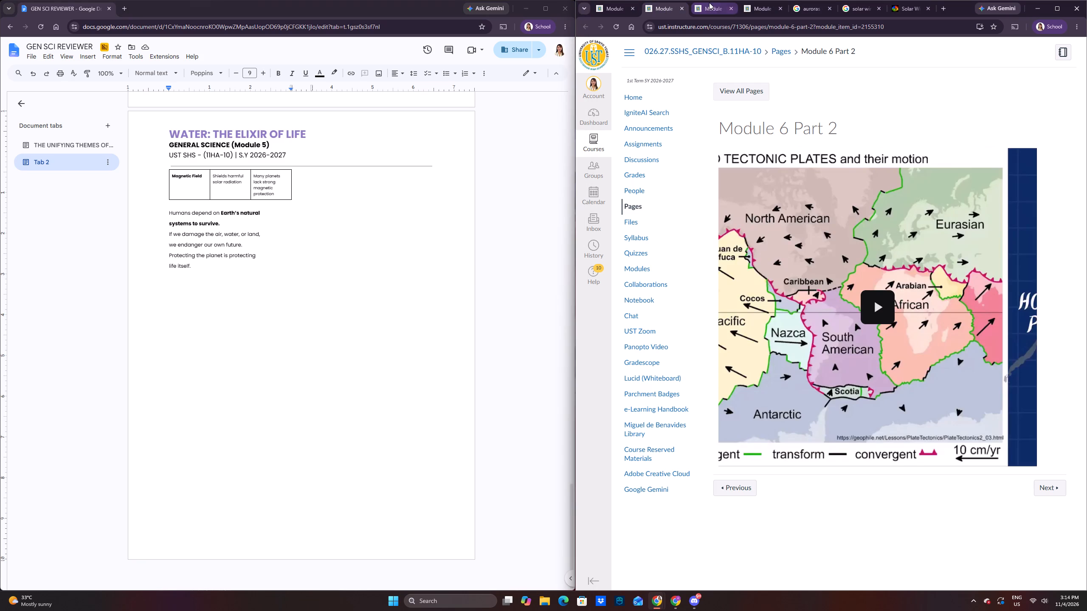
left_click(709, 3)
left_click(753, 5)
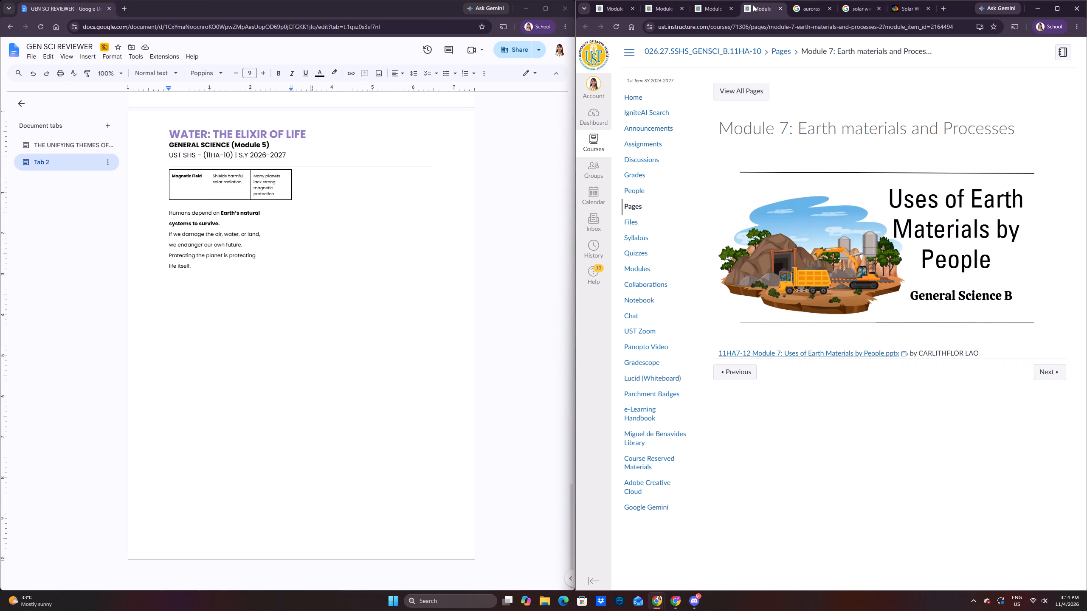
left_click(600, 6)
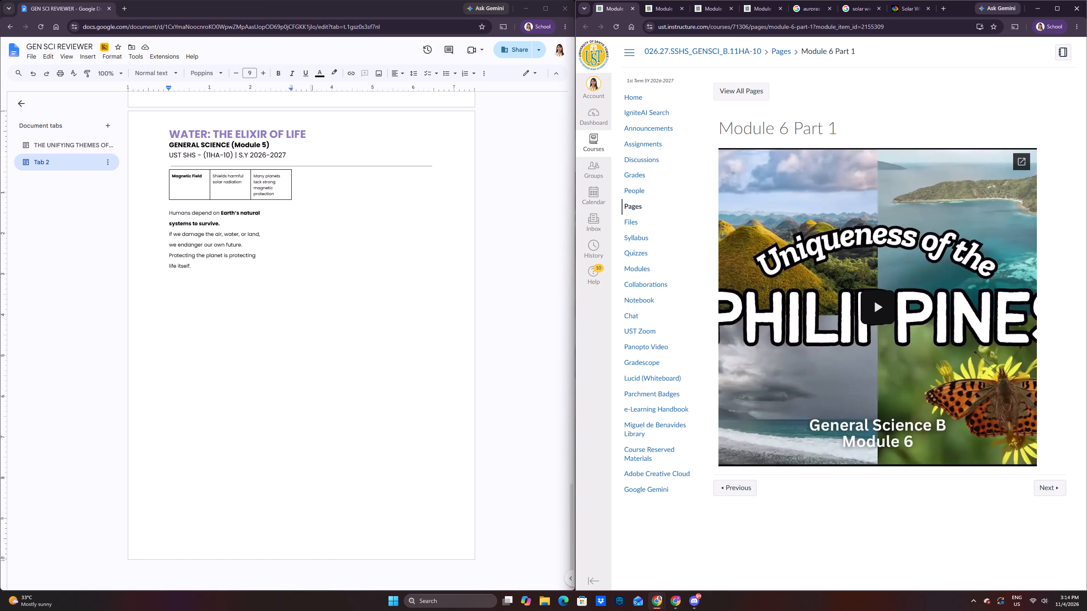
Review the reviewer from its closing paragraph back to the asteroid belt and Kuiper belt entries on the first page.
scroll(256, 214, "up", 13)
scroll(262, 212, "down", 10)
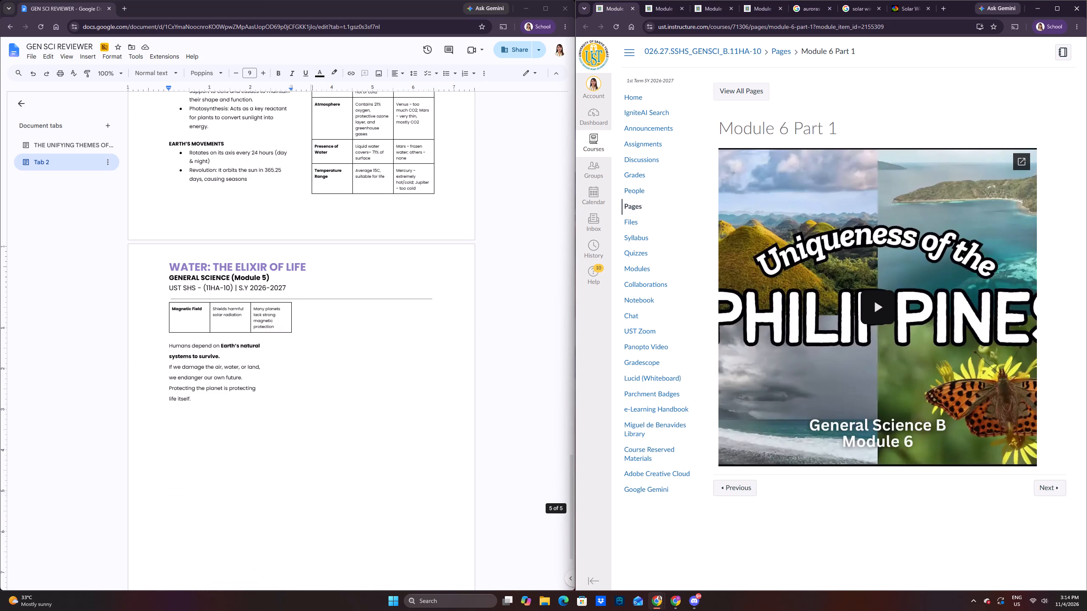
left_click_drag(218, 399, 164, 338)
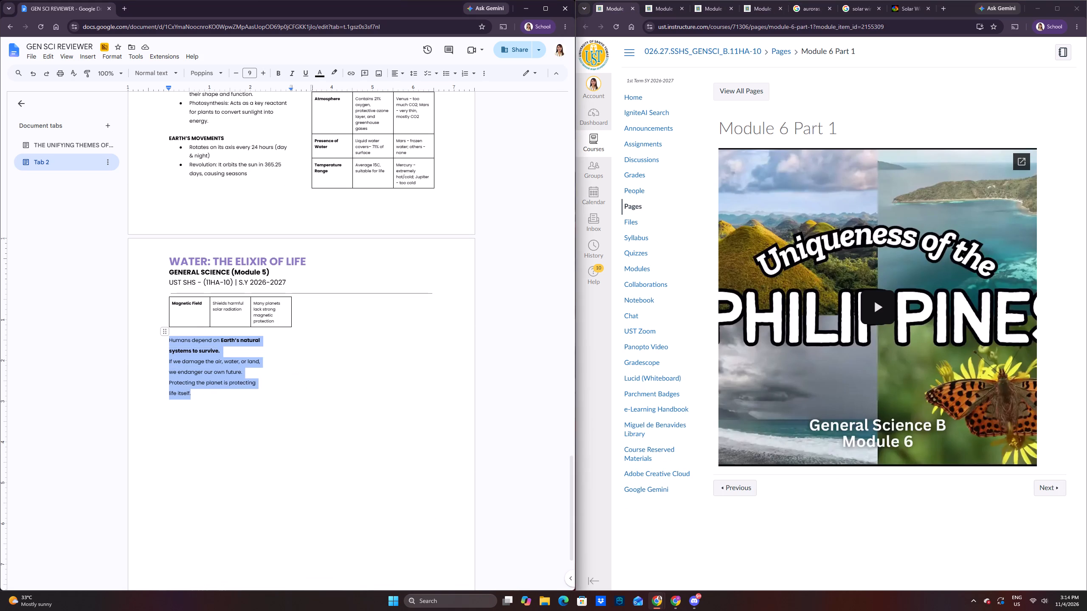
left_click(228, 355)
scroll(231, 345, "up", 20)
scroll(231, 345, "up", 19)
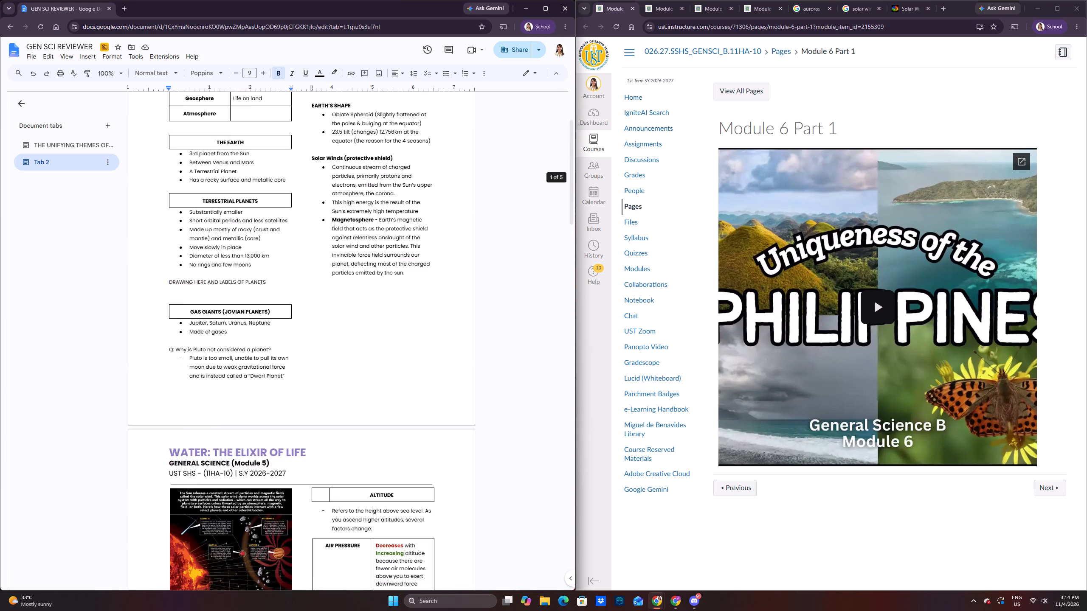
scroll(238, 335, "up", 9)
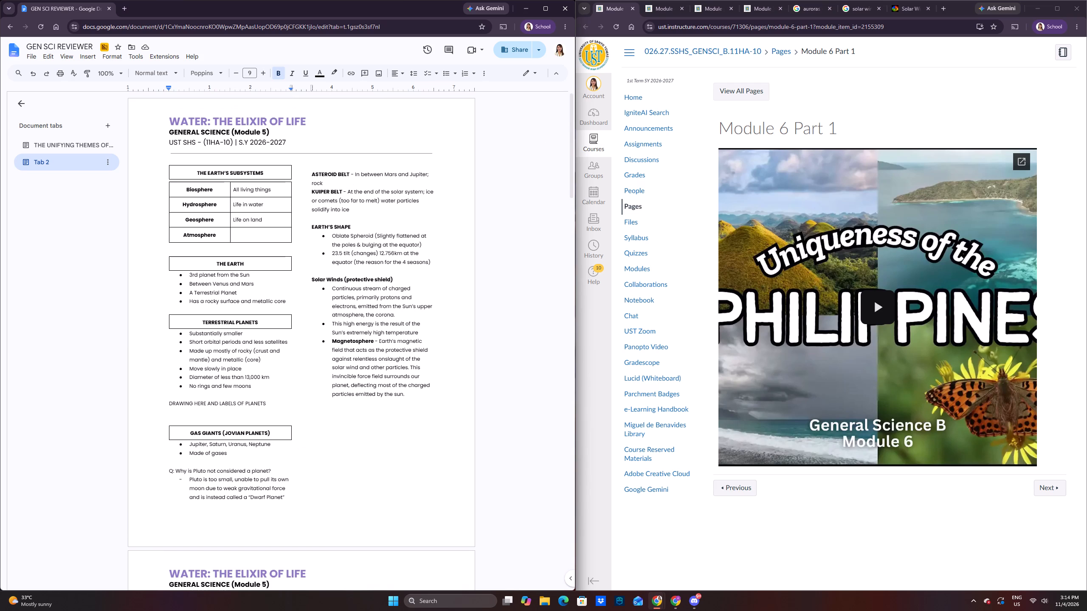
left_click_drag(312, 177, 340, 186)
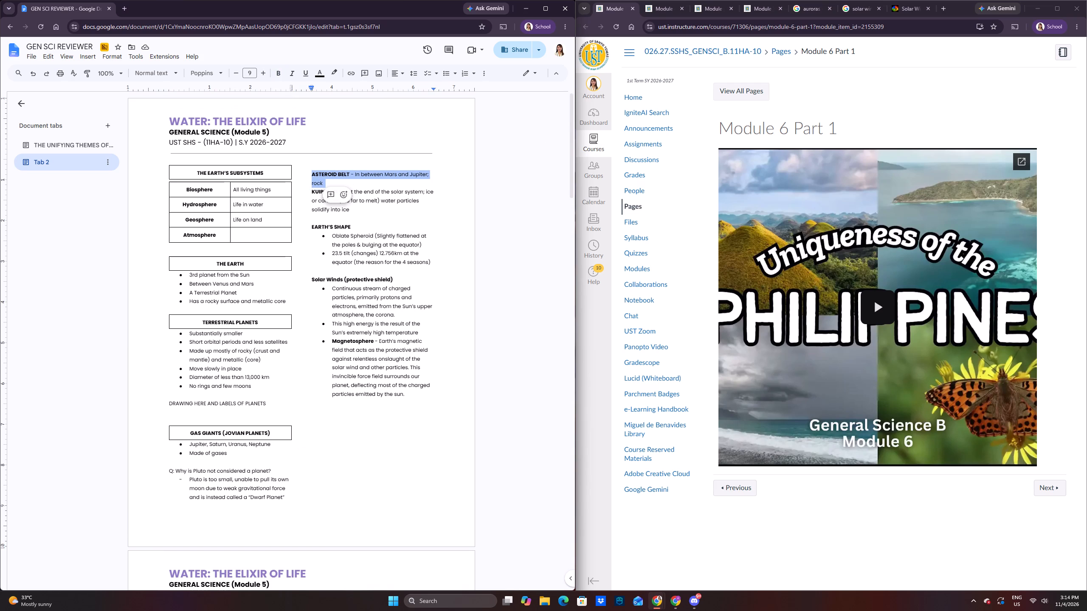
left_click(351, 173)
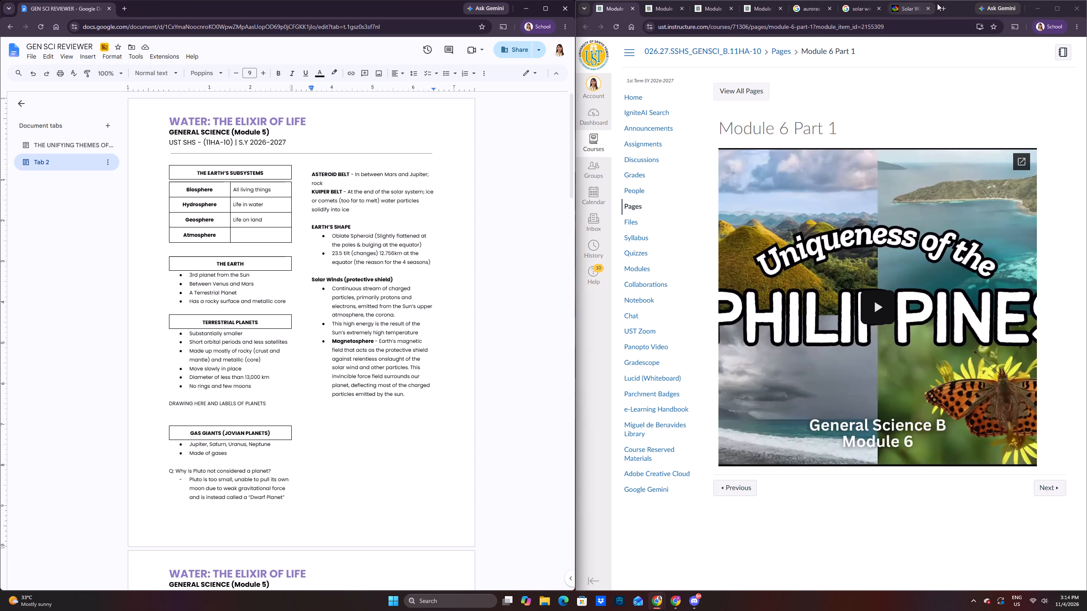
Close the Solar Wind article page opened after the solar winds image results.
left_click(907, 6)
left_click(926, 6)
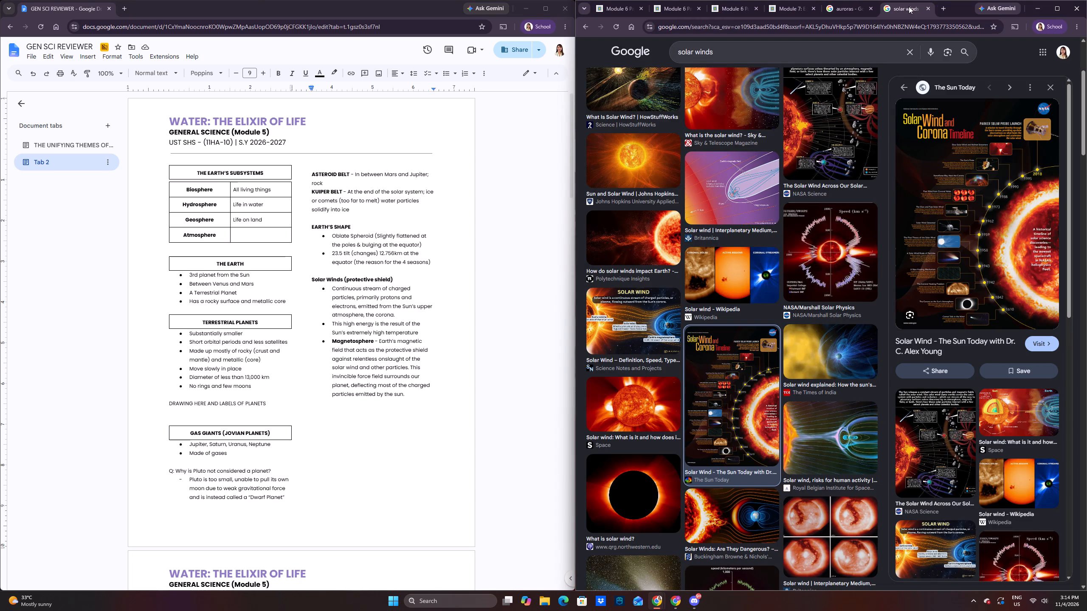
Replace the solar winds search with "asteroid belt and kuiper belt" and show its image results.
left_click(882, 22)
key("BackSpace")
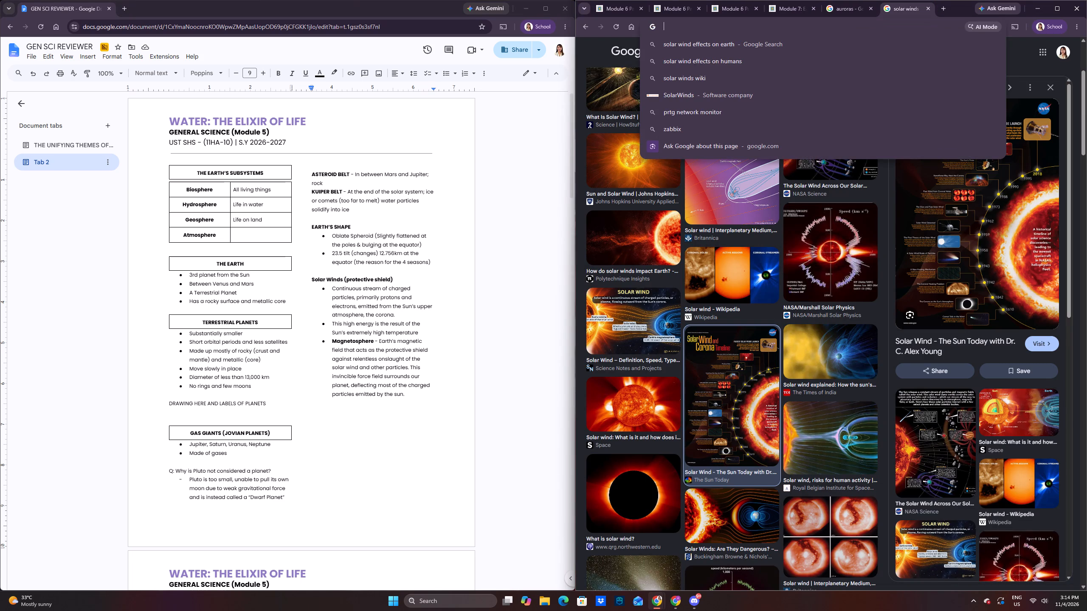
type("asteroid belt and kuiper belt")
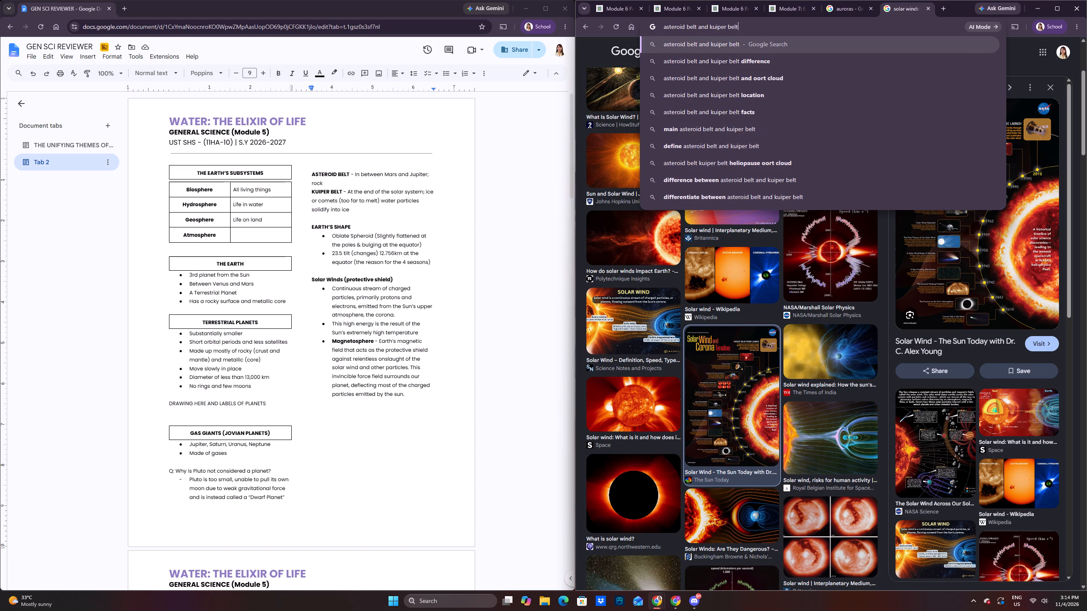
key("Return")
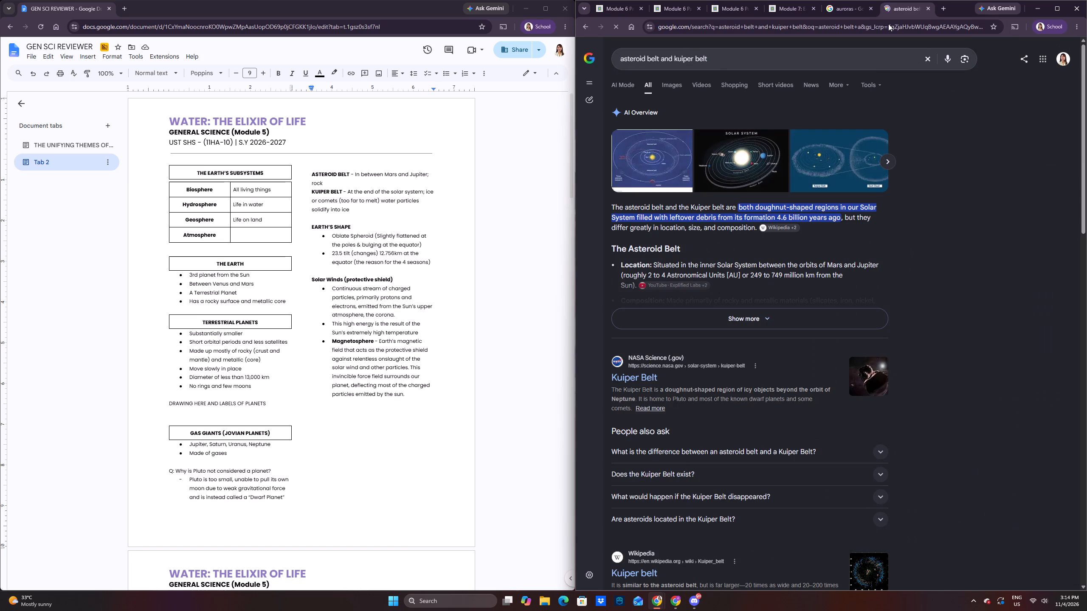
left_click(672, 73)
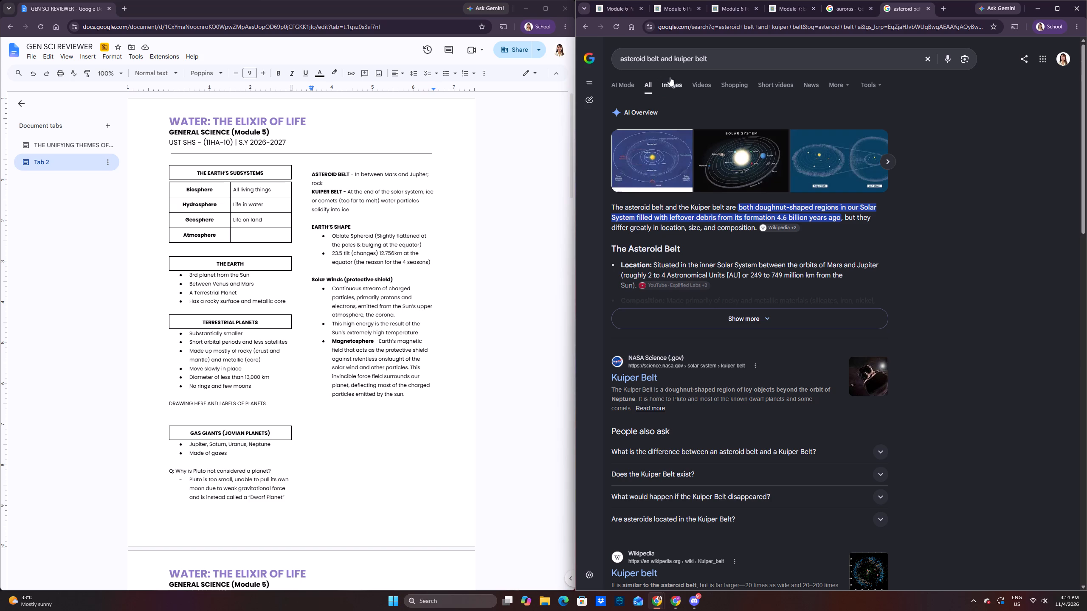
left_click(668, 78)
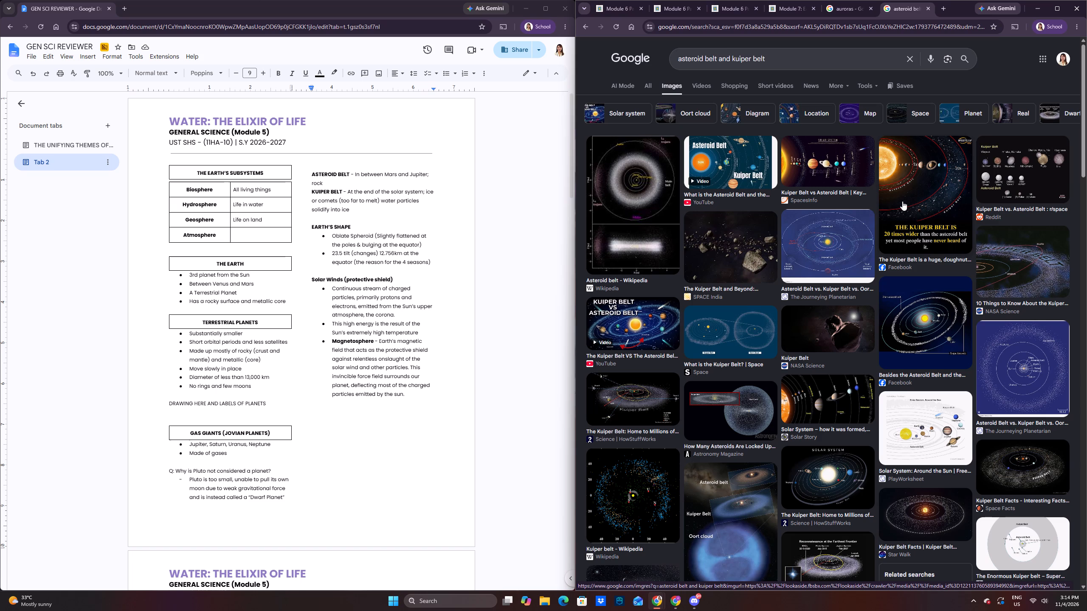
Look through the asteroid belt and Kuiper belt image results, previewing the YouTube "Kuiper Belt VS Asteroid Belt" thumbnail and its related images.
left_click(661, 327)
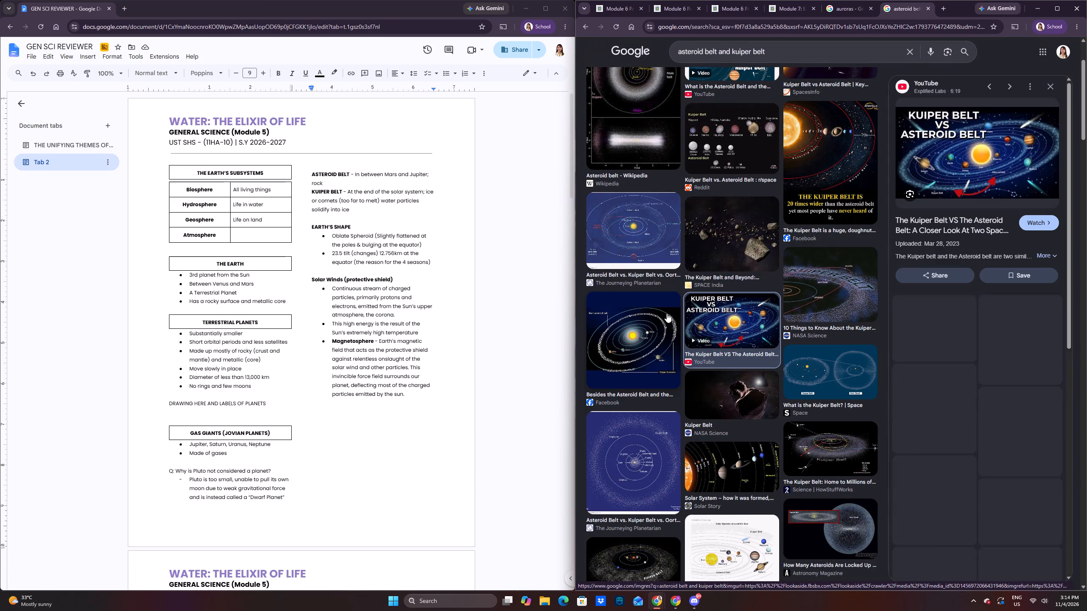
left_click(1056, 87)
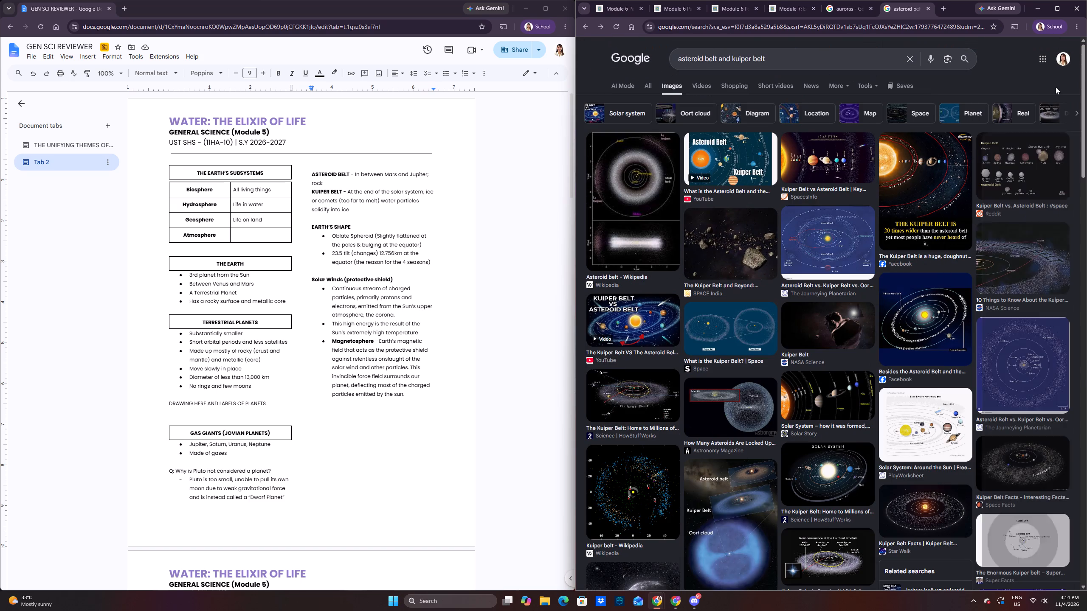
scroll(784, 211, "up", 5)
scroll(784, 218, "down", 2)
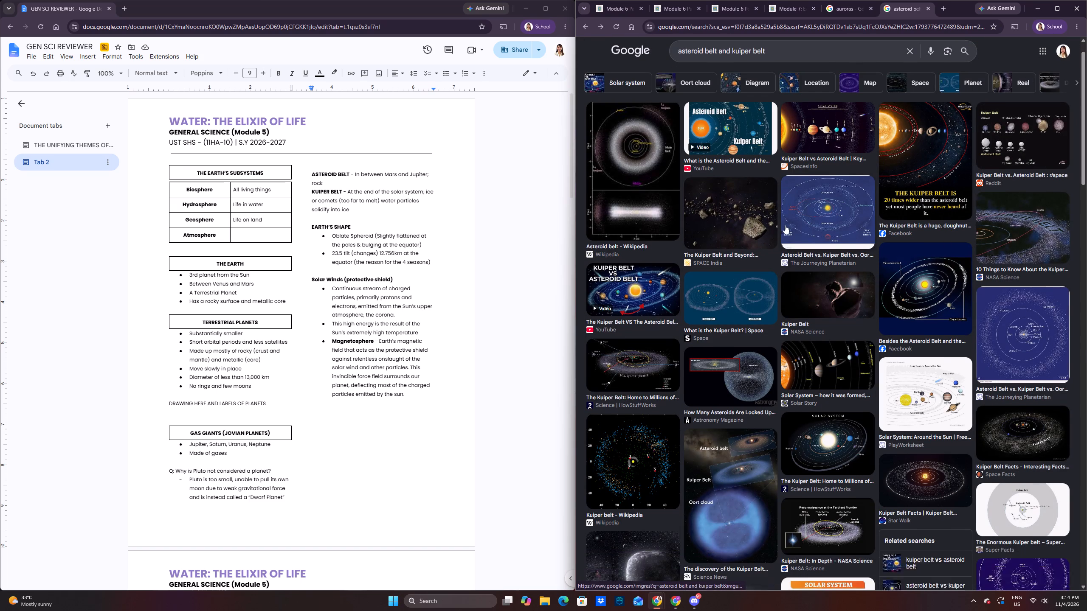
scroll(785, 225, "down", 3)
scroll(840, 202, "down", 1)
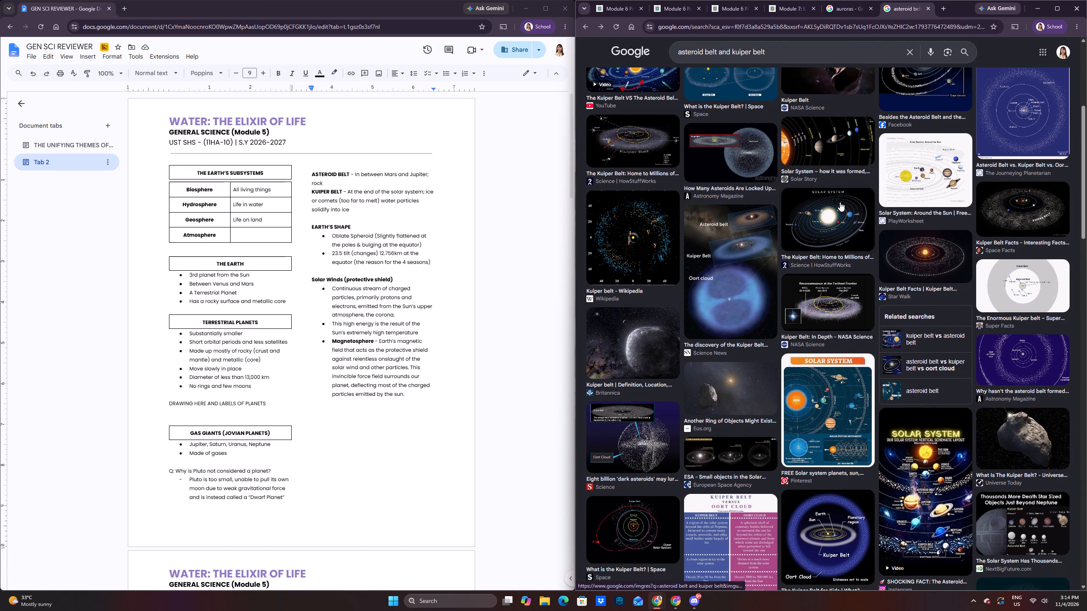
scroll(841, 205, "down", 6)
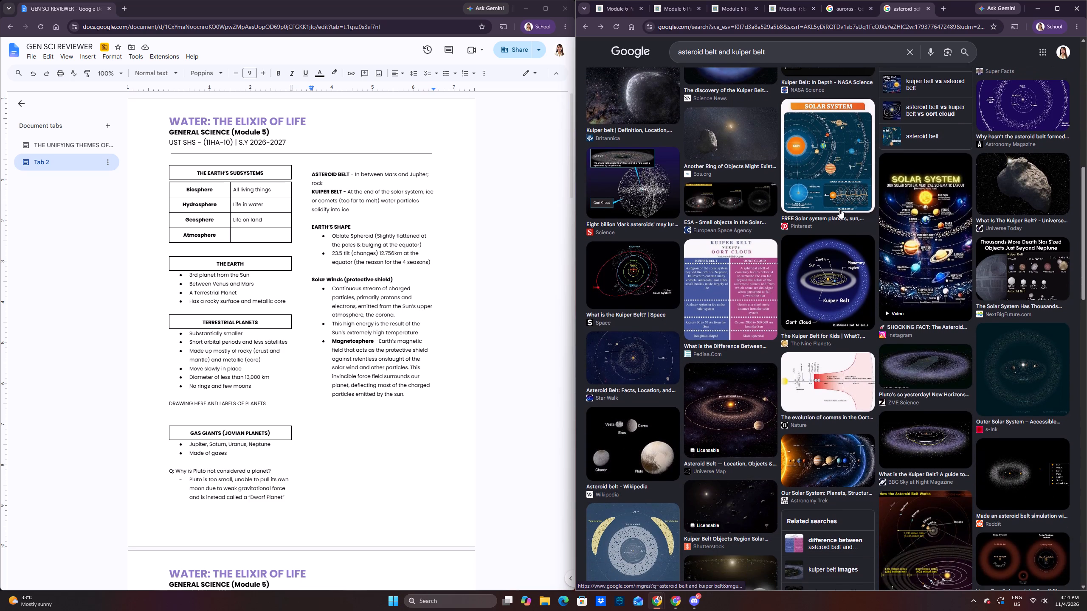
scroll(837, 207, "up", 17)
left_click(649, 329)
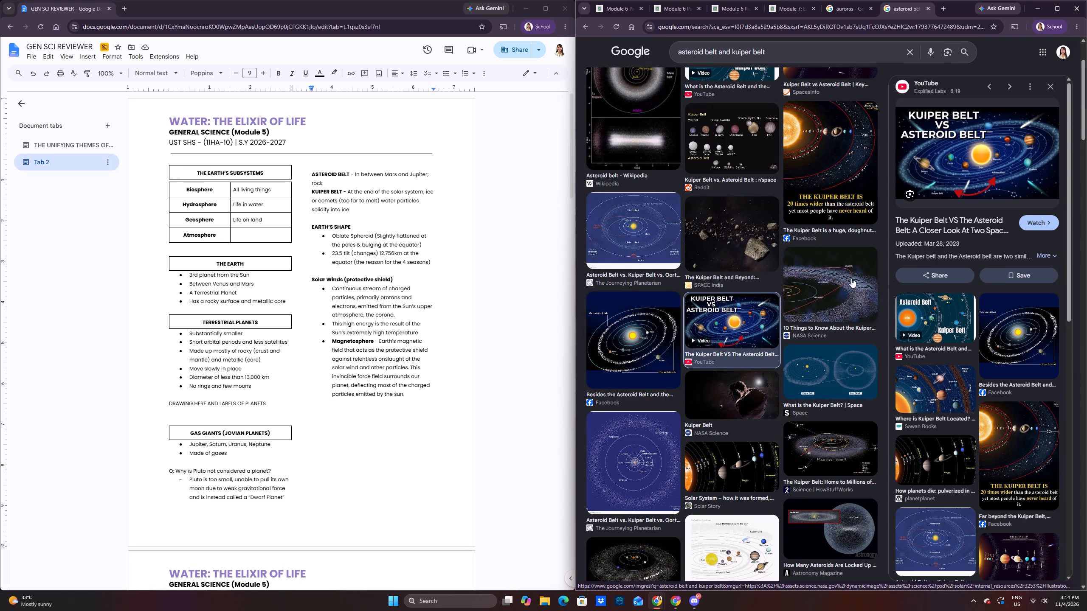
scroll(853, 278, "down", 2)
scroll(994, 330, "down", 1)
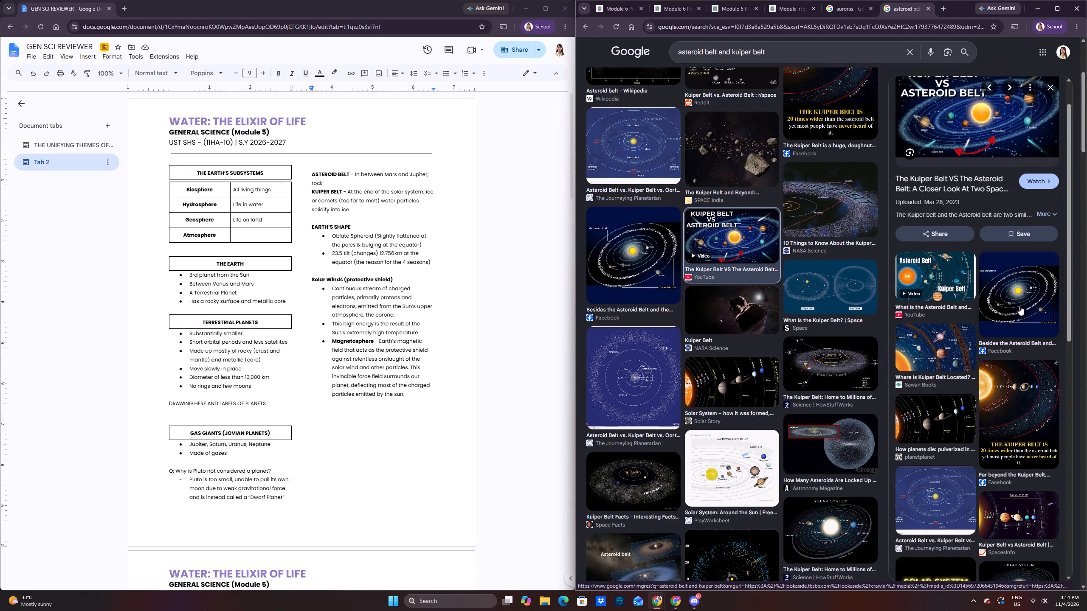
Compare the Facebook main asteroid belt diagram with The Journeying Planetarian and Universe Map images, and return to The Journeying Planetarian preview.
left_click(1019, 305)
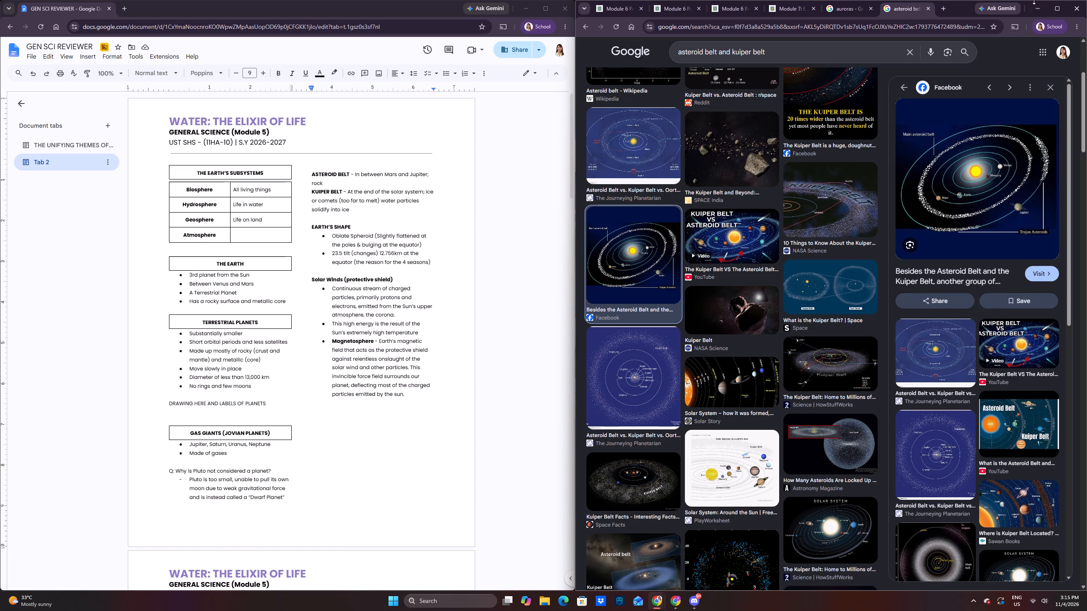
left_click(943, 348)
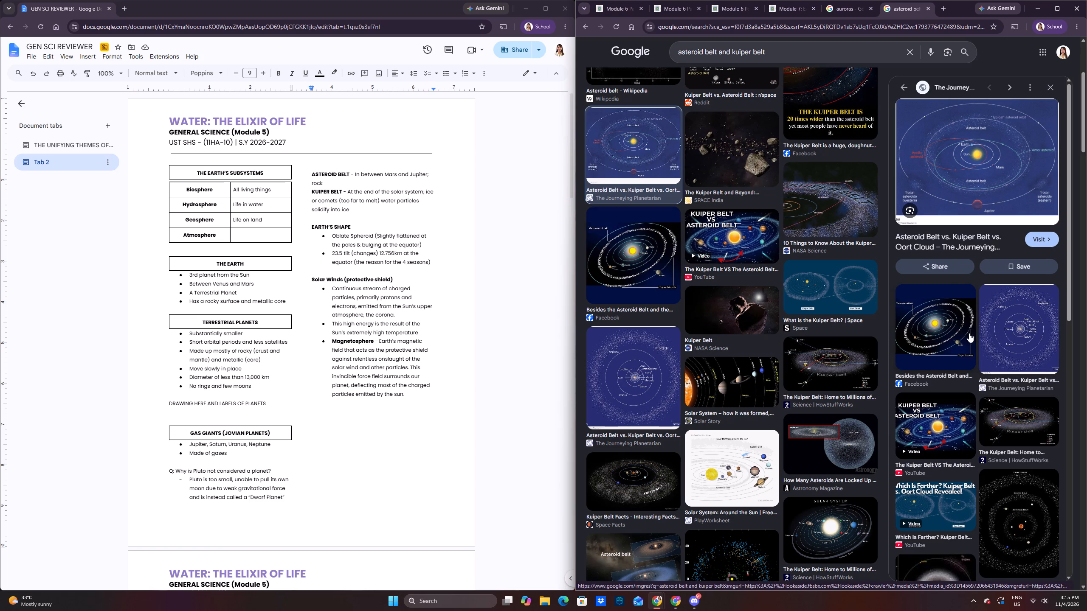
scroll(1017, 415, "down", 3)
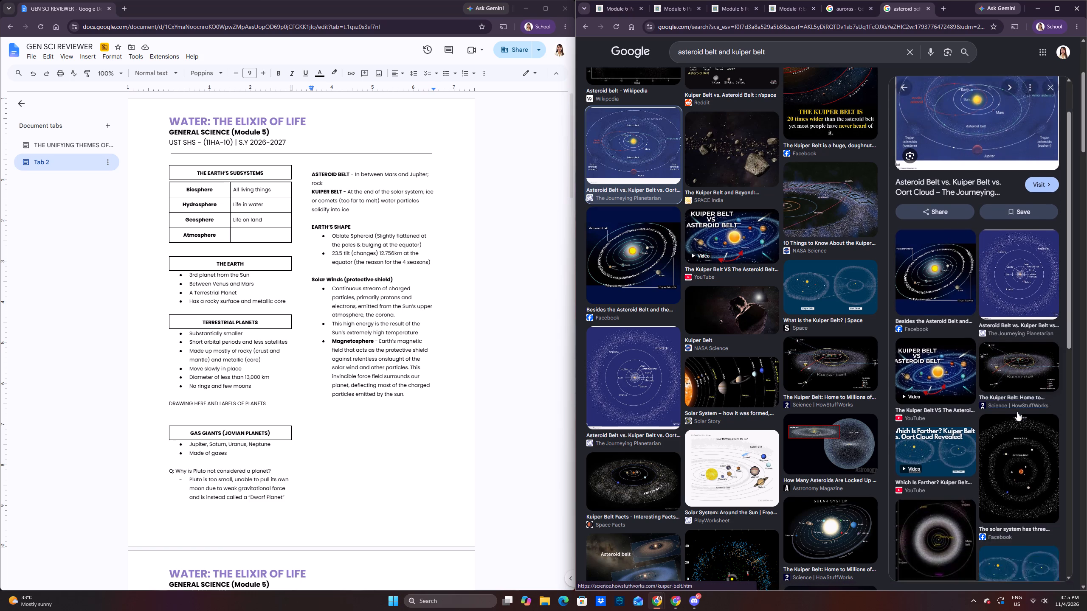
scroll(1017, 412, "down", 7)
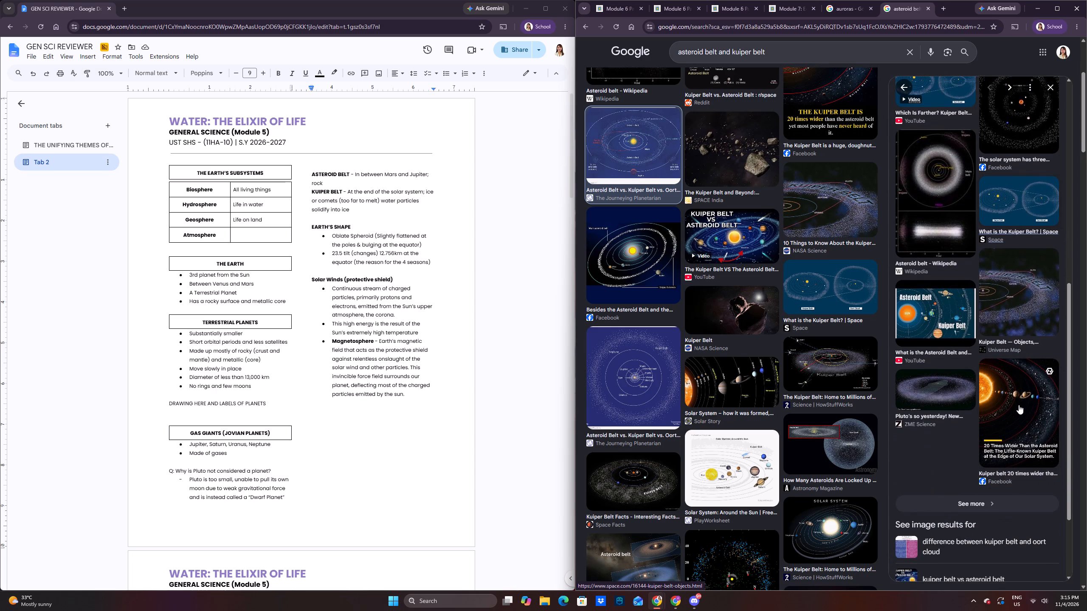
left_click(1036, 304)
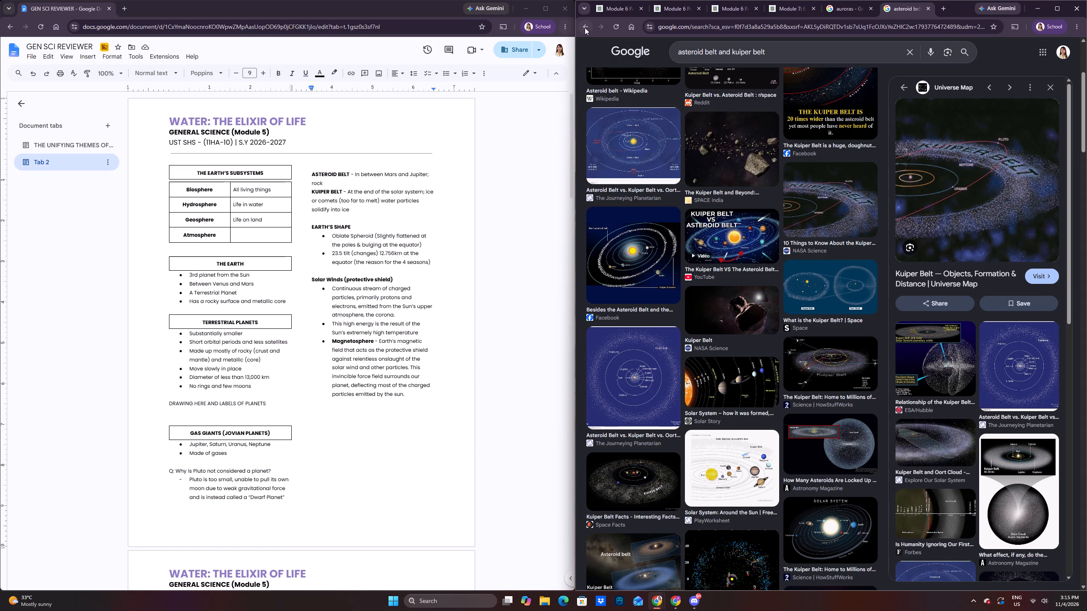
left_click(907, 82)
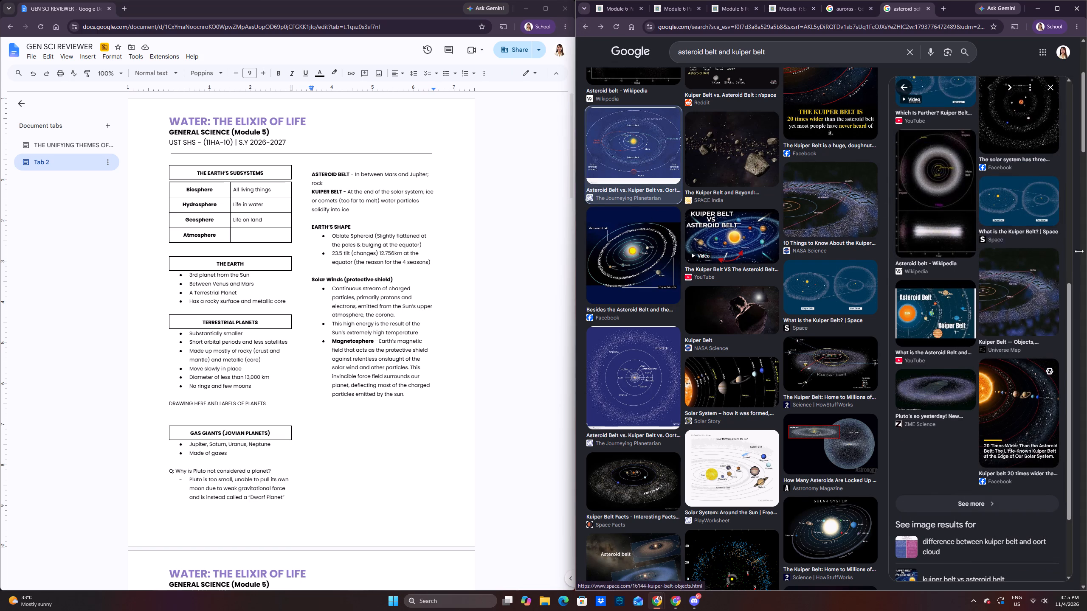
Reopen the Facebook diagram labelled Main asteroid belt and Trojan Asteroids and copy the image.
scroll(992, 260, "up", 6)
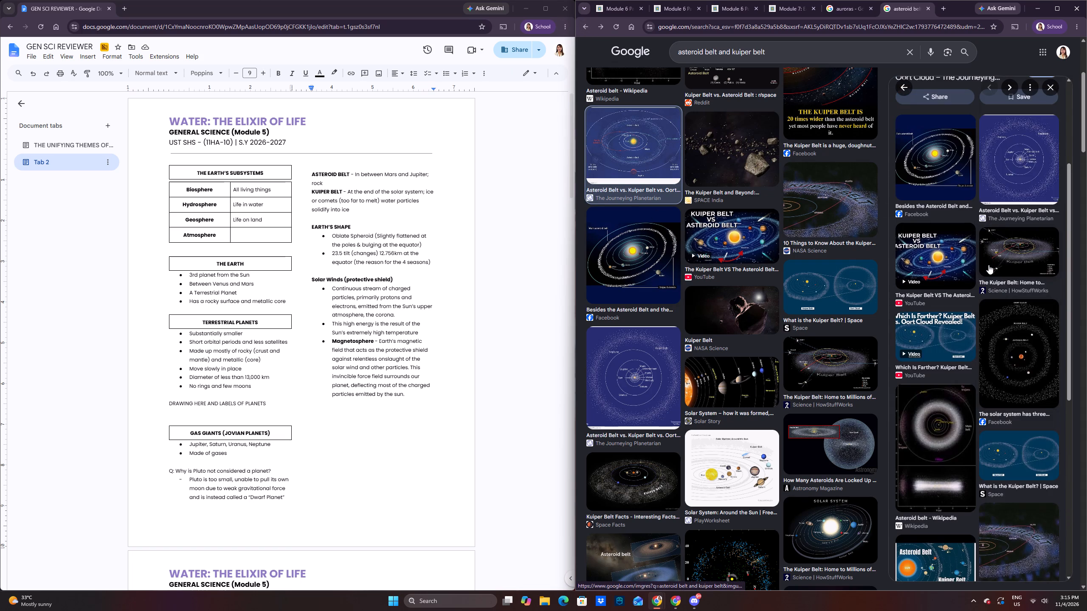
scroll(997, 266, "up", 7)
left_click(935, 326)
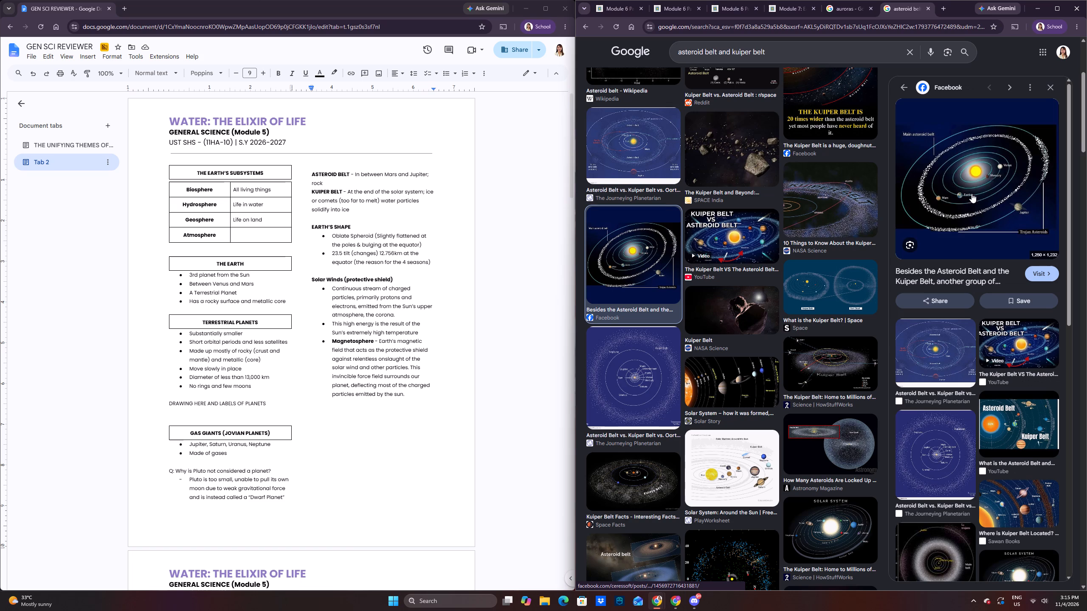
right_click(972, 192)
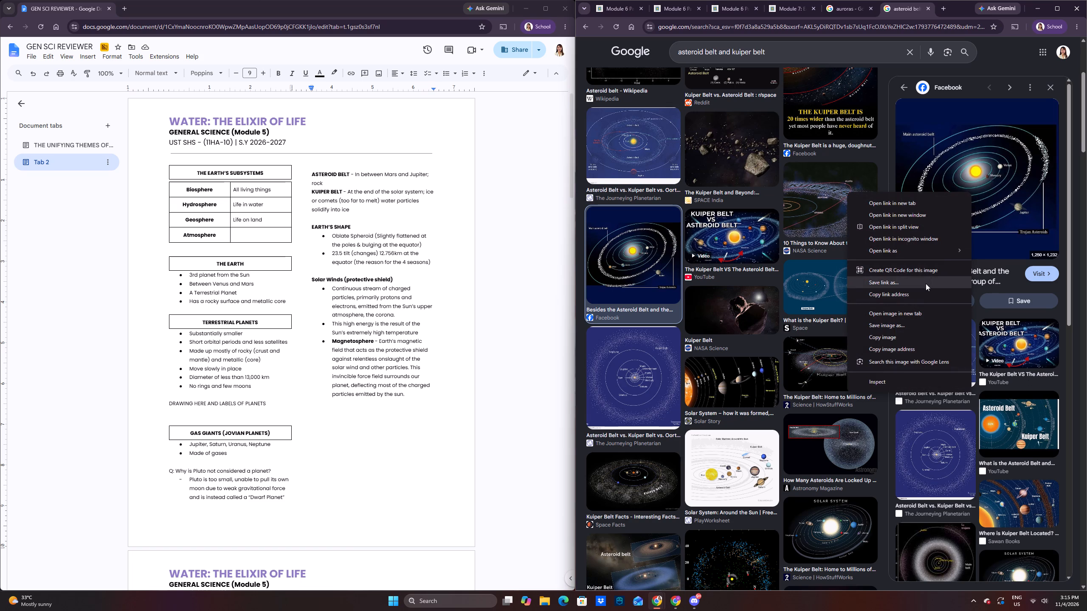
left_click(907, 332)
Examine The Journeying Planetarian's two belt diagrams and the Facebook "The solar system has three main regions" image among the related results.
left_click(967, 349)
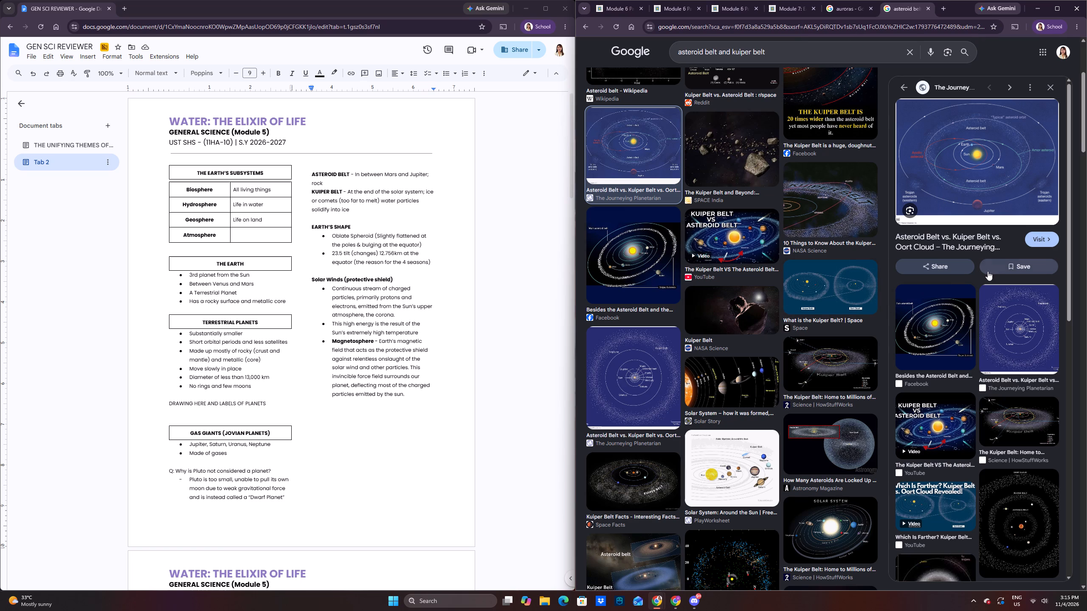
scroll(983, 335, "down", 3)
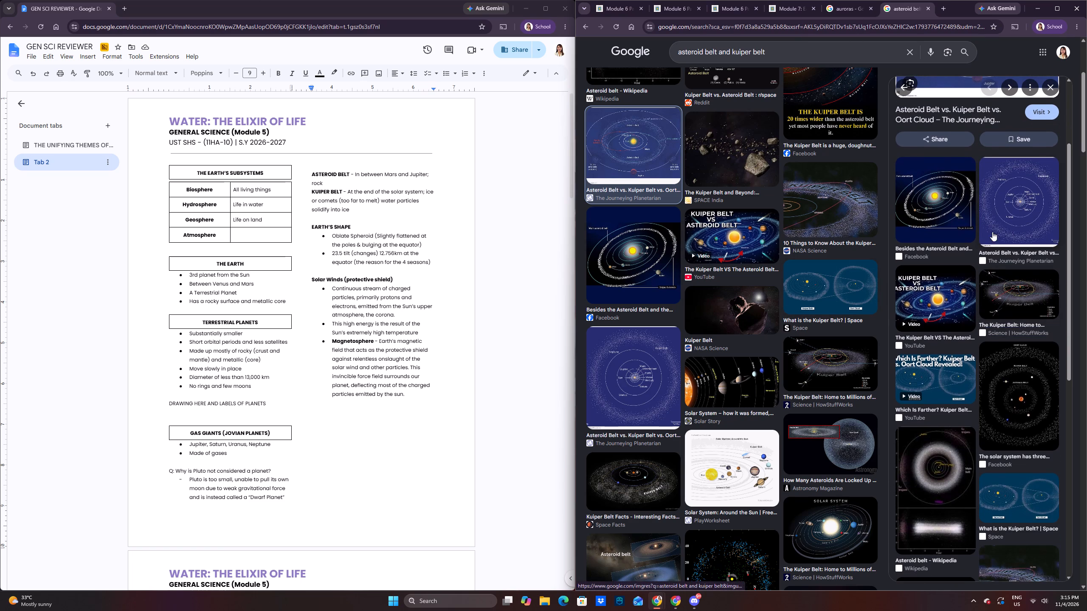
left_click(1011, 216)
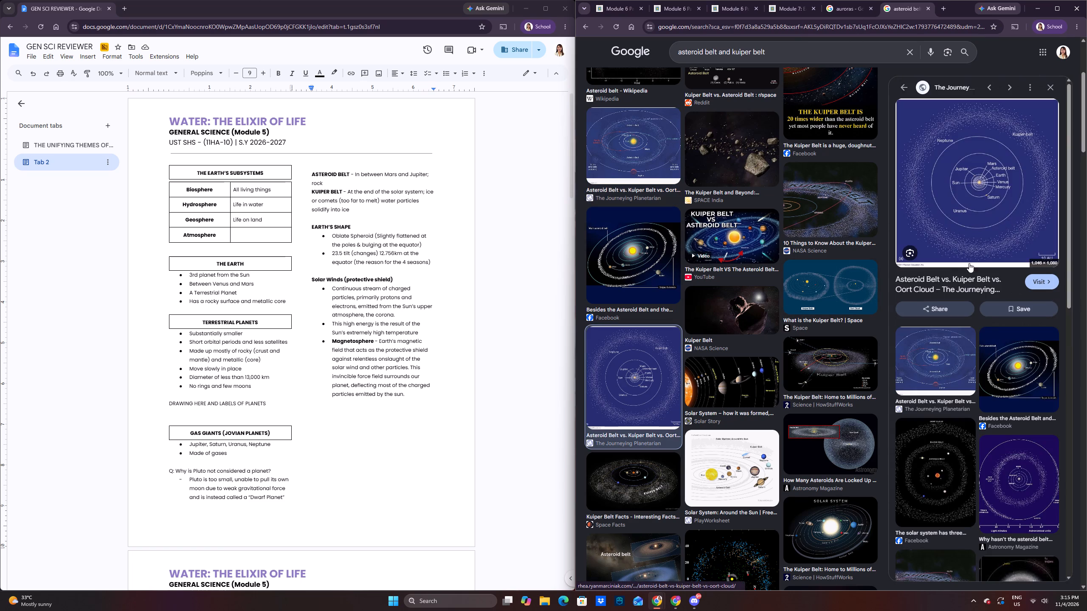
scroll(969, 317, "down", 7)
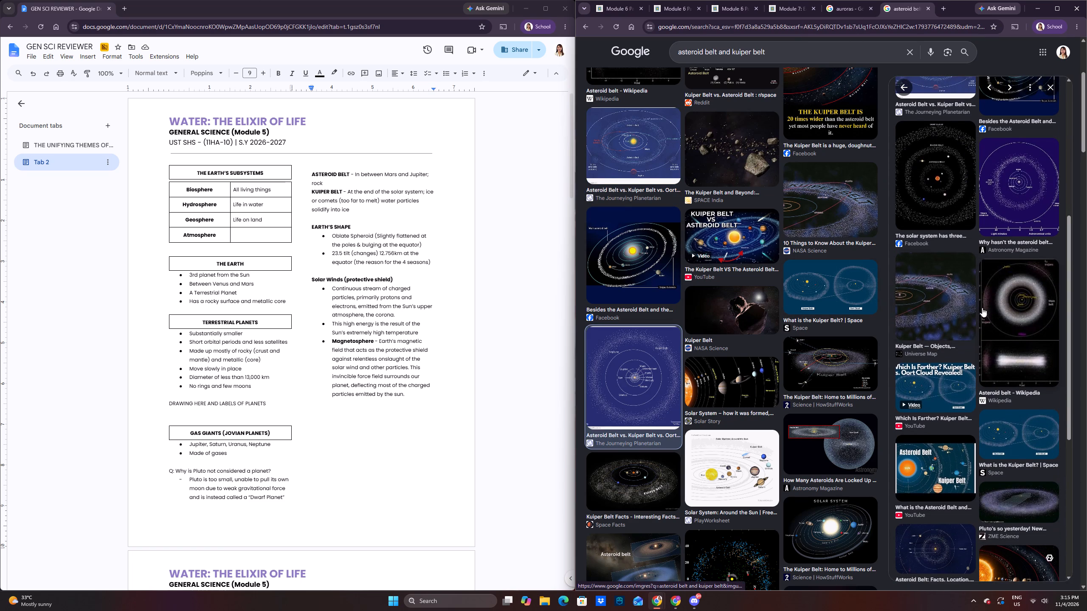
scroll(1001, 214, "down", 3)
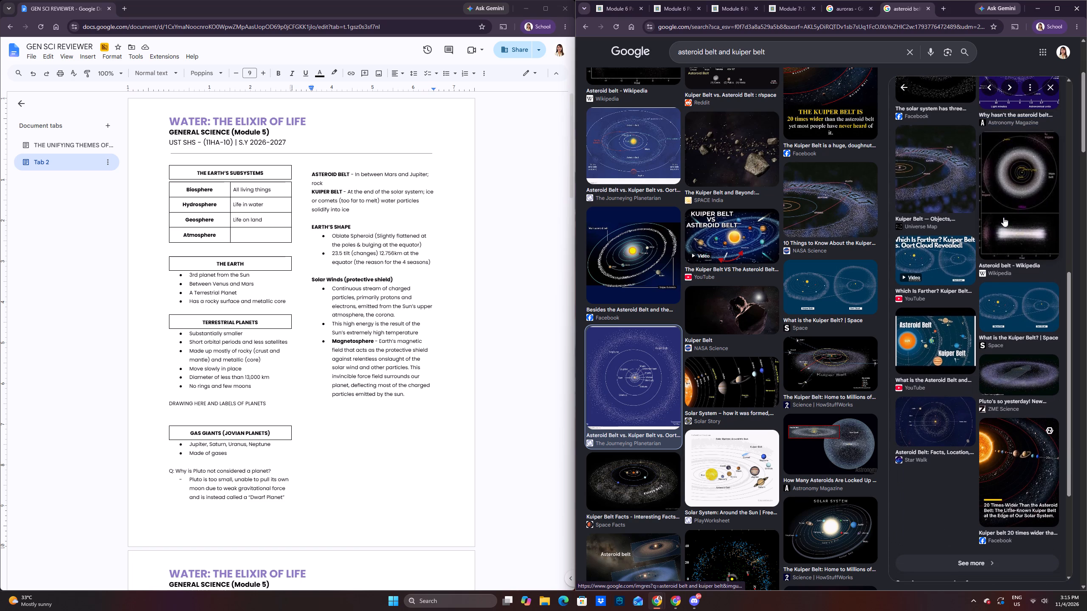
scroll(998, 223, "up", 4)
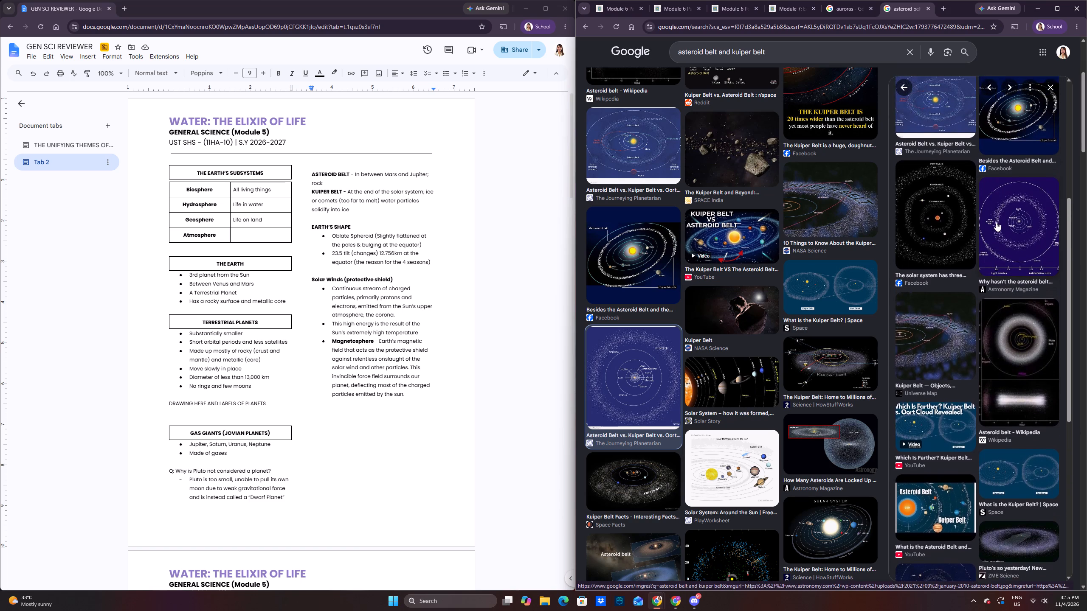
scroll(996, 222, "up", 2)
left_click(953, 313)
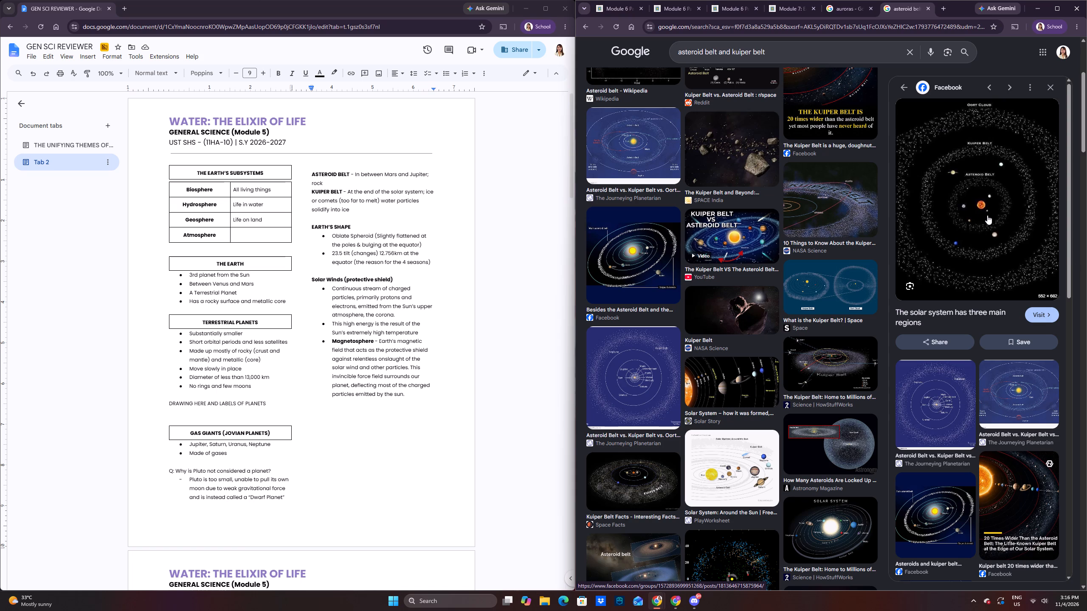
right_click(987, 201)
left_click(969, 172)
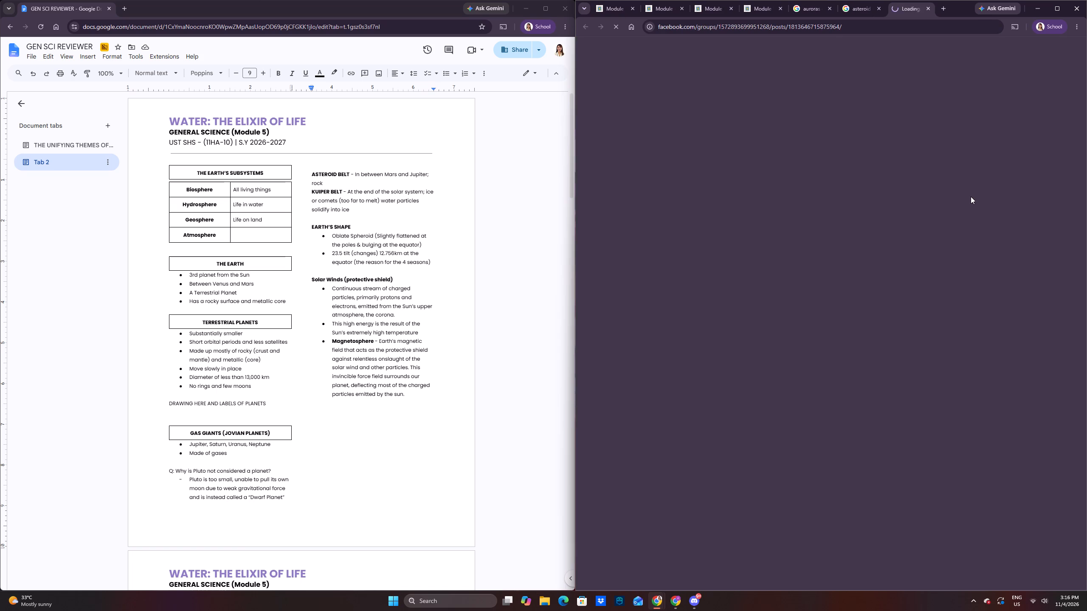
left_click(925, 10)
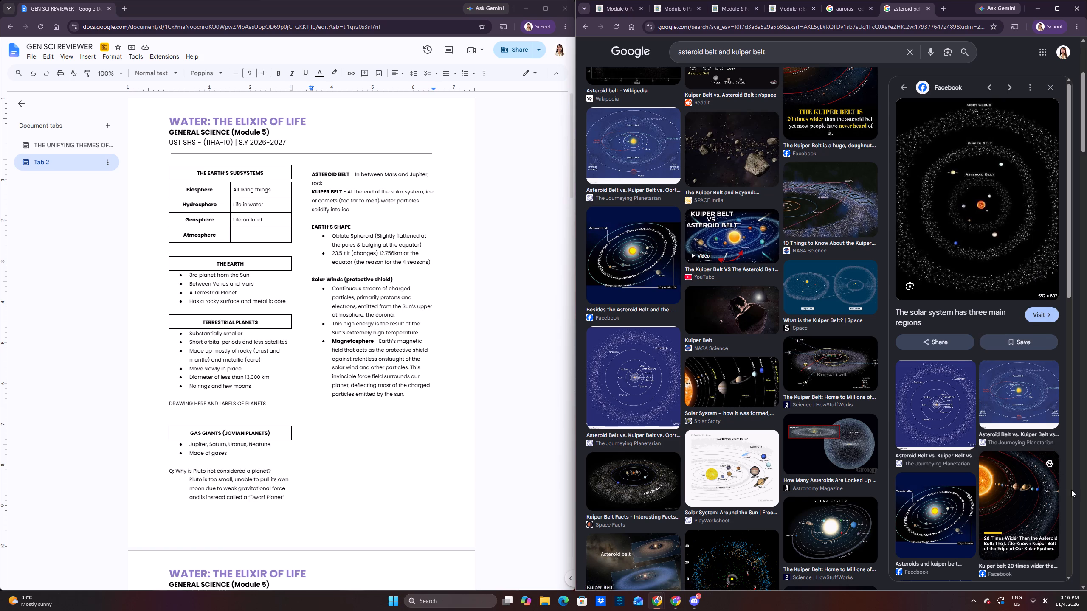
Look through more related belt images and open the Facebook diagram titled "Asteroids and kuiper belt objects with moons in our solar system".
scroll(1033, 432, "down", 5)
scroll(980, 325, "down", 3)
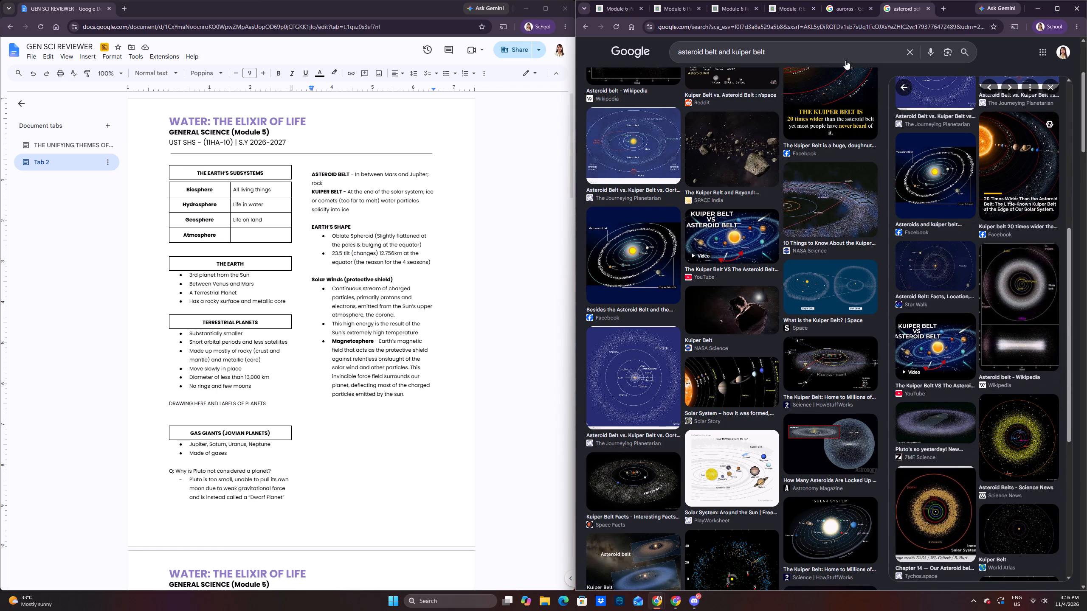
scroll(803, 194, "down", 3)
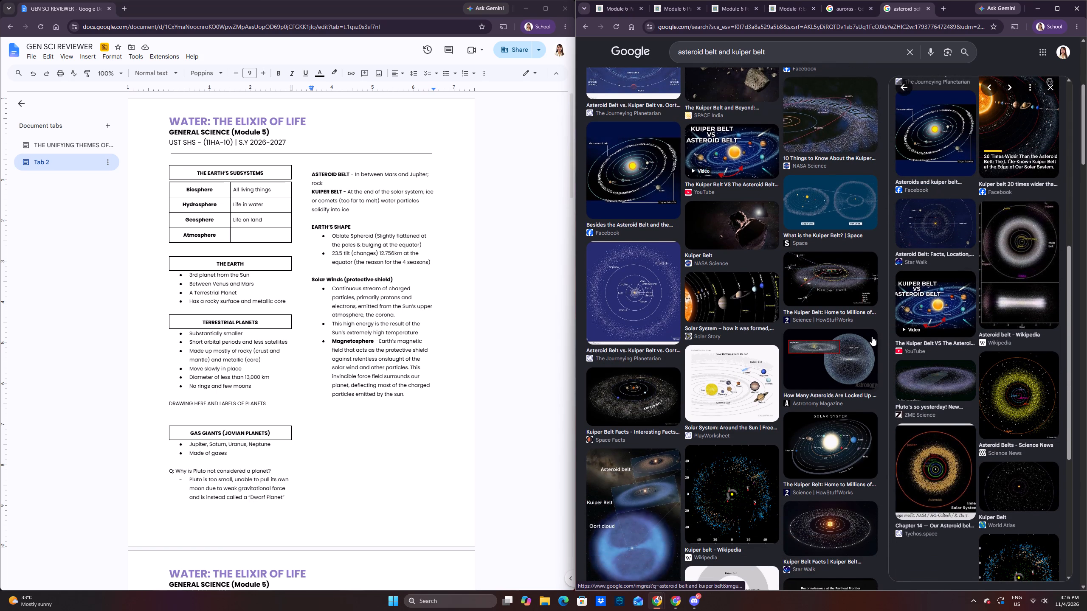
scroll(871, 357, "down", 7)
scroll(1019, 374, "down", 2)
scroll(1017, 372, "up", 3)
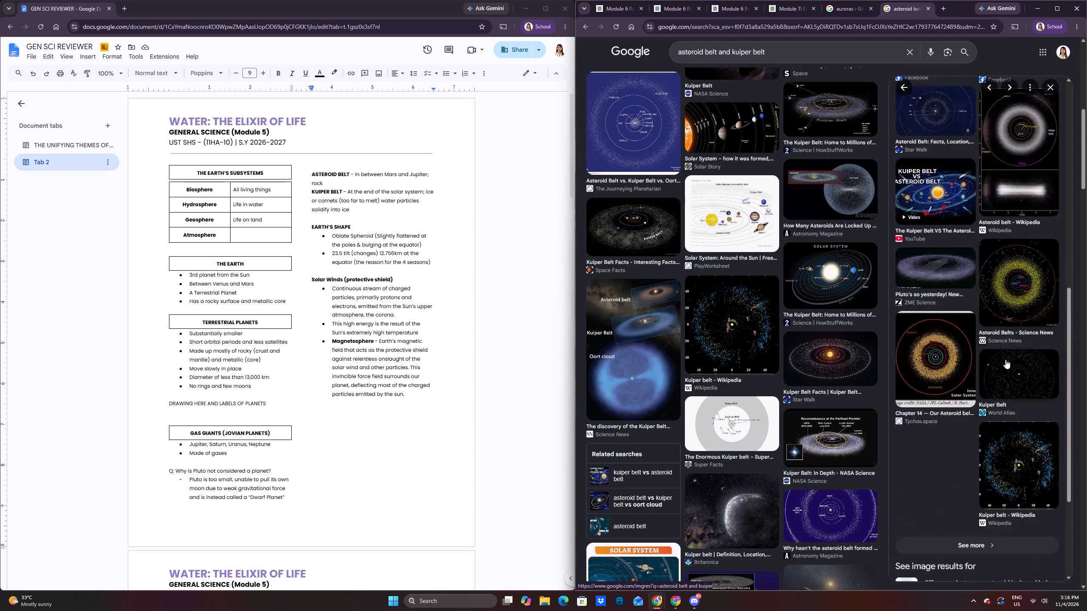
scroll(1005, 359, "up", 8)
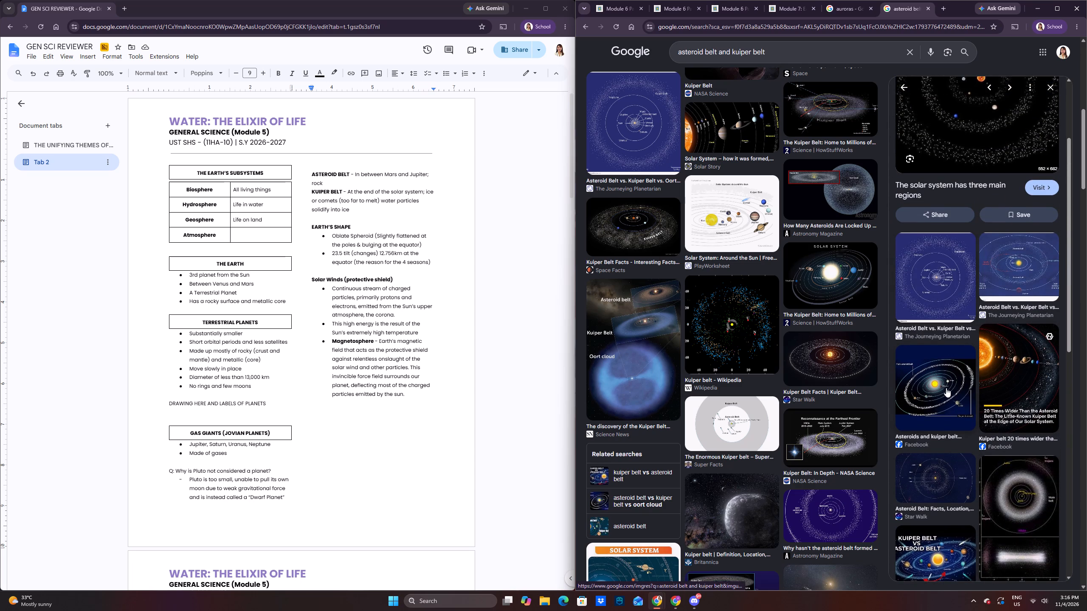
left_click(947, 388)
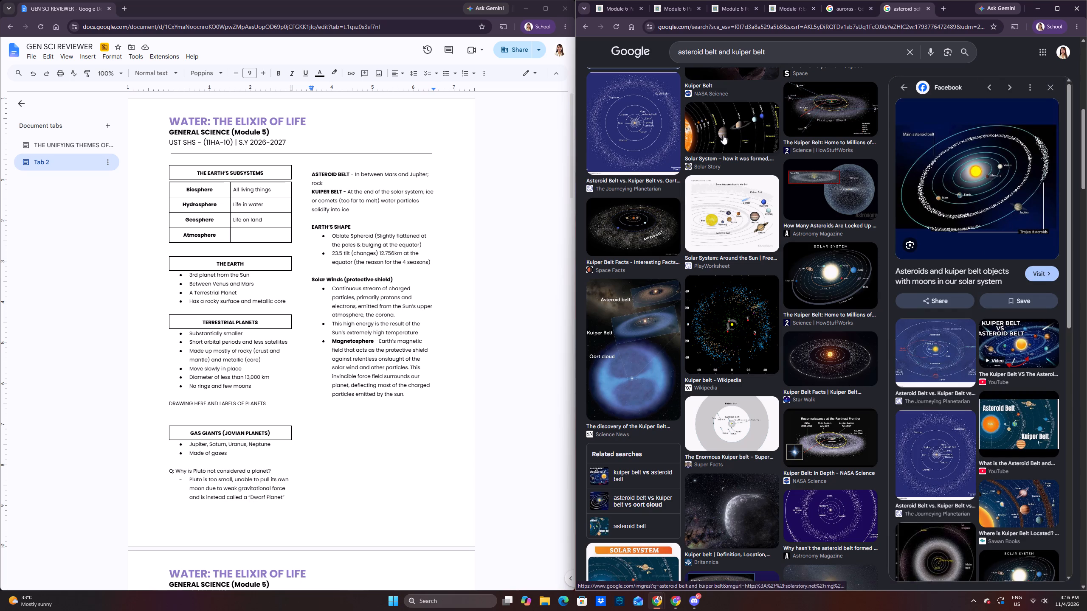
Refine the image search to "asteroid belt and kuiper belt location" and copy the HowStuffWorks solar system diagram.
left_click(793, 56)
key("space")
type("loc")
type("ation")
key("Return")
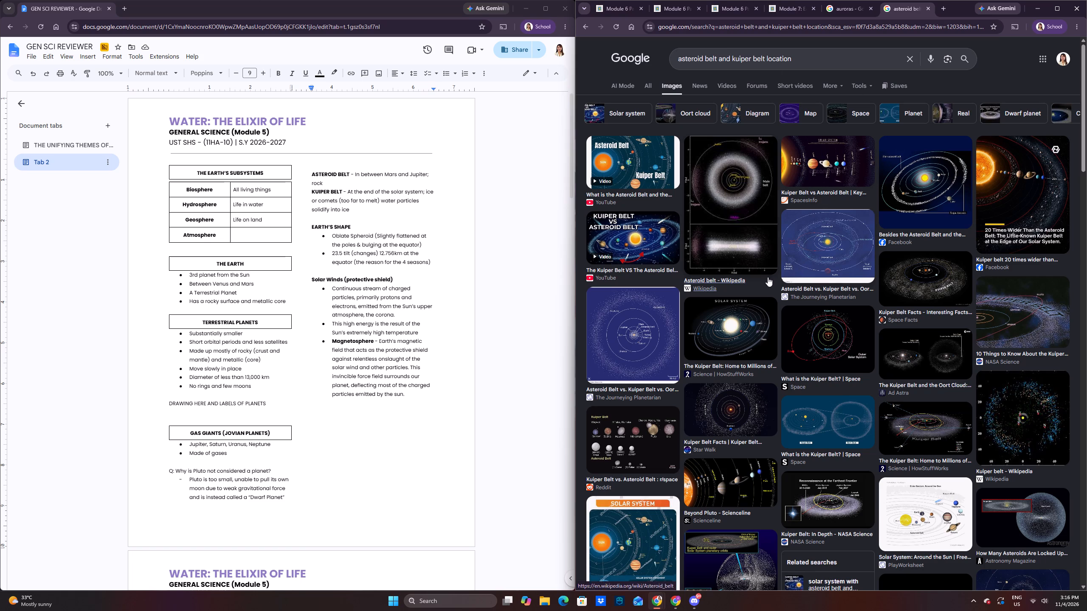
left_click(729, 328)
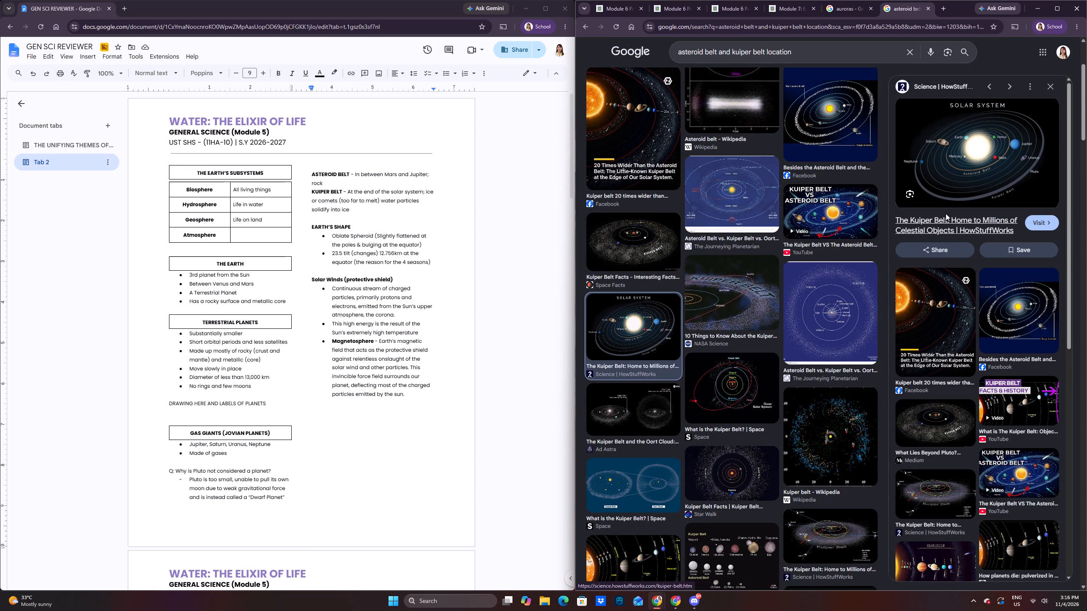
right_click(983, 135)
left_click(915, 279)
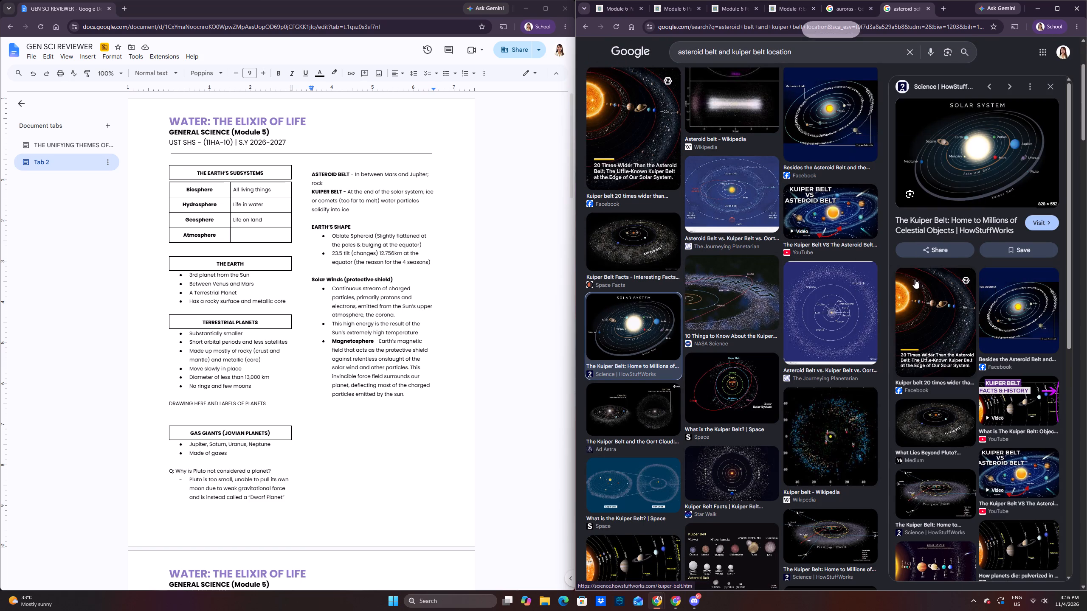
Paste the copied solar system diagram below the Kuiper Belt definition and enlarge it slightly beyond the text column's width.
left_click(380, 216)
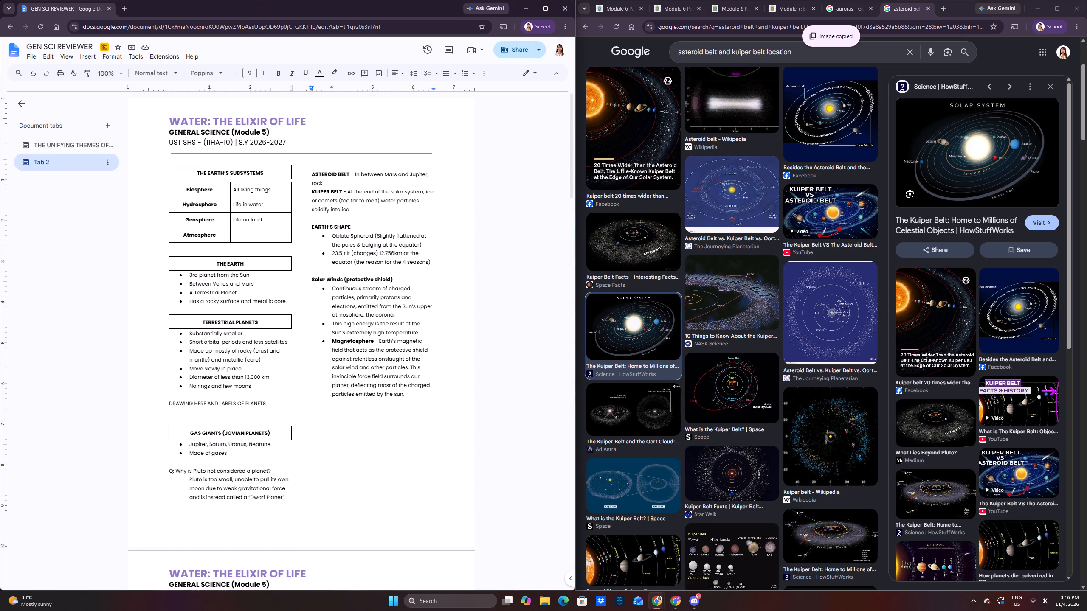
left_click(380, 216)
left_click(380, 216)
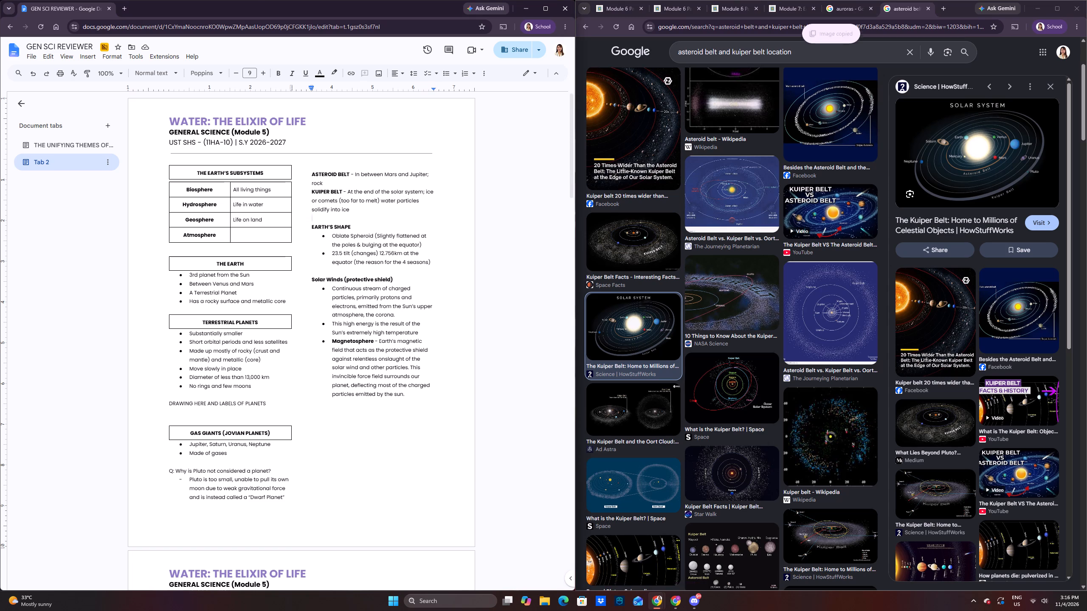
key("ctrl+v")
left_click(399, 261)
left_click_drag(435, 298, 449, 306)
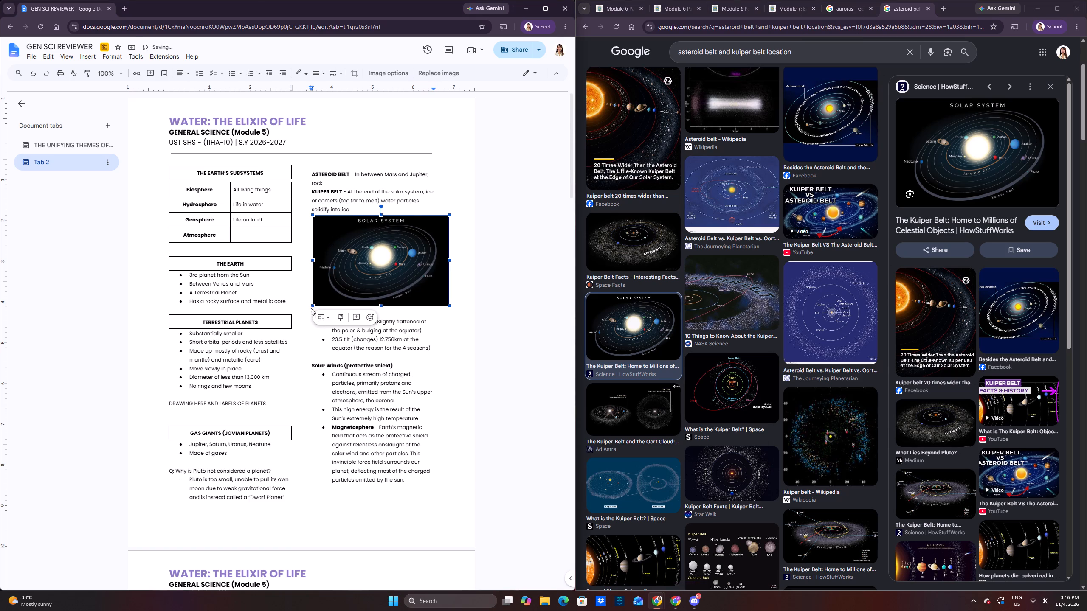
left_click_drag(313, 305, 310, 309)
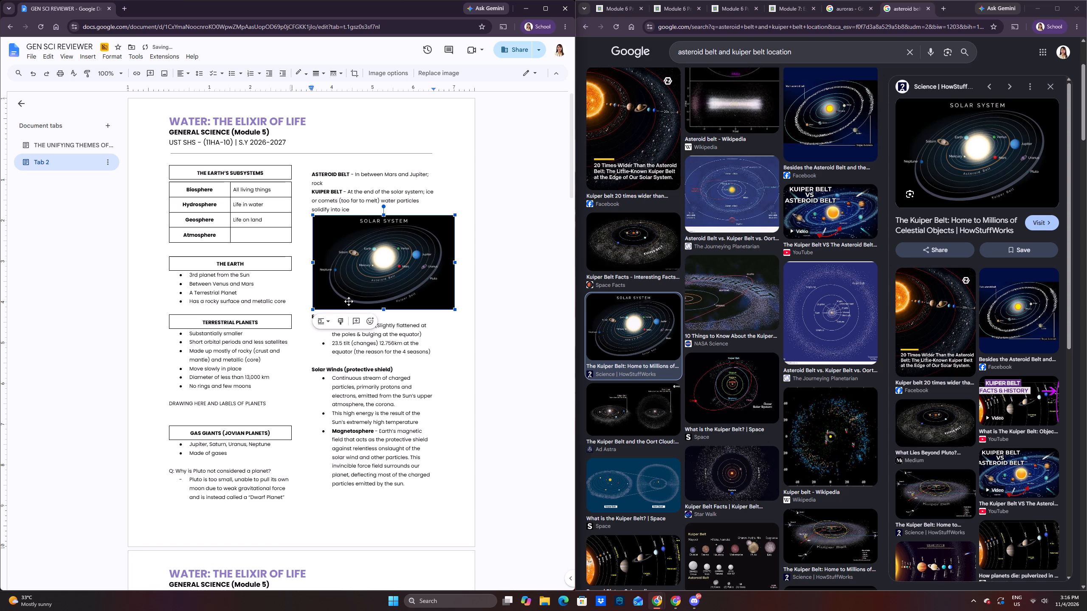
Replace the asteroid and Kuiper belt search with "earths shape" and skim its image results.
left_click(793, 18)
left_click(788, 27)
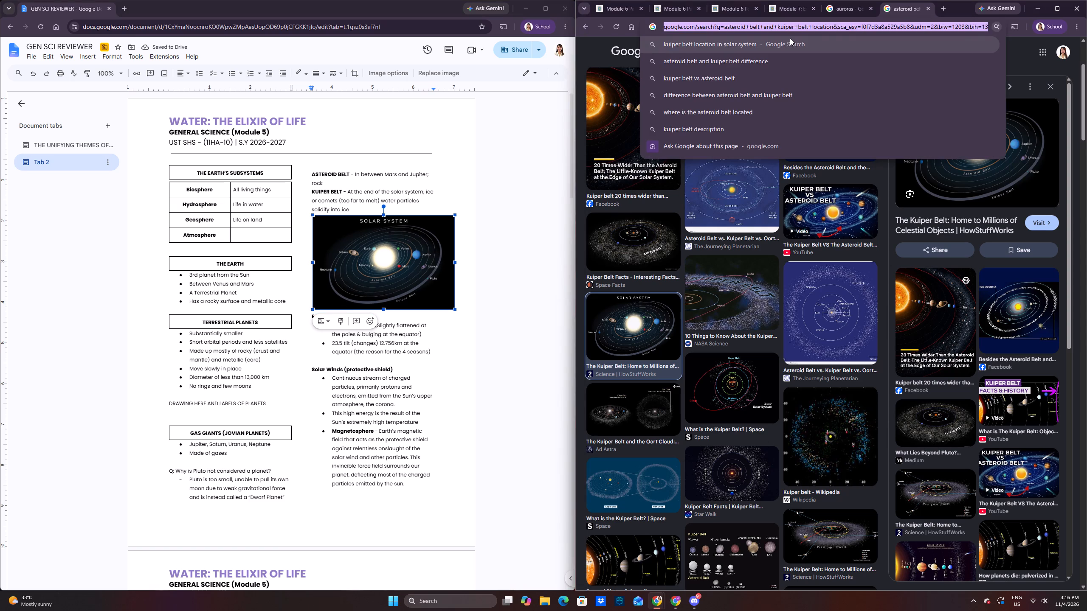
key("BackSpace")
type("earths shape")
key("Return")
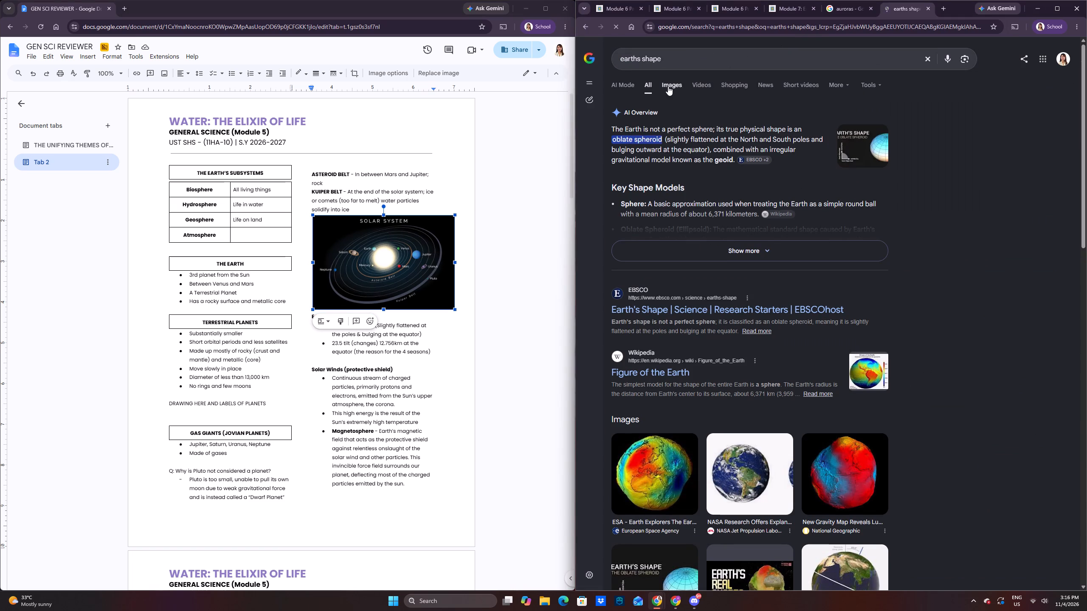
left_click(678, 88)
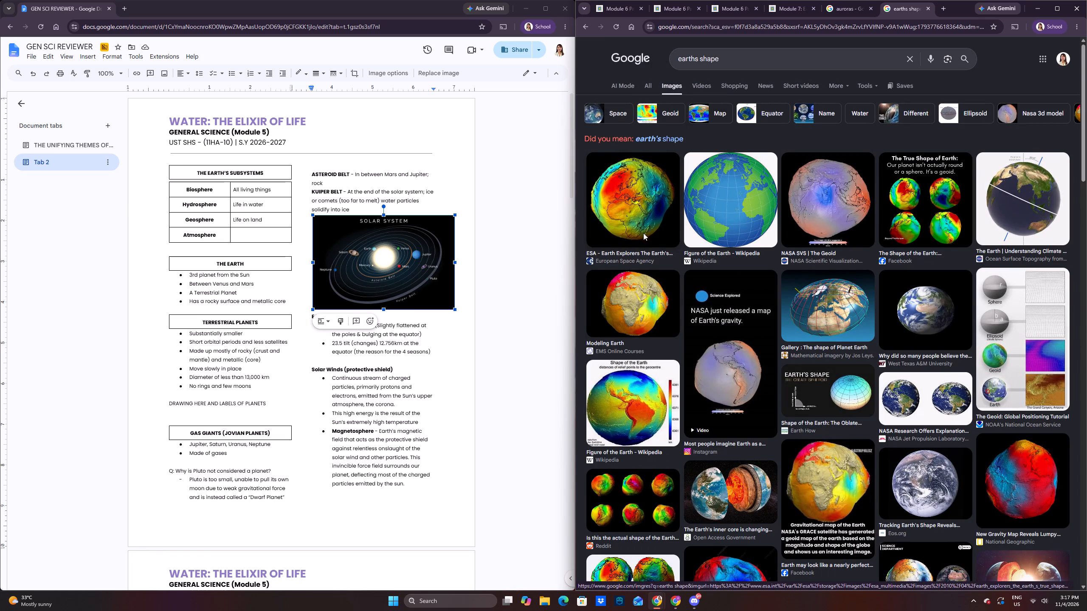
scroll(888, 336, "down", 3)
scroll(884, 336, "up", 3)
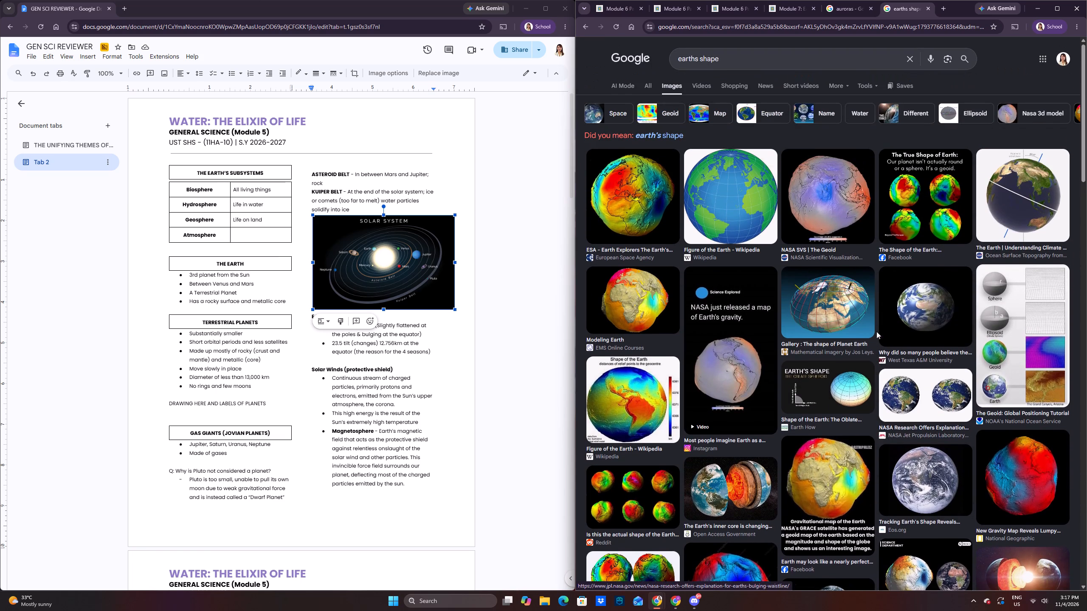
Refine the image search to "earths shape nasa".
scroll(876, 331, "up", 4)
left_click(786, 49)
key("space")
key("n")
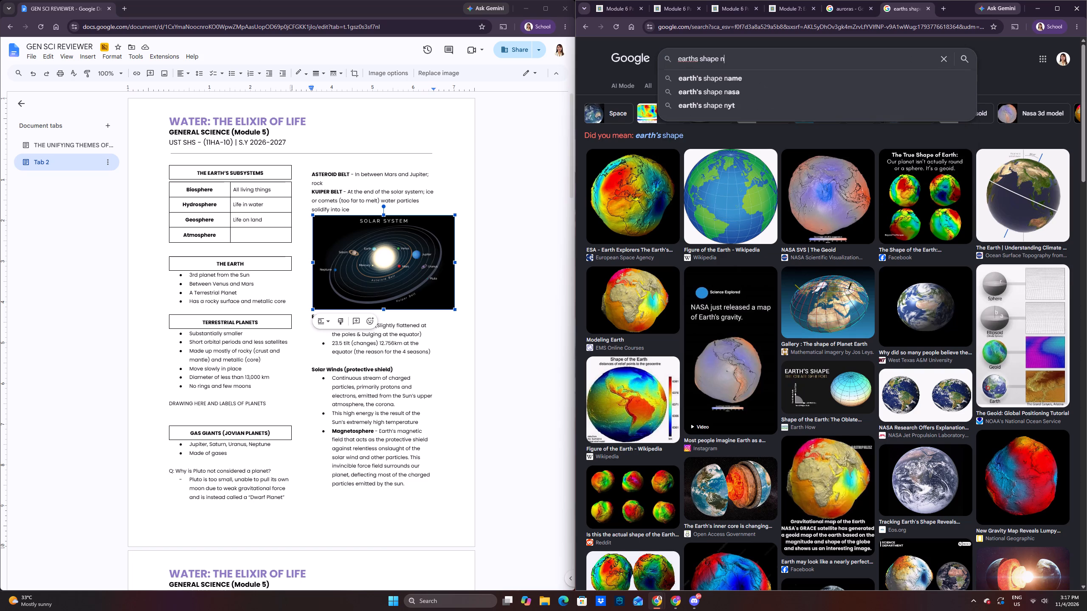
type("as")
key("a")
key("Return")
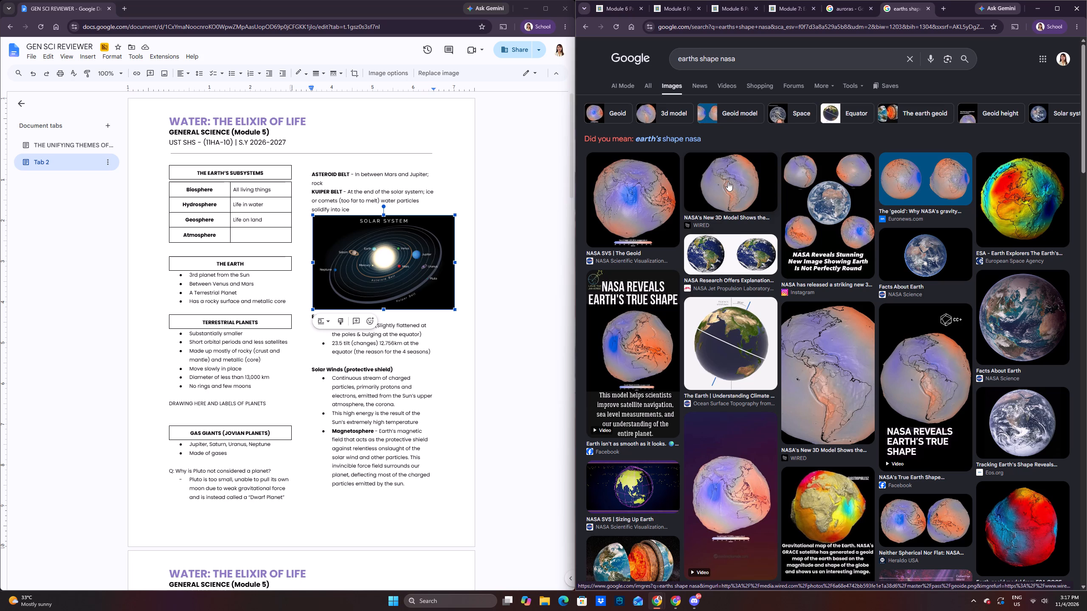
Browse the NASA image results and preview the geoid and Big Think images for a suitable Earth's shape illustration.
left_click(646, 197)
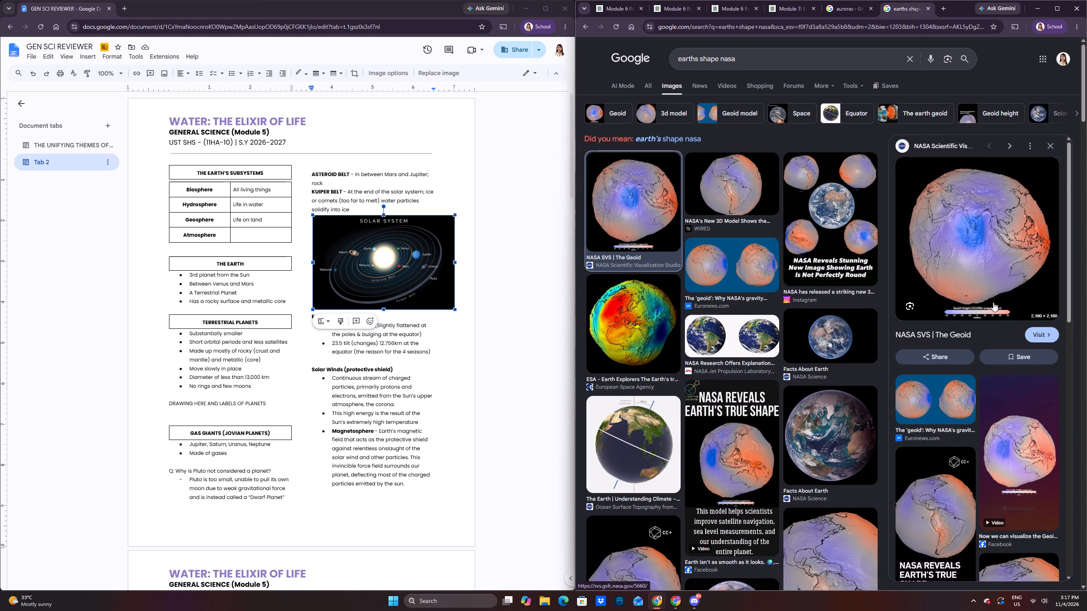
scroll(983, 306, "down", 9)
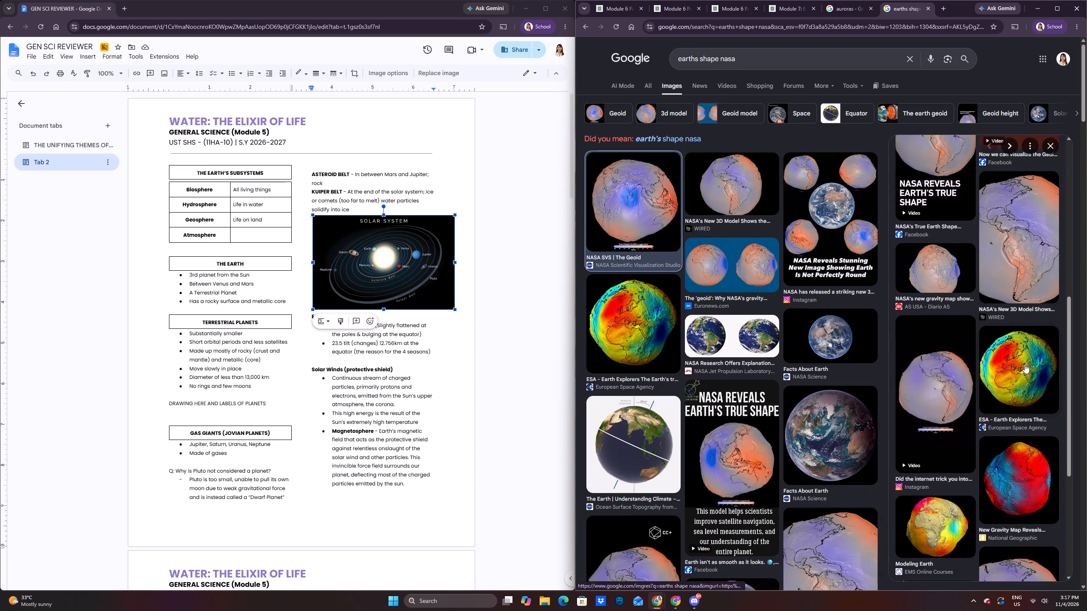
scroll(978, 342, "down", 5)
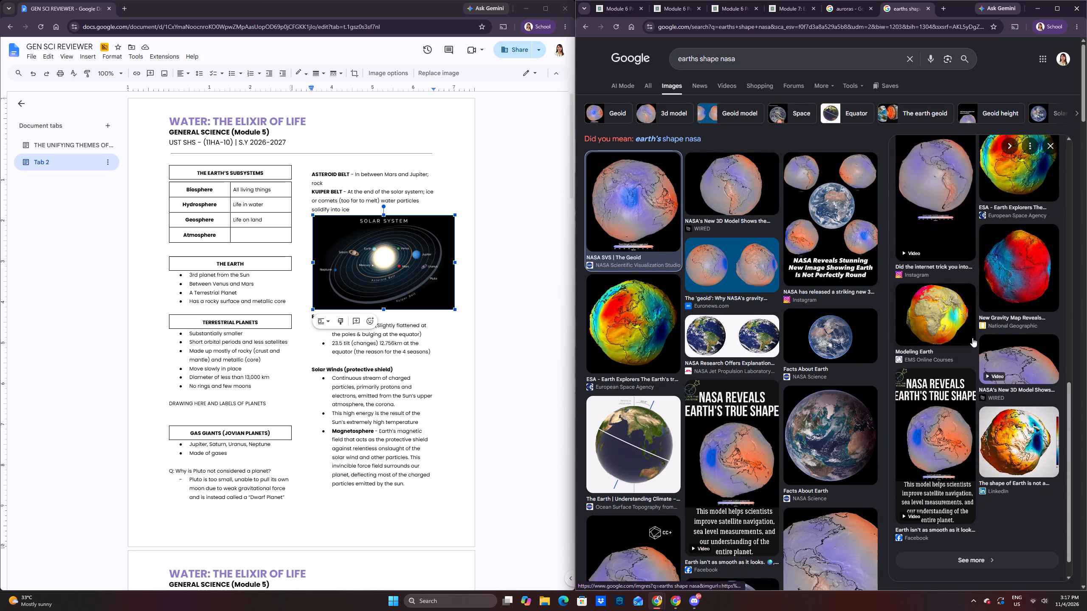
scroll(971, 336, "up", 20)
scroll(971, 336, "up", 1)
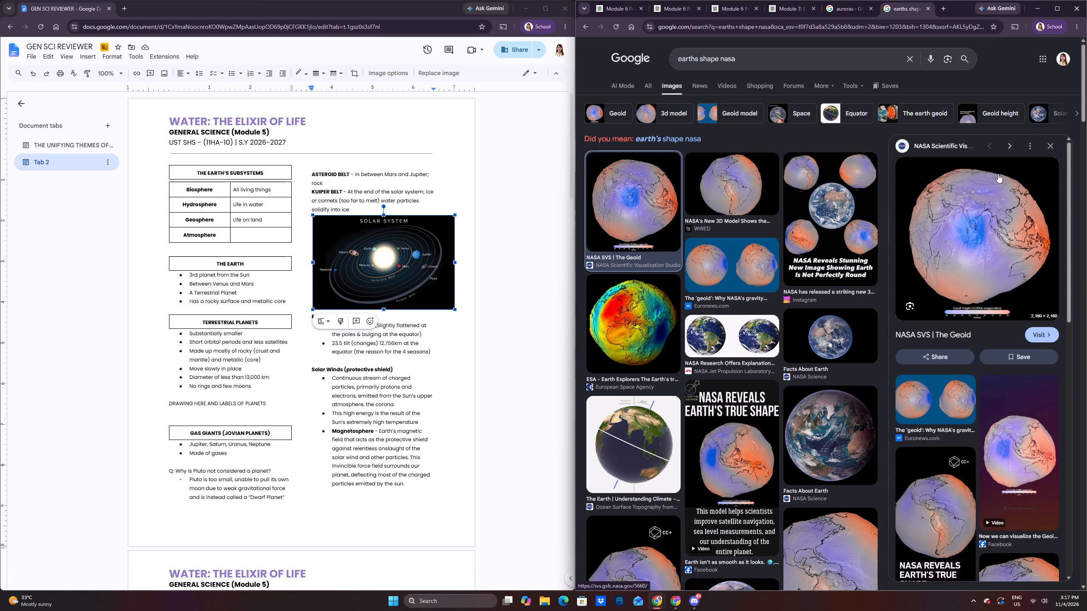
left_click(1051, 147)
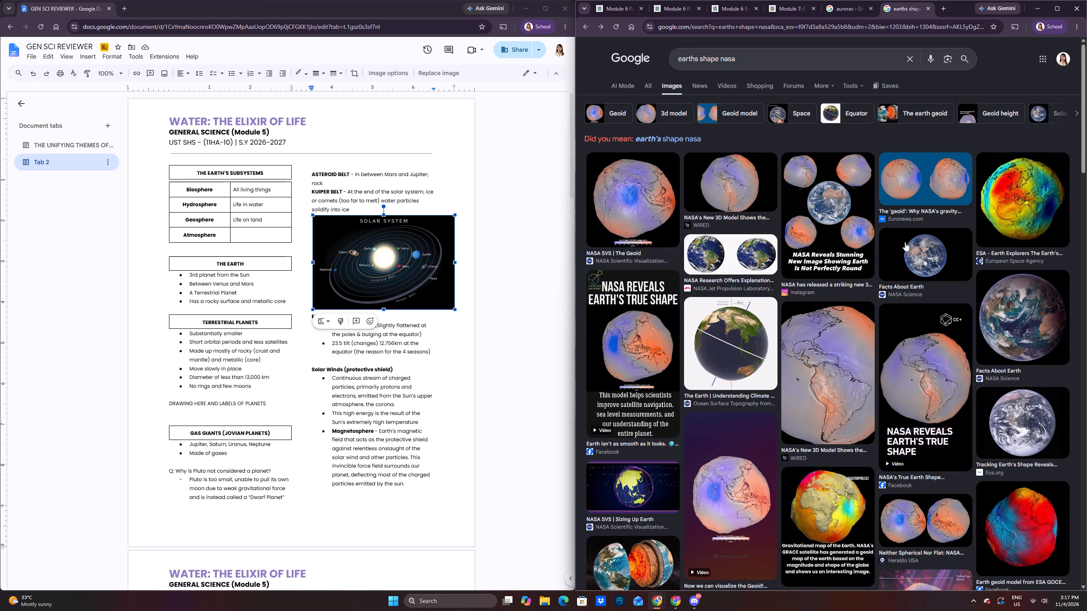
scroll(818, 298, "down", 6)
scroll(819, 296, "up", 7)
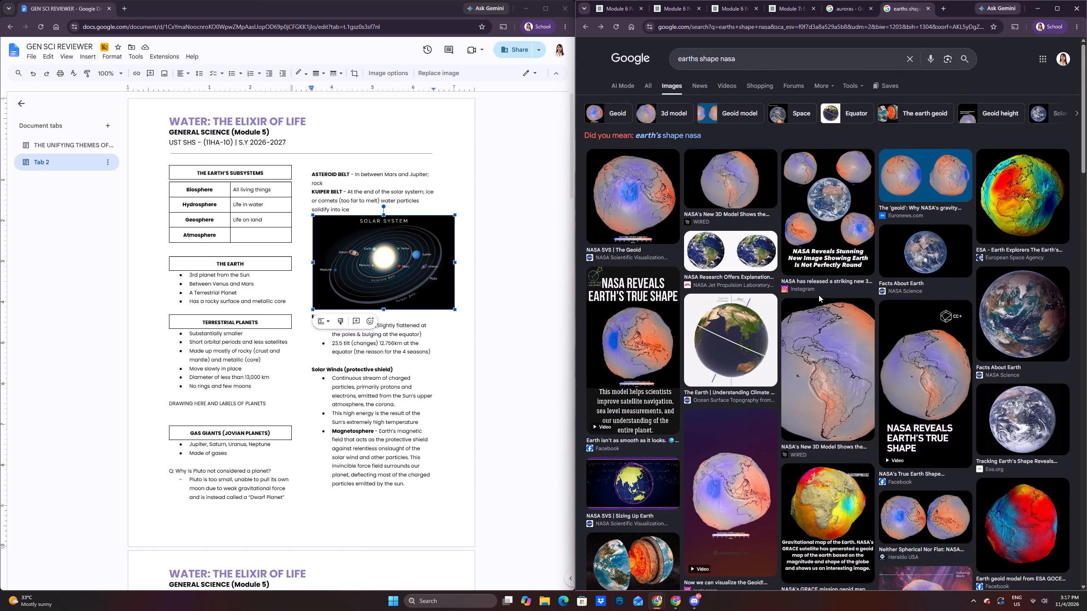
scroll(805, 300, "down", 2)
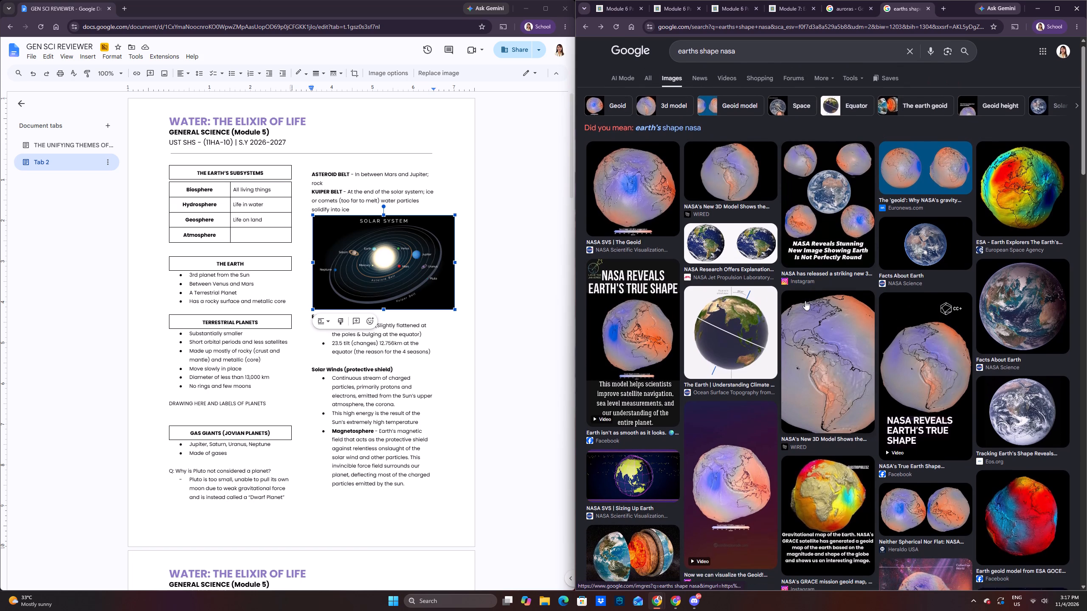
scroll(805, 301, "down", 5)
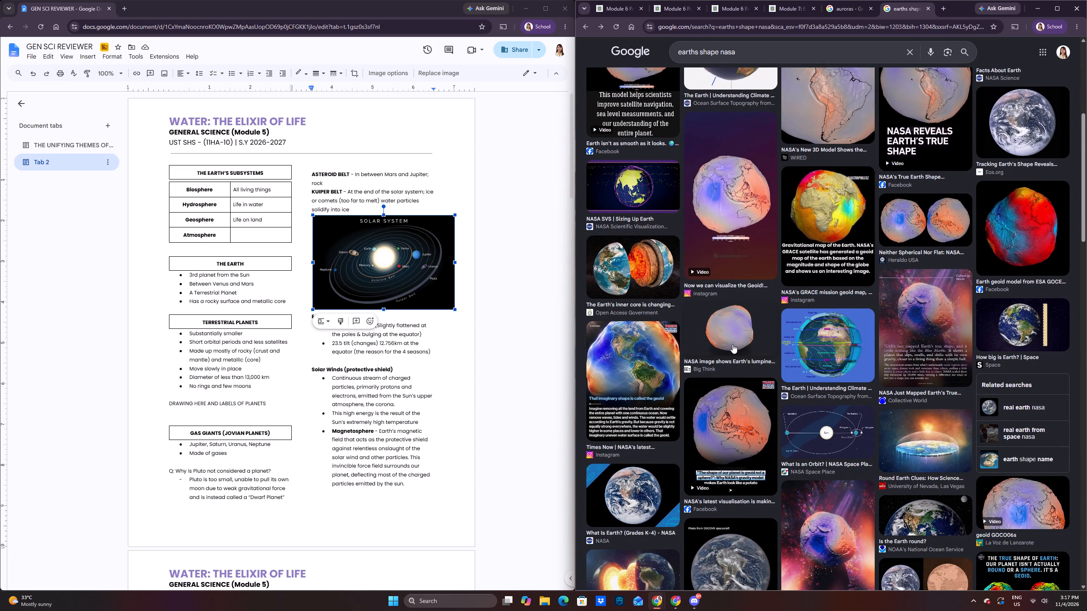
left_click(732, 344)
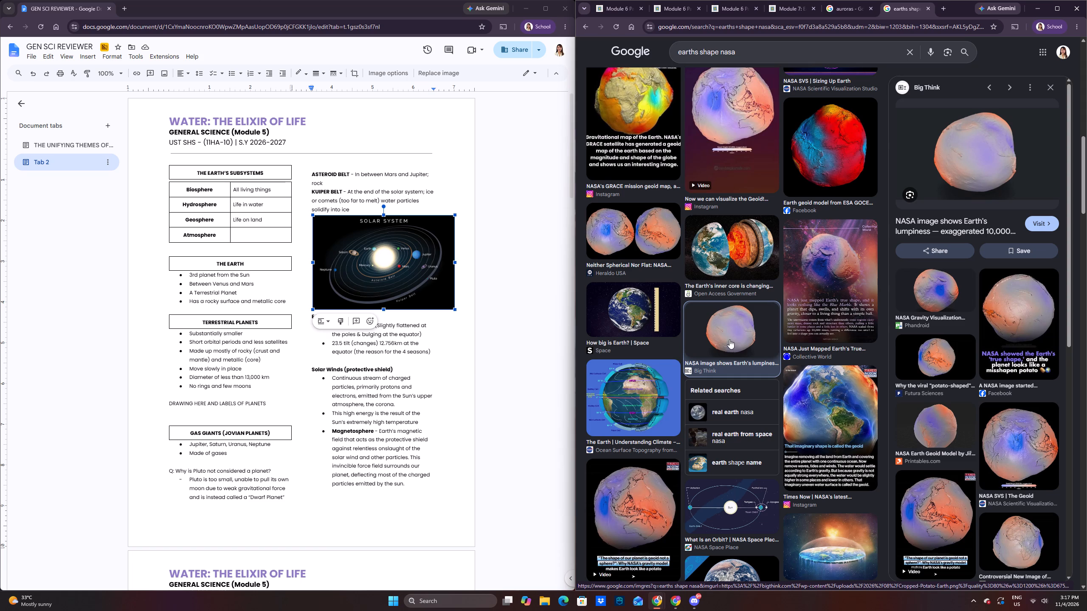
scroll(1015, 288, "down", 6)
scroll(993, 286, "up", 9)
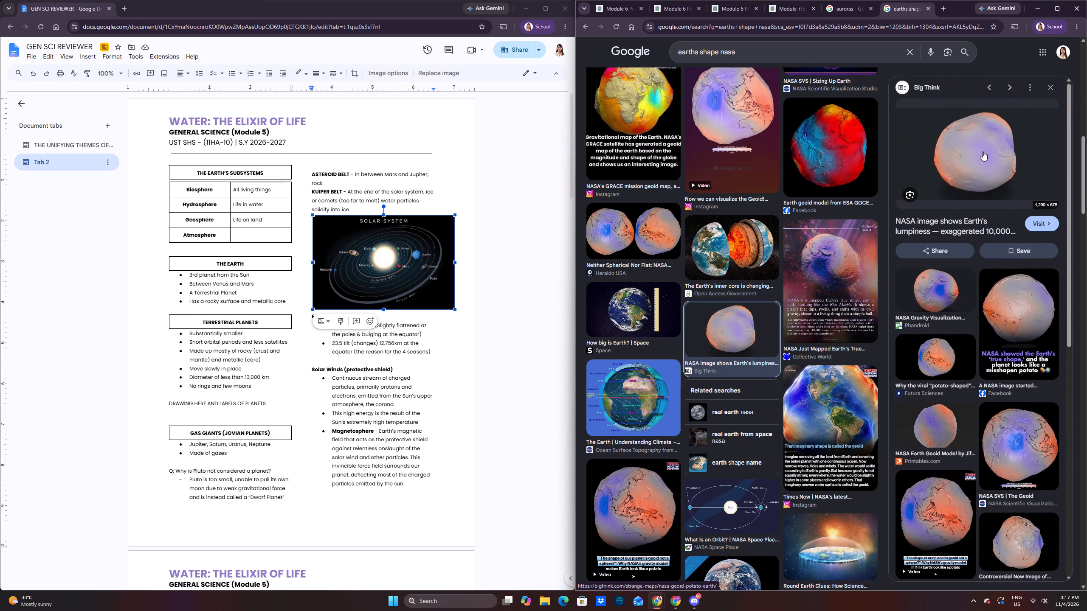
left_click(1057, 88)
scroll(946, 279, "down", 6)
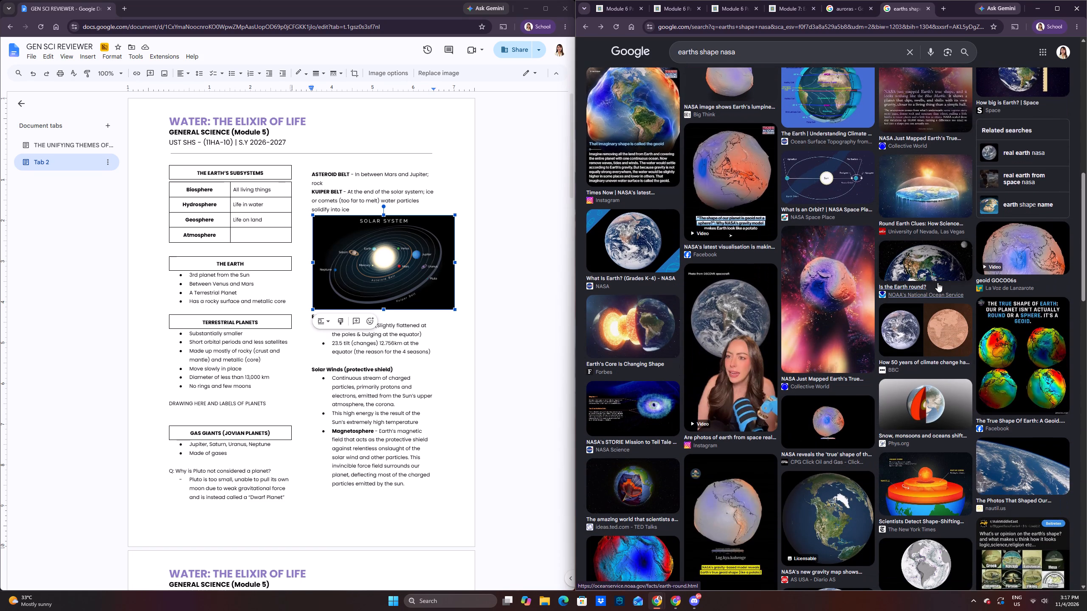
scroll(921, 277, "down", 7)
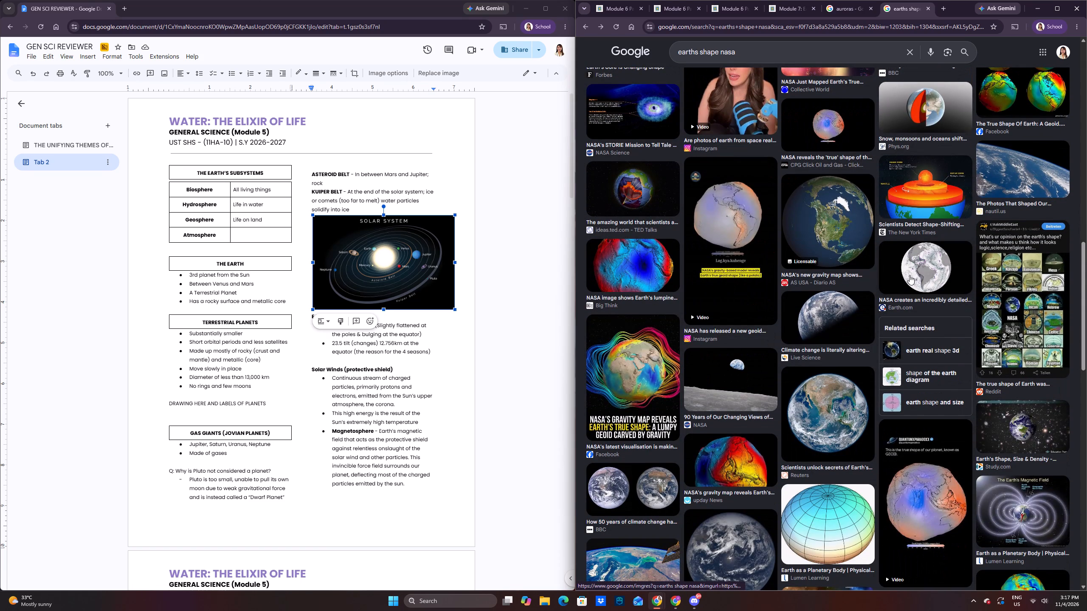
scroll(934, 310, "down", 5)
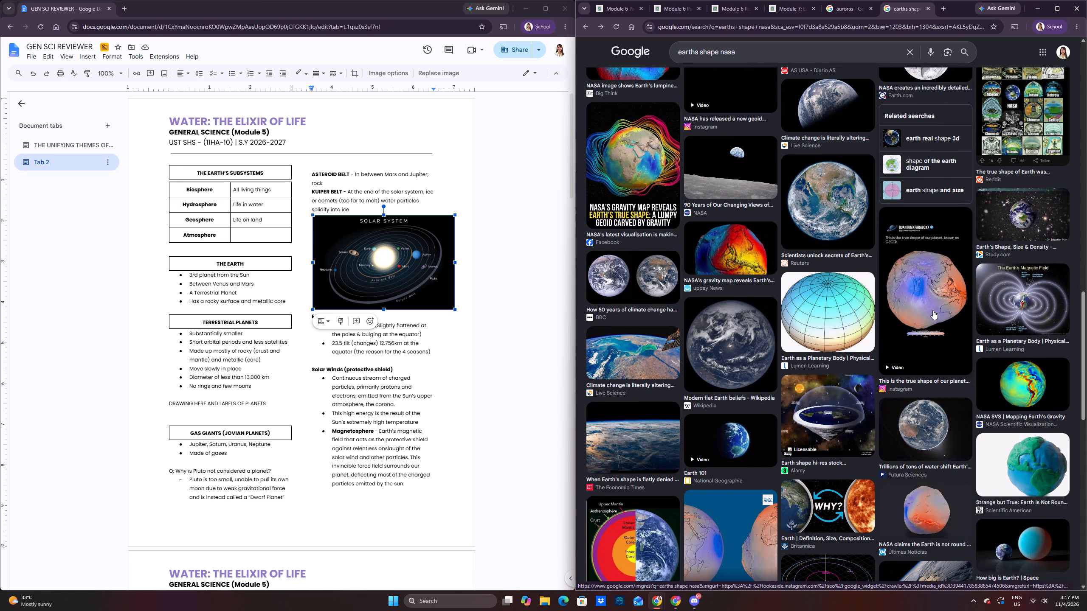
Change the image search to "earths shape oblate spheroid", using the term from the reviewer's Earth's Shape notes.
left_click(768, 53)
key("BackSpace")
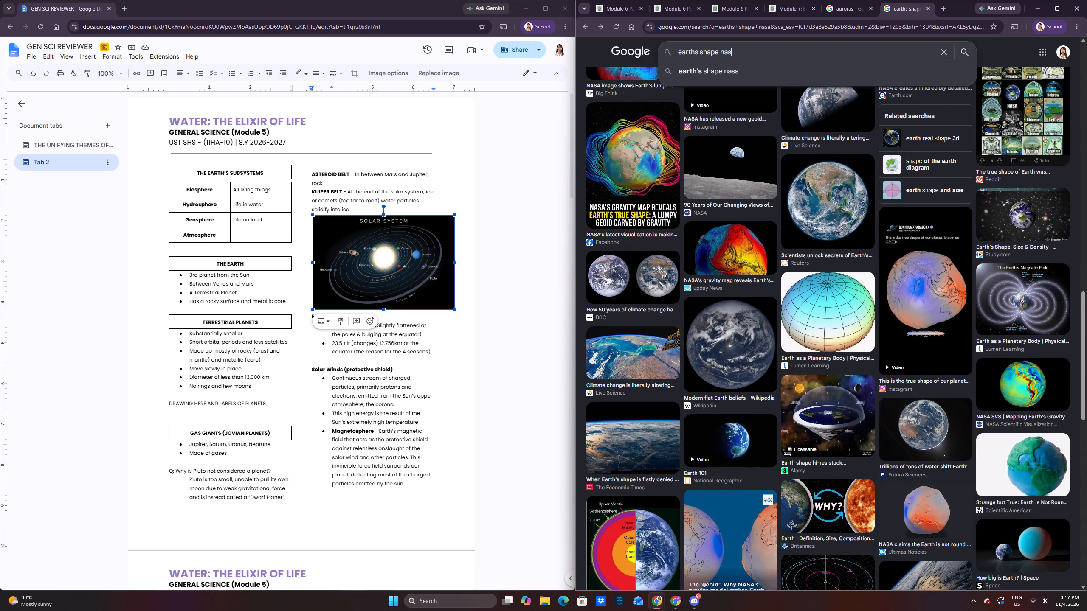
key("BackSpace")
key("BackSpace")
key("BackSpace")
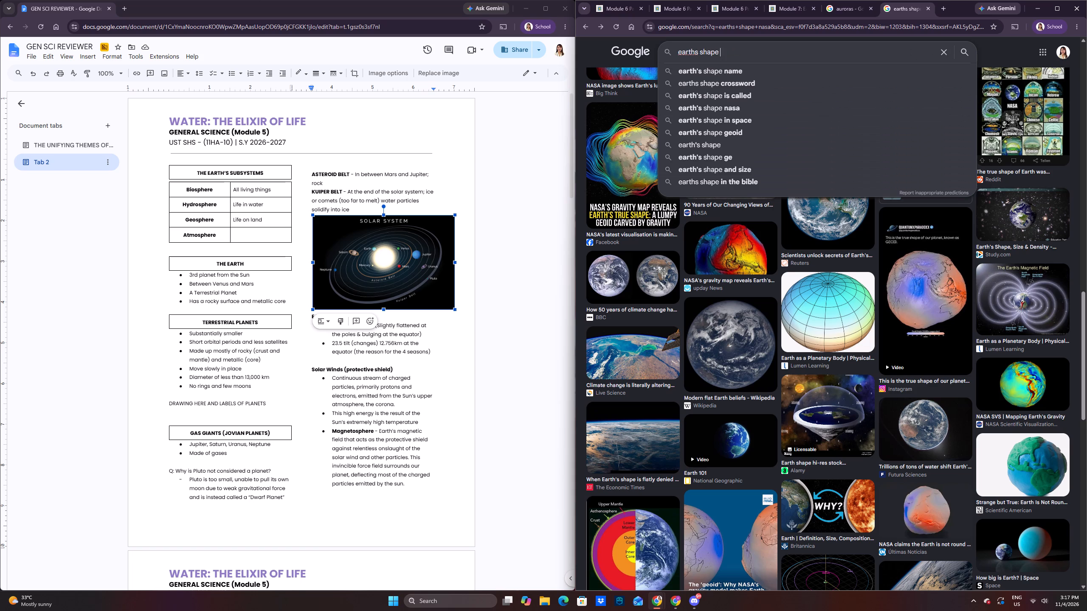
left_click(435, 356)
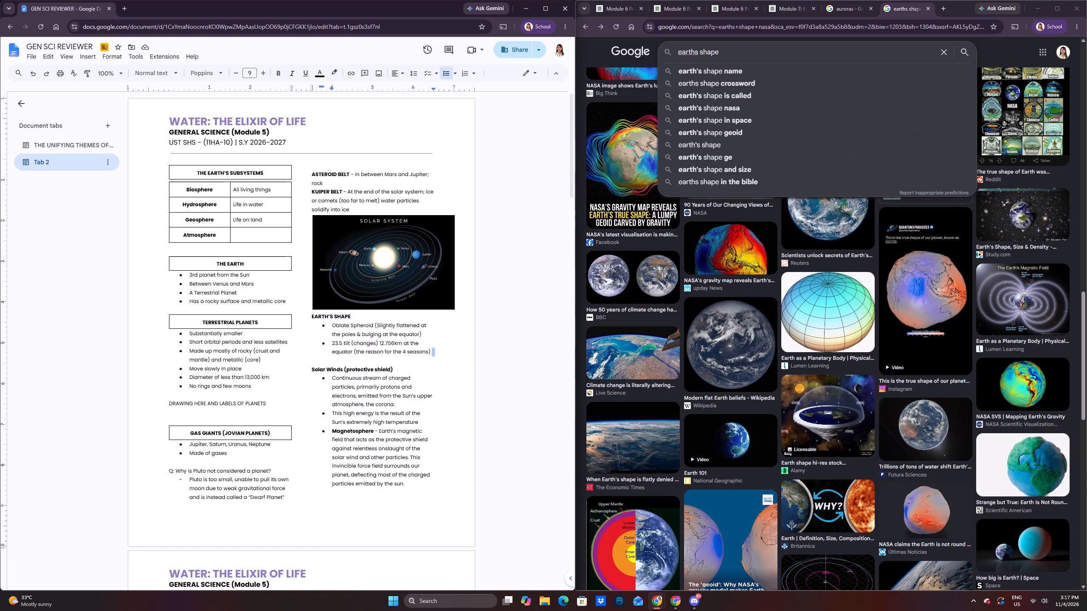
left_click(413, 334)
left_click(765, 53)
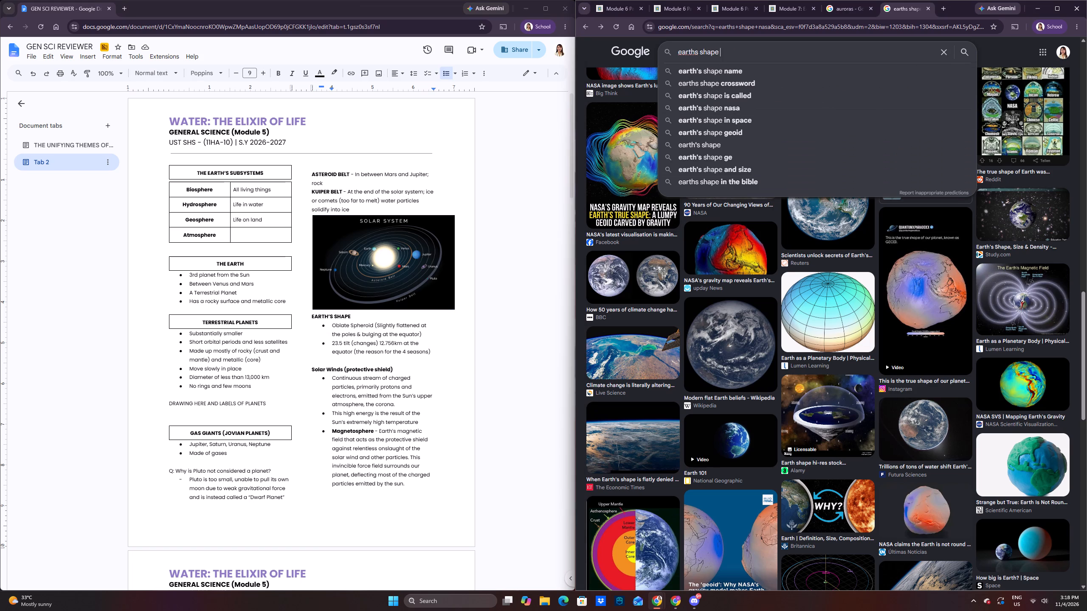
type("oblate spheroid")
key("Return")
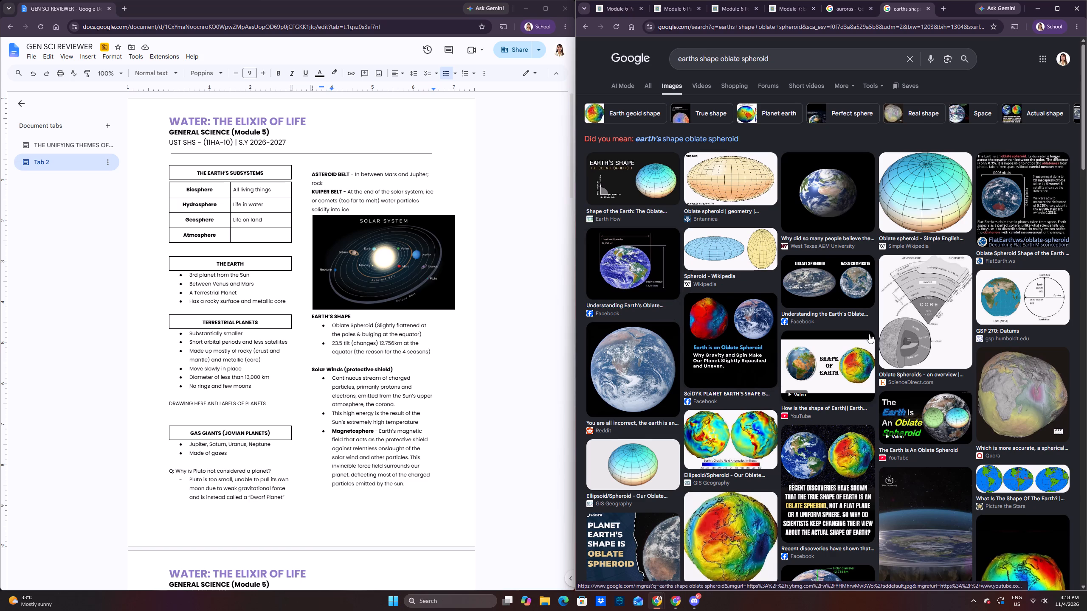
Browse the oblate spheroid image results for a diagram illustrating Earth's flattened poles and equatorial bulge.
scroll(869, 334, "down", 11)
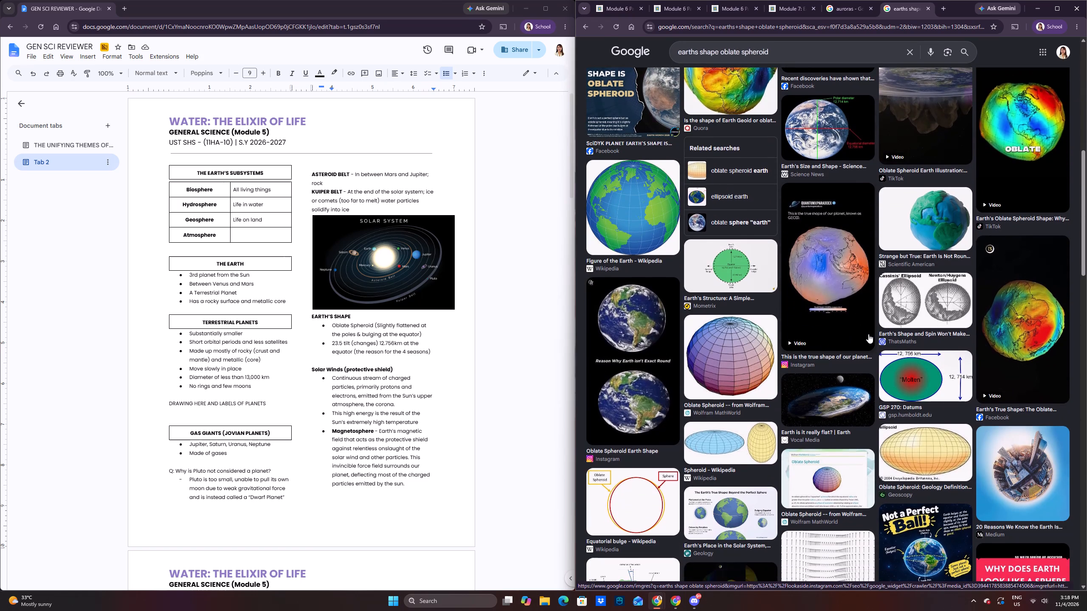
scroll(868, 334, "down", 1)
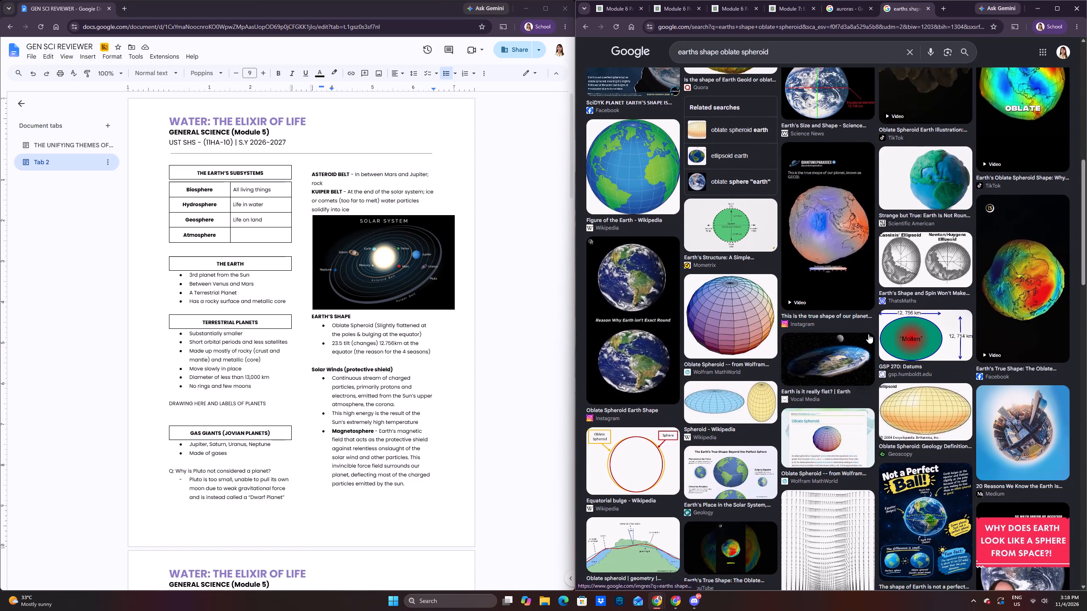
scroll(868, 334, "down", 2)
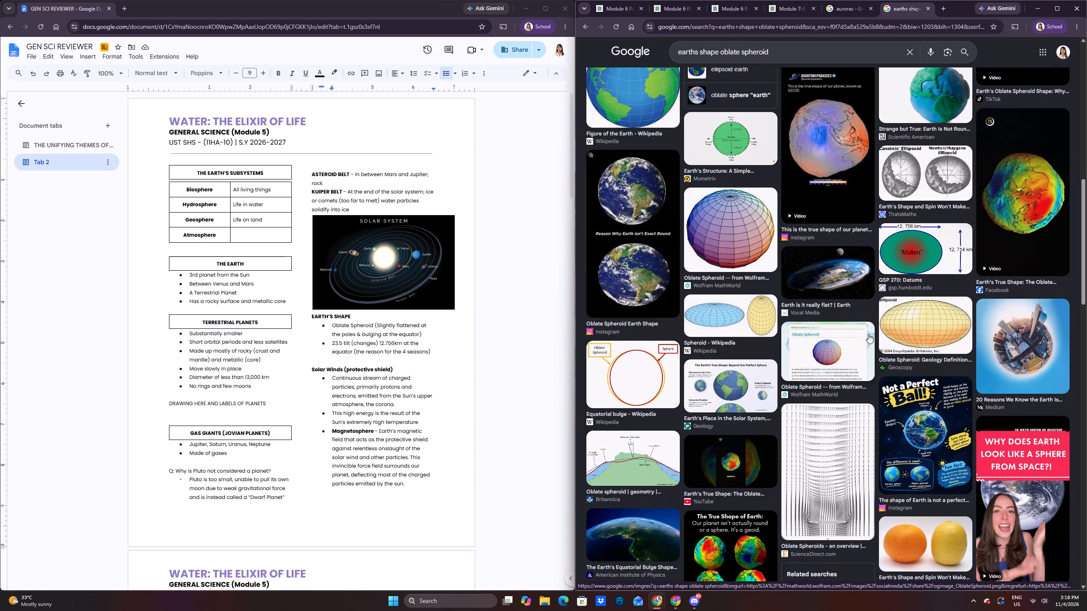
scroll(868, 334, "down", 6)
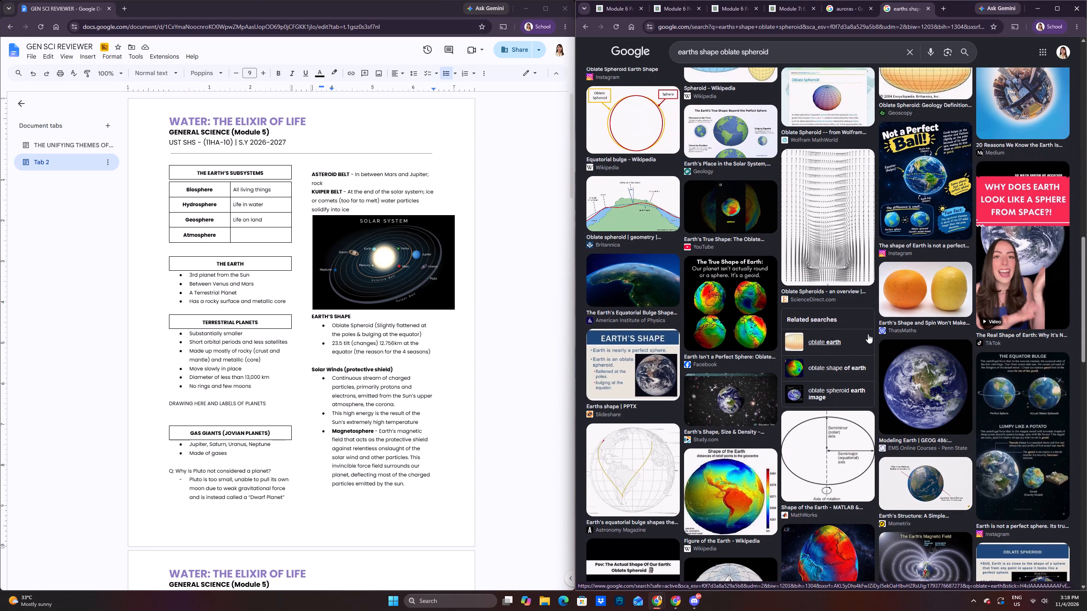
scroll(868, 334, "down", 5)
scroll(868, 334, "up", 14)
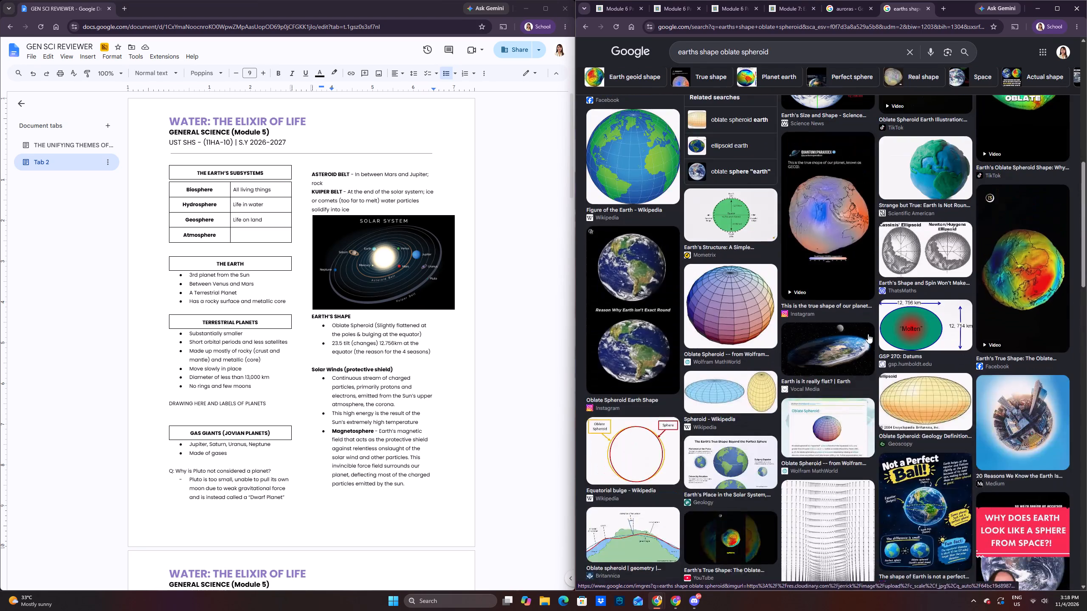
scroll(868, 334, "up", 17)
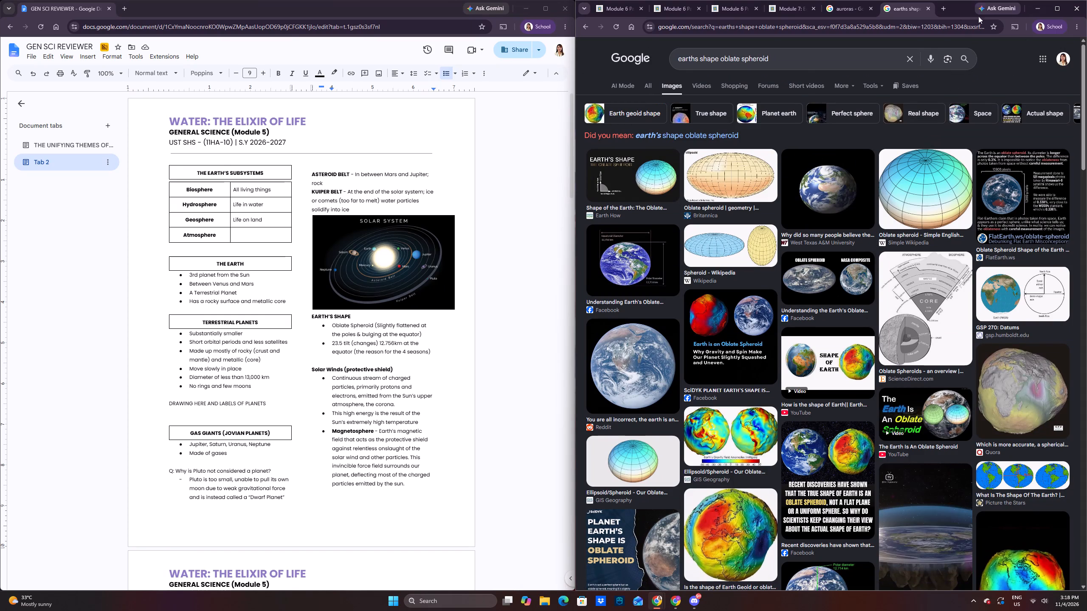
Close the Earth's shape image search page.
left_click(927, 9)
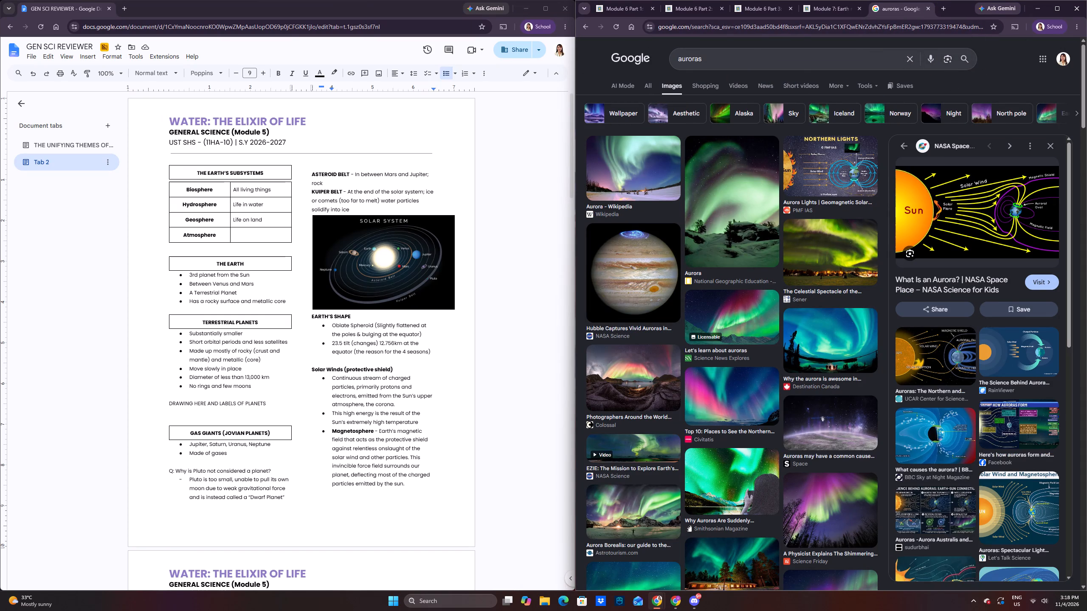
Run an image search for "magnetosphere", the term from the reviewer's Solar Winds notes.
scroll(359, 375, "down", 3)
left_click(390, 266)
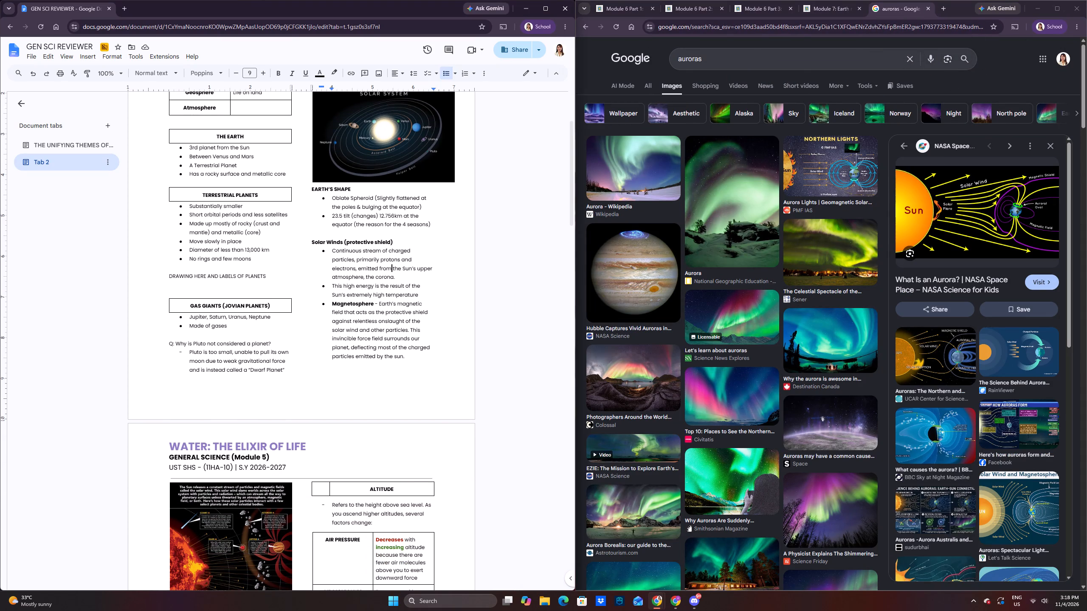
left_click(840, 28)
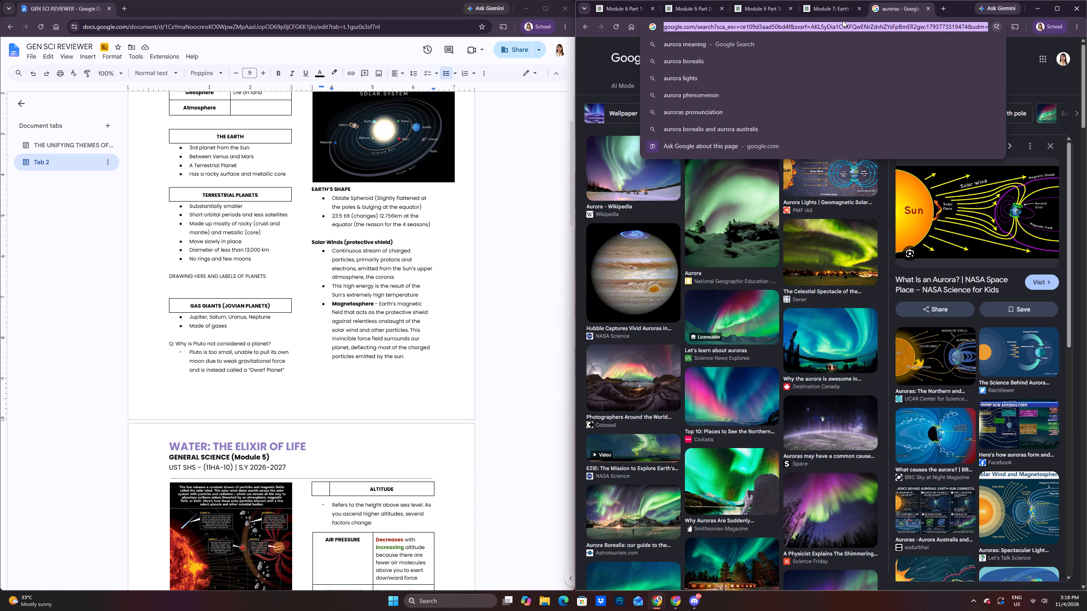
key("BackSpace")
type("m,ag")
key("BackSpace")
key("BackSpace")
key("BackSpace")
type("agnetosphere")
key("Return")
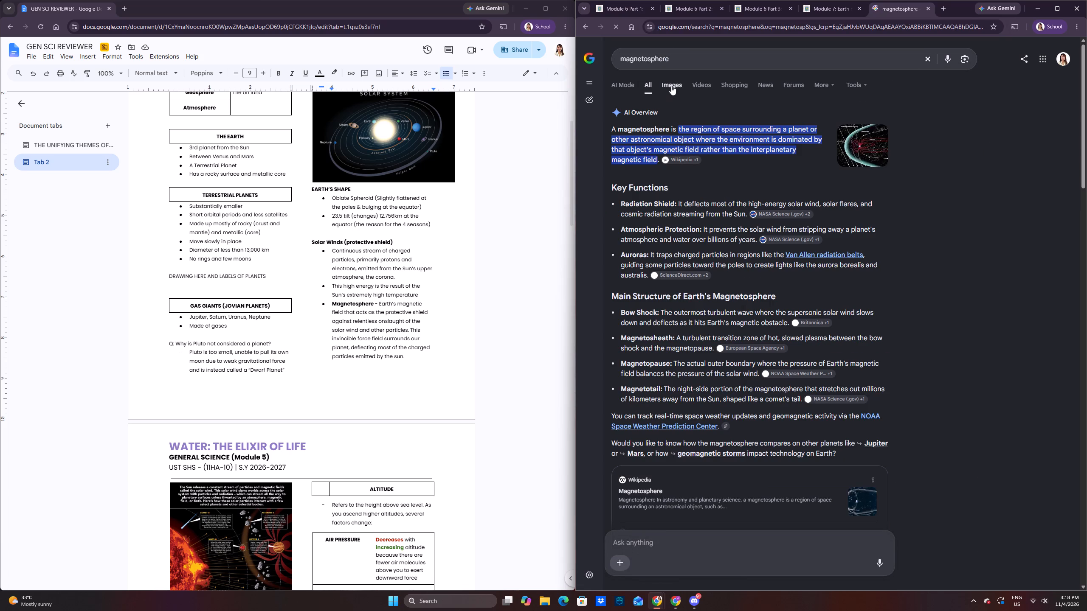
left_click(671, 86)
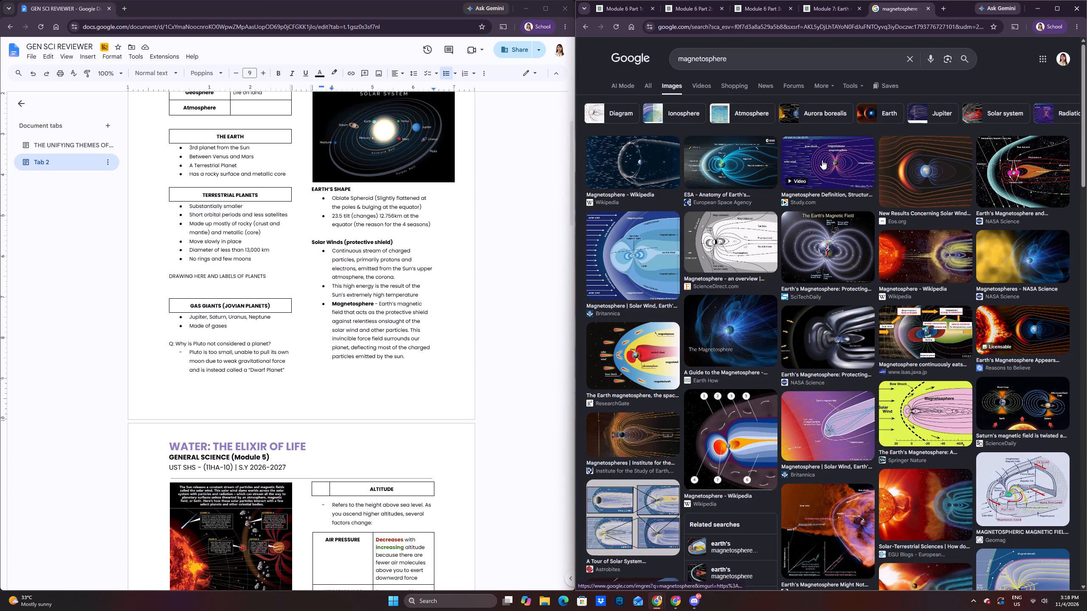
Preview the NASA Science "Earth's Magnetosphere and Plasmasheet" image and compare it with the reviewer's Solar Winds and aurora notes.
left_click(1034, 185)
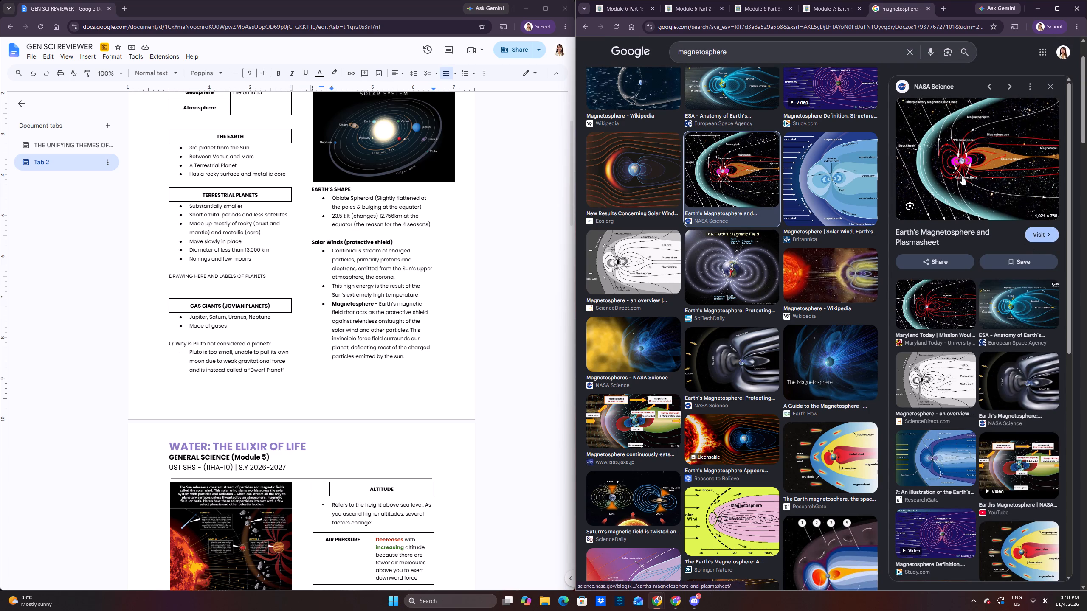
scroll(260, 382, "down", 3)
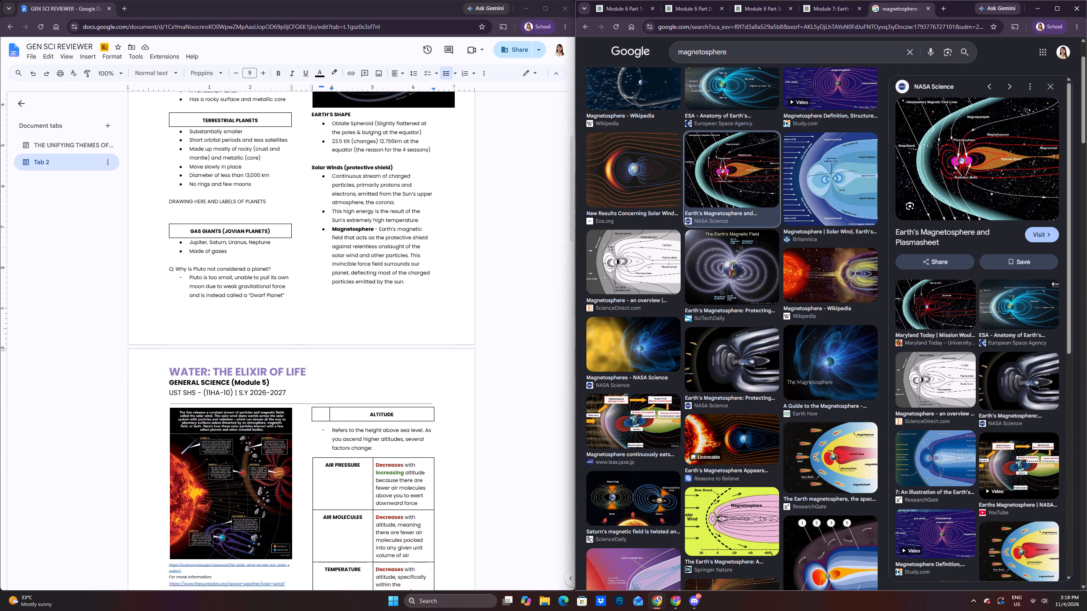
scroll(256, 376, "down", 1)
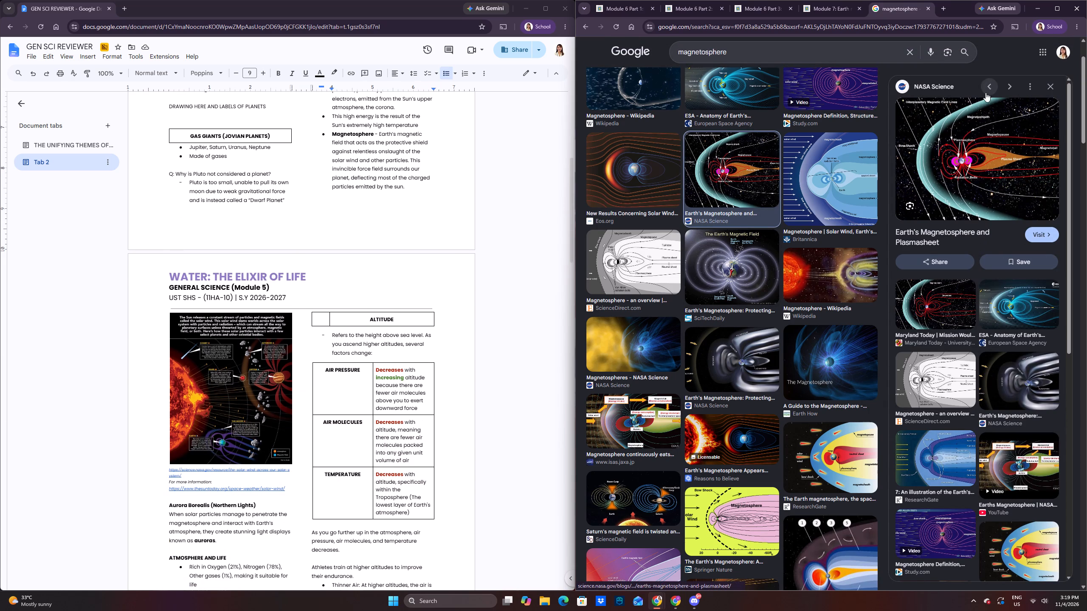
left_click(1054, 89)
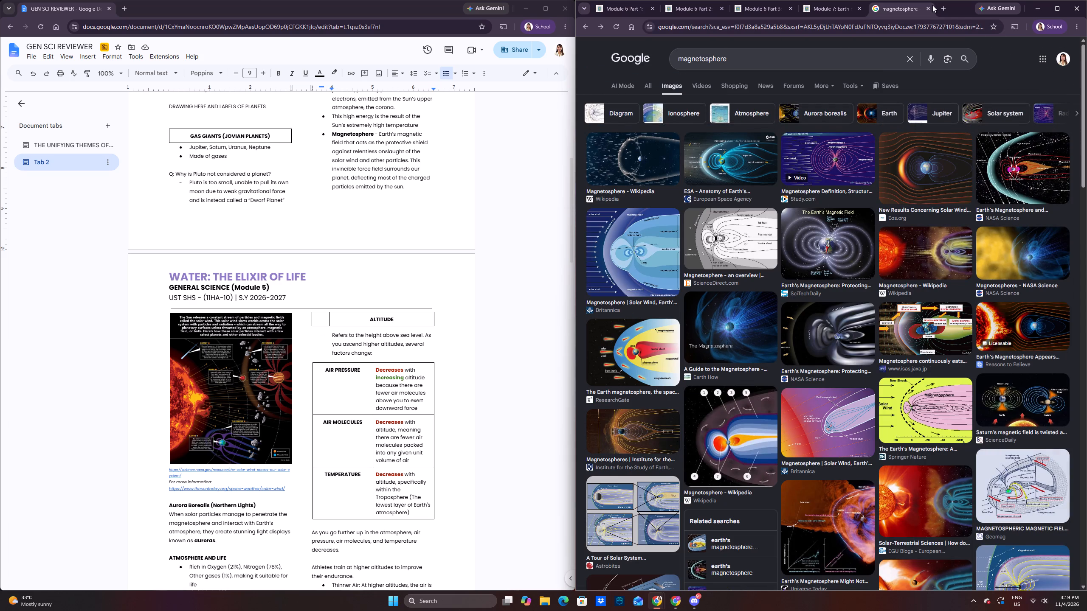
Close the magnetosphere image search page and bring up the Module 6 Part 1 course page.
left_click(931, 5)
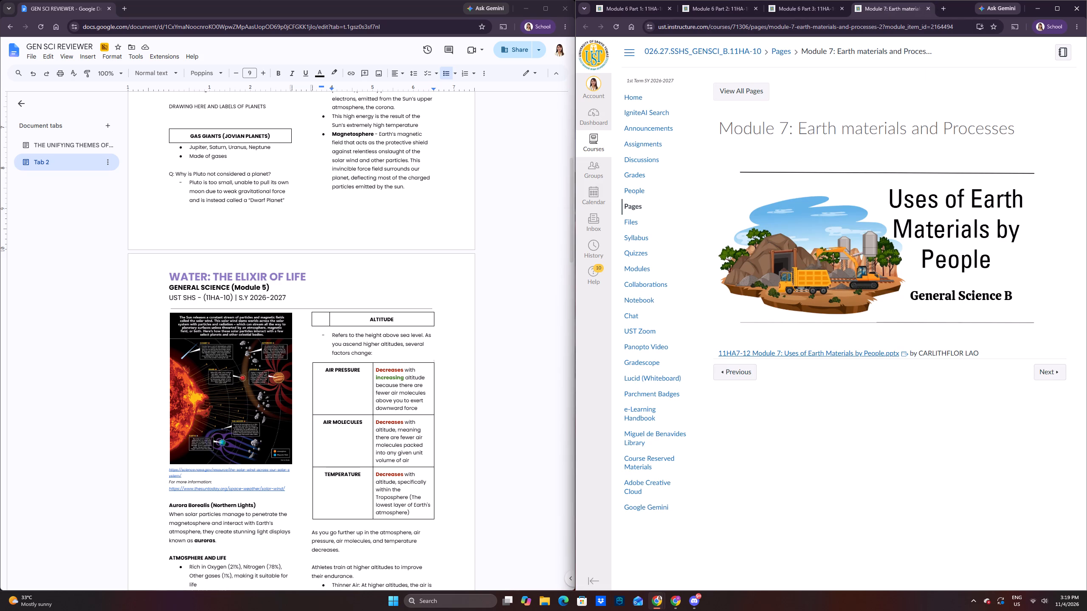
scroll(363, 310, "down", 7)
left_click(617, 11)
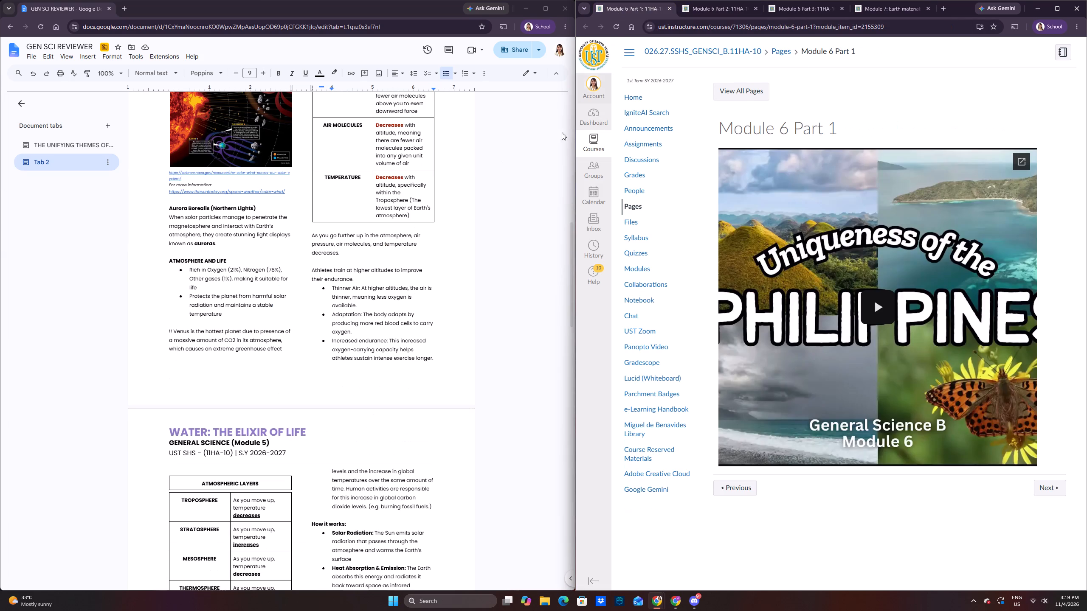
Add a "MODULE 6" line below the closing paragraph on the reviewer's last page, followed by a new line.
scroll(322, 303, "down", 19)
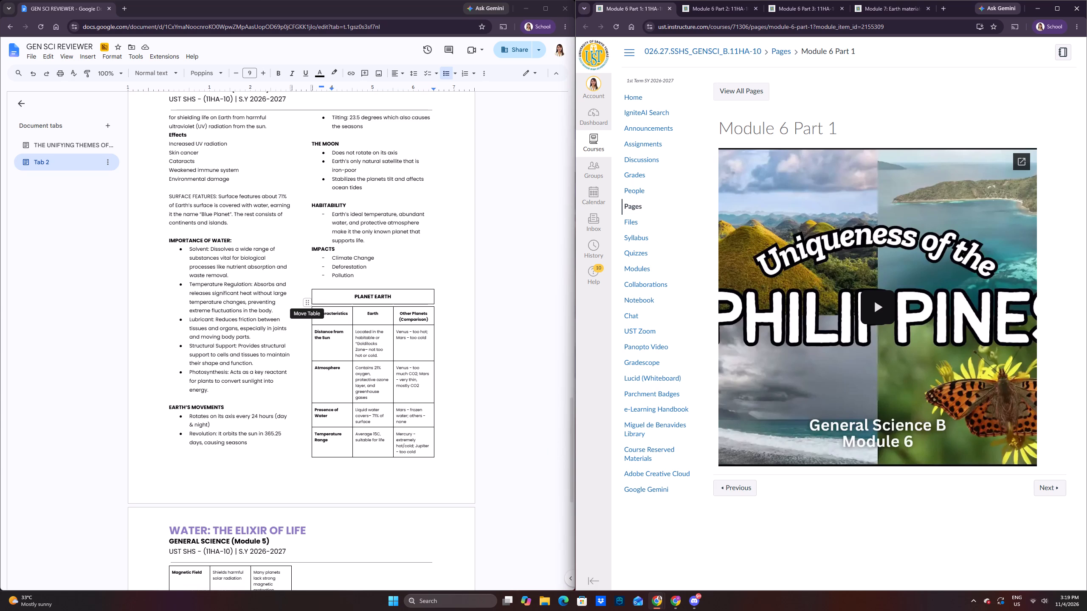
scroll(293, 329, "down", 6)
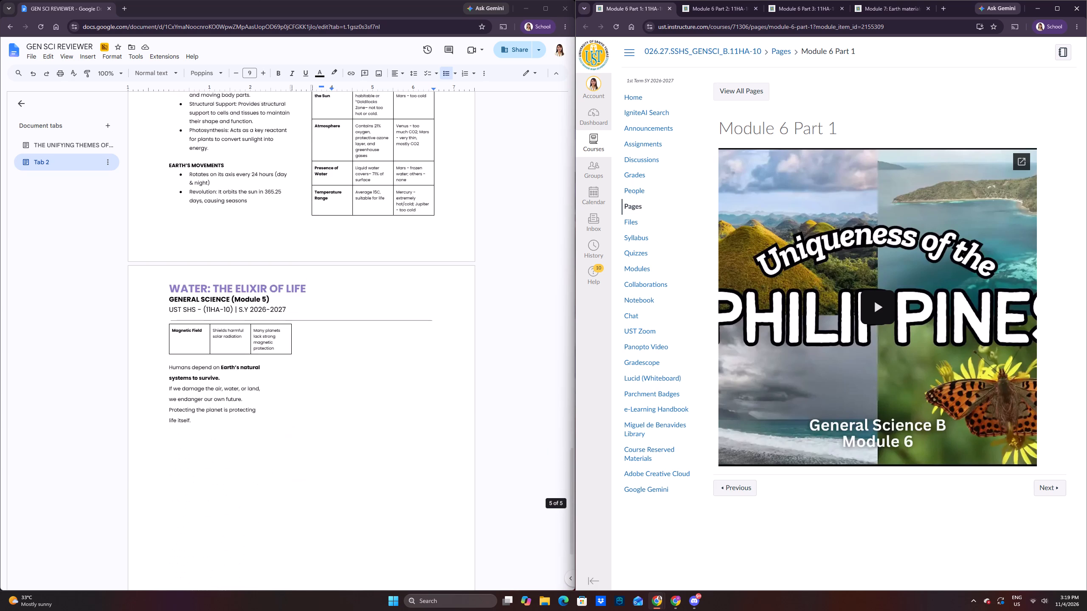
scroll(298, 337, "down", 5)
left_click(214, 289)
left_click(214, 289)
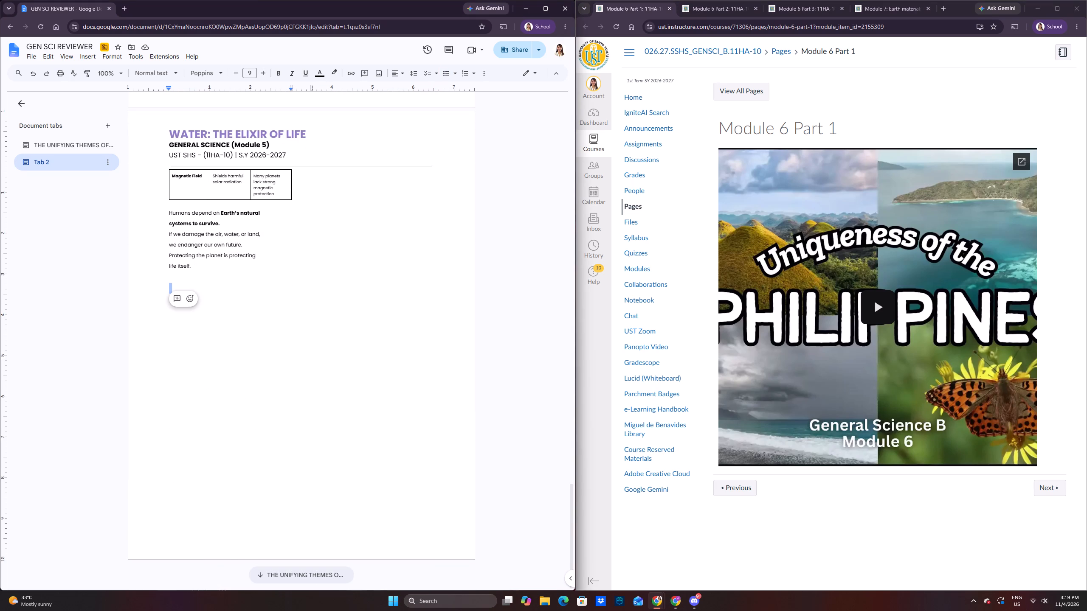
left_click(215, 288)
left_click(218, 283)
left_click(214, 273)
left_click(211, 283)
scroll(243, 208, "up", 4)
scroll(244, 206, "down", 5)
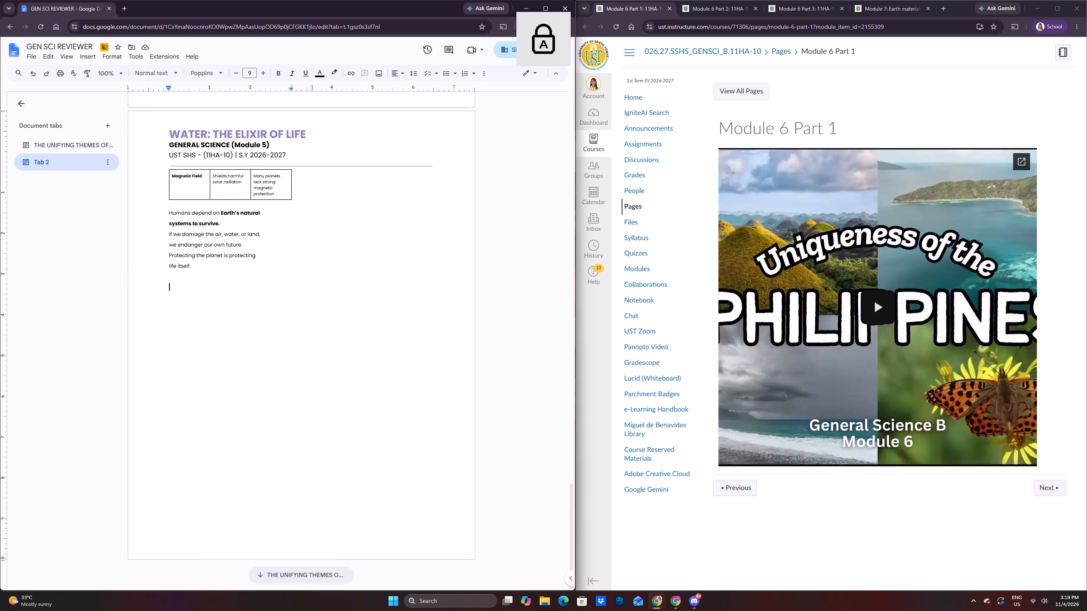
key("6")
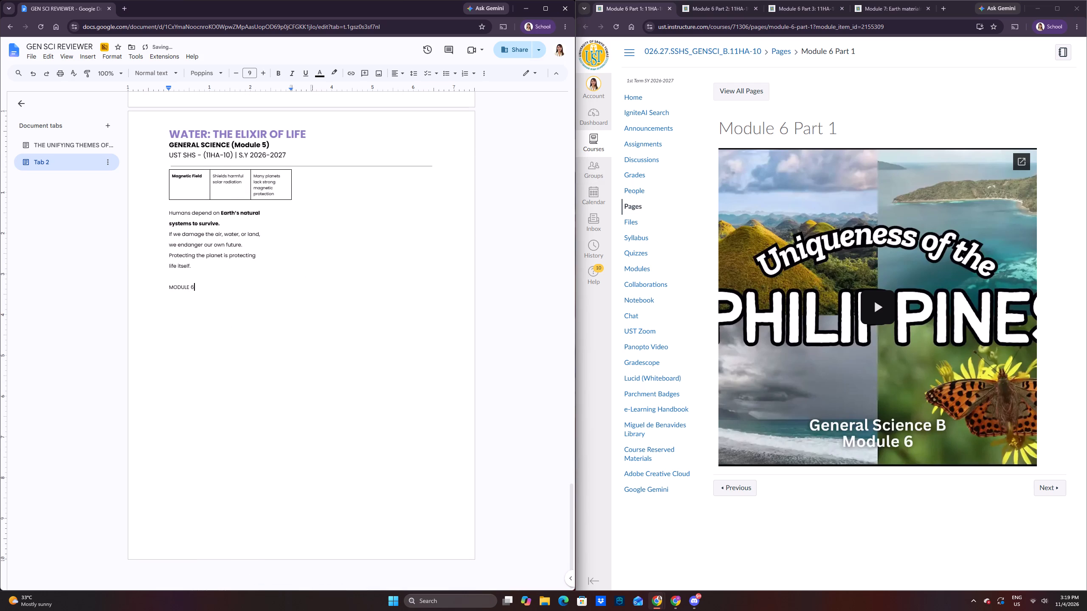
key("Return")
Copy the horizontal line from the page header into the Section 2 footer, and return to the body text.
scroll(318, 207, "up", 6)
left_click(345, 428)
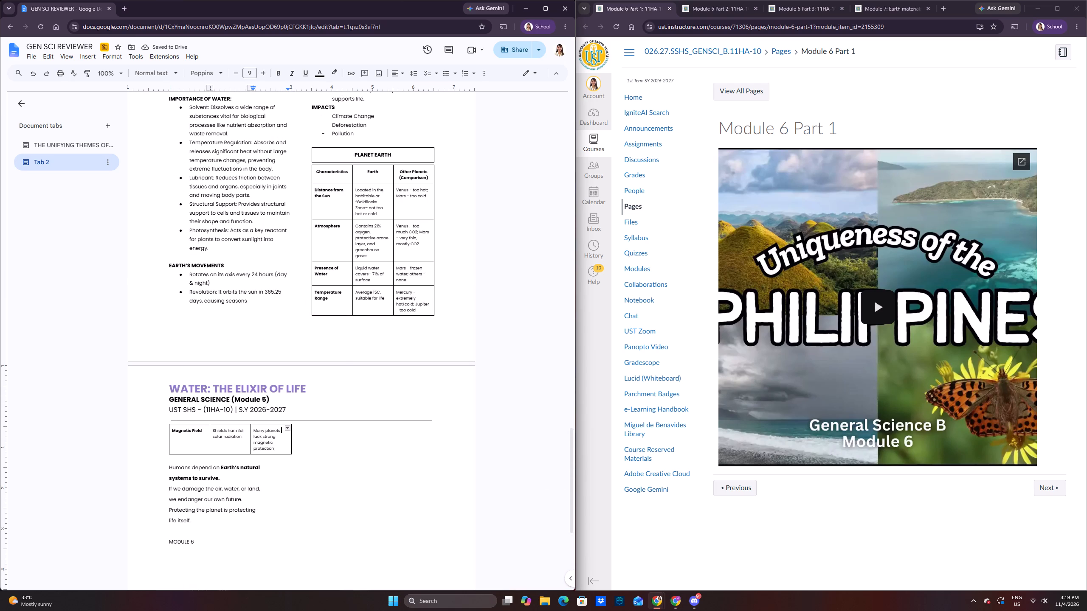
double_click(349, 422)
left_click(442, 419)
left_click(442, 419)
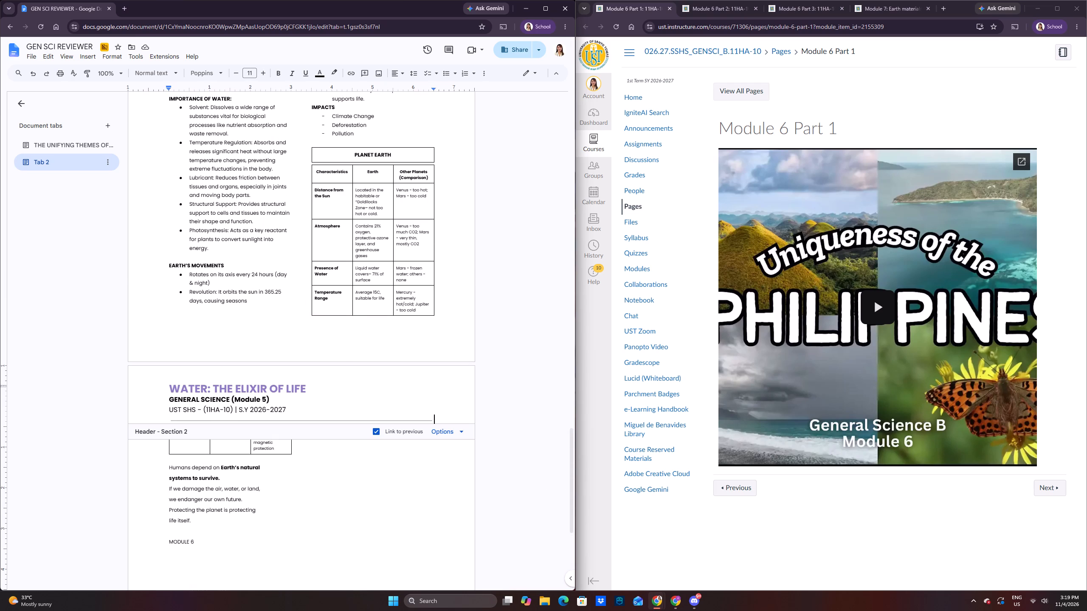
left_click_drag(442, 419, 332, 426)
key("ctrl+c")
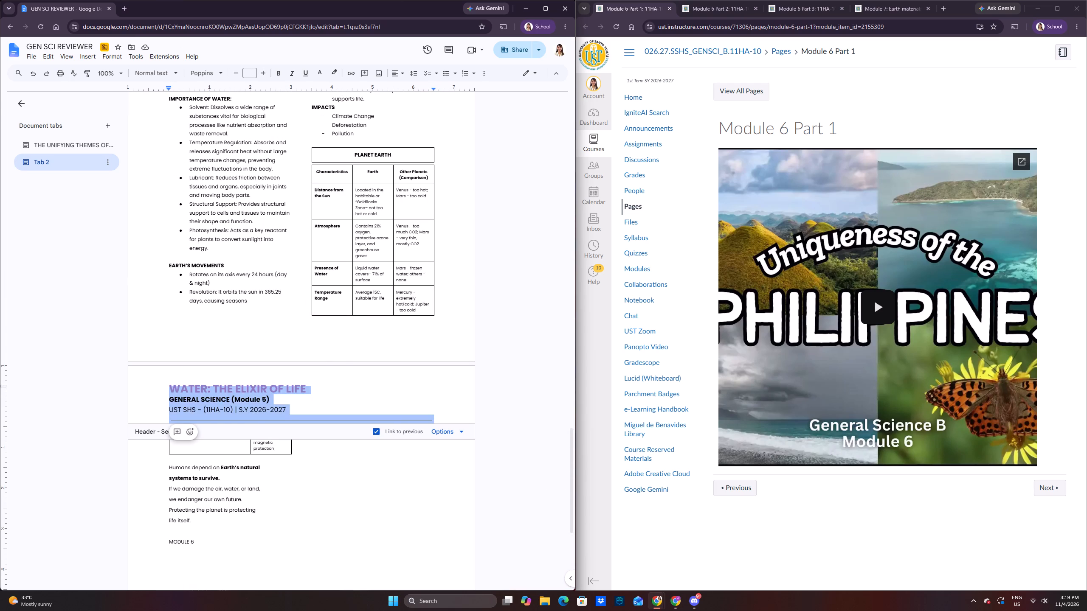
left_click(323, 343)
triple_click(323, 343)
left_click(323, 343)
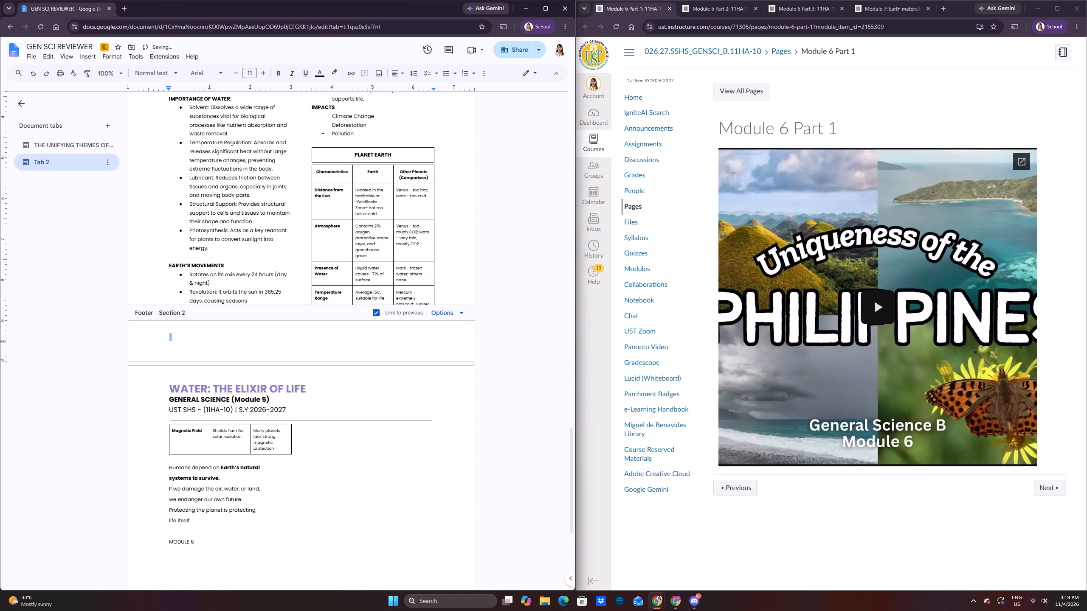
left_click(323, 343)
left_click(326, 339)
key("ctrl+v")
scroll(352, 366, "up", 10)
scroll(353, 365, "down", 8)
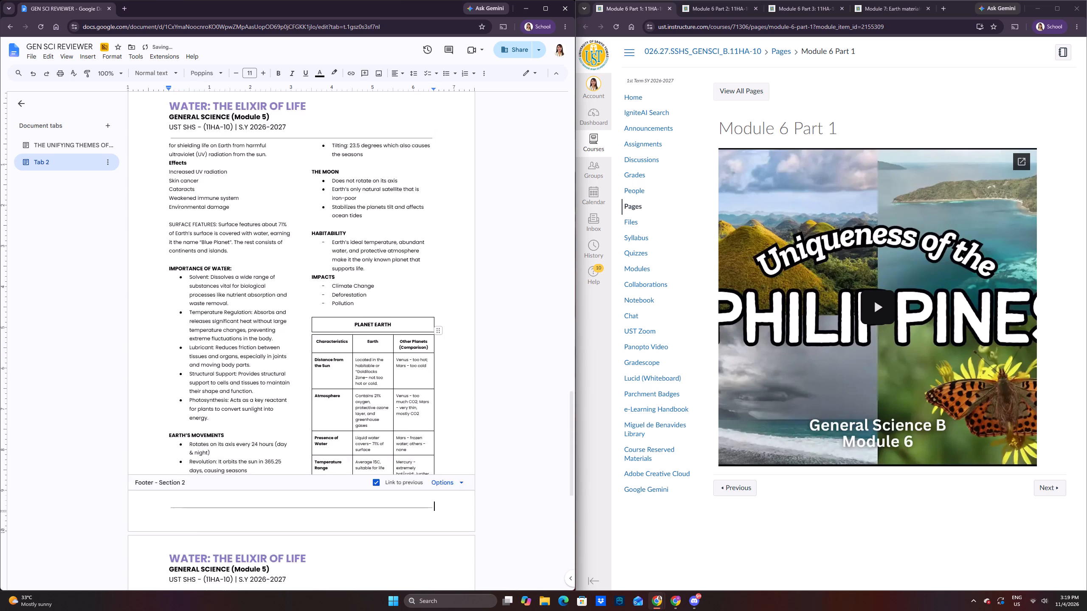
scroll(354, 368, "down", 11)
left_click(360, 355)
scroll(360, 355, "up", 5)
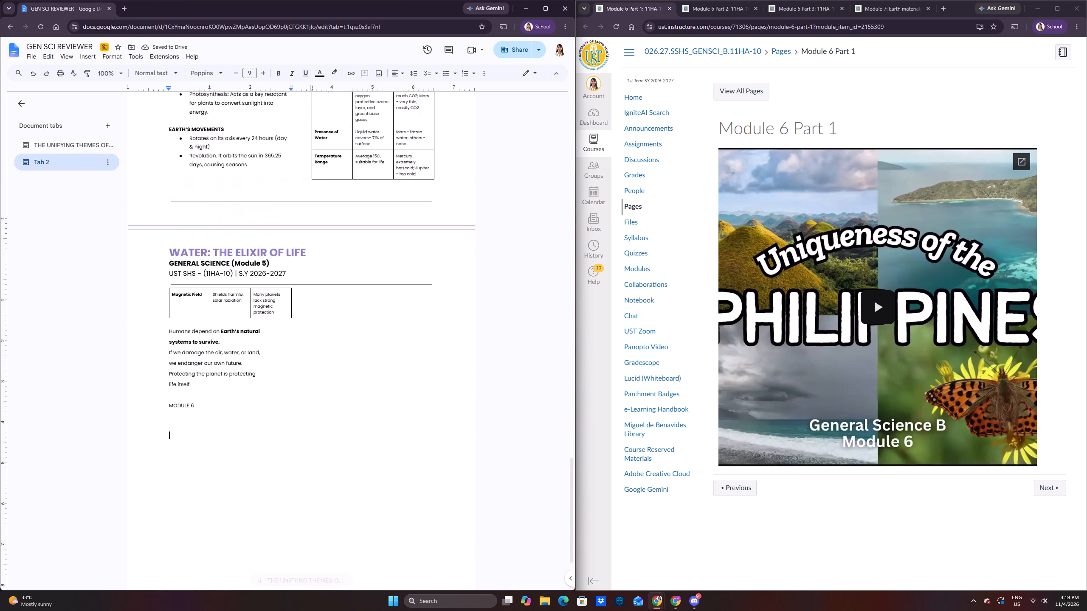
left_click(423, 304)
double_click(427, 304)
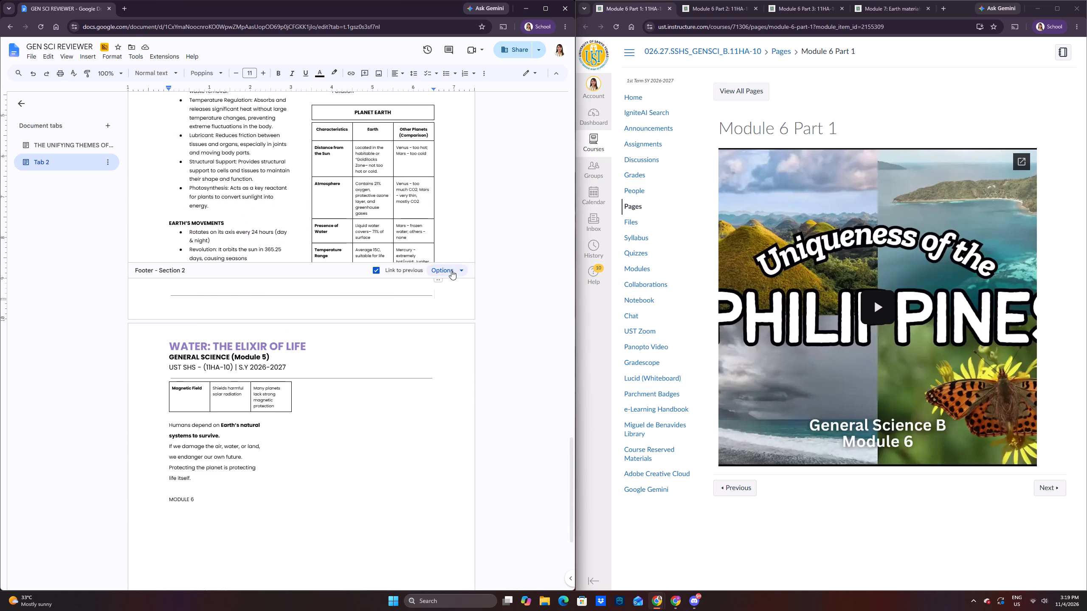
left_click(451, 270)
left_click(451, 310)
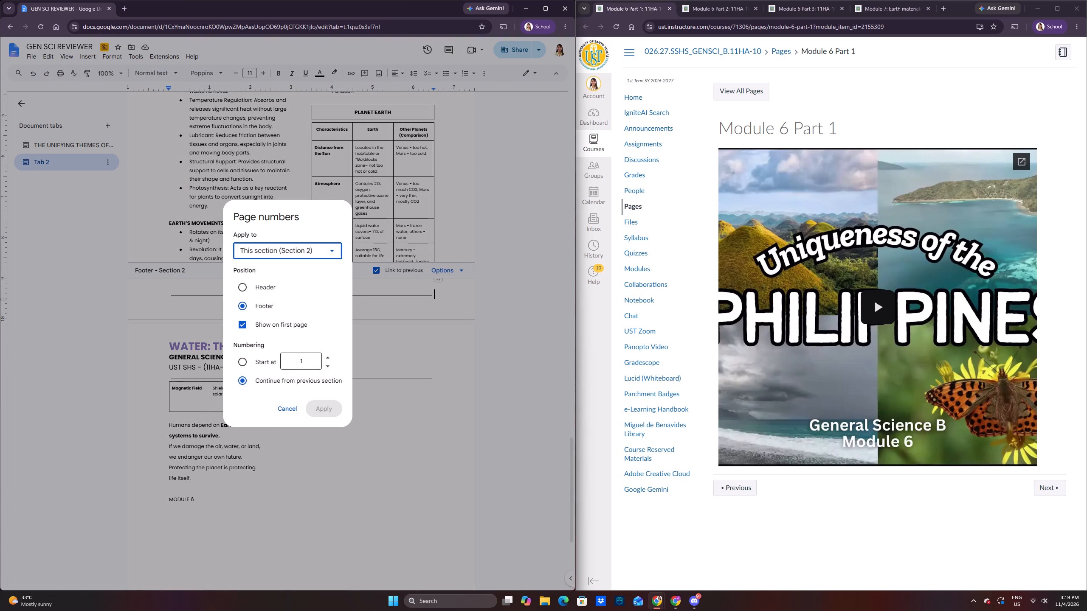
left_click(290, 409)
Add page numbers to the footer, applying them from the Section 1 footer on the first page.
scroll(353, 373, "up", 19)
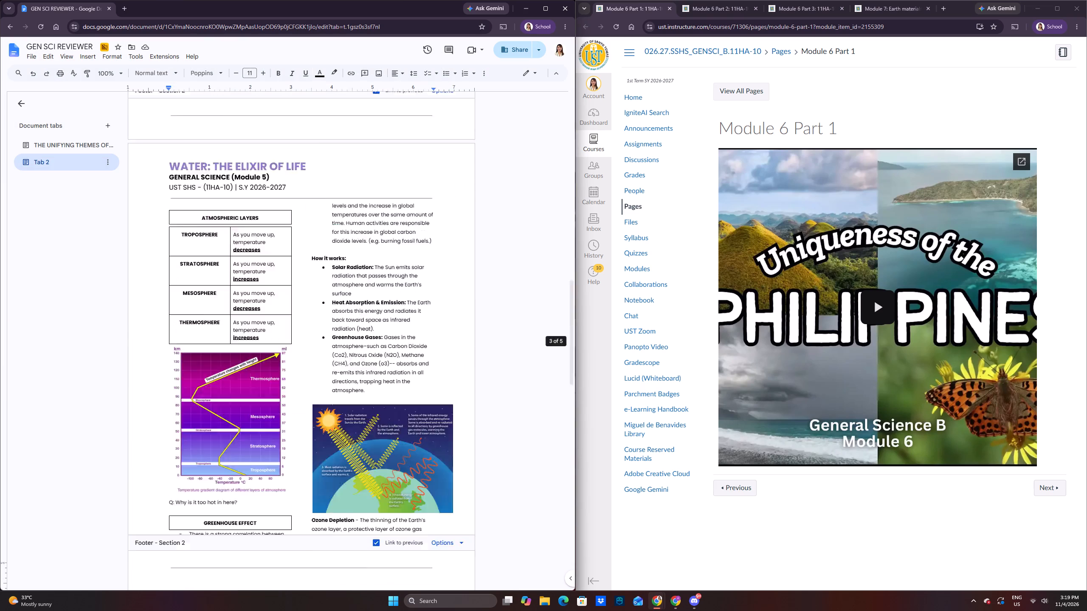
scroll(343, 329, "up", 19)
scroll(407, 394, "up", 2)
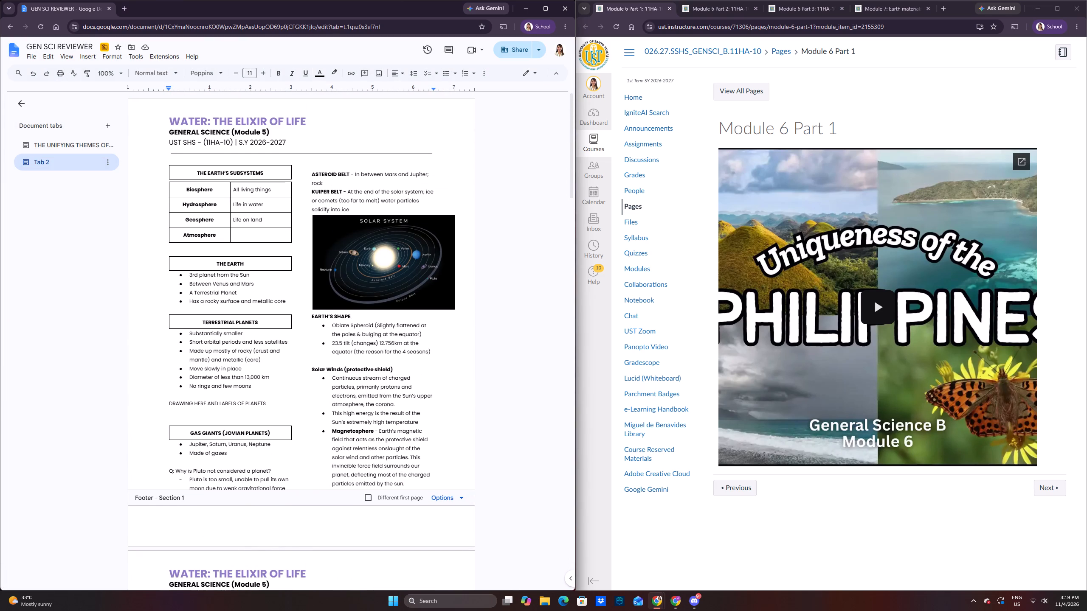
left_click(455, 499)
left_click(468, 455)
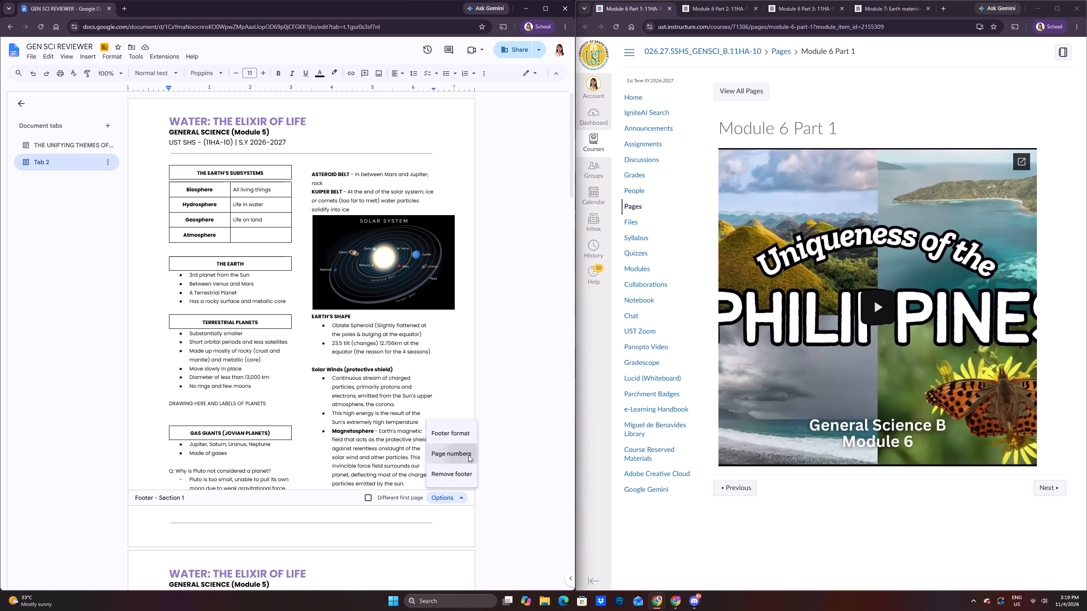
left_click(322, 407)
Format the footer page number in Poppins at size 8.
scroll(354, 466, "down", 6)
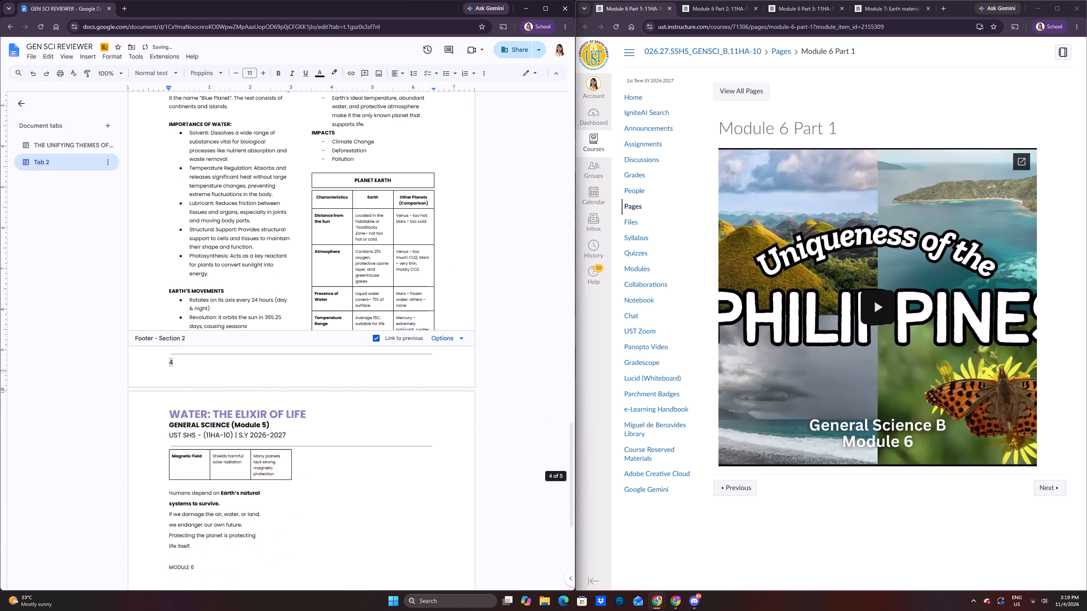
scroll(163, 276, "up", 13)
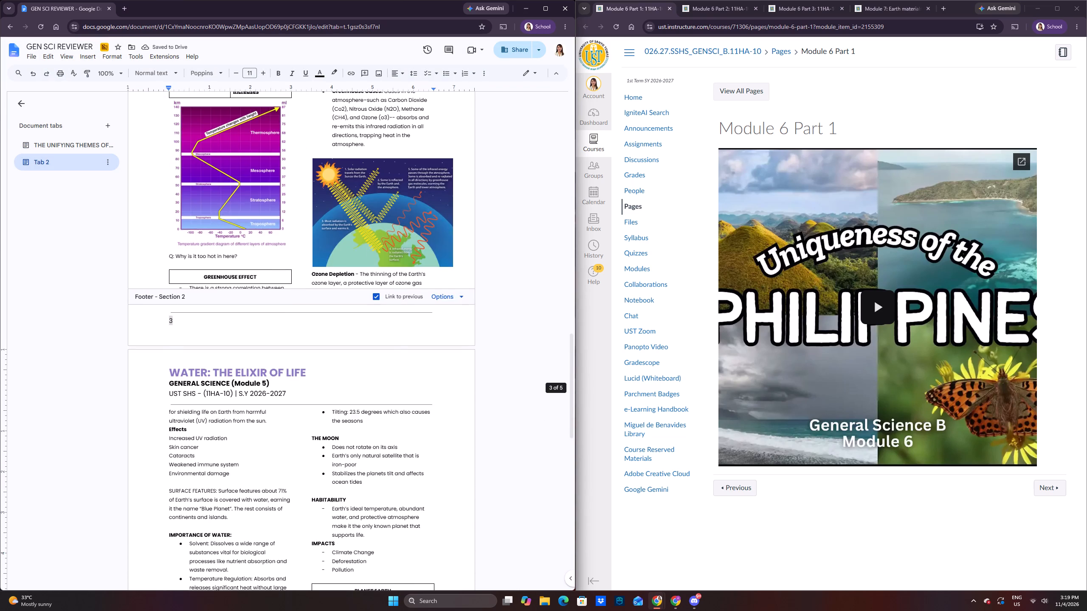
scroll(187, 292, "up", 7)
left_click(197, 77)
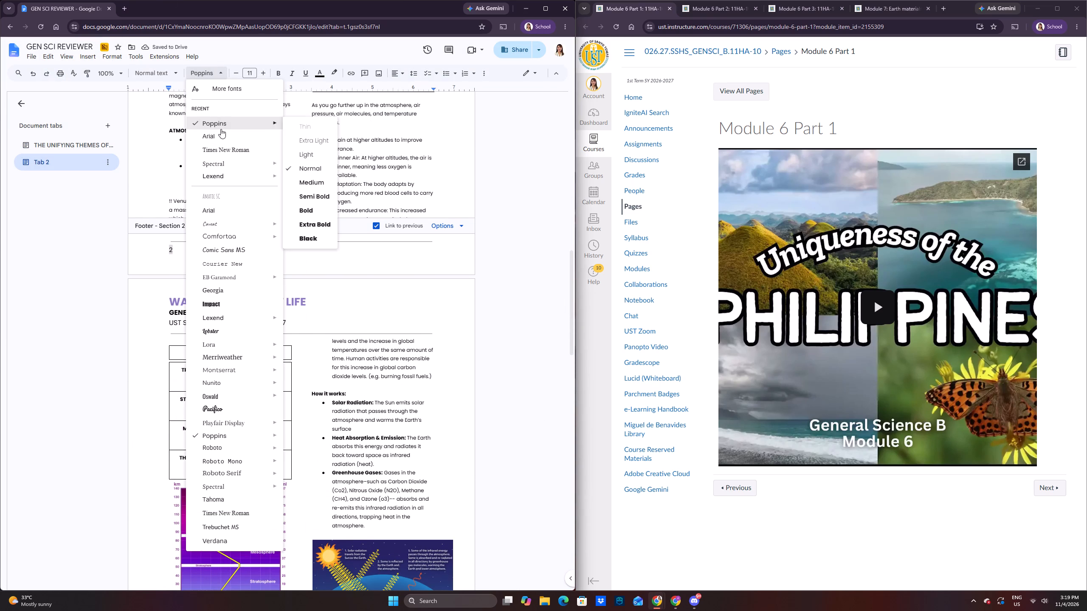
left_click(221, 129)
left_click(237, 75)
left_click(237, 75)
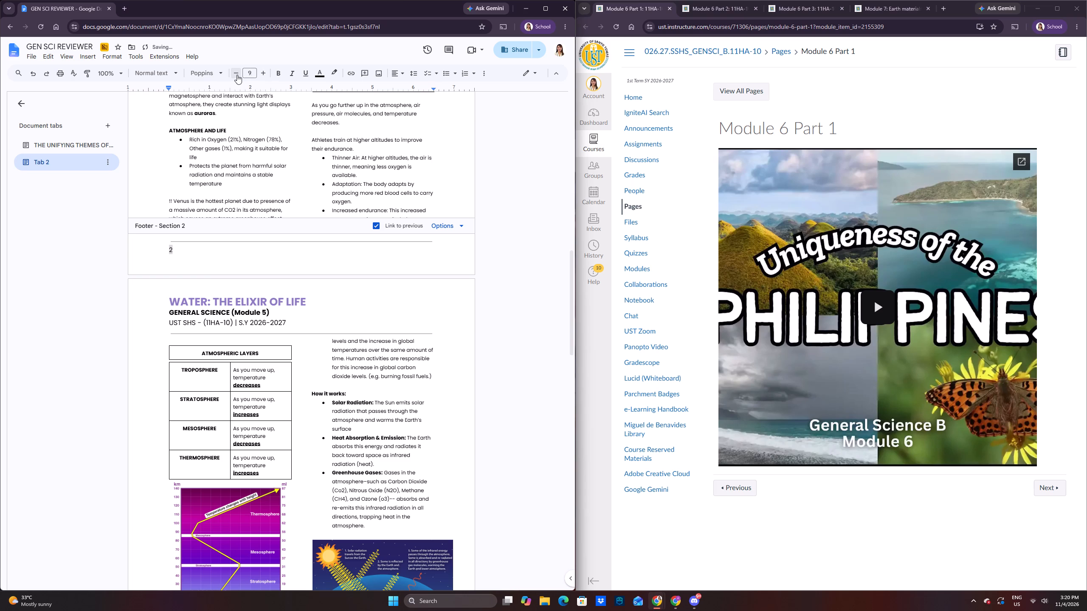
left_click(237, 75)
Set the footer page number's font size to 10 and return to the document body.
left_click(222, 249)
left_click_drag(222, 249, 194, 258)
double_click(182, 255)
left_click_drag(159, 246, 169, 247)
left_click_drag(174, 250, 166, 251)
left_click(230, 72)
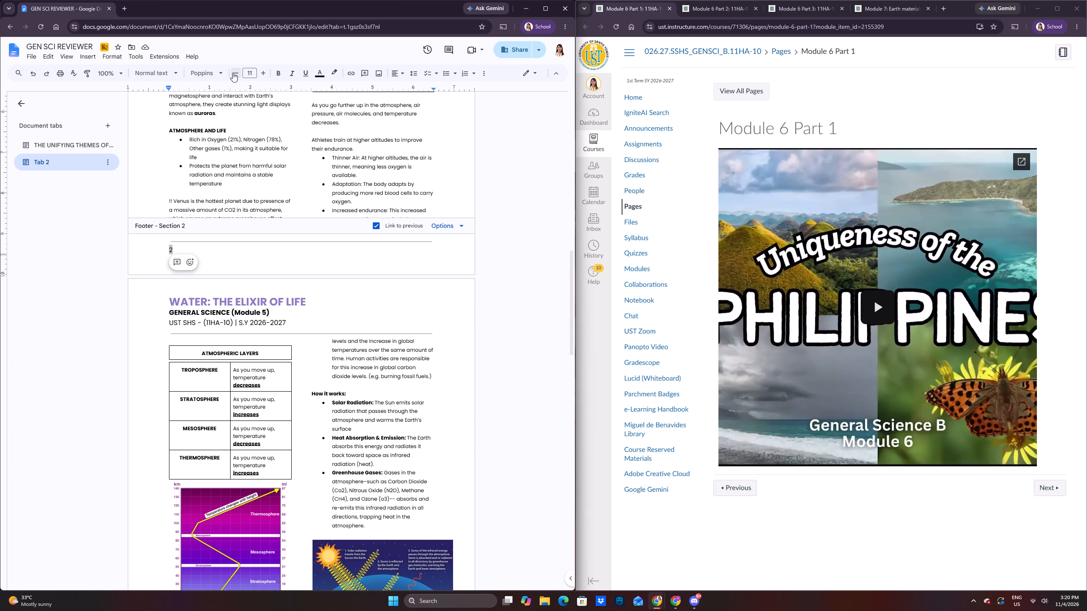
left_click(233, 73)
left_click(233, 73)
scroll(237, 193, "down", 10)
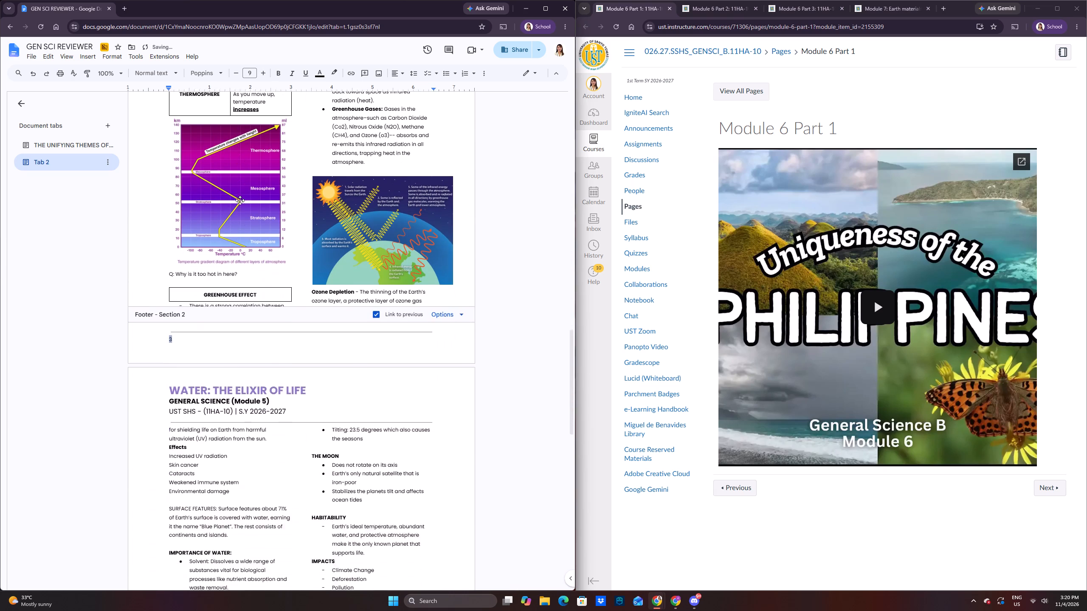
scroll(240, 200, "up", 3)
left_click(263, 78)
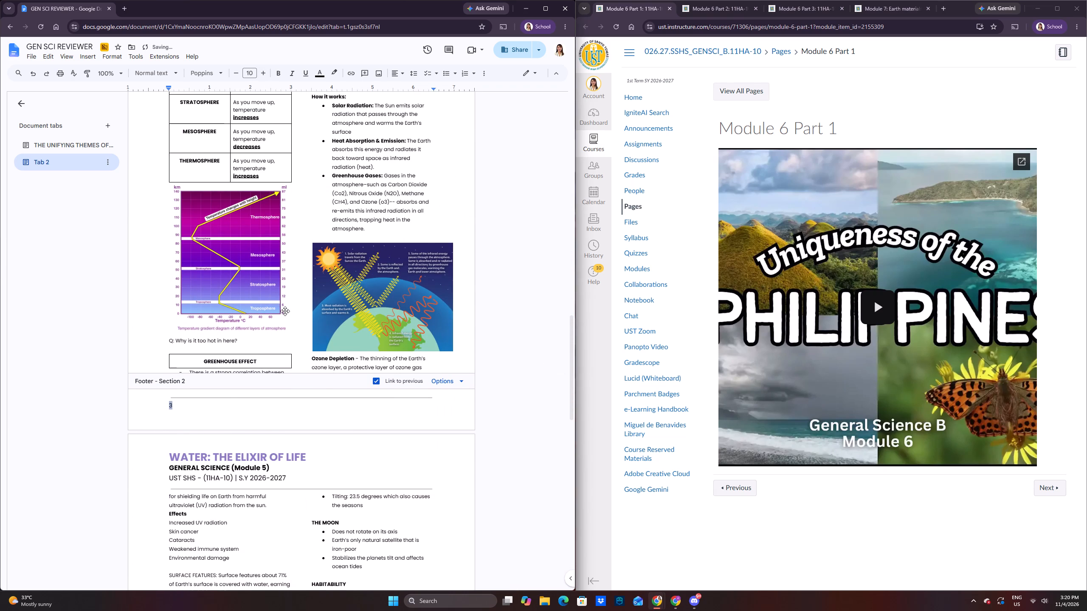
left_click(285, 311)
Make the "MODULE 6" line on the last page bold and place the cursor on the empty line below it.
scroll(290, 284, "down", 15)
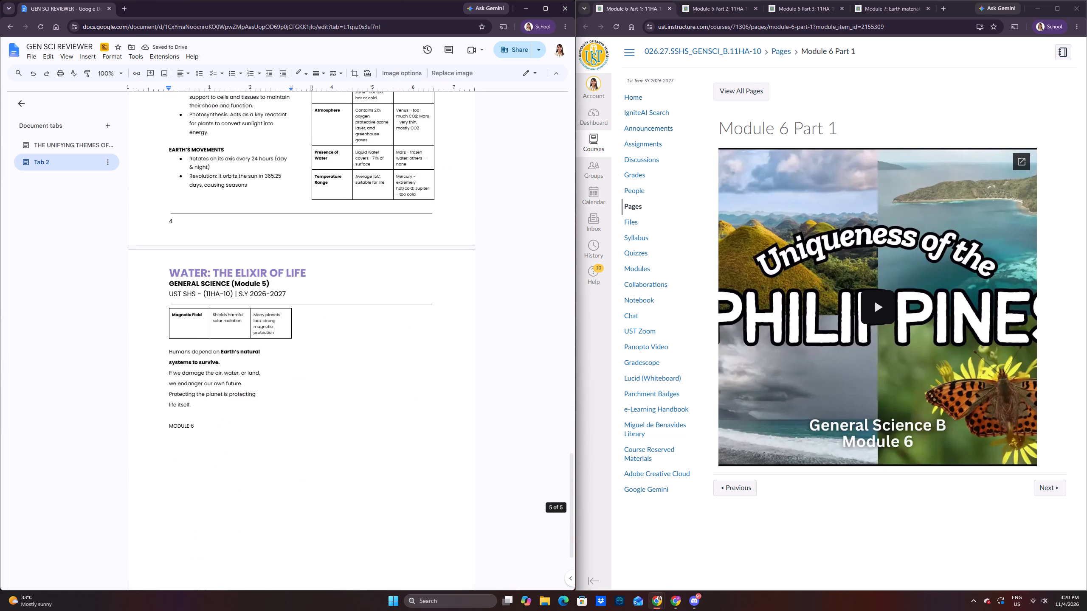
scroll(299, 323, "down", 7)
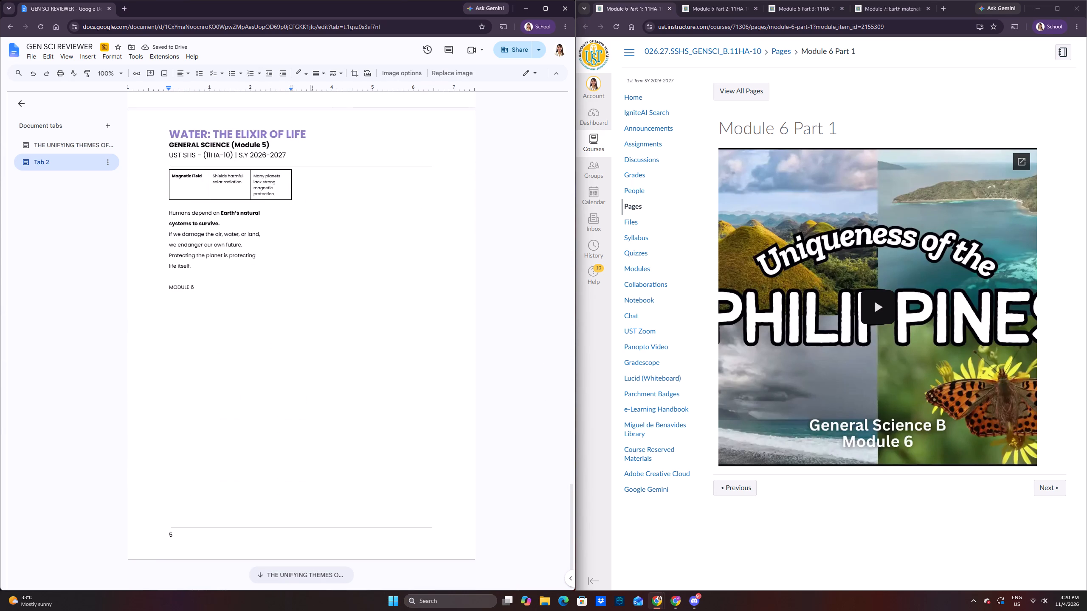
left_click(193, 289)
left_click_drag(211, 289, 145, 291)
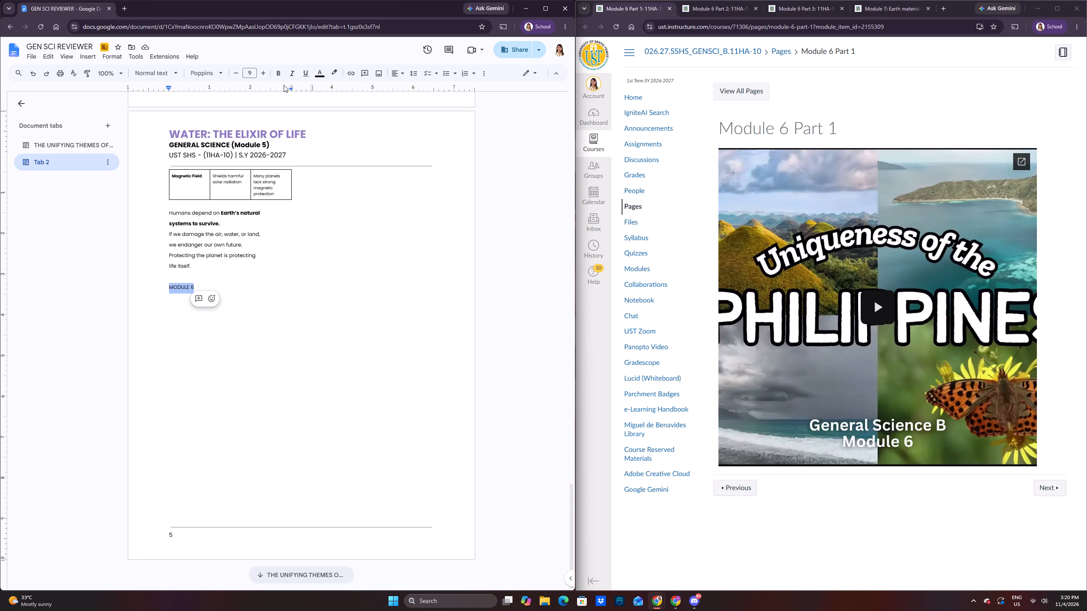
left_click(276, 74)
left_click(314, 292)
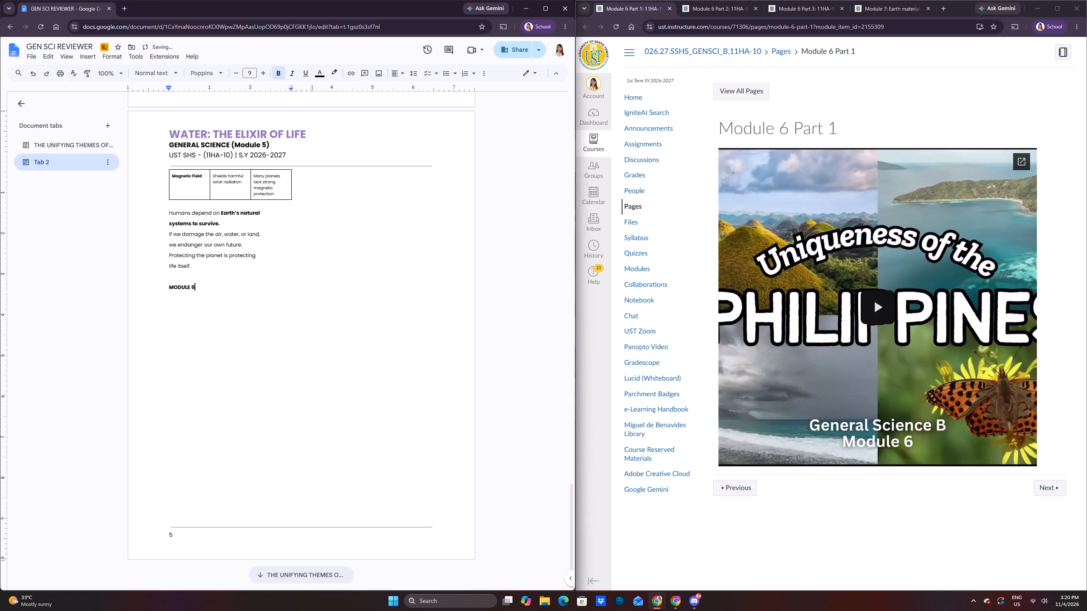
left_click(185, 300)
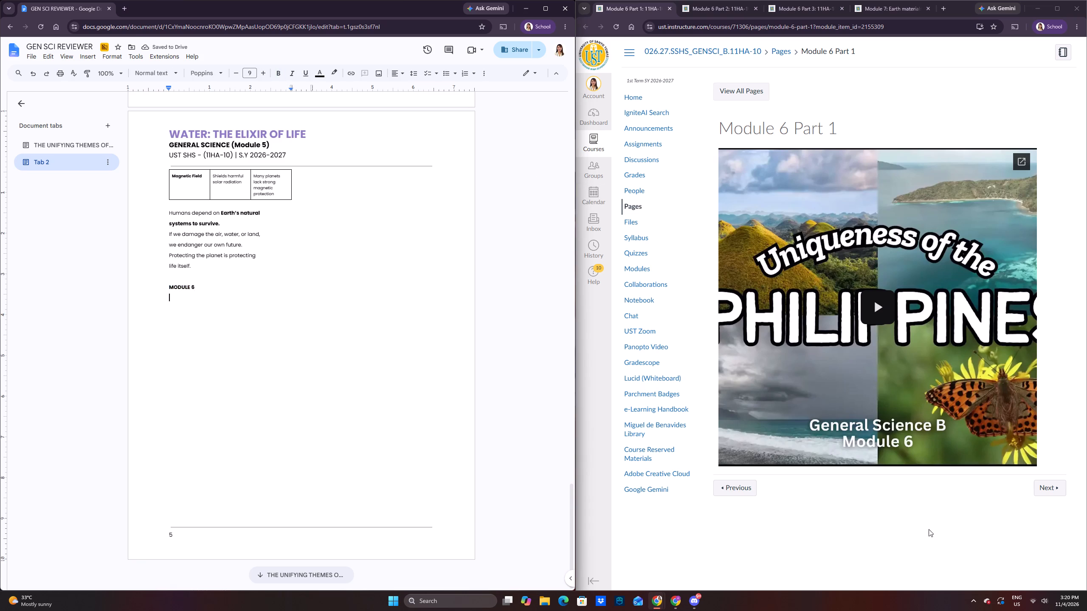
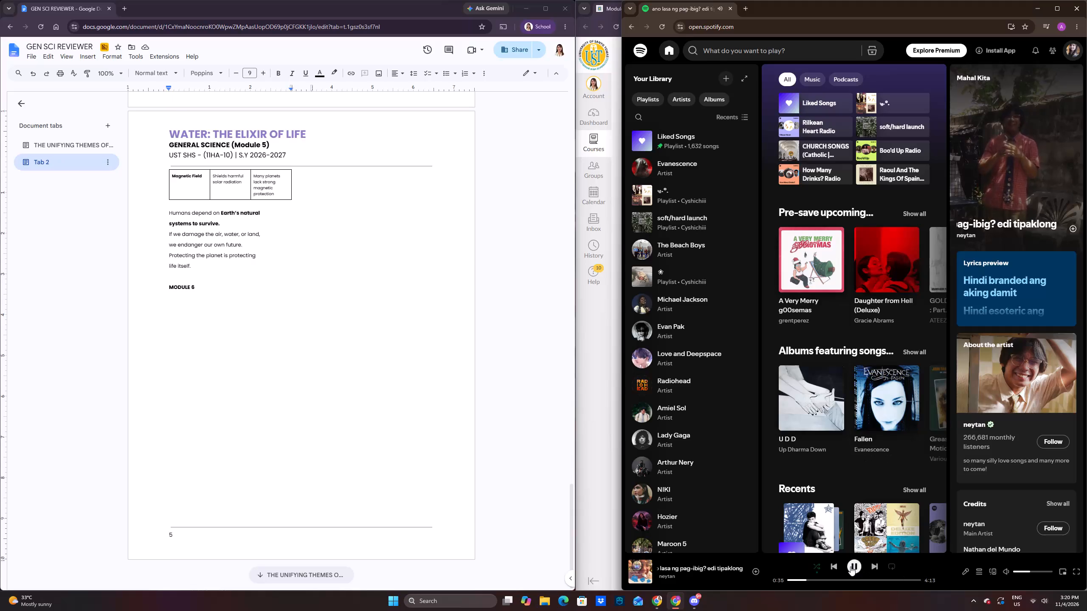
Pause the Spotify song and minimize its window to get back to the Module 6 Part 1 course page.
left_click(850, 566)
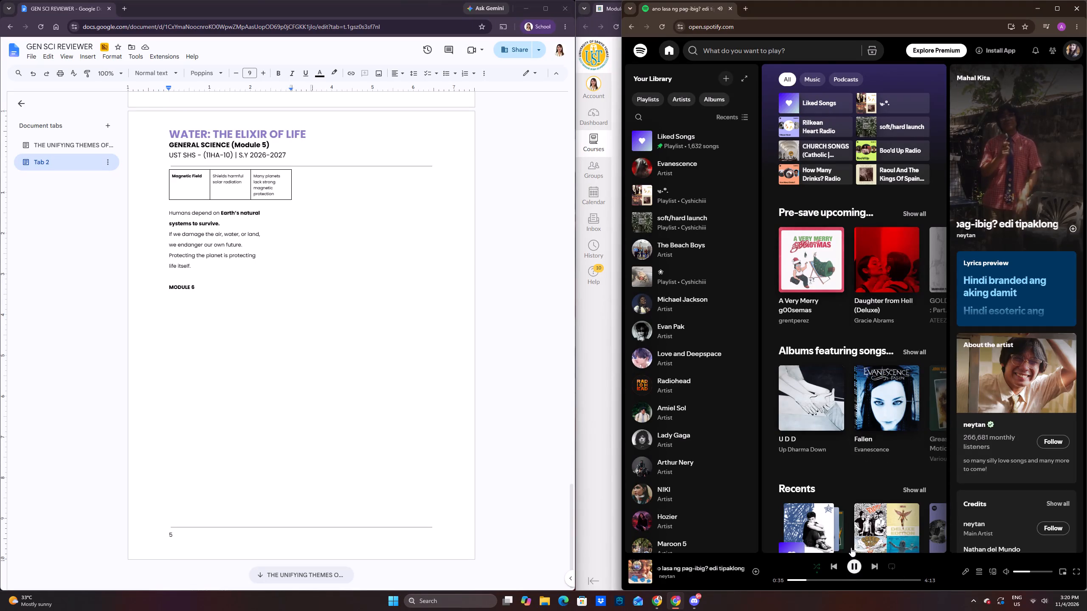
left_click(1034, 12)
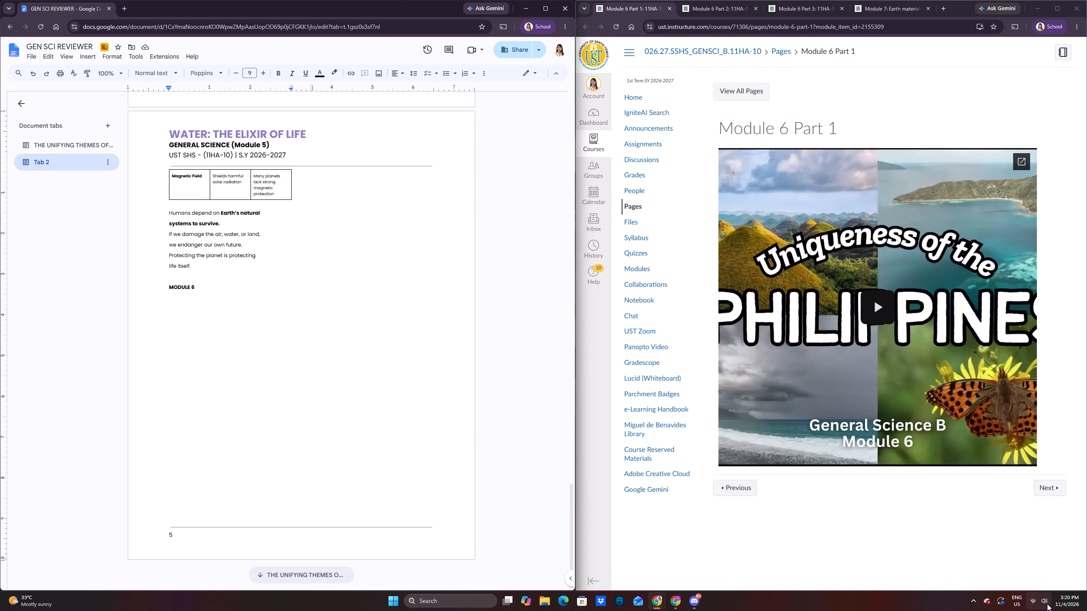
left_click(1047, 604)
Play the Module 6 Part 1 video and lower its playback volume to a bit under half.
left_click(881, 318)
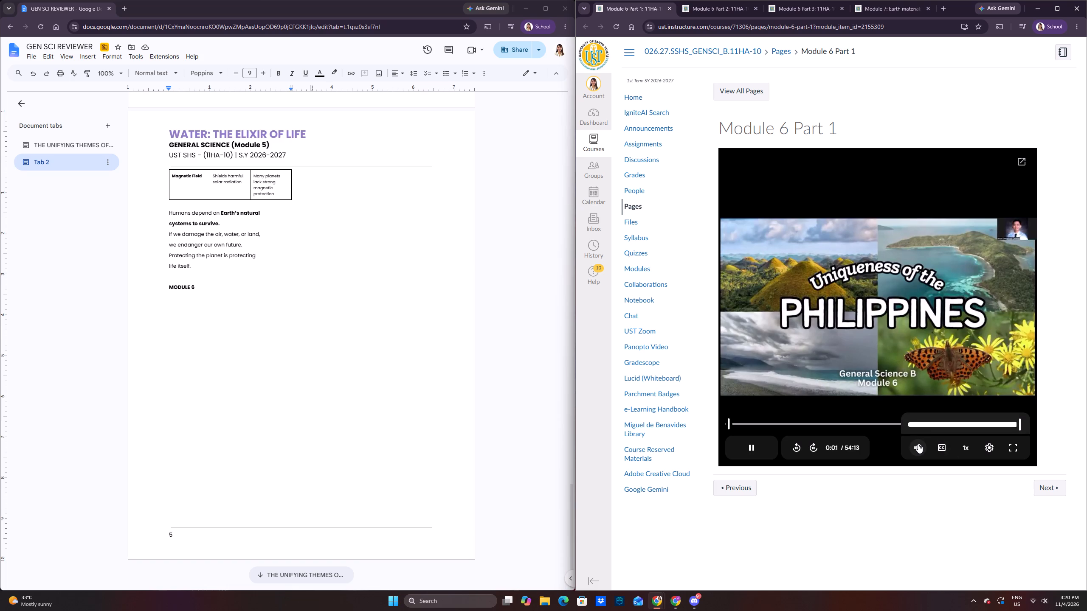
left_click(938, 418)
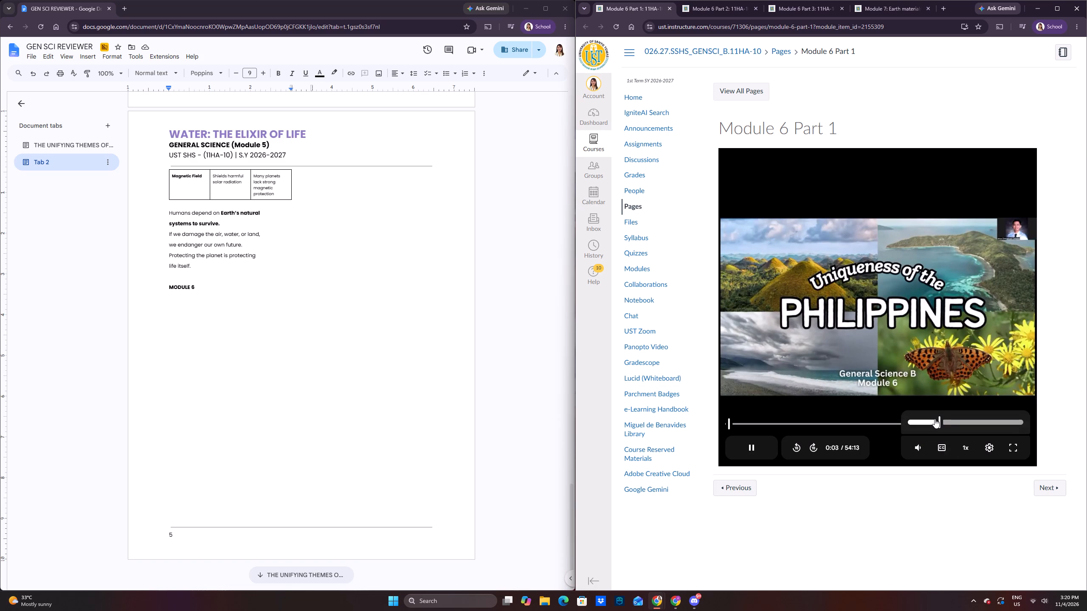
left_click_drag(935, 419, 960, 423)
left_click_drag(960, 423, 950, 426)
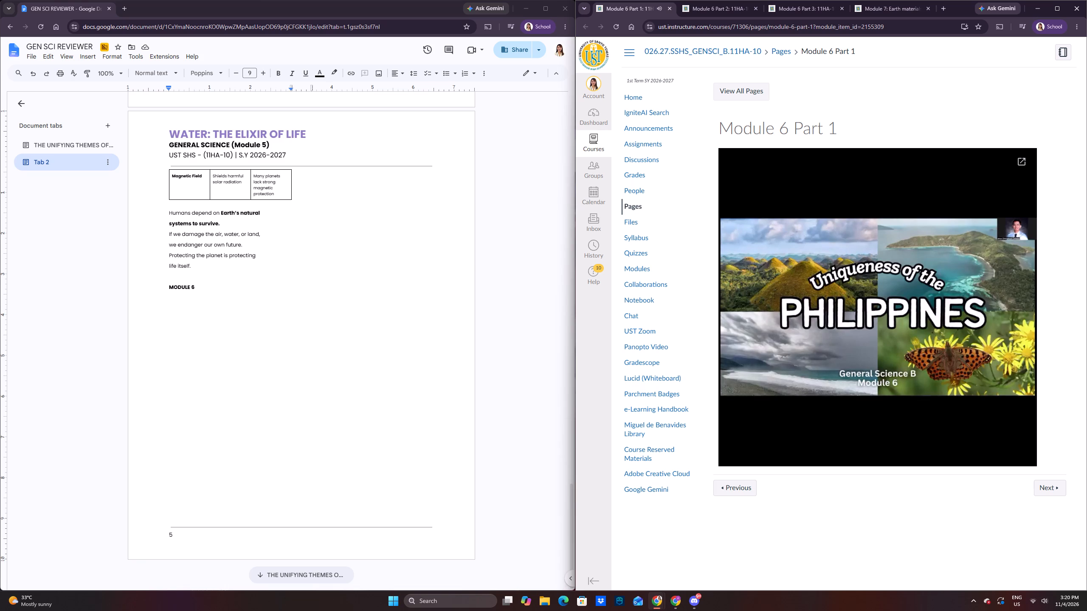
Insert "Uniqueness of the Philippines (" directly in front of "MODULE 6" on the last page of the reviewer.
left_click(298, 282)
left_click(270, 312)
left_click(255, 299)
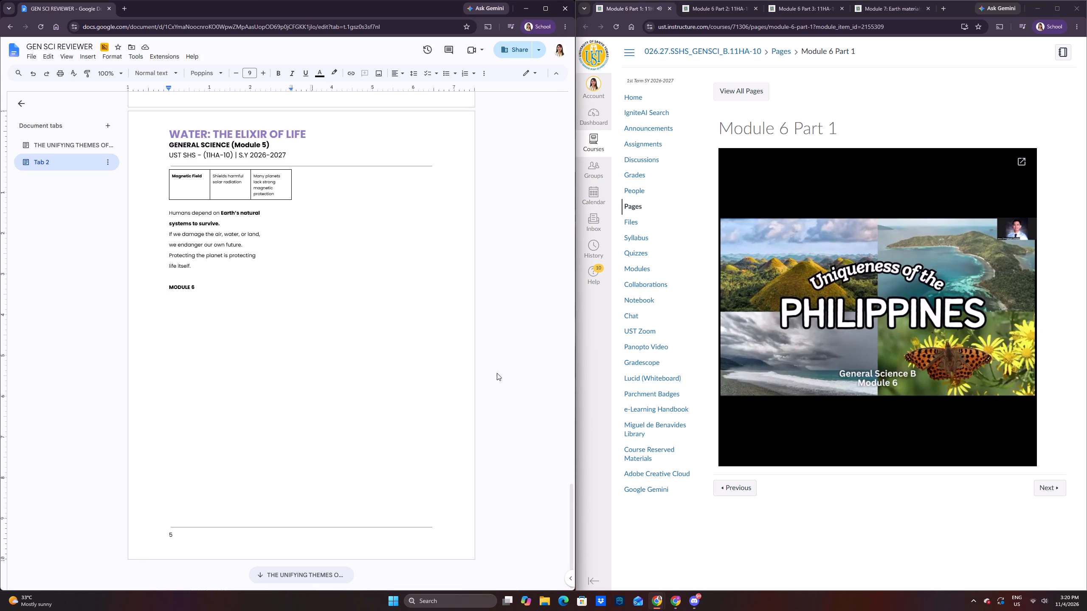
scroll(429, 342, "up", 3)
scroll(429, 342, "down", 3)
left_click(165, 286)
left_click_drag(165, 286, 174, 286)
left_click(170, 289)
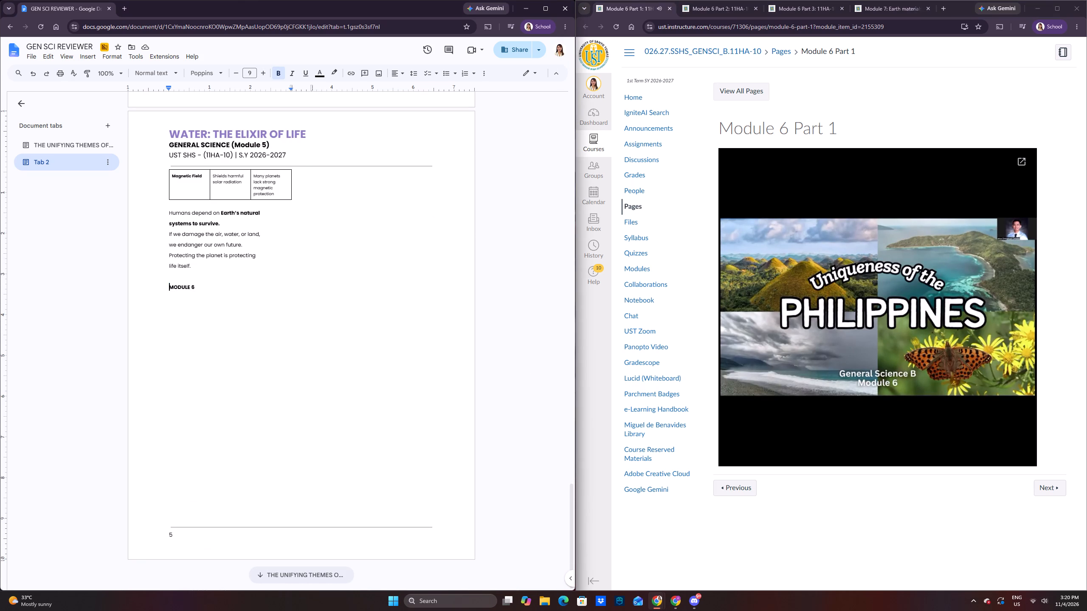
type("Uniqn")
key("BackSpace")
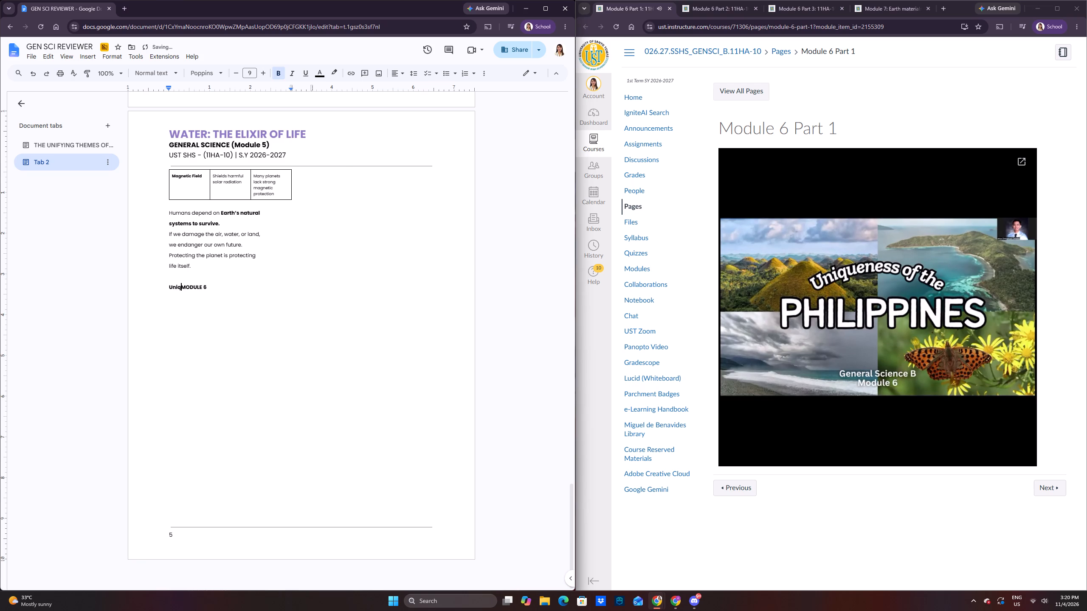
type("ueness")
key("space")
type("of the P")
type("hilippines (")
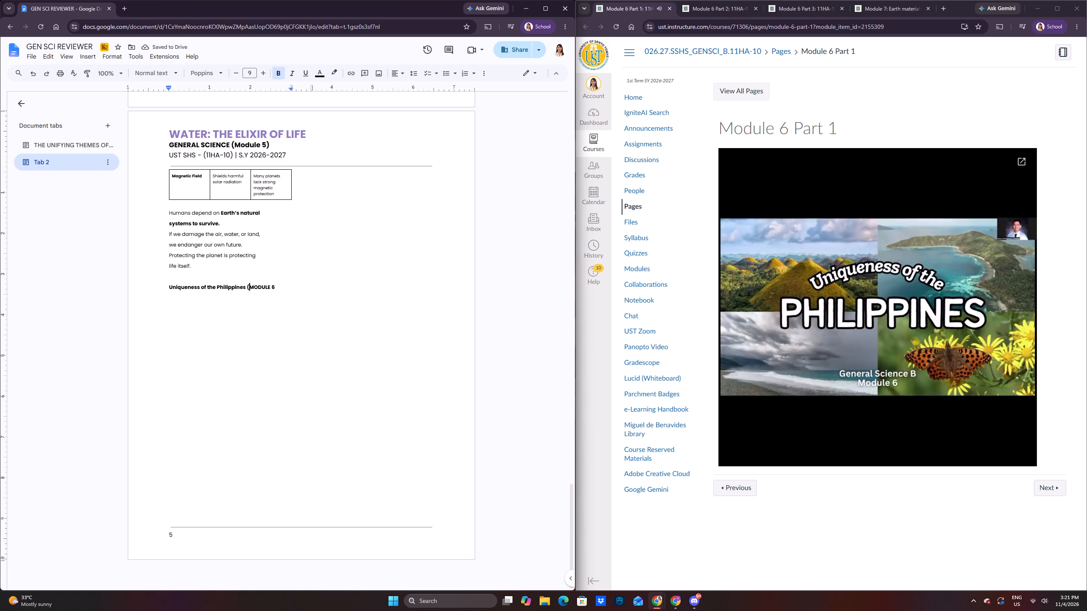
Add a closing parenthesis after "MODULE 6" in the new heading and place the cursor on the empty line below it.
key("Right")
key("Right")
key("Right")
key("Right")
key("Right")
key("Right")
key("Right")
key("Right")
key("shift+parenright")
left_click(216, 314)
left_click(225, 296)
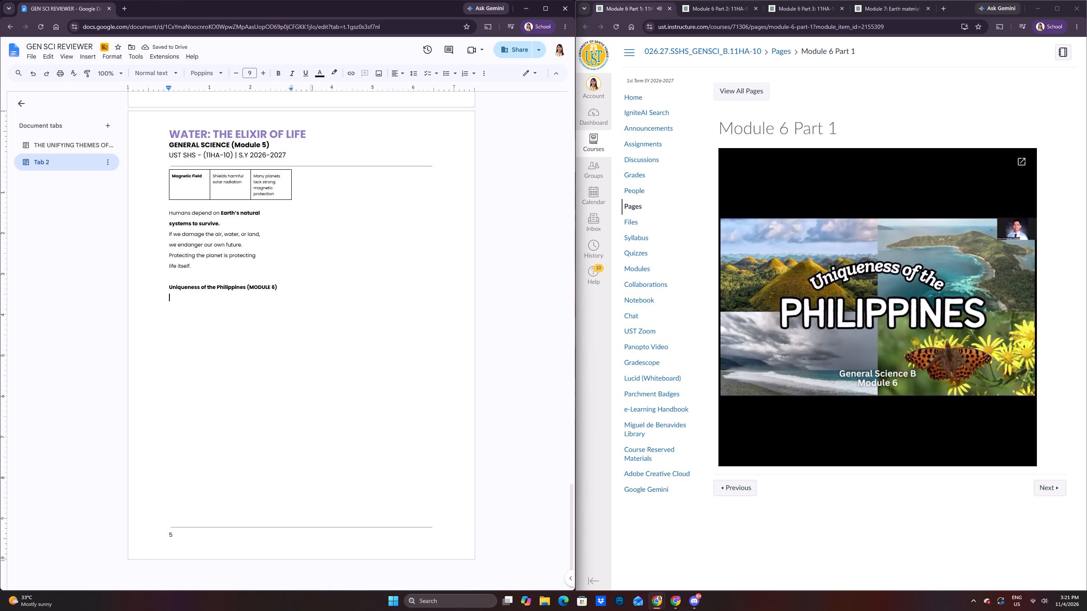
left_click(220, 309)
left_click(220, 305)
left_click(224, 296)
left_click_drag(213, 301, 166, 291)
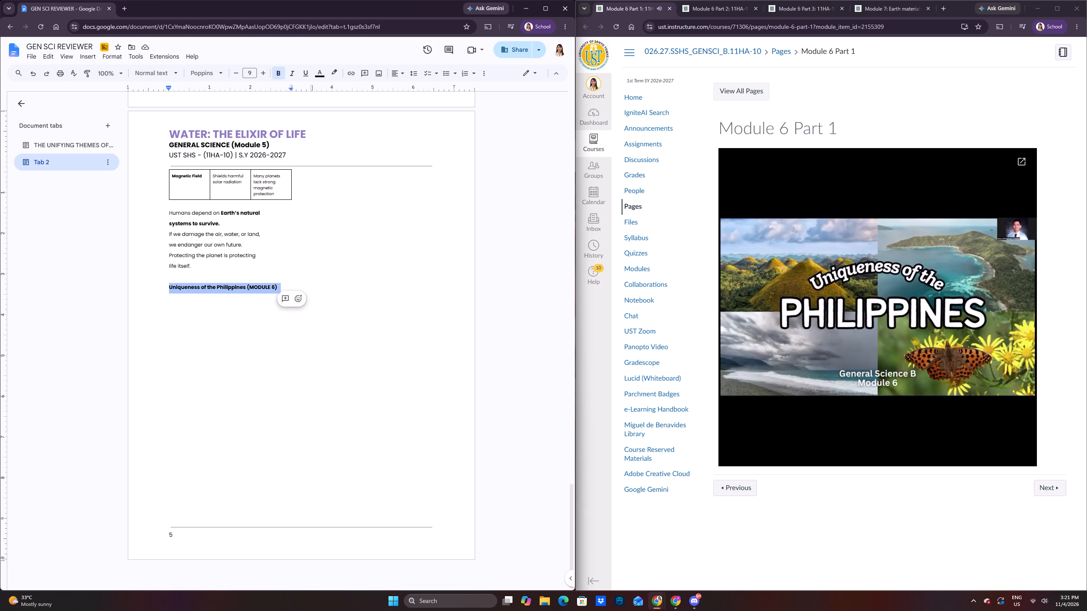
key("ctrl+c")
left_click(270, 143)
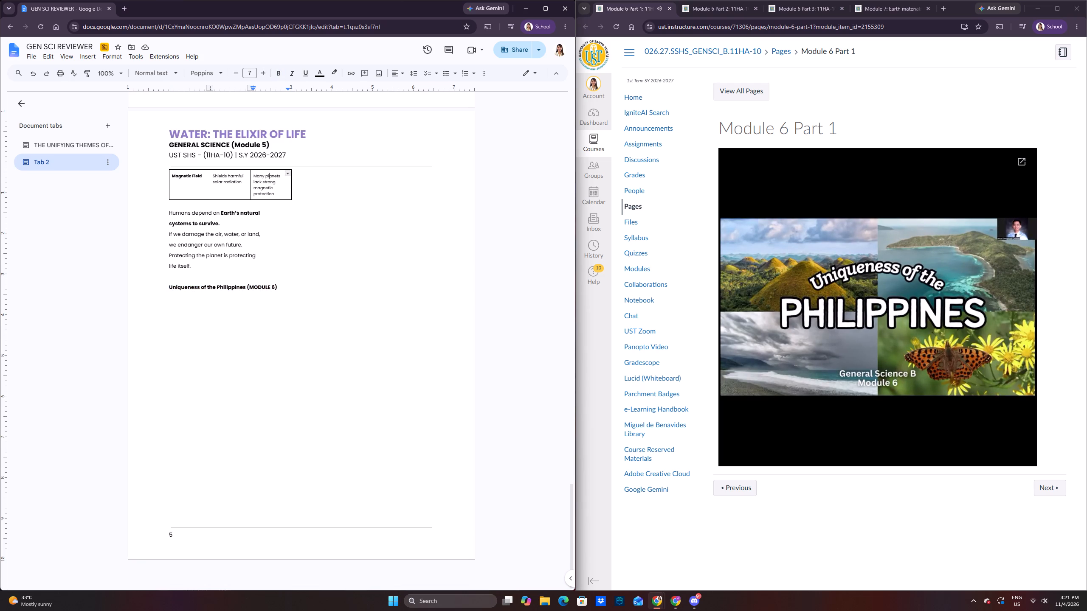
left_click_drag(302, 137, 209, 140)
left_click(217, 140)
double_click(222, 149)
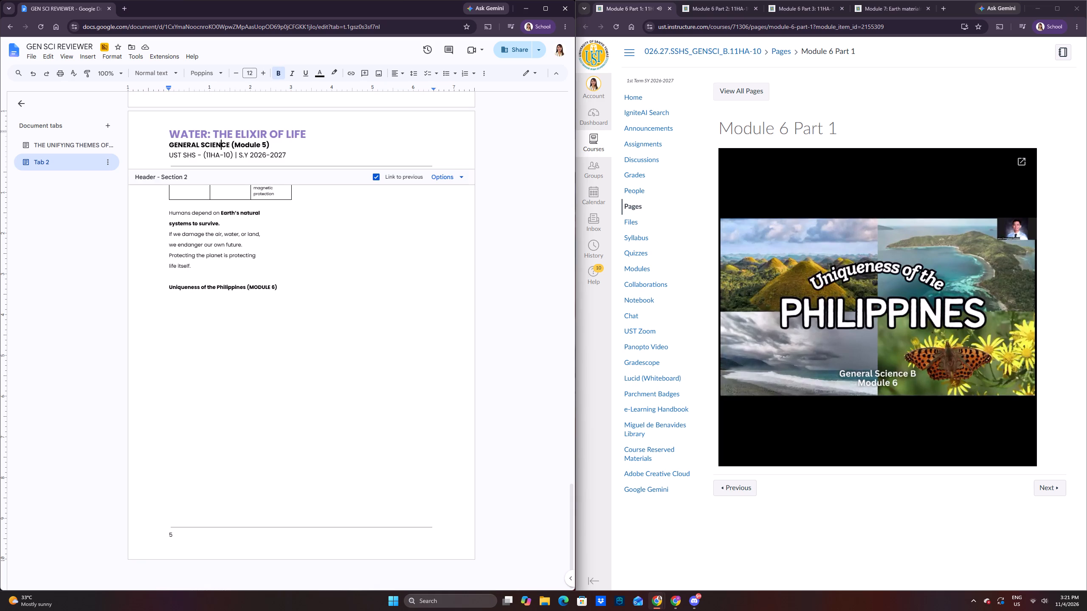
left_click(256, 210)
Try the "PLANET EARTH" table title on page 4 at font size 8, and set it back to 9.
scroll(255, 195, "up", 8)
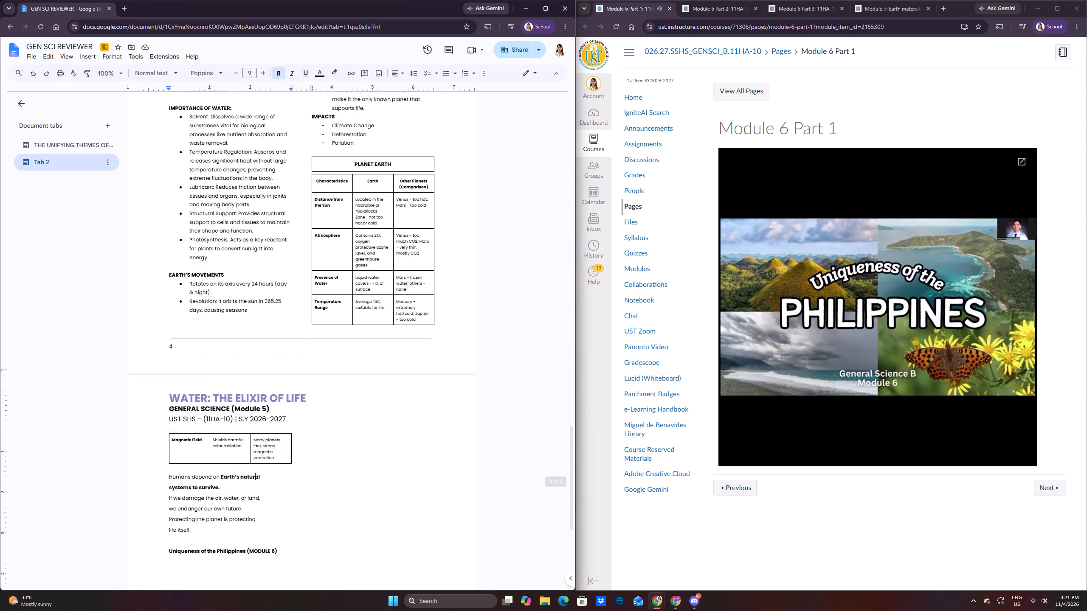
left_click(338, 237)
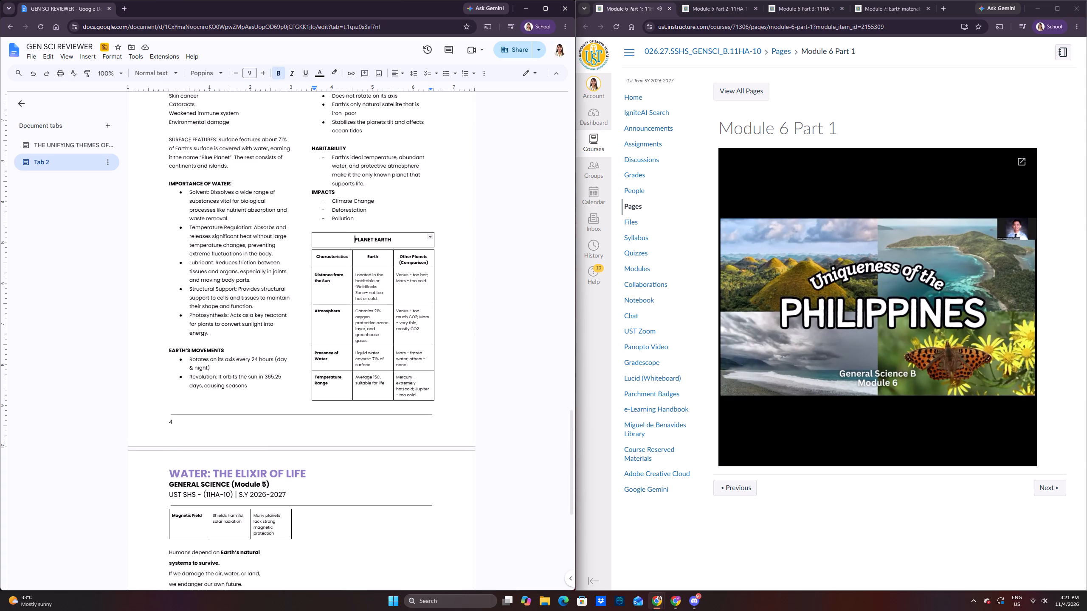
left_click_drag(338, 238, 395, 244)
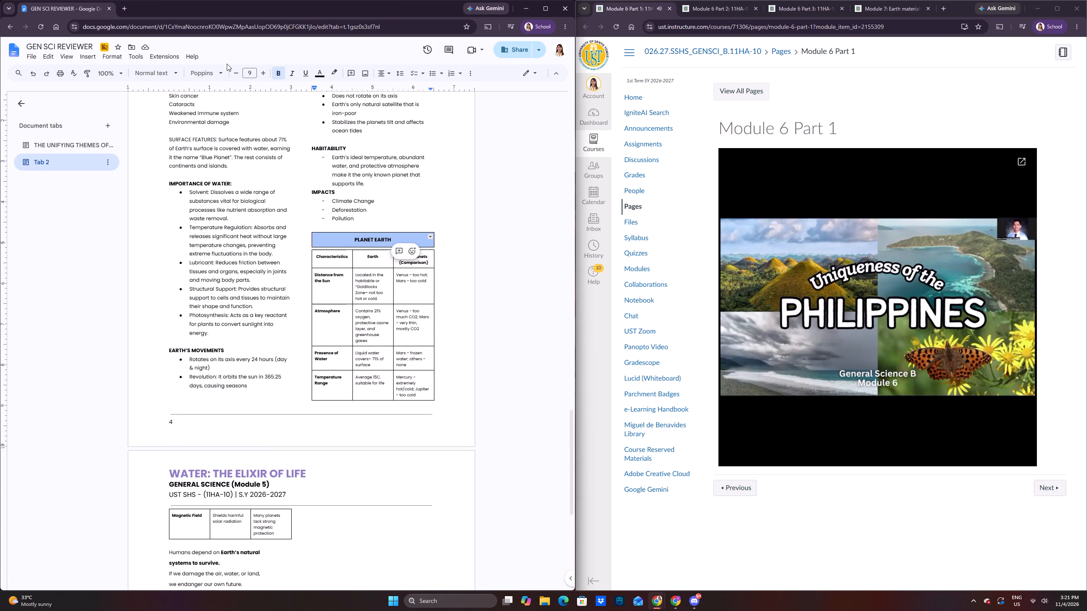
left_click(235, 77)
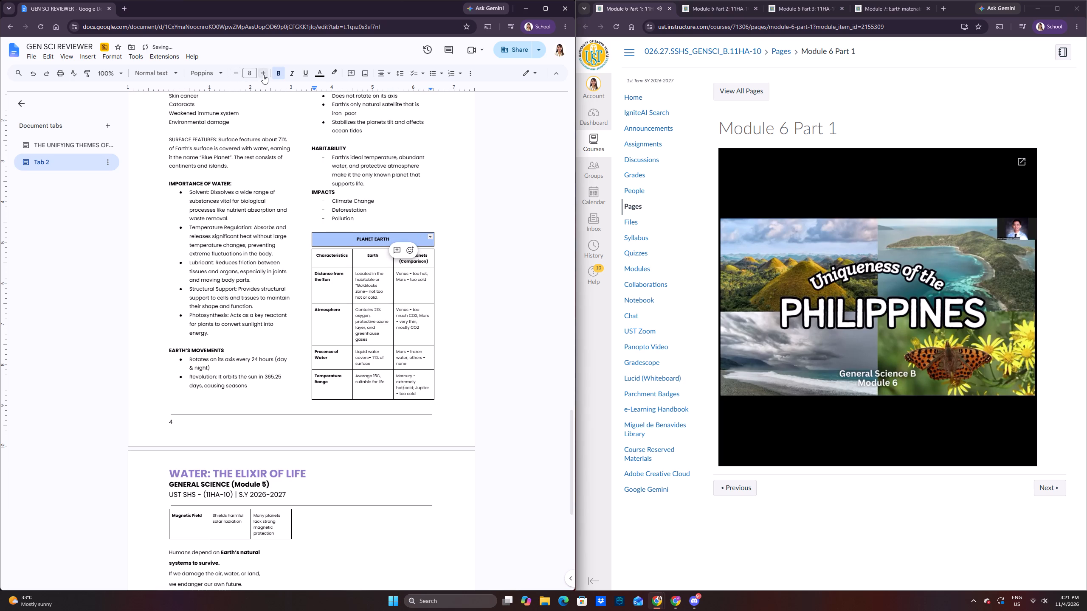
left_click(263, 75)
Widen the planet comparison table by moving its outer right and left borders slightly outward.
left_click(434, 294)
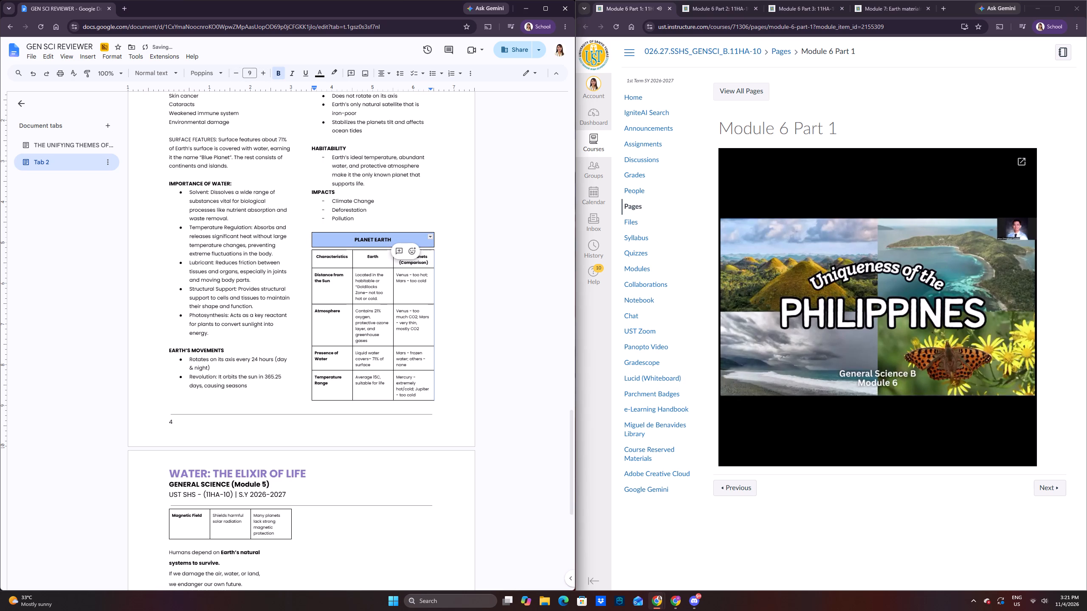
left_click(435, 289)
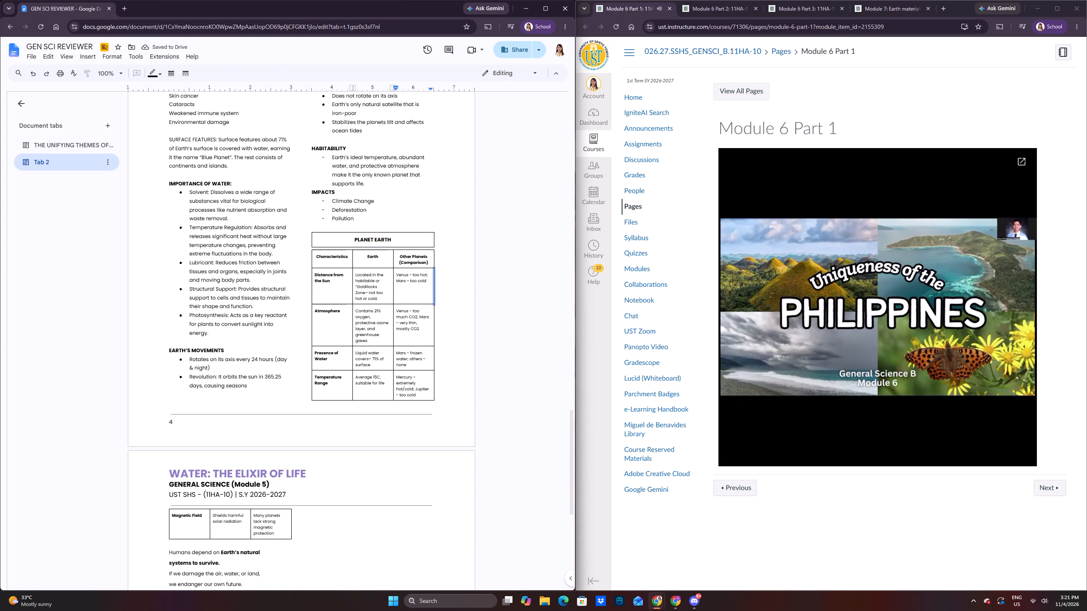
left_click(451, 288)
left_click_drag(434, 291, 445, 289)
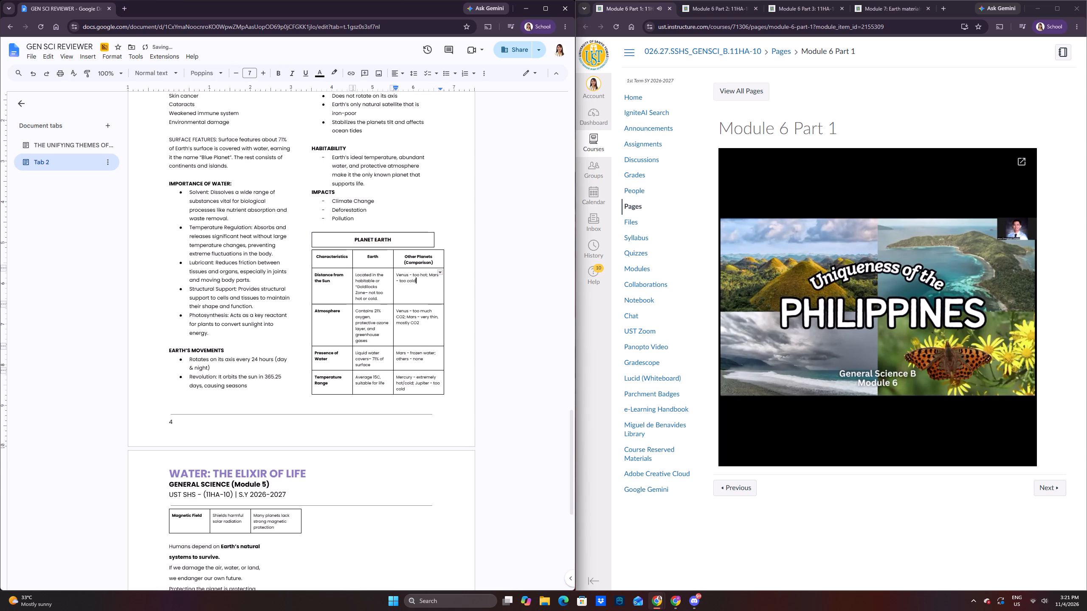
left_click_drag(311, 269, 298, 277)
left_click_drag(298, 277, 292, 279)
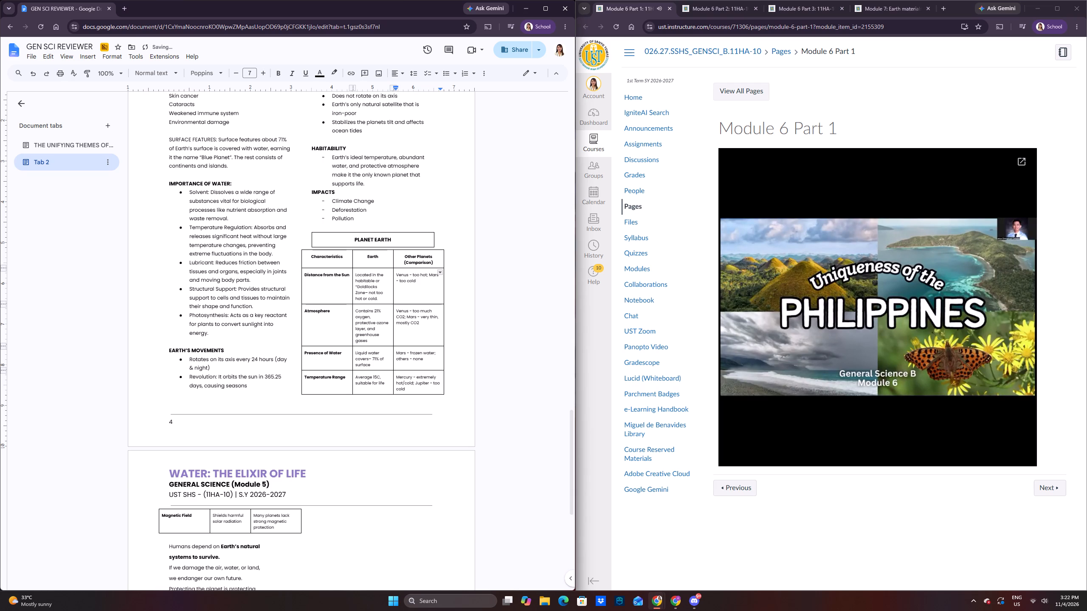
Widen the "PLANET EARTH" title box on both sides to match the edges of the comparison table below it.
left_click_drag(433, 236, 448, 243)
left_click_drag(313, 238, 292, 241)
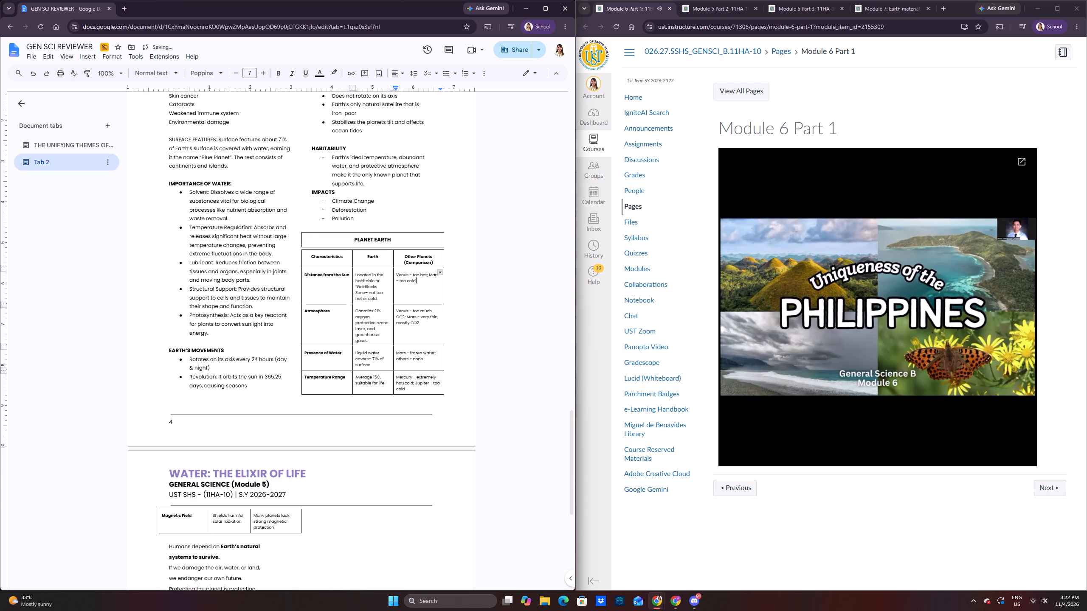
left_click(359, 227)
Make the "Solvent:" label bold in the first bullet under "IMPORTANCE OF WATER" on page 4.
scroll(347, 238, "up", 5)
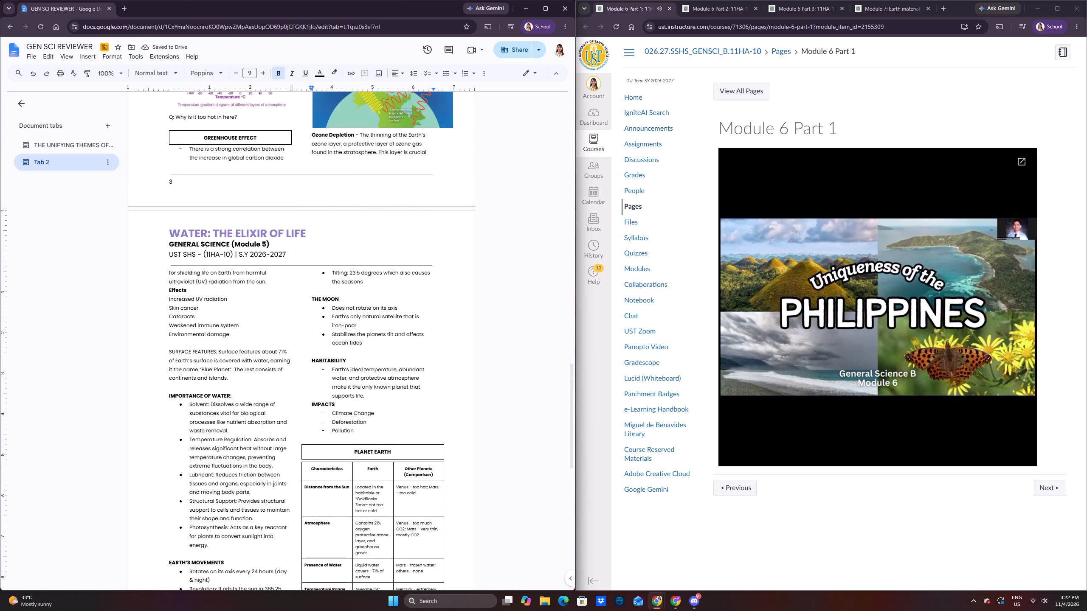
scroll(346, 237, "down", 5)
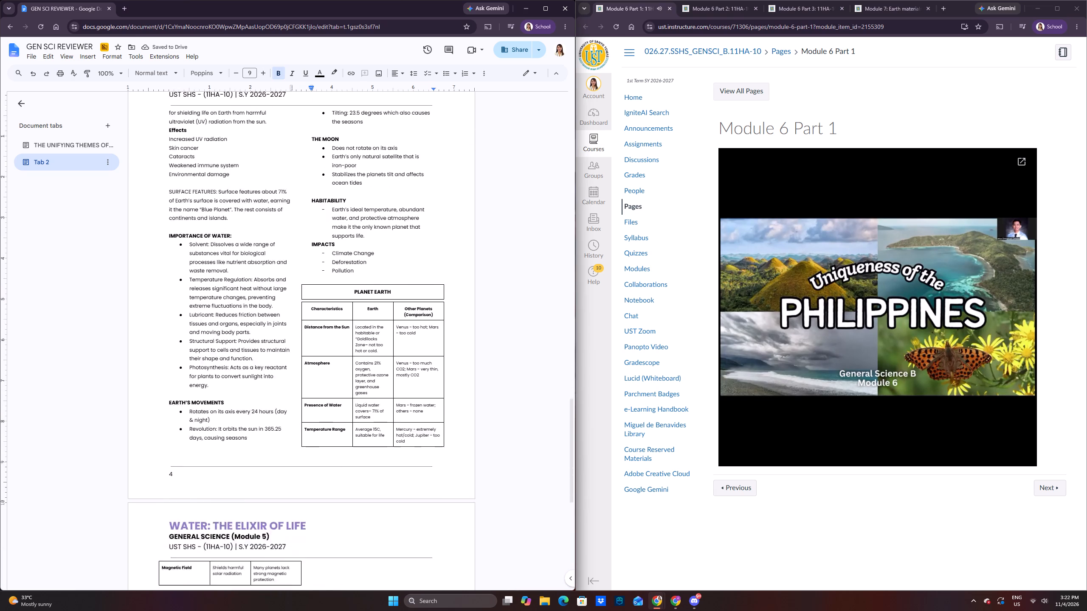
left_click_drag(208, 193, 187, 196)
left_click(274, 71)
left_click(238, 233)
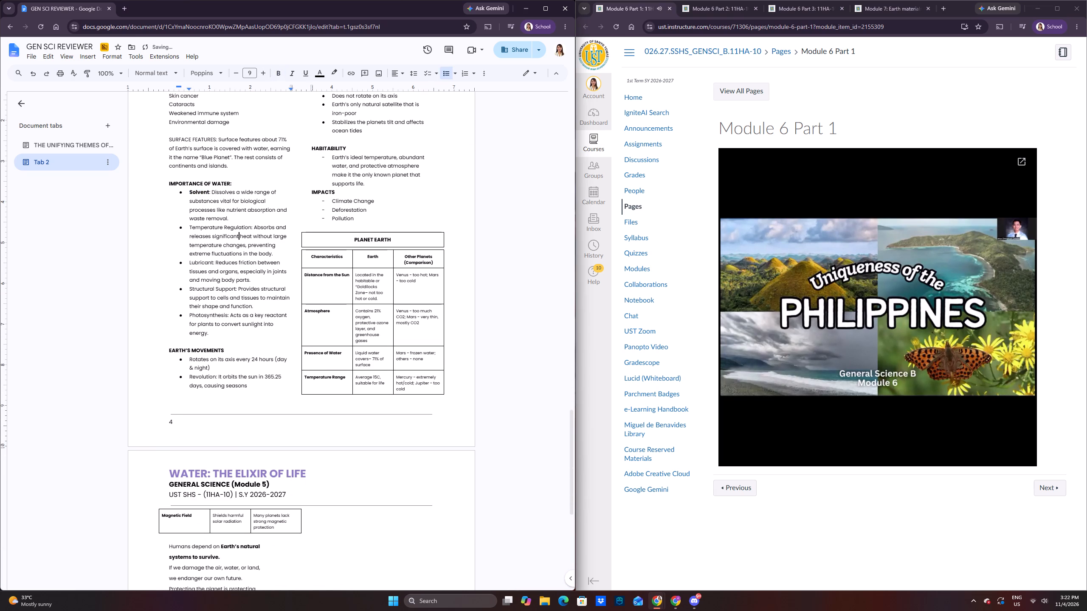
Make the "Temperature Regulation", "Lubricant", "Structural Support" and "Photosynthesis" labels bold in the "IMPORTANCE OF WATER" bullets.
left_click_drag(252, 226, 189, 230)
left_click(282, 71)
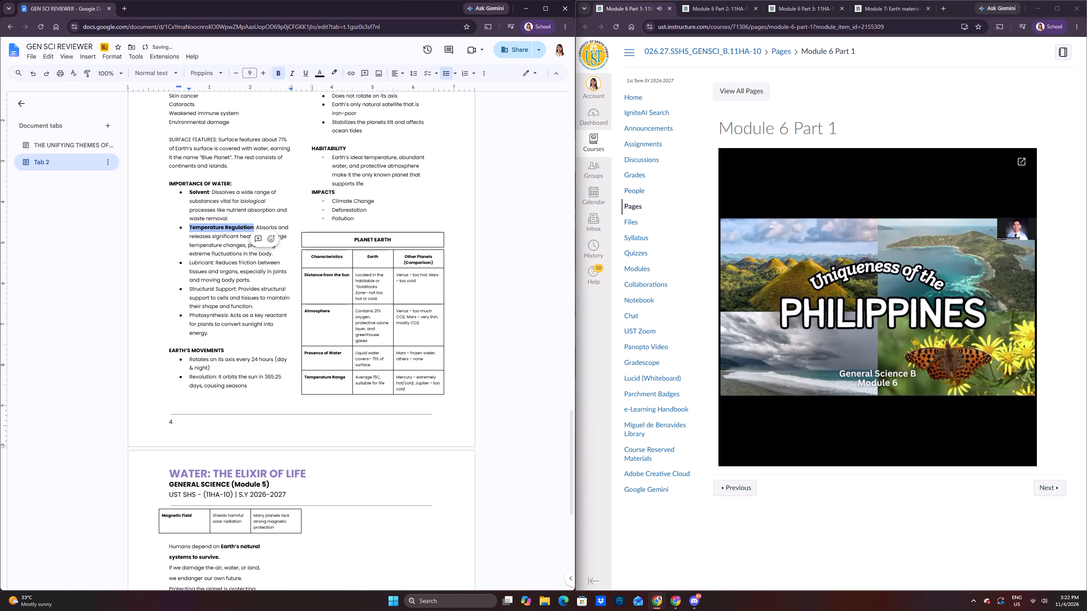
left_click(241, 259)
left_click_drag(214, 263, 189, 266)
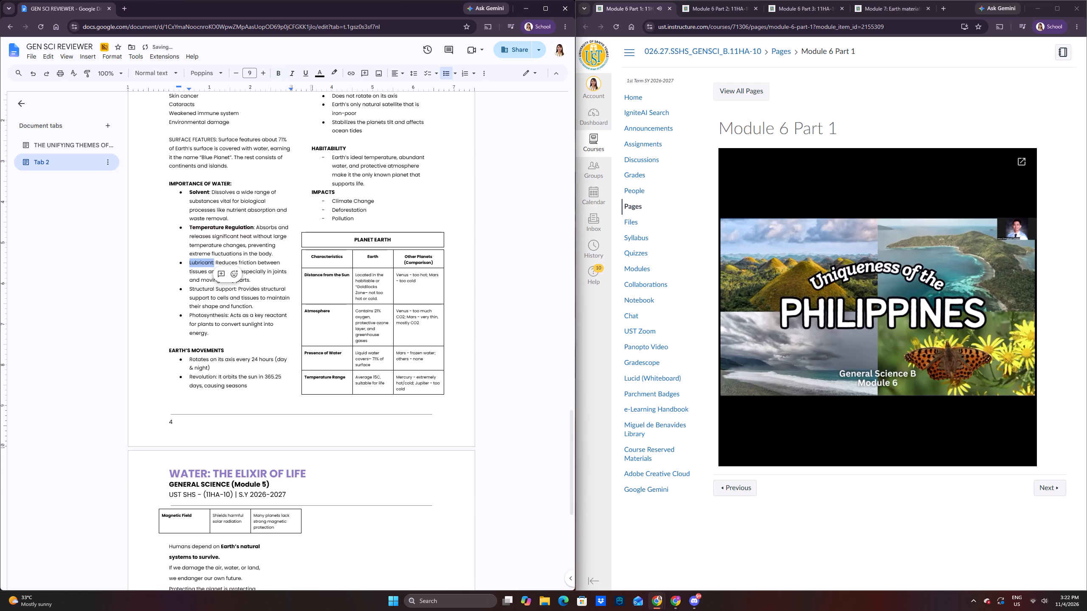
left_click(277, 70)
left_click(220, 285)
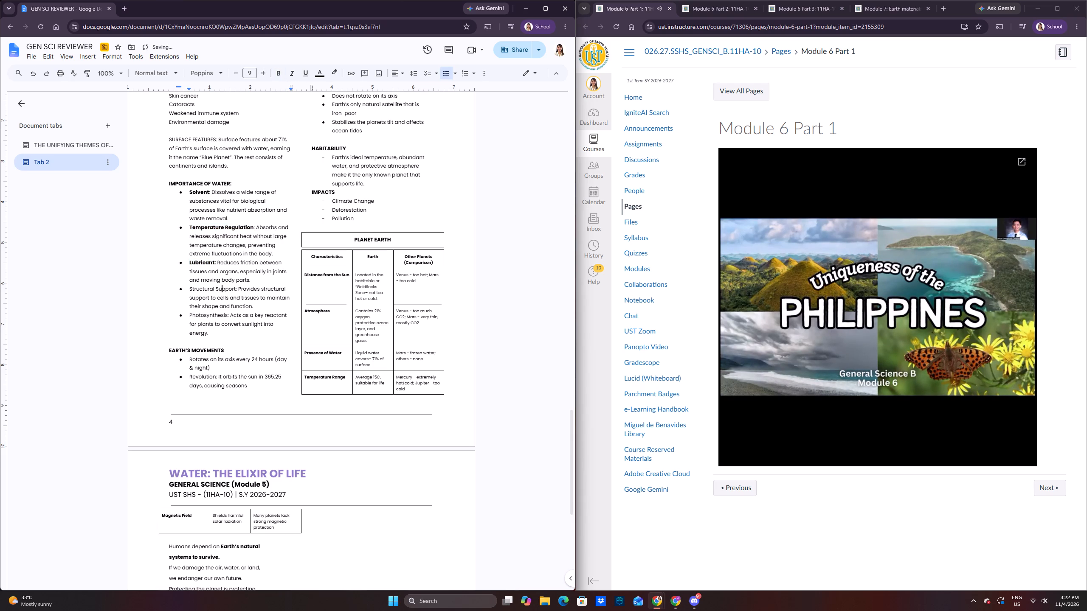
left_click_drag(237, 287, 170, 286)
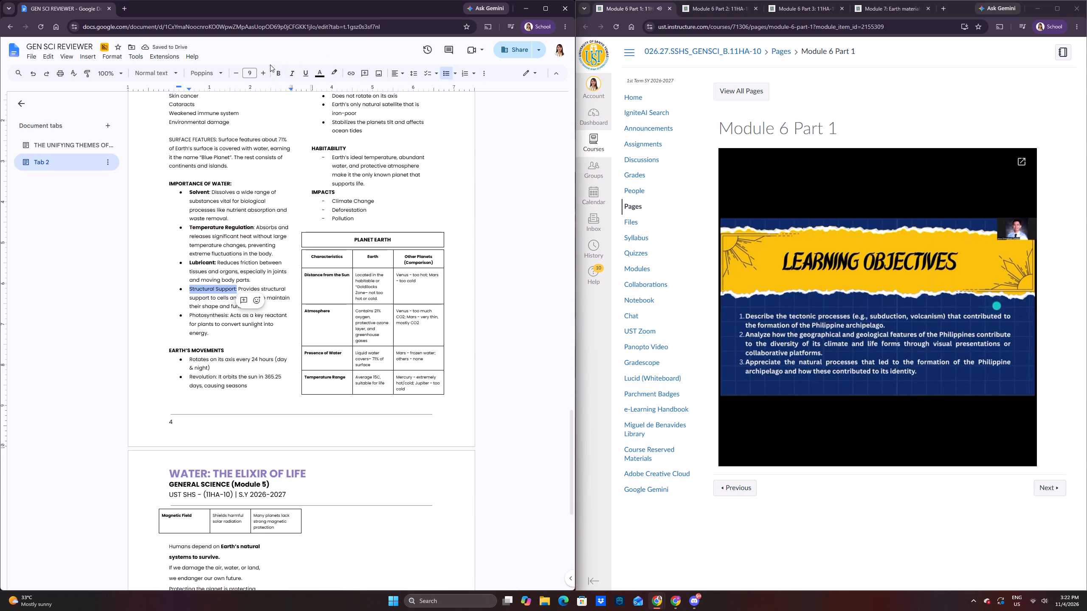
left_click(273, 75)
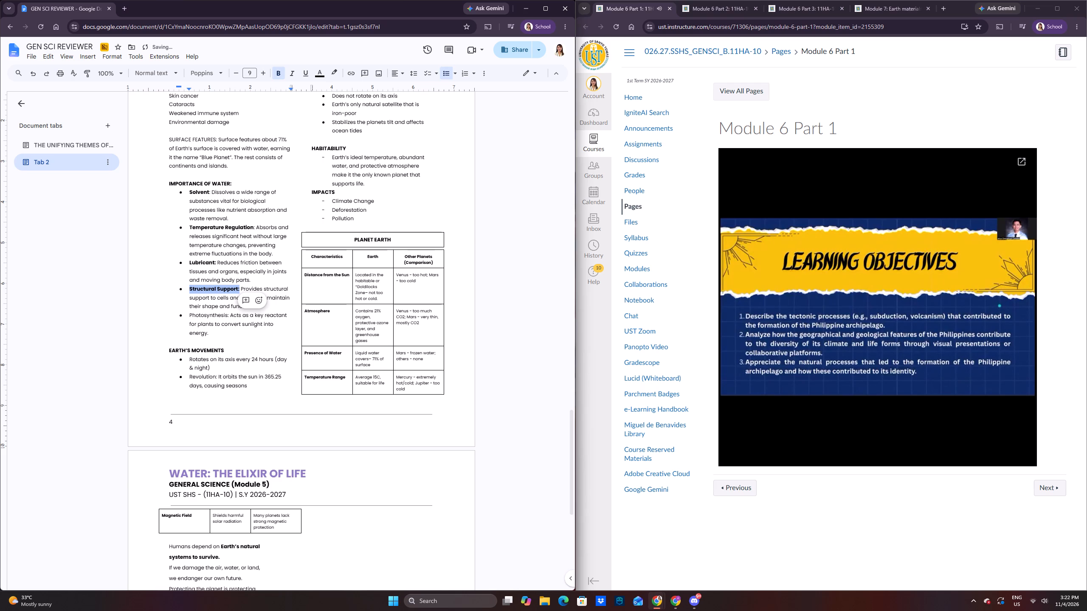
left_click_drag(228, 314, 174, 312)
left_click(278, 74)
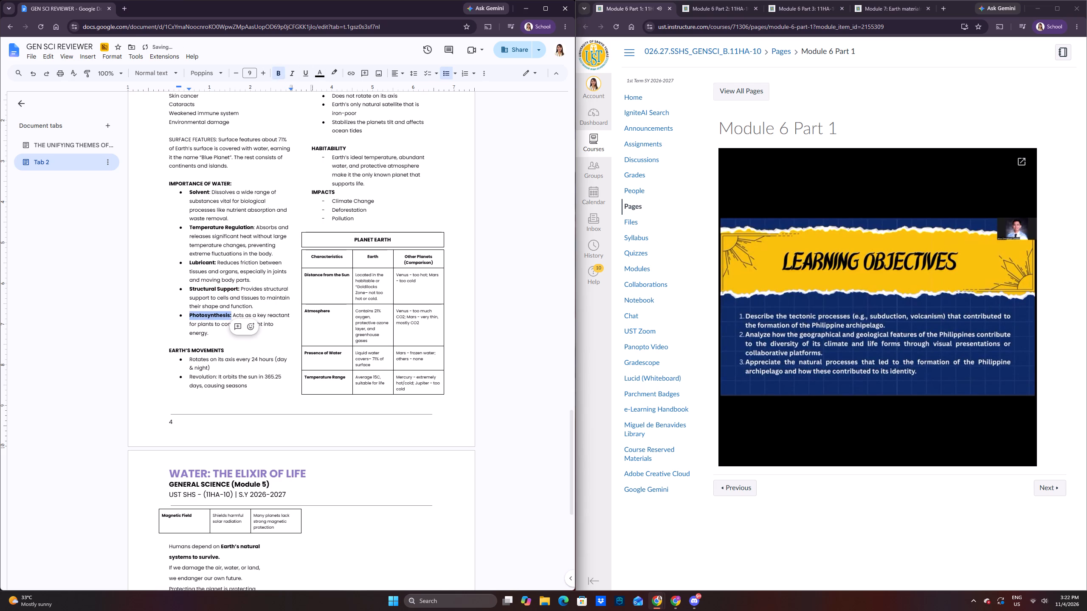
left_click(220, 350)
Insert a blank line above the "Effects" heading, after the sentence ending "ultraviolet (UV) radiation from the sun.".
scroll(245, 308, "up", 3)
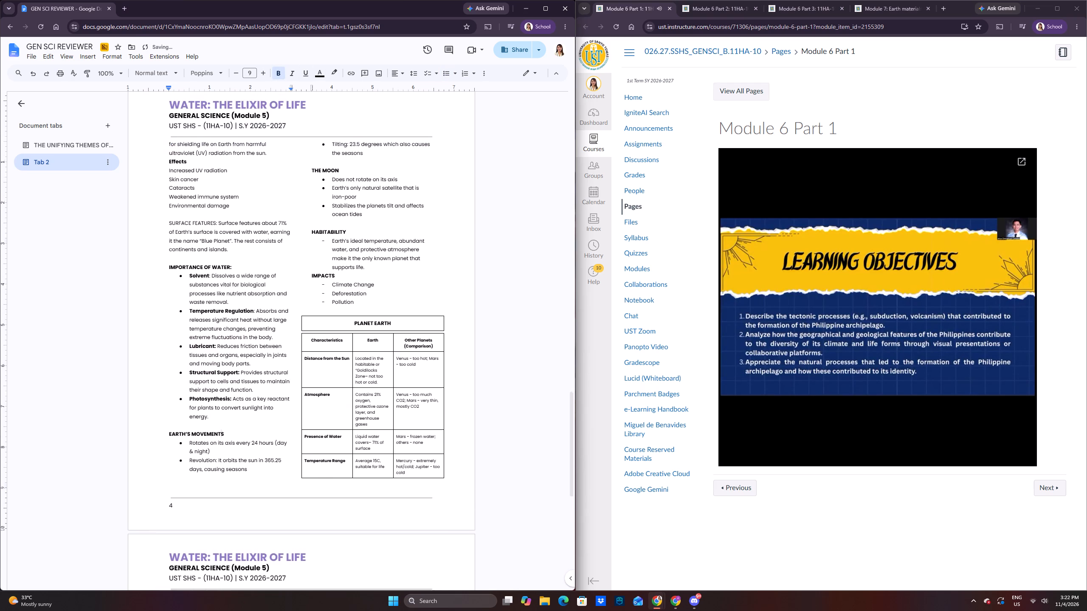
scroll(245, 309, "down", 3)
scroll(251, 316, "up", 5)
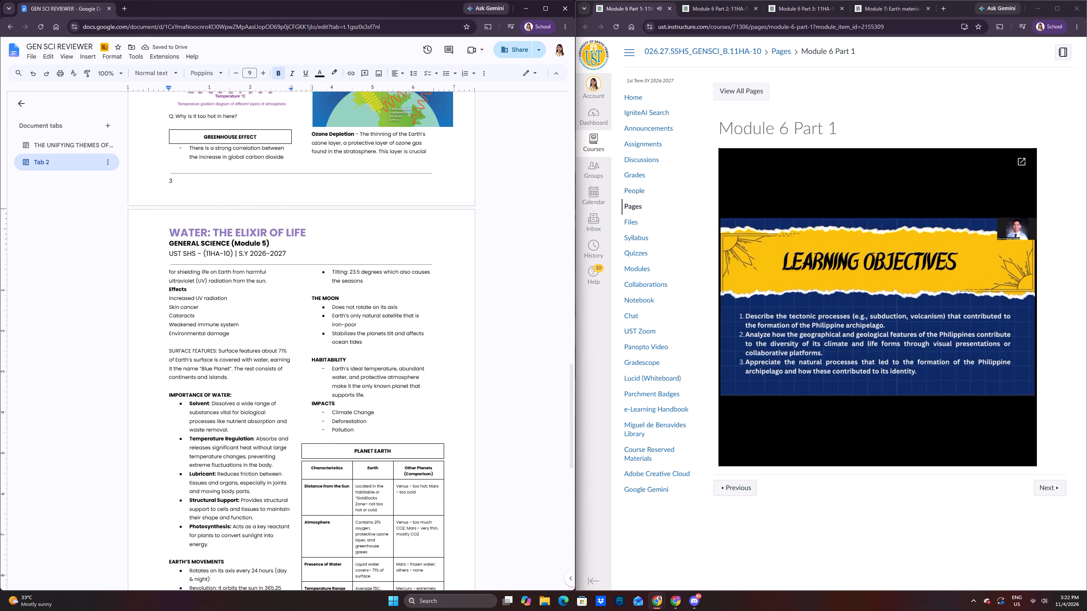
scroll(251, 311, "up", 2)
left_click(280, 366)
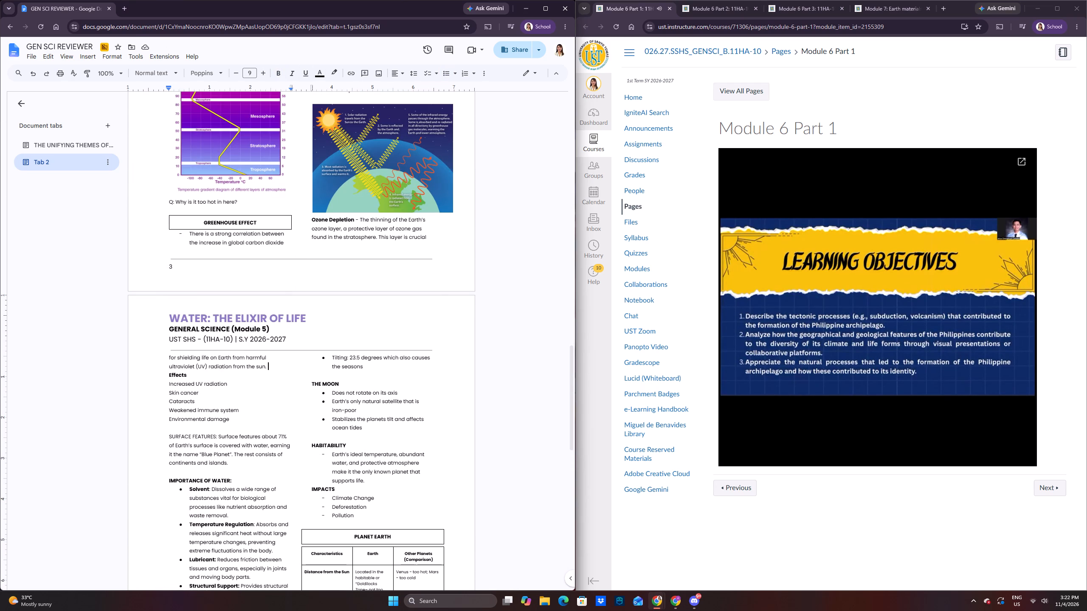
key("backslash")
key("BackSpace")
key("Return")
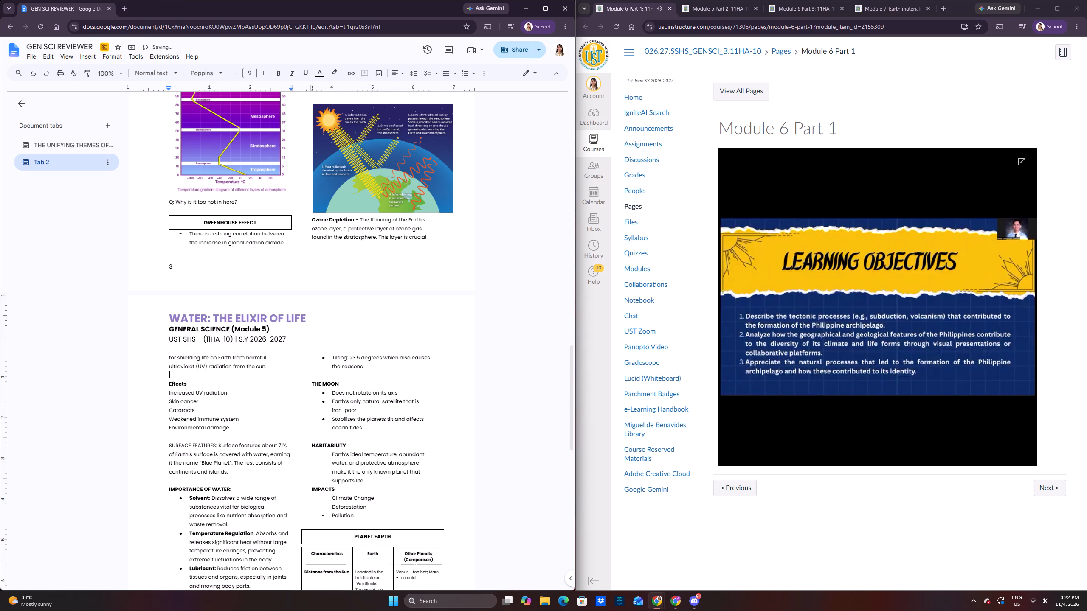
key("BackSpace")
key("BackSpace")
scroll(375, 277, "up", 3)
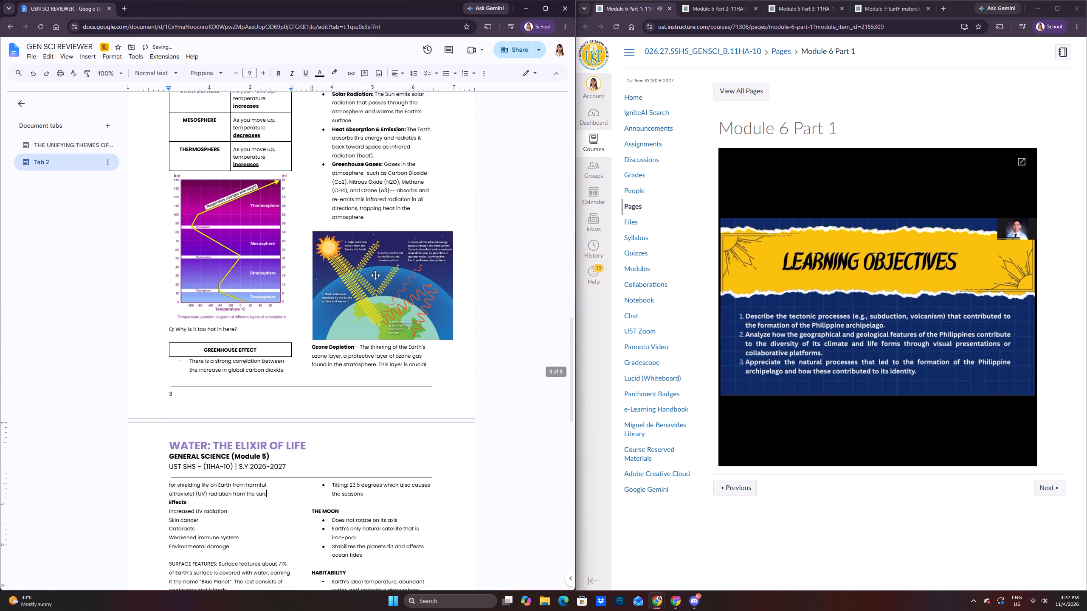
key("Return")
Add a colon after "Effects" and bring "Increased UV radiation" up onto the same line.
scroll(371, 300, "down", 8)
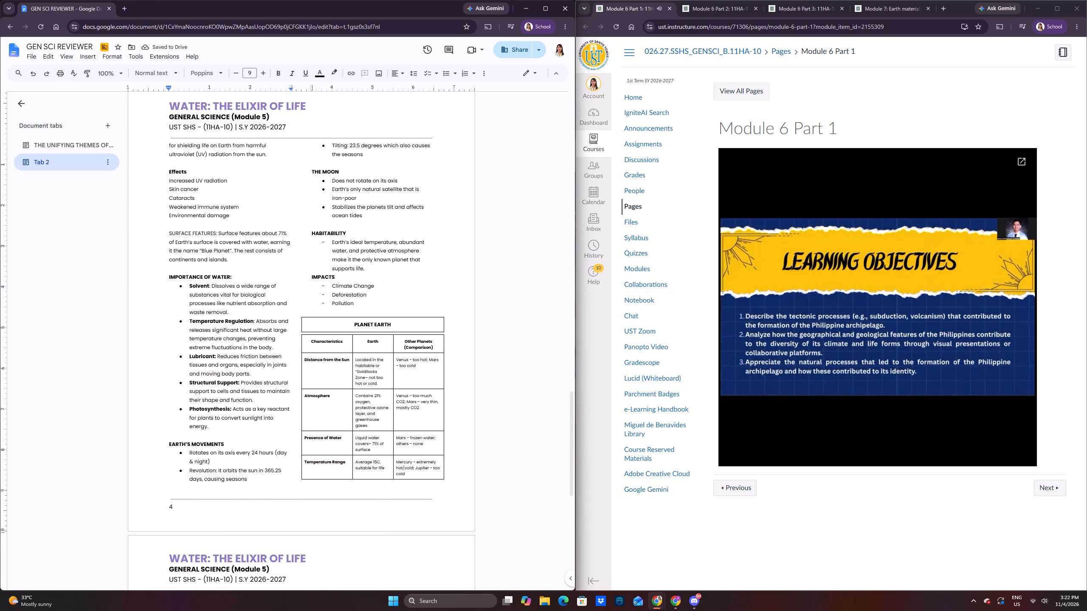
scroll(264, 267, "down", 2)
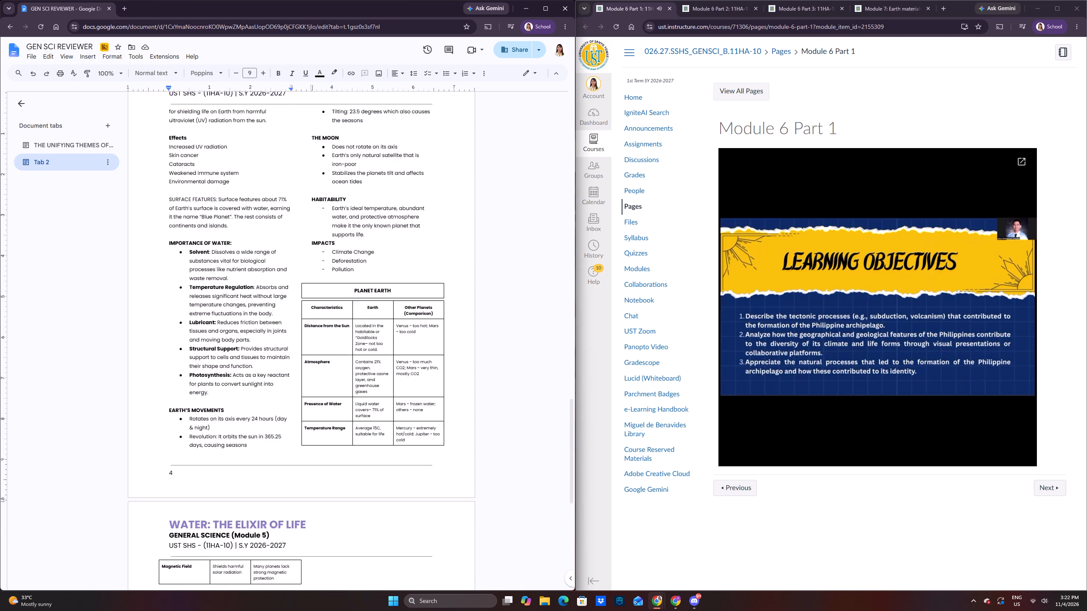
scroll(267, 271, "down", 3)
scroll(267, 270, "up", 5)
scroll(237, 210, "up", 1)
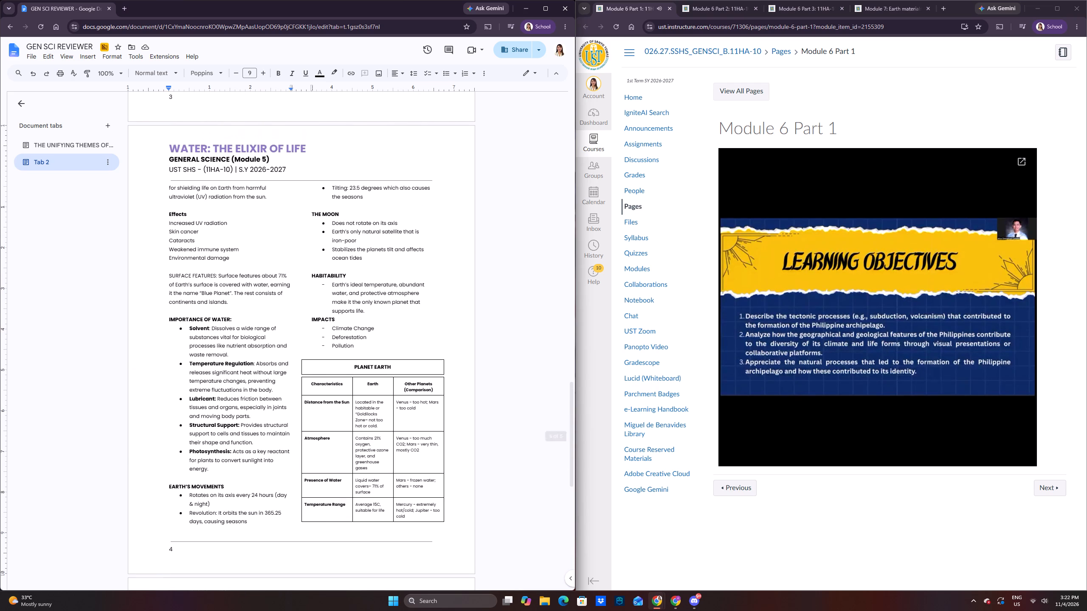
left_click(168, 223)
key("BackSpace")
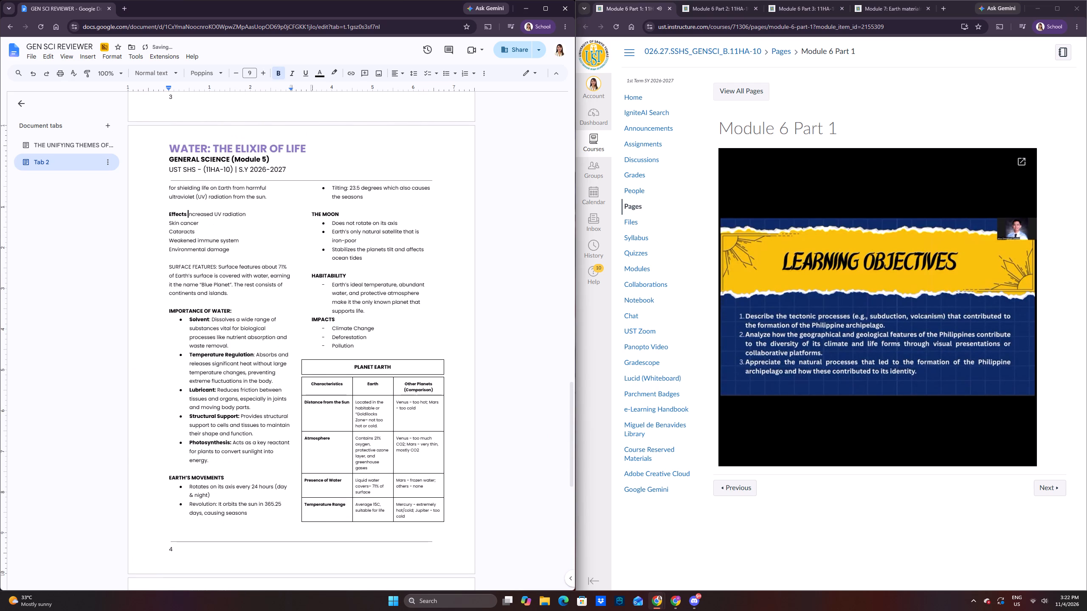
key("BackSpace")
type(":")
key("space")
Join "Skin cancer", "Cataracts", "Weakened immune system" and "Environmental damage" to the "Effects:" line, separated by commas.
left_click(164, 222)
key("BackSpace")
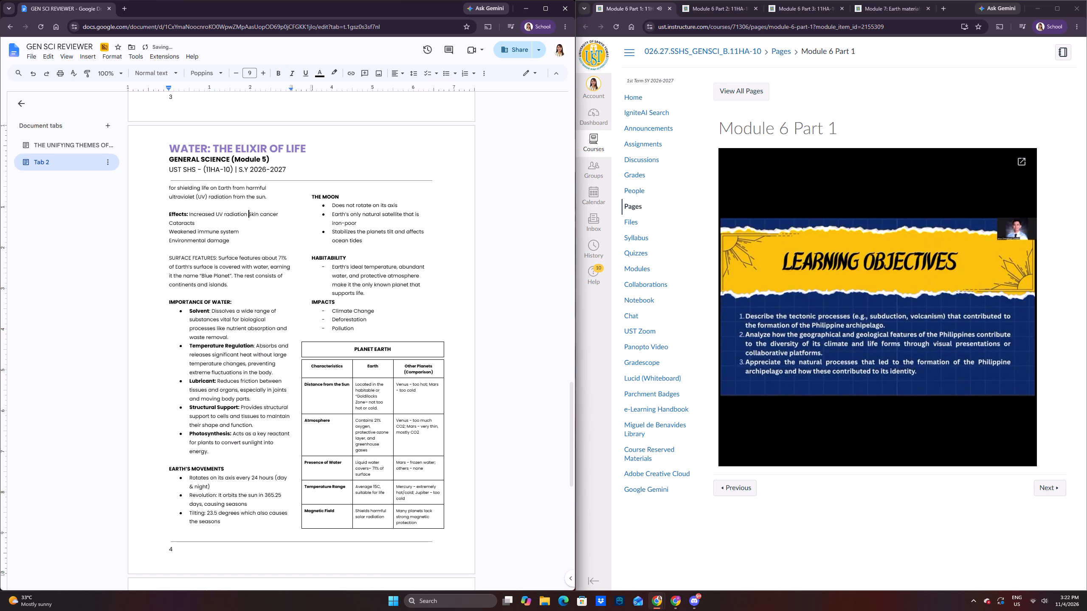
key("comma")
key("space")
left_click(164, 227)
key("BackSpace")
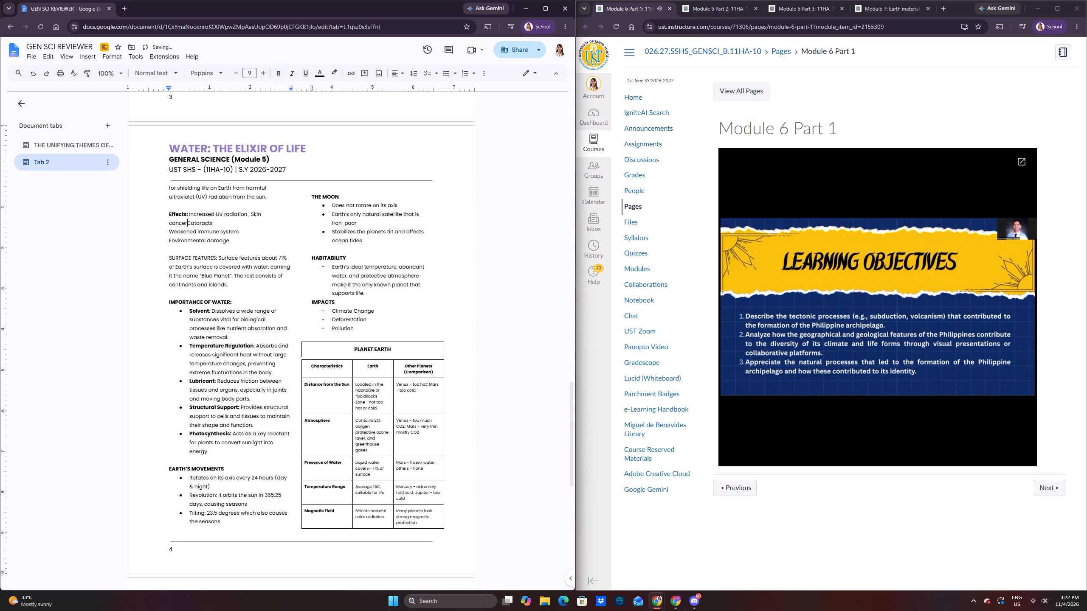
type(",")
key("space")
left_click(165, 233)
key("BackSpace")
type(",")
key("space")
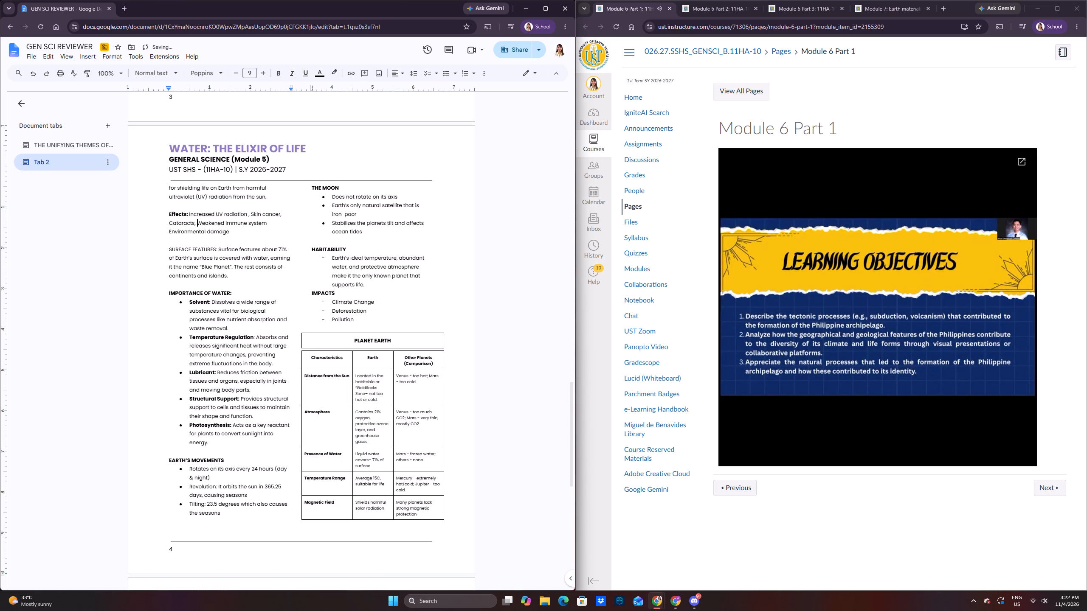
left_click(168, 237)
left_click(168, 231)
key("BackSpace")
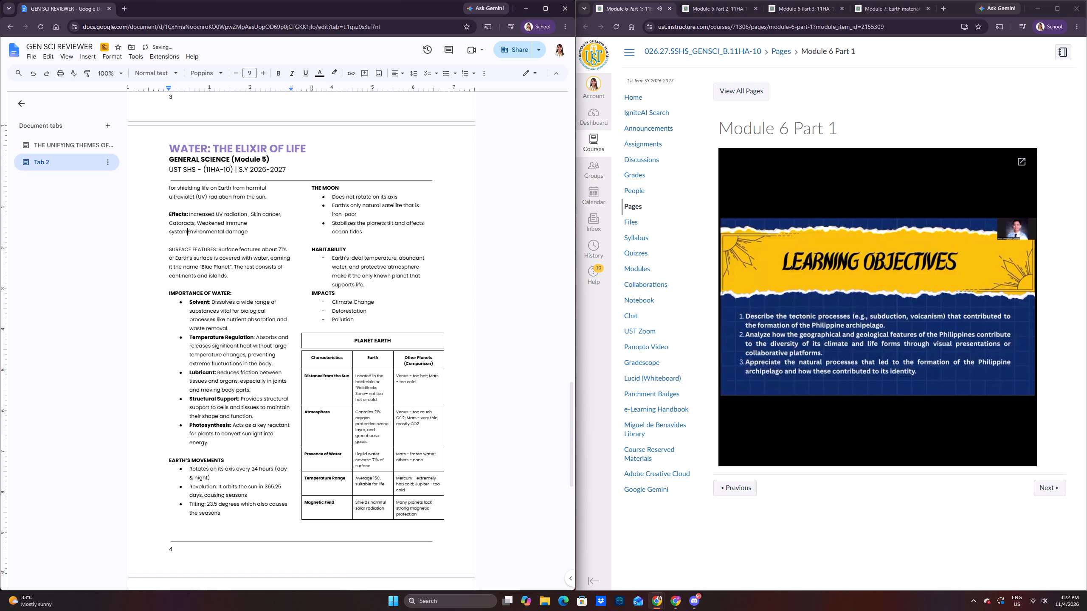
type(",")
key("space")
Make the "SURFACE FEATURES:" label bold on page 4.
left_click(229, 254)
left_click_drag(218, 252, 159, 250)
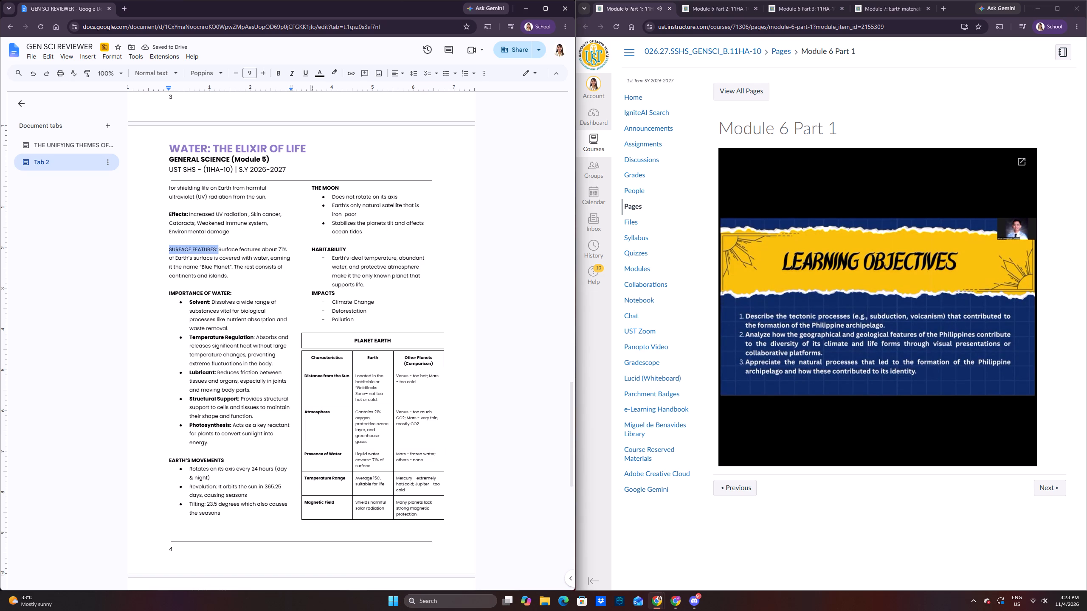
left_click(275, 74)
left_click(194, 226)
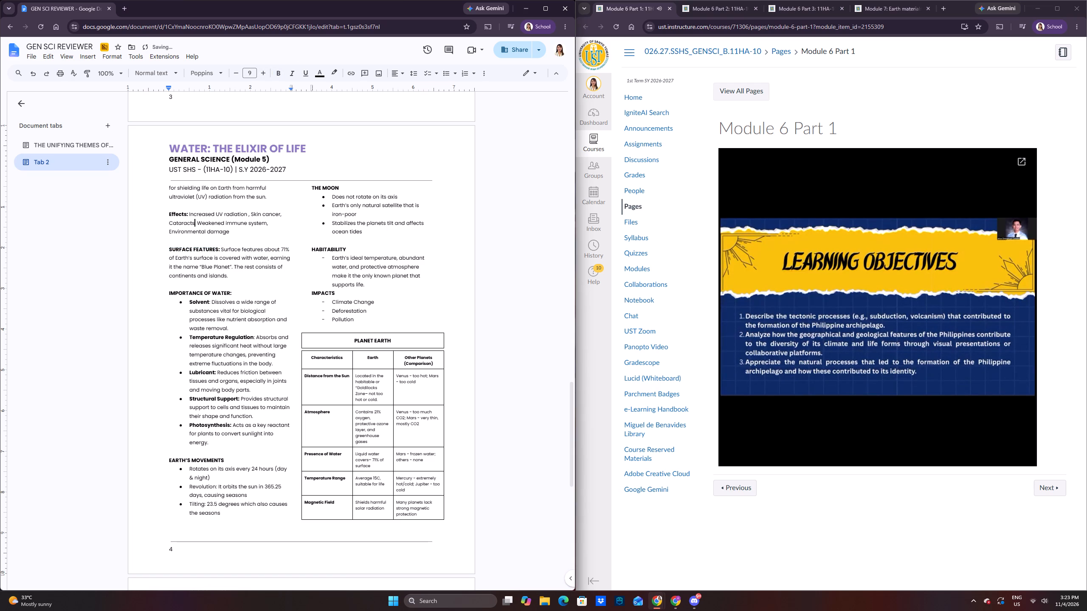
left_click(252, 262)
left_click(242, 280)
Copy the closing paragraph beginning "Humans depend on Earth's natural systems to survive" on page 5, and delete it there.
scroll(239, 266, "down", 10)
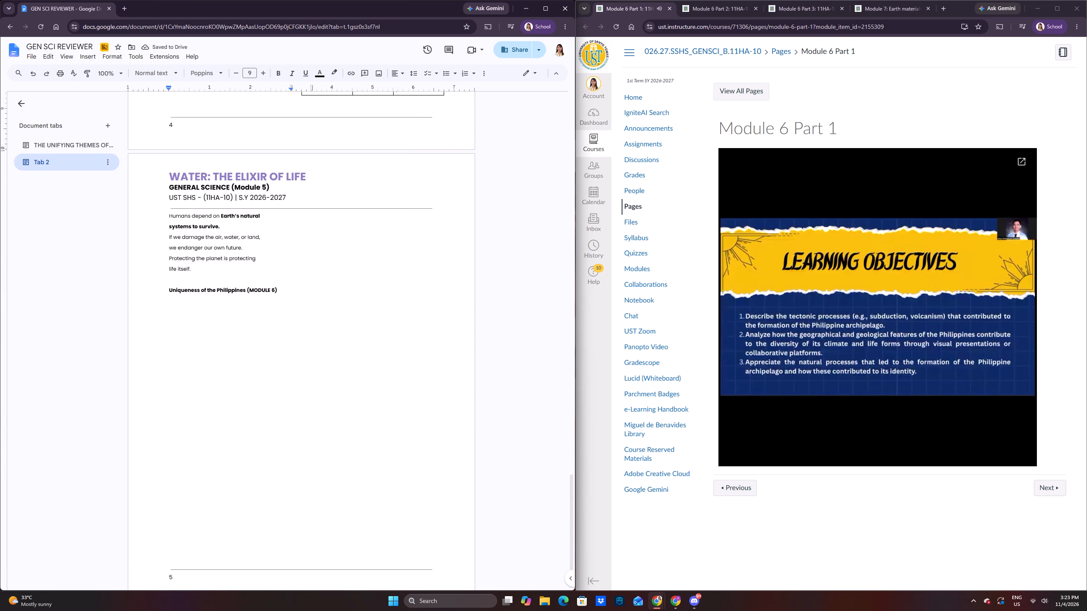
left_click_drag(256, 280, 163, 223)
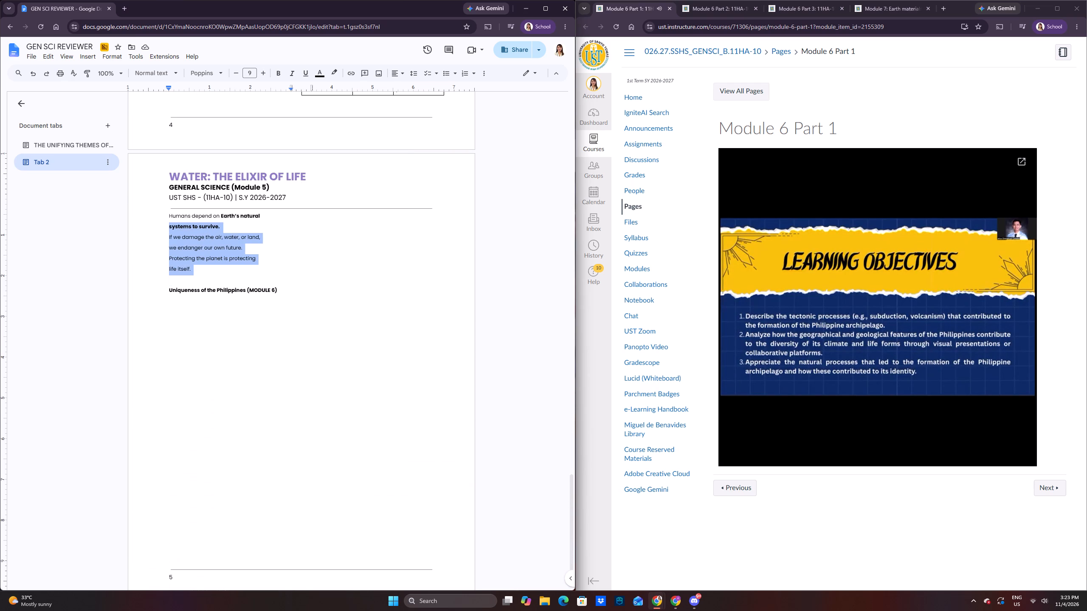
left_click_drag(163, 223, 163, 221)
key("ctrl+c")
key("BackSpace")
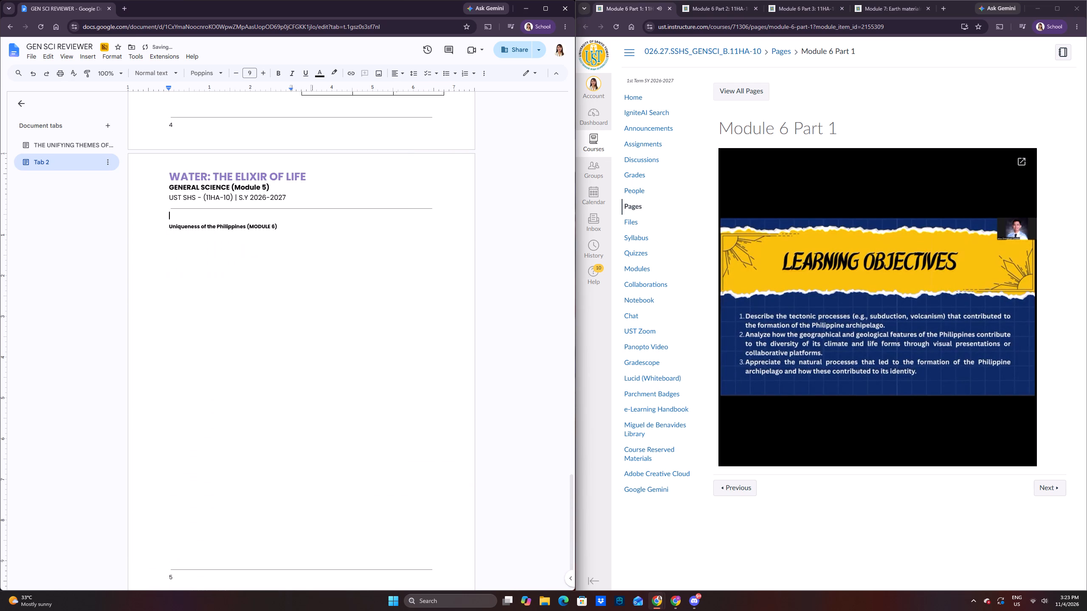
Examine the layout of the Module 5 notes from page 5 back to page 2.
scroll(211, 213, "up", 2)
left_click(304, 267)
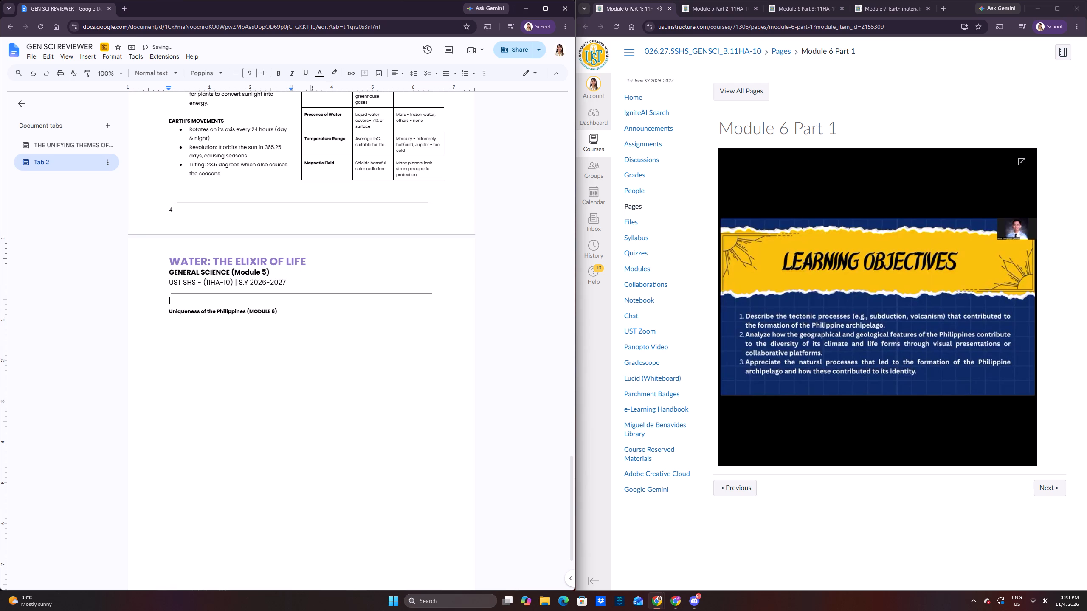
left_click(313, 261)
scroll(342, 200, "up", 7)
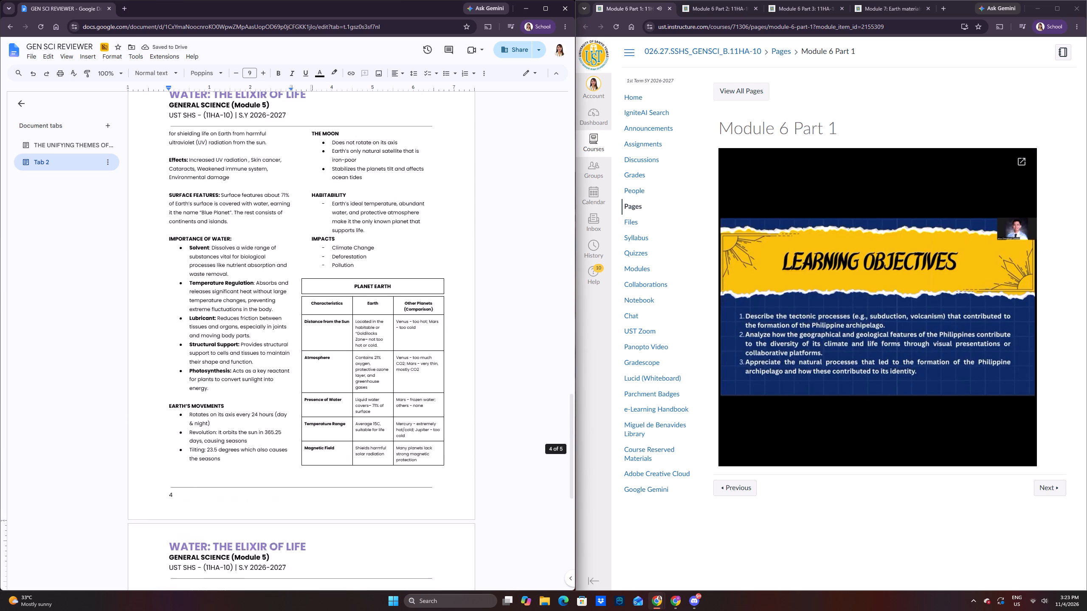
scroll(344, 213, "up", 16)
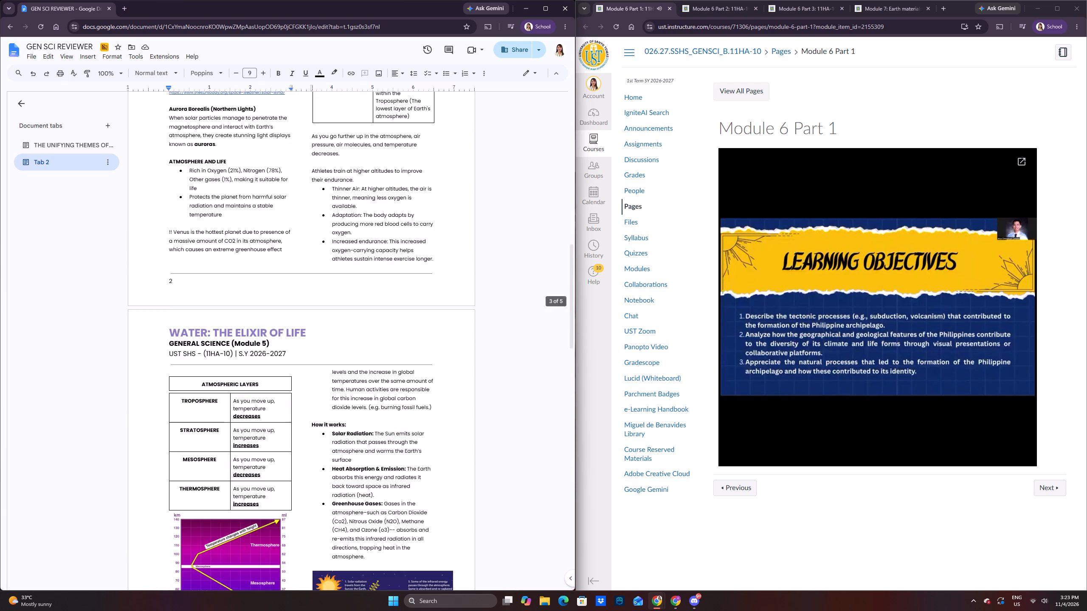
scroll(346, 245, "up", 20)
scroll(346, 245, "up", 1)
scroll(342, 256, "down", 13)
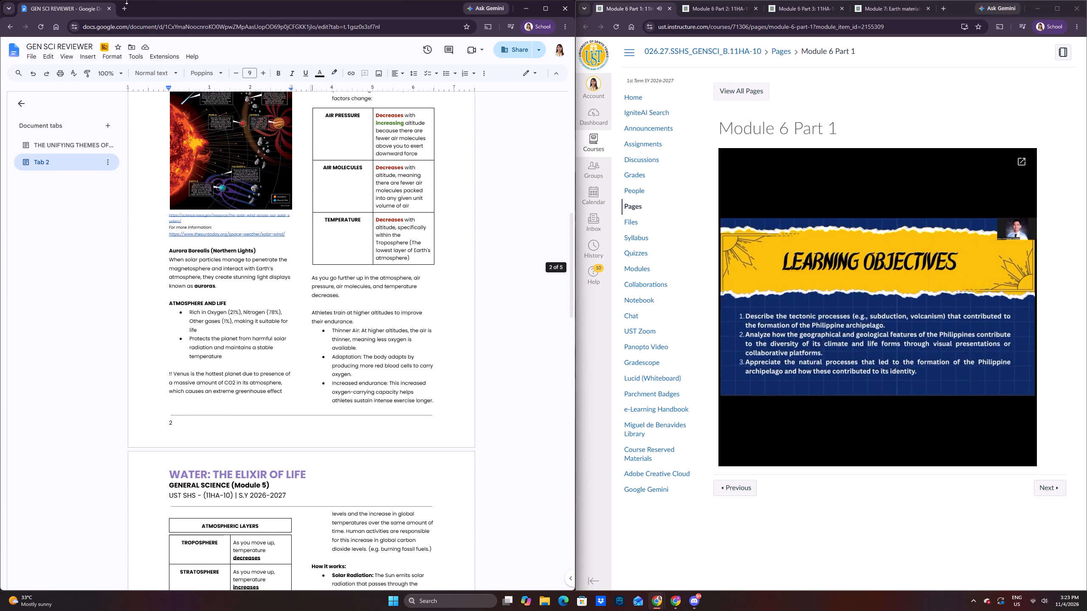
Open a new browser tab and paste the copied "Humans depend on Earth's natural systems" paragraph into its address bar, without searching.
left_click(126, 12)
key("ctrl+v")
left_click(89, 183)
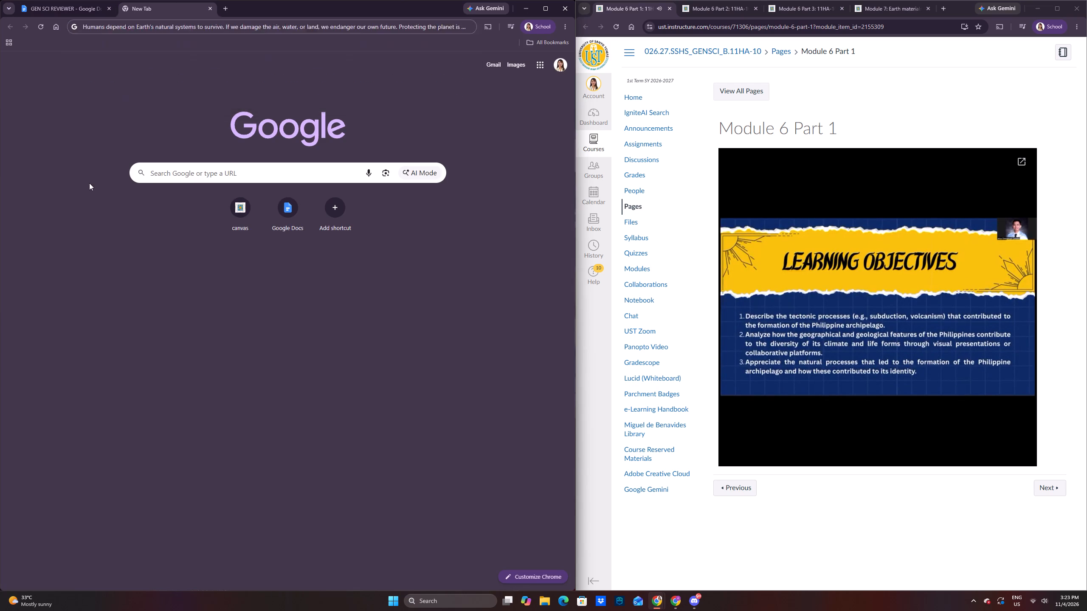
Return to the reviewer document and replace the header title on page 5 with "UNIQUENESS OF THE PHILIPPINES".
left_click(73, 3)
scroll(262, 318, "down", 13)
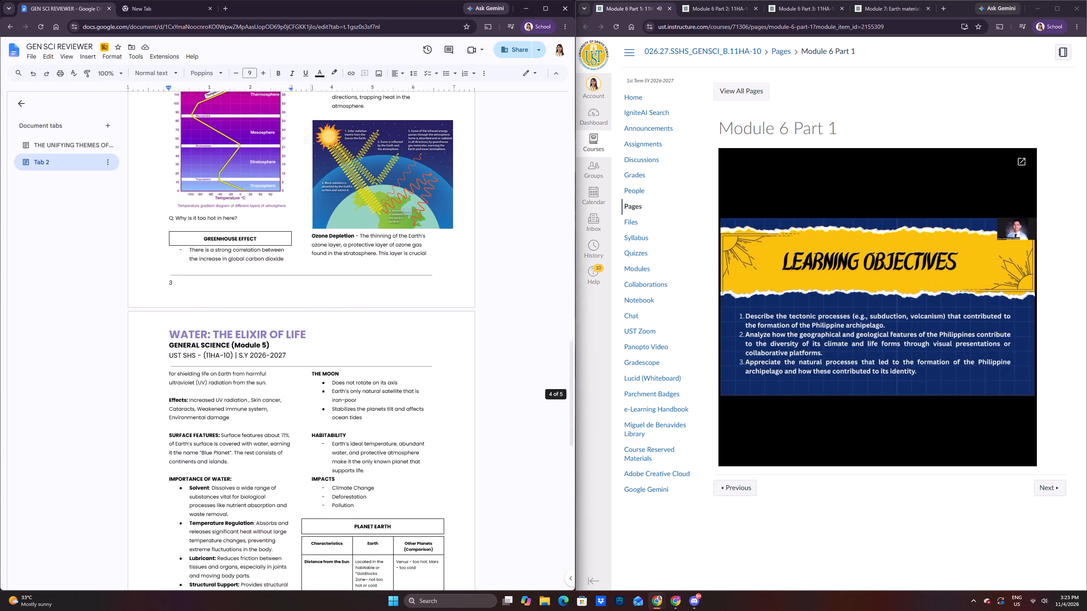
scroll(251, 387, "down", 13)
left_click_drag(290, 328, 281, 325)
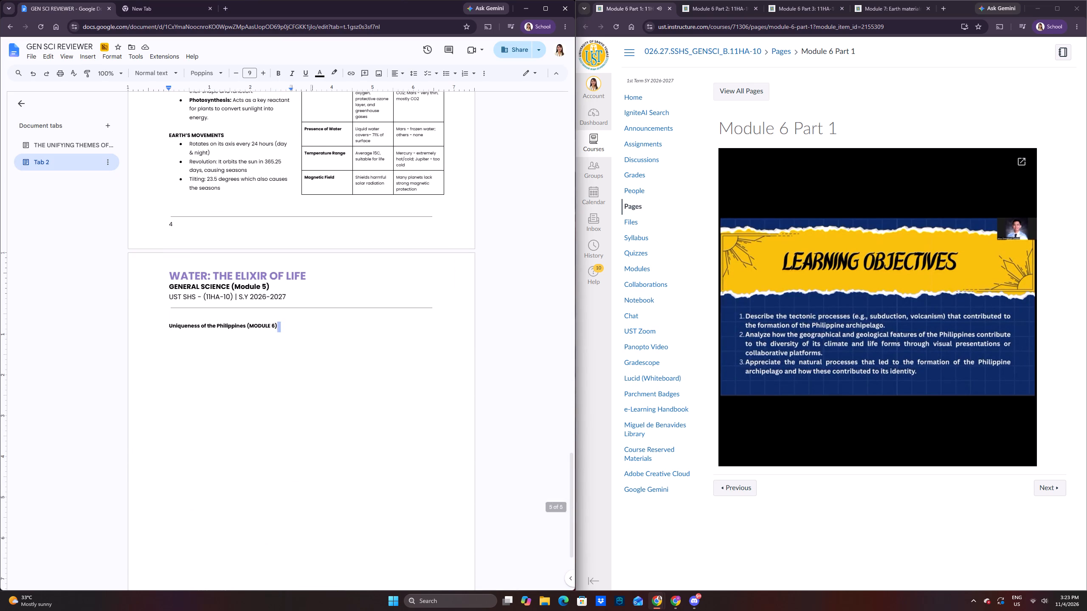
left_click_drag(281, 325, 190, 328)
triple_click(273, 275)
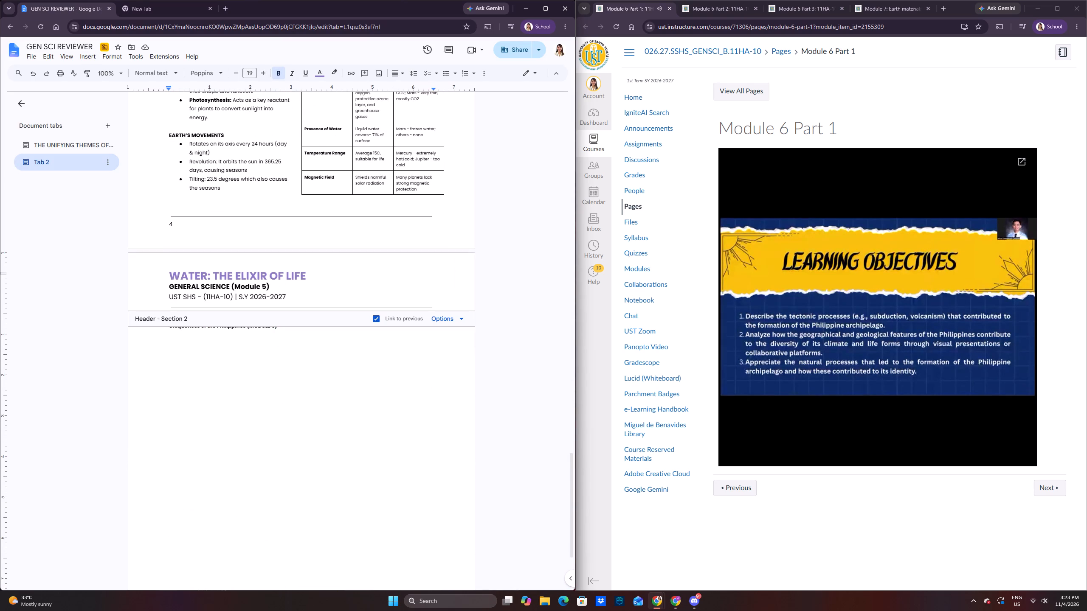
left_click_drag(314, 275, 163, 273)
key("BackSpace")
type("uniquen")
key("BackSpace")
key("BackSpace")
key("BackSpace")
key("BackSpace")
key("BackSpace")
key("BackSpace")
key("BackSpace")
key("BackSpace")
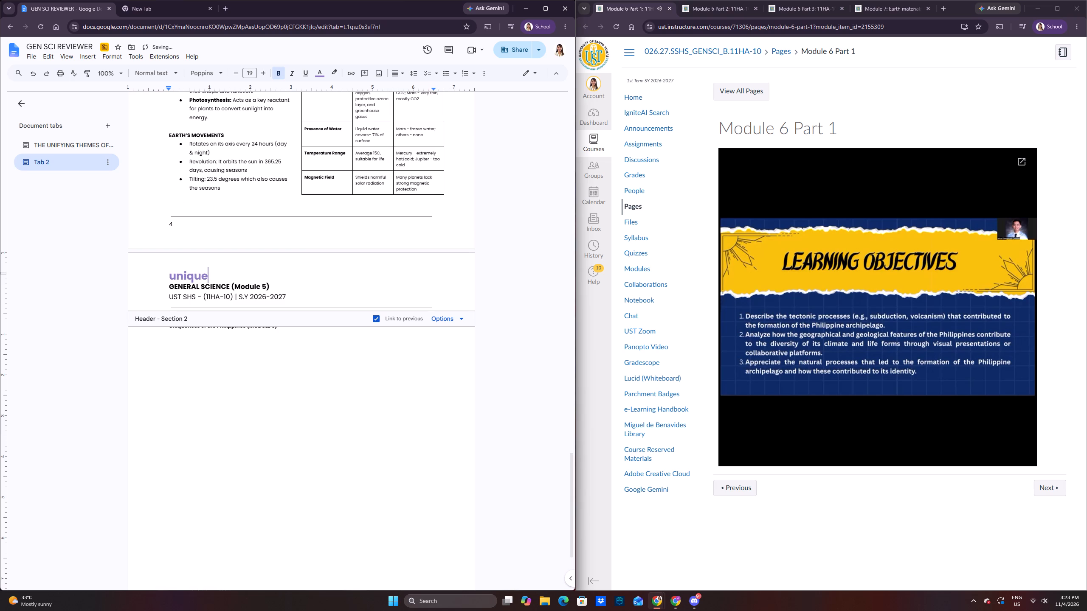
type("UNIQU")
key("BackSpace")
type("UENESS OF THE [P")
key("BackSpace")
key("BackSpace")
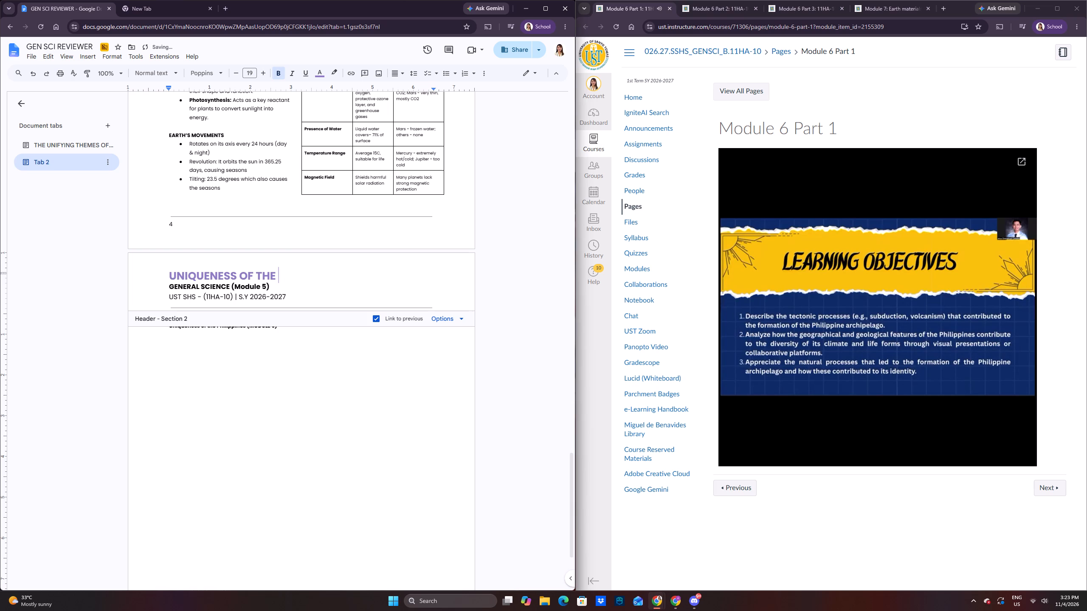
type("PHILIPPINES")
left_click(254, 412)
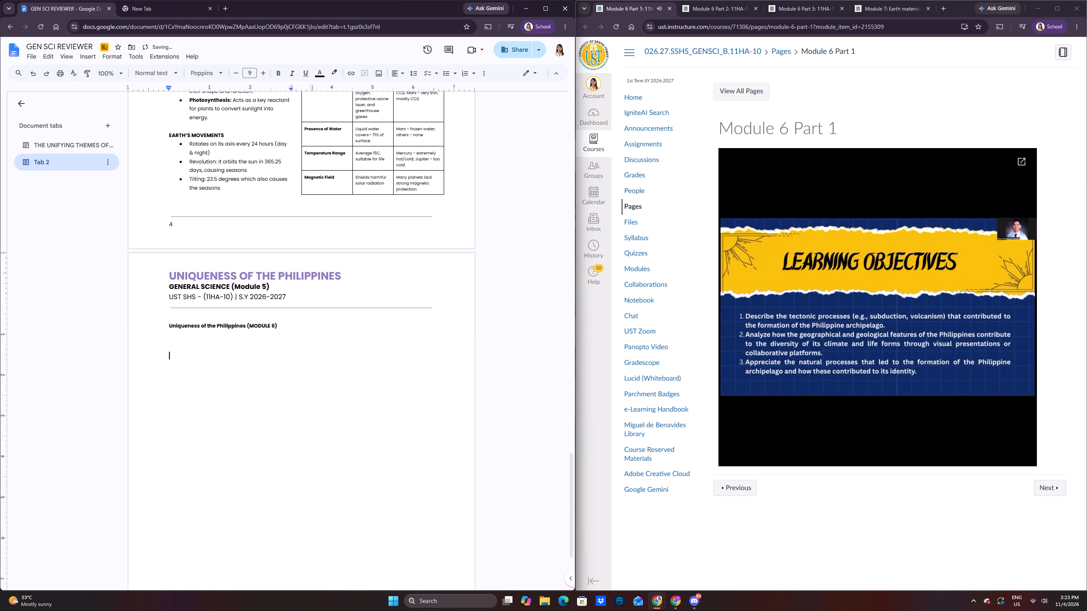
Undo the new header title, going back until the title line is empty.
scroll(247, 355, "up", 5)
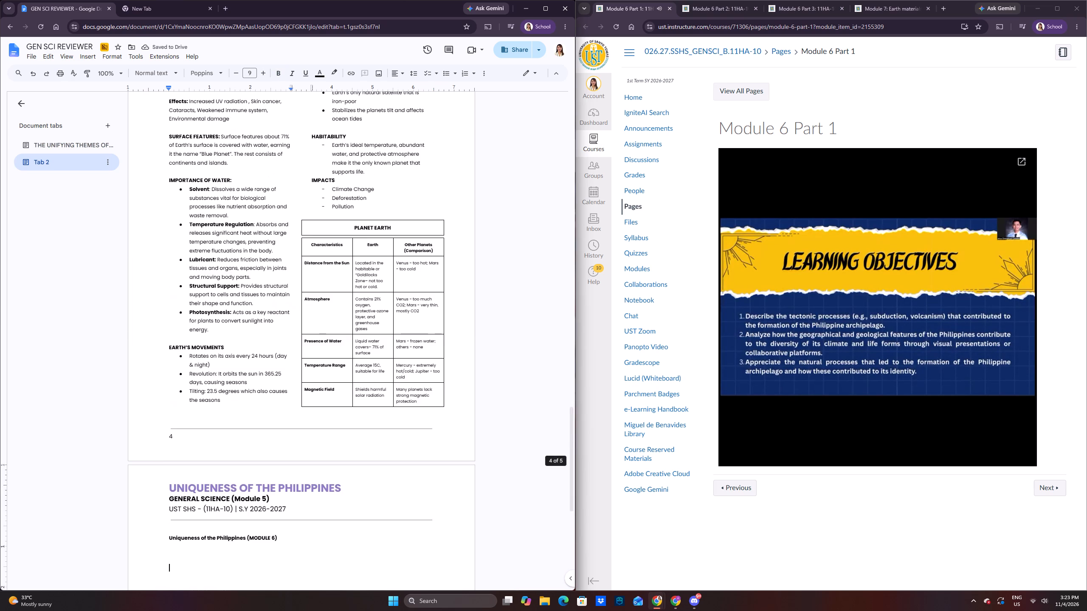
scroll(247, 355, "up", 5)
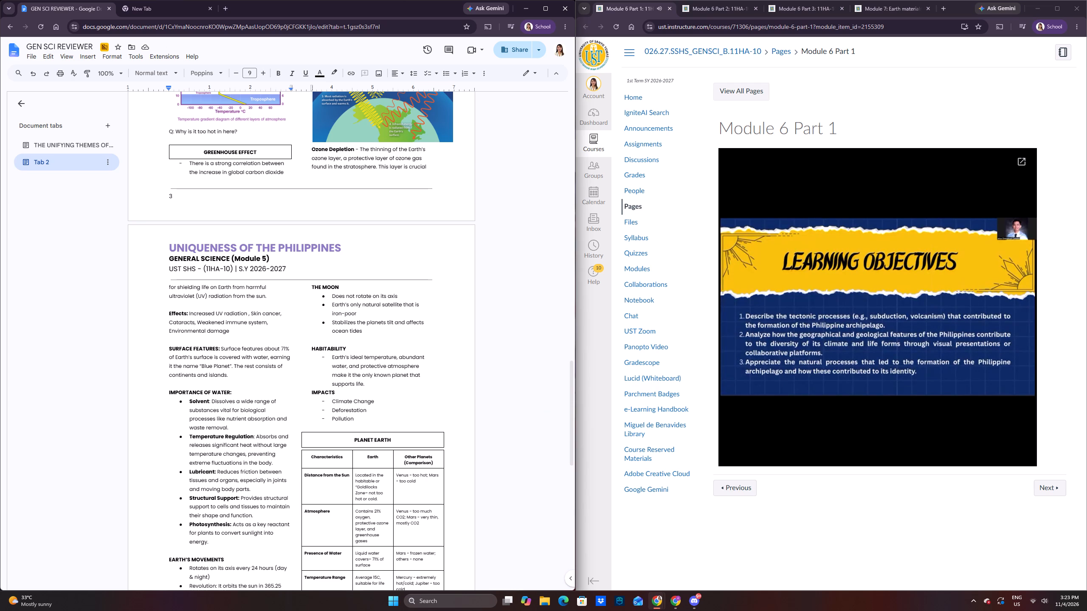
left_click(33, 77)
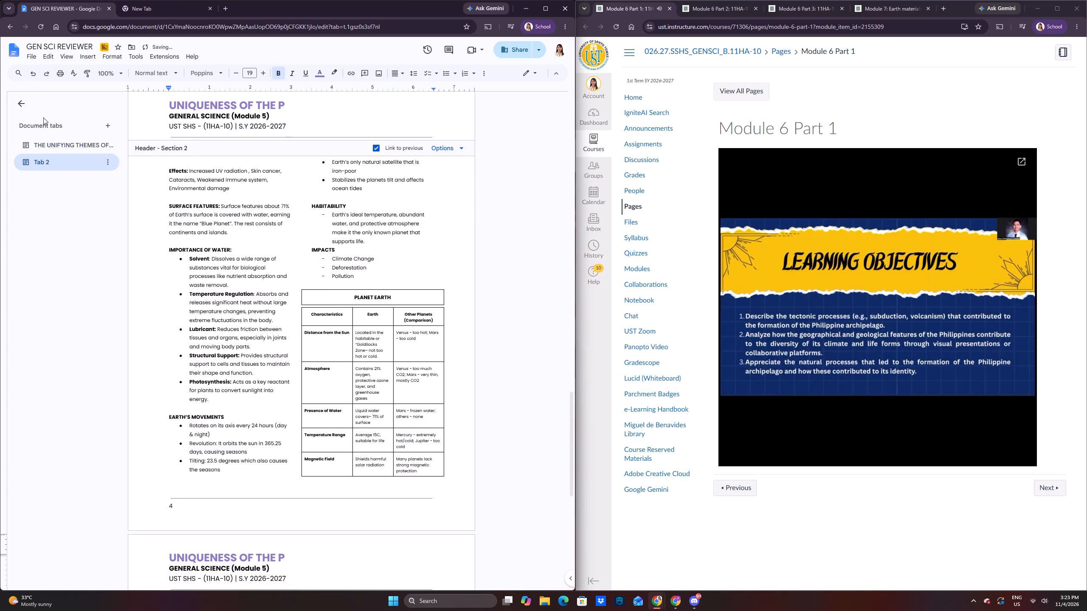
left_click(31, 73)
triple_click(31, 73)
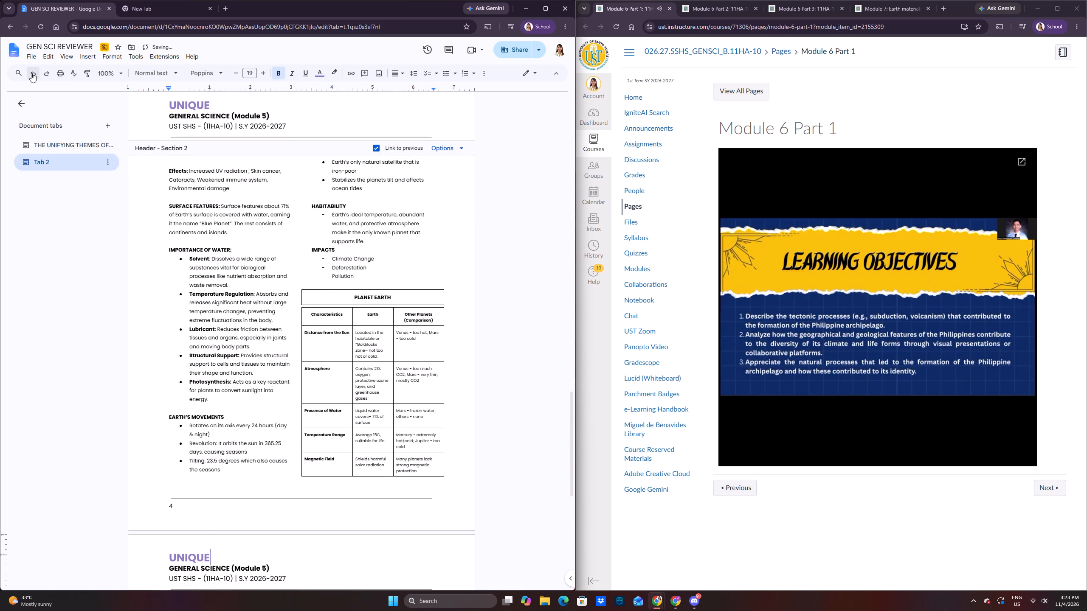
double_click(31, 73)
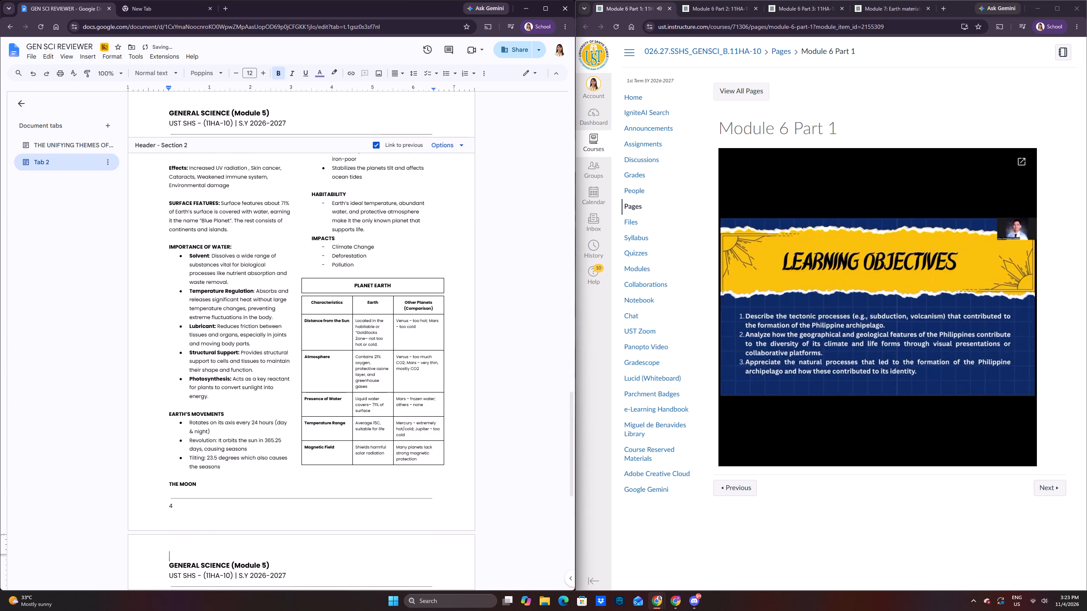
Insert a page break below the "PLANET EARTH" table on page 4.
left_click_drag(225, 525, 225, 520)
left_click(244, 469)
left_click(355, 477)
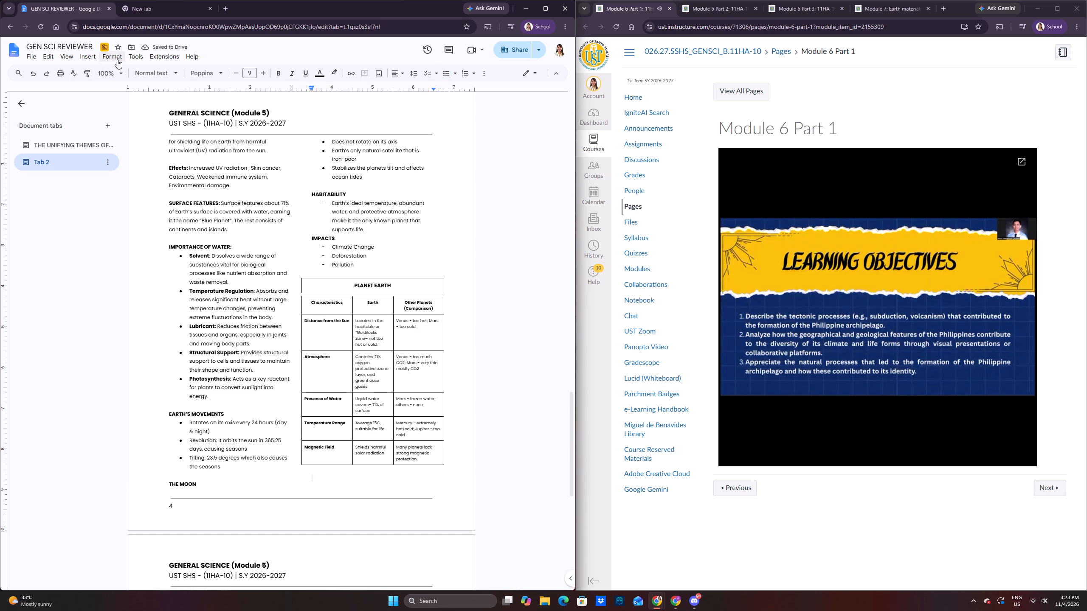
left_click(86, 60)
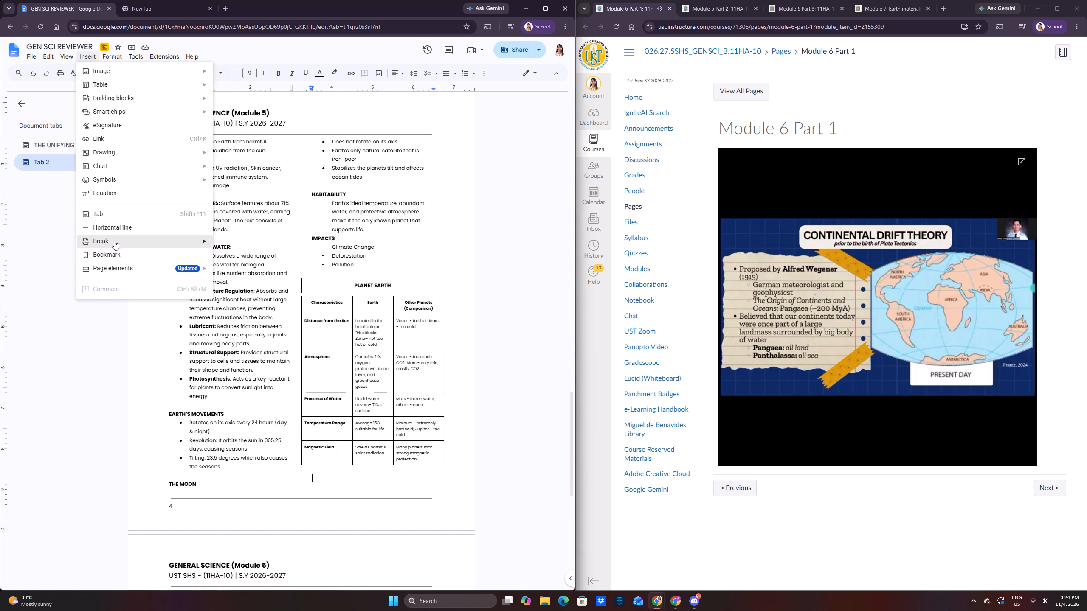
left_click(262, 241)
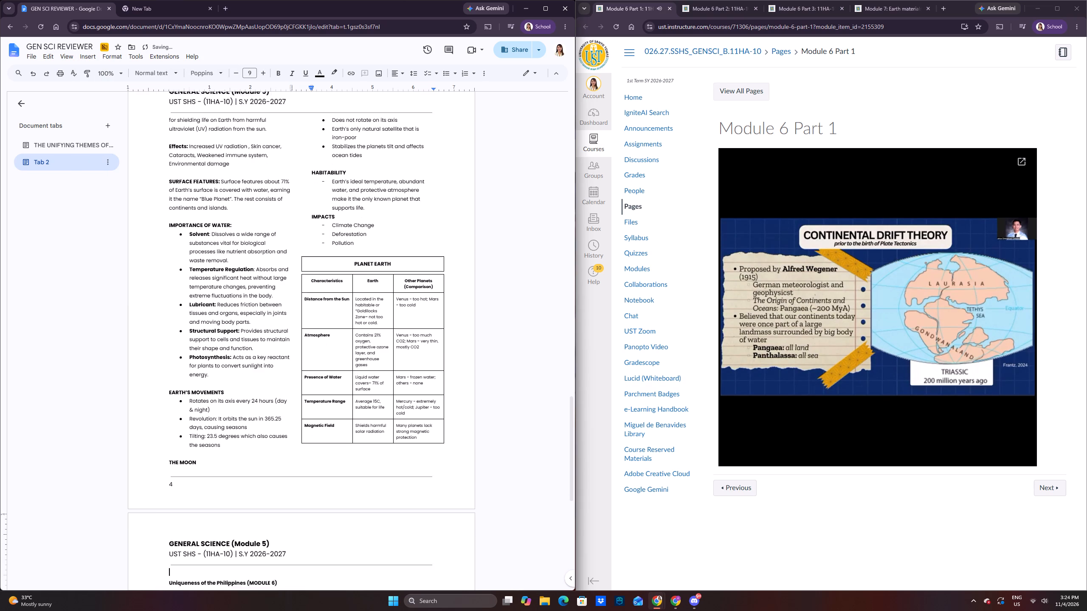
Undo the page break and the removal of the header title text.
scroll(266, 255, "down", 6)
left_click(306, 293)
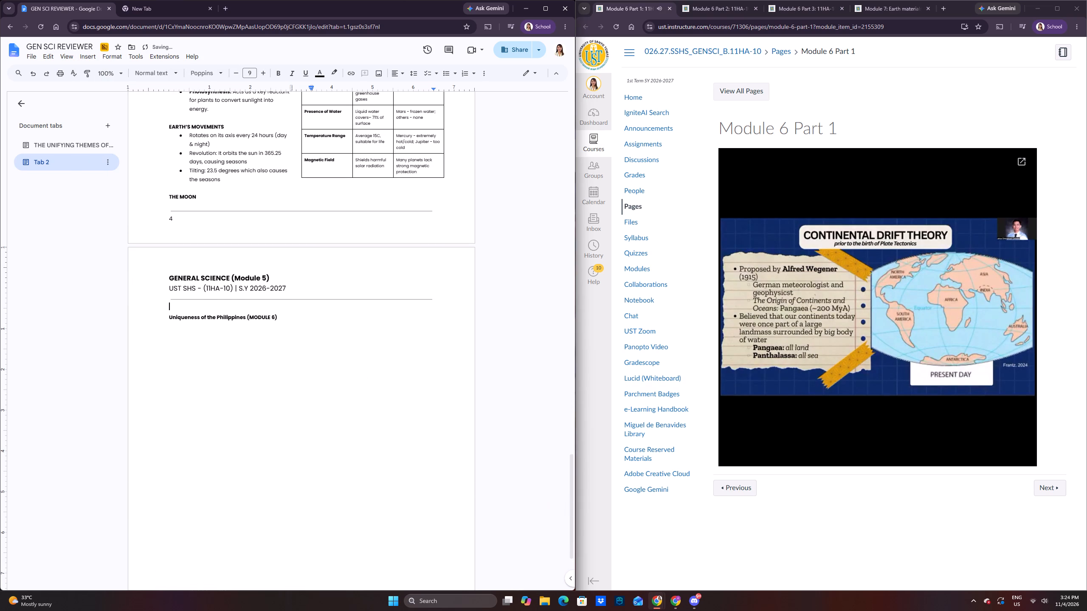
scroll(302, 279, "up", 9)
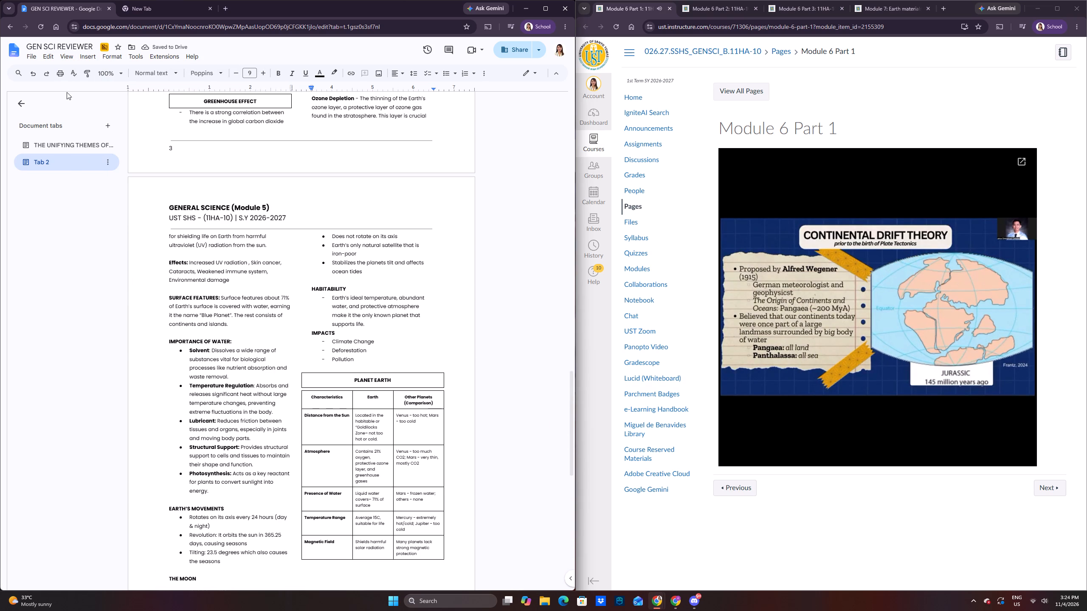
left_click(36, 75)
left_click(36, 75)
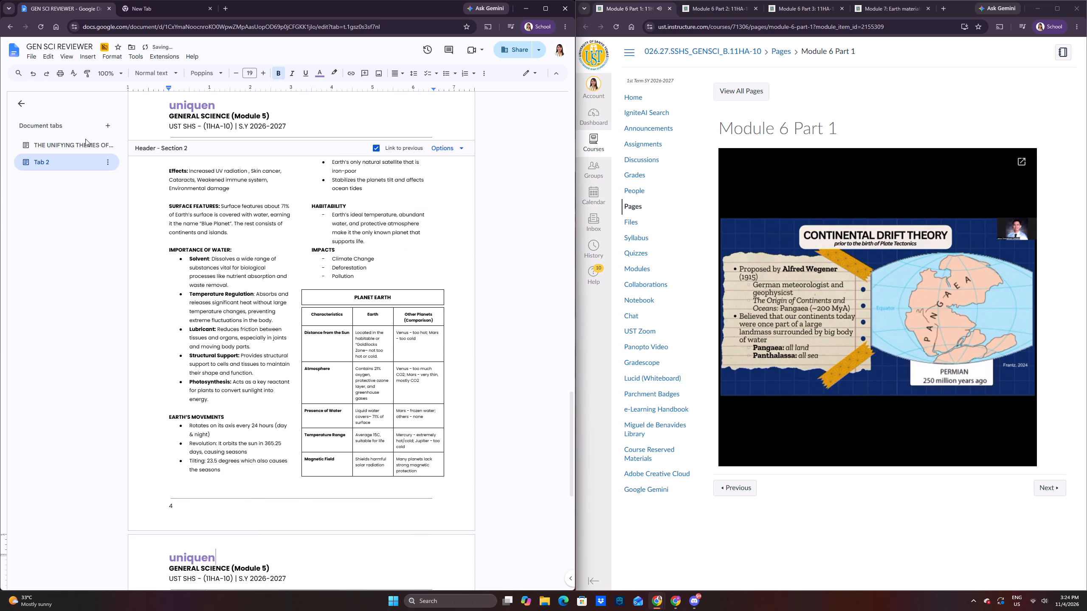
Insert a page break directly below the "PLANET EARTH" table on page 4.
scroll(326, 442, "down", 2)
left_click(294, 400)
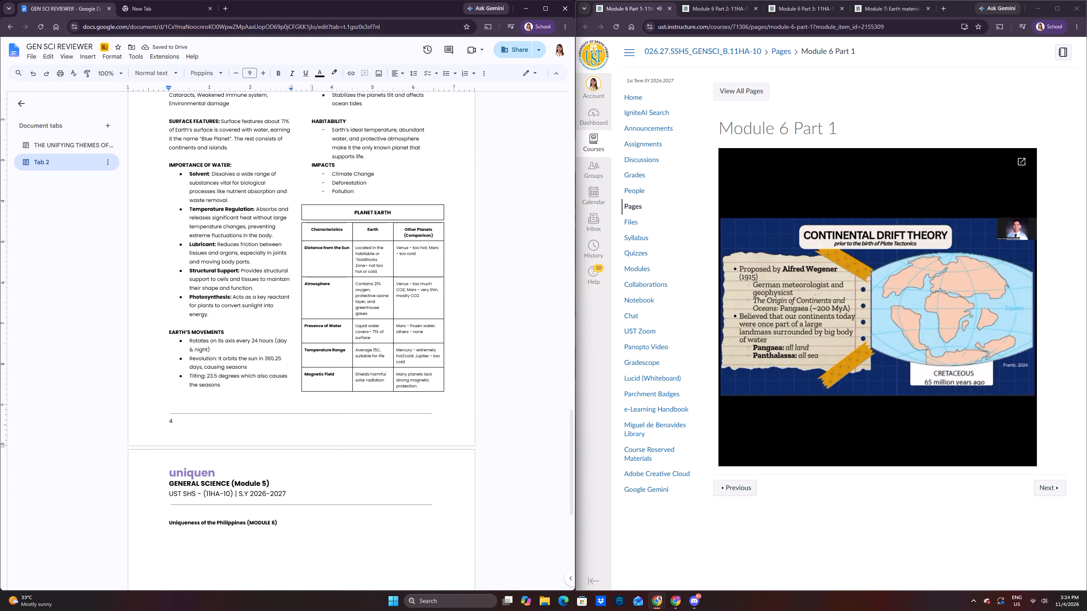
left_click(335, 398)
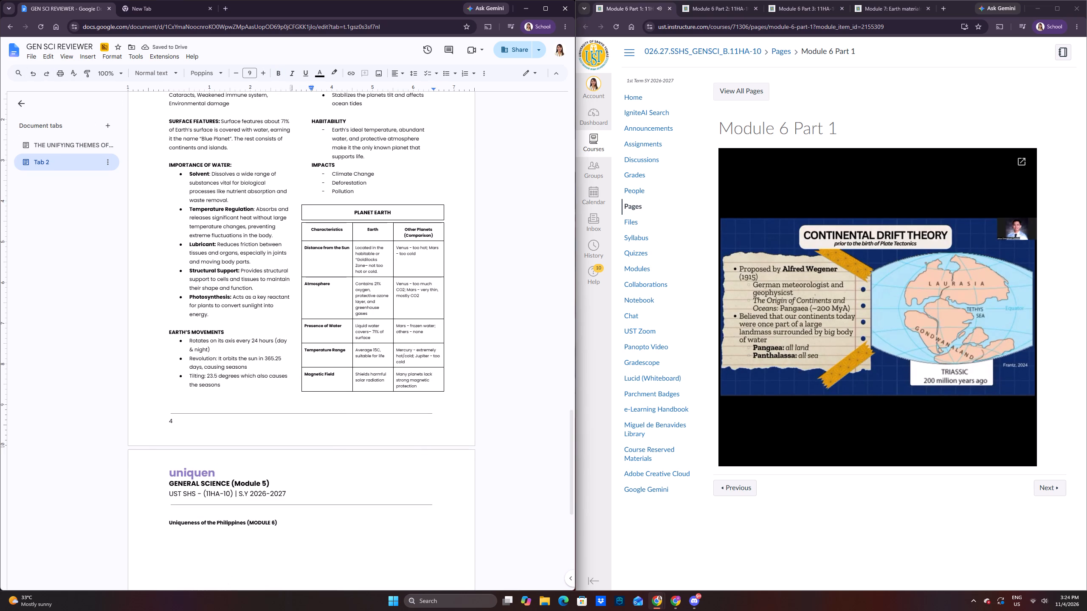
left_click(88, 61)
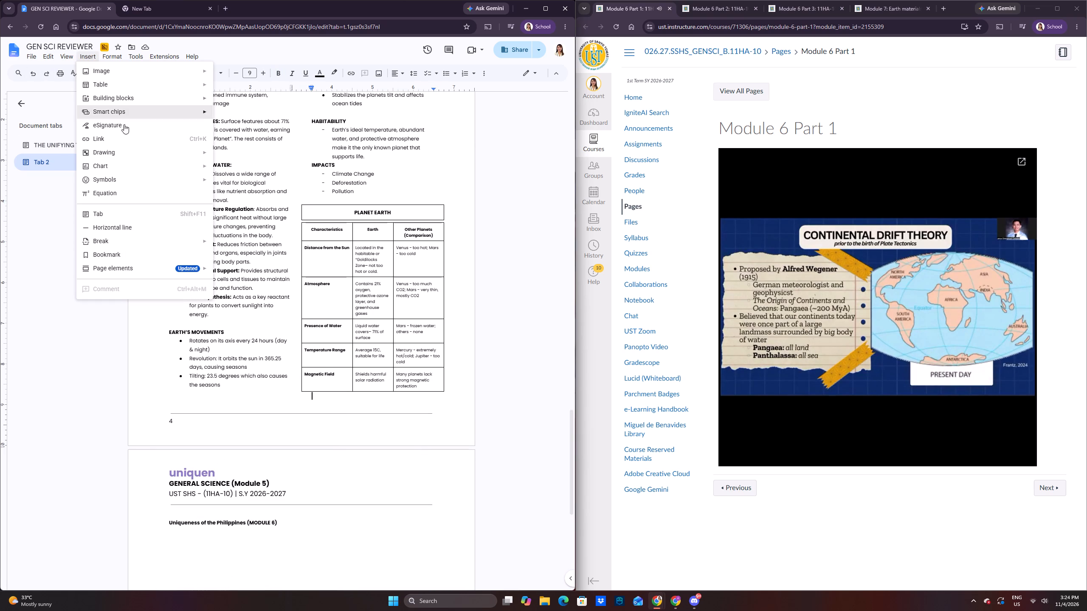
left_click(232, 244)
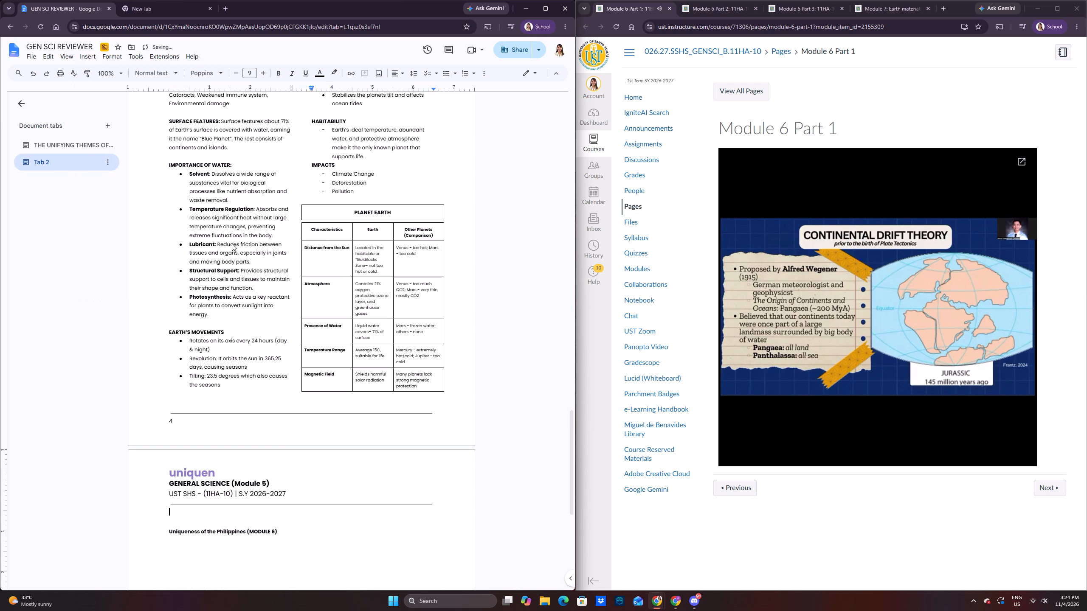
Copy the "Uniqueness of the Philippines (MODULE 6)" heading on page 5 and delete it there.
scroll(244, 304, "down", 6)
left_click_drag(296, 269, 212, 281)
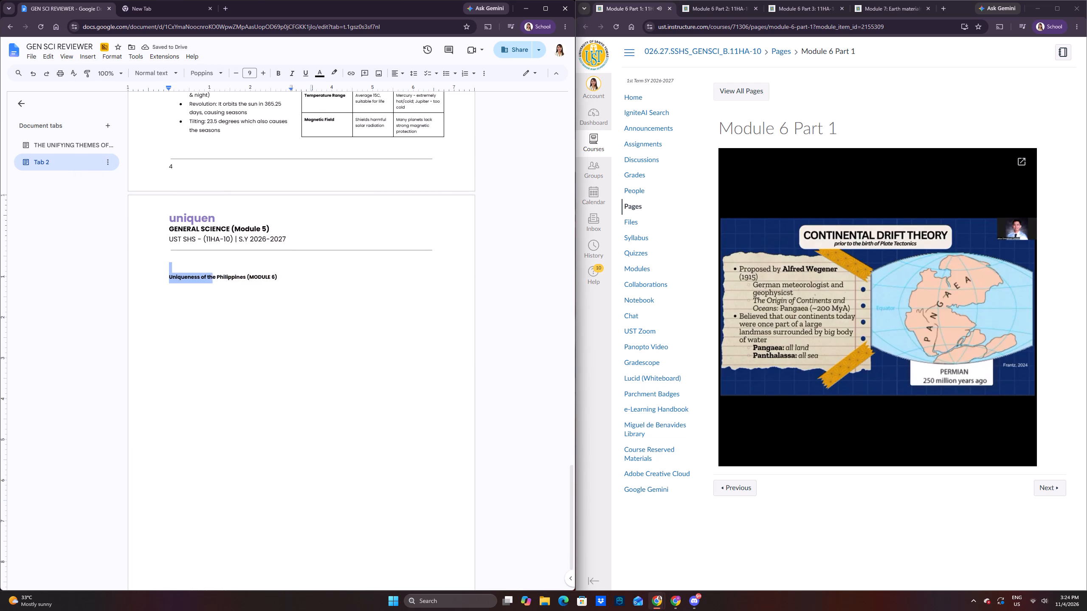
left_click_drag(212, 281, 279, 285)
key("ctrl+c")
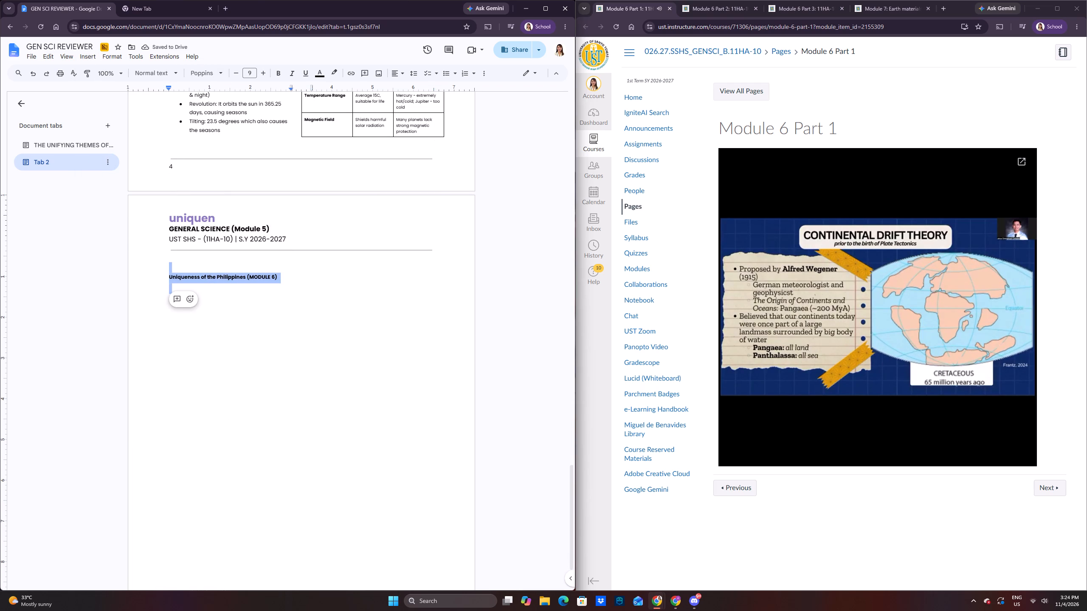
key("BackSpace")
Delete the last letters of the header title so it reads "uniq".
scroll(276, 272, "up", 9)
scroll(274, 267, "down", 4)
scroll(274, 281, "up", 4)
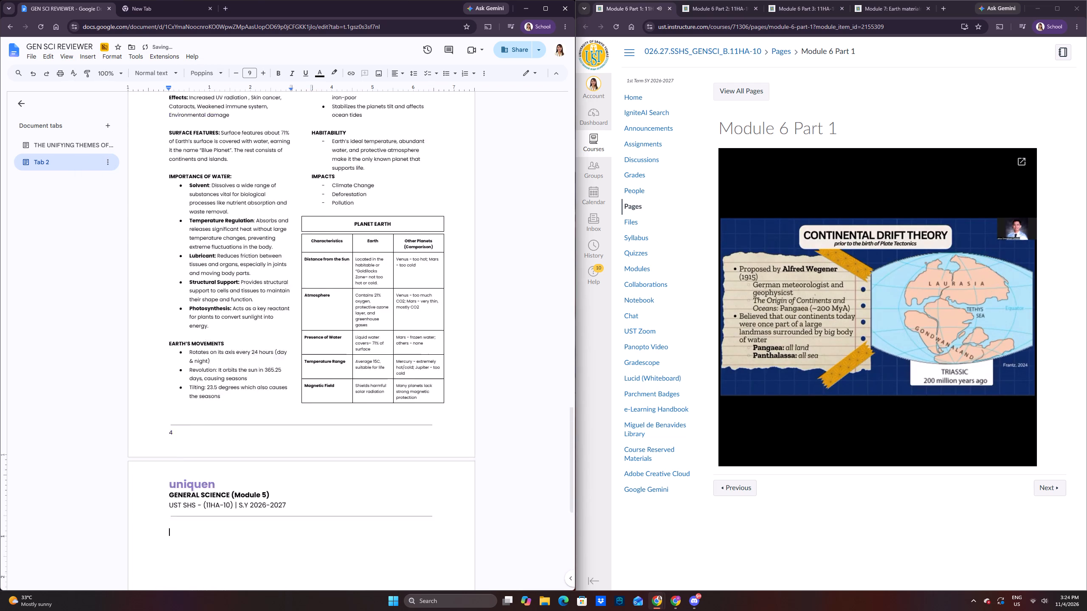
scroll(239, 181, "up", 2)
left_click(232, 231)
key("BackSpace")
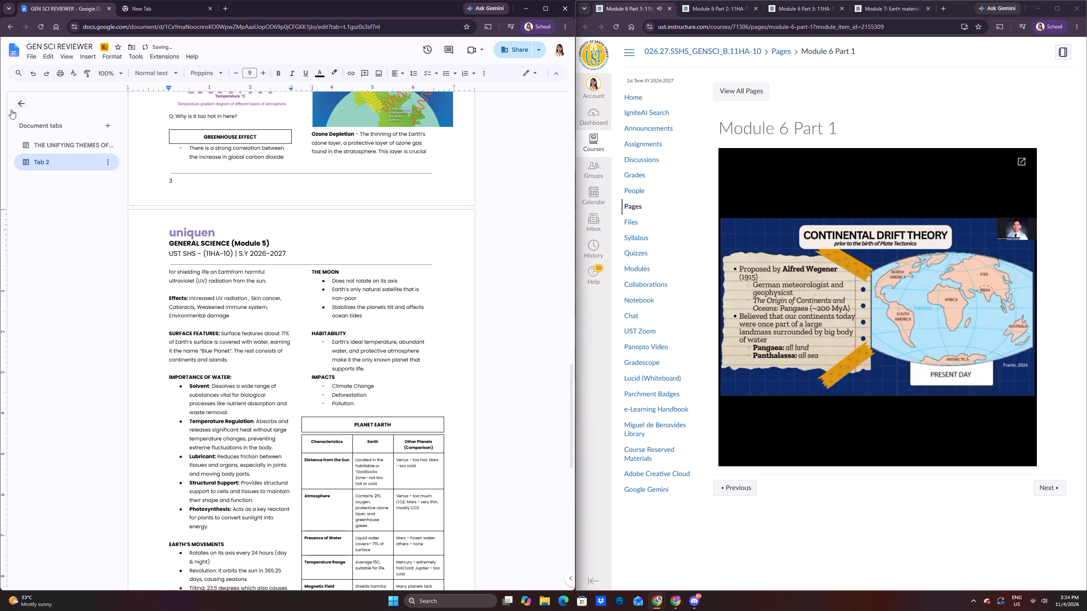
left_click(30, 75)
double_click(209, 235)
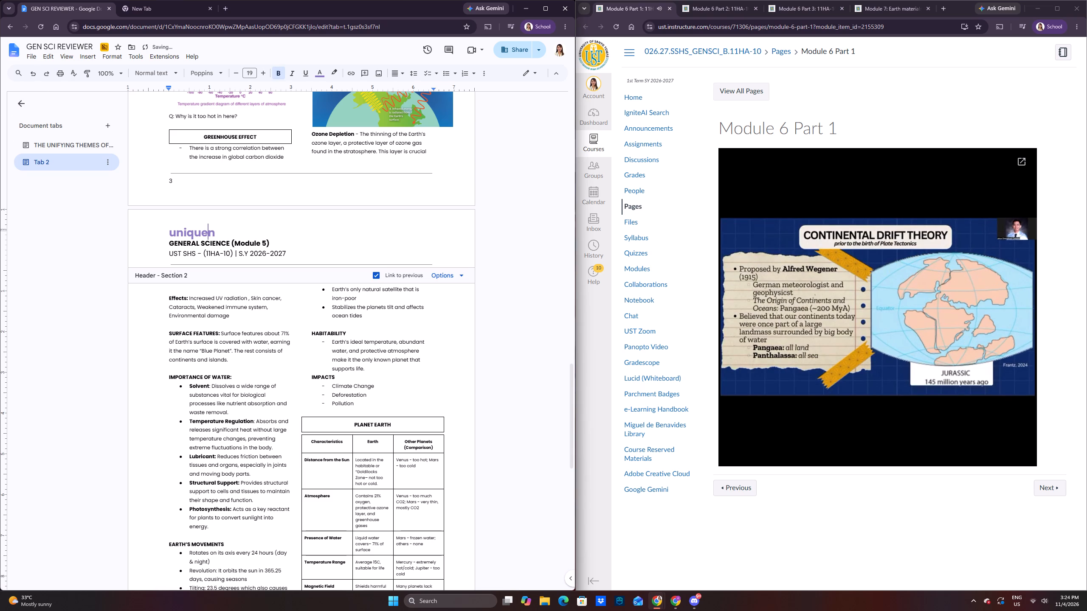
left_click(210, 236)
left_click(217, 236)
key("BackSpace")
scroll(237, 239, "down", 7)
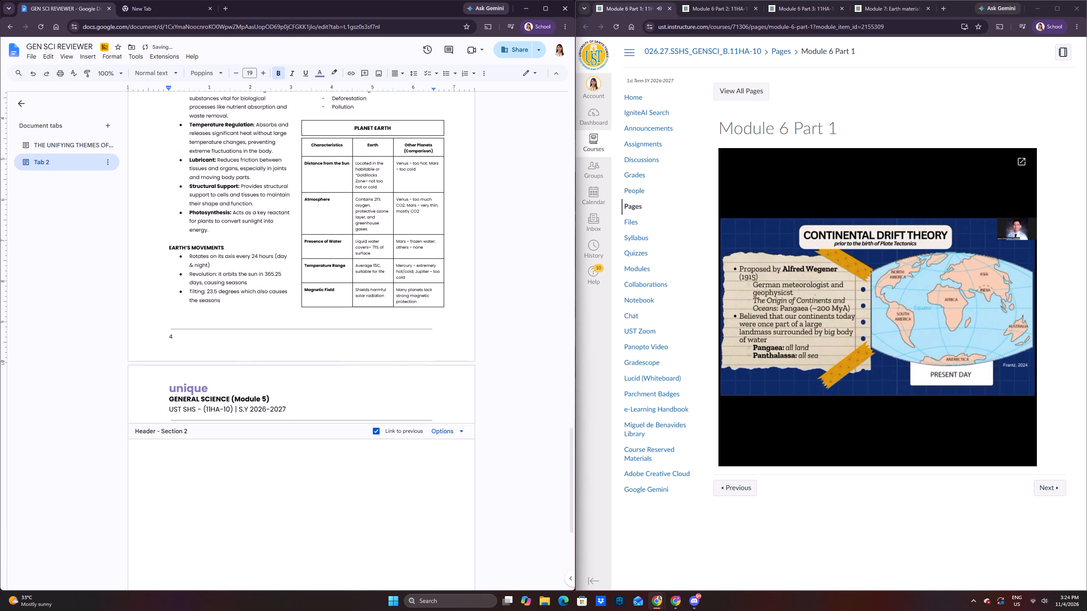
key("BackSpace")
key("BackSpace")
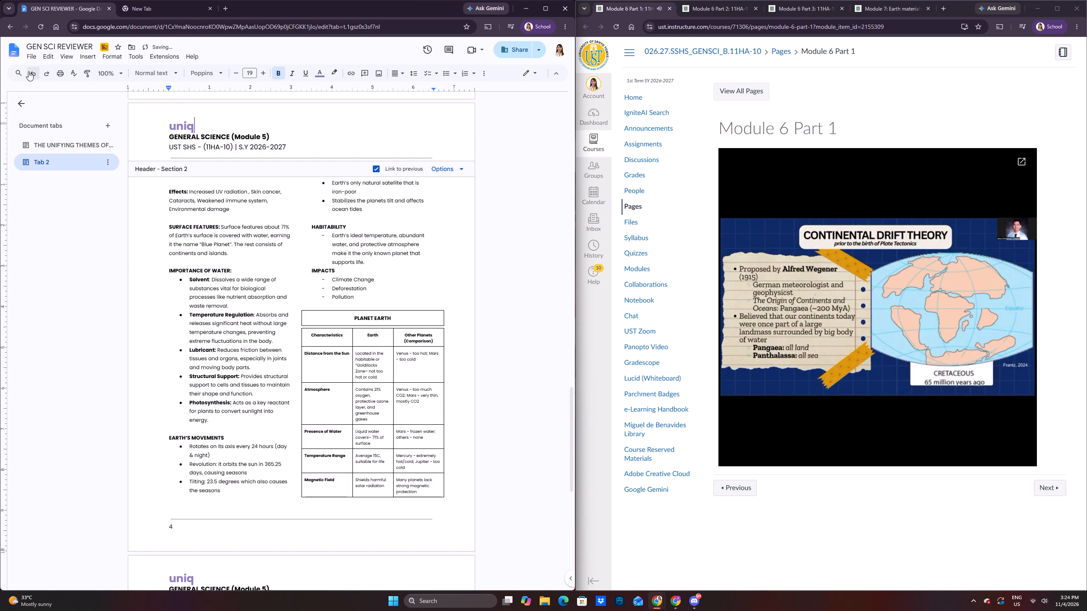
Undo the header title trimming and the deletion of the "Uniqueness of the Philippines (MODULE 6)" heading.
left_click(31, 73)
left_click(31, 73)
Remove the blank lines above the "Uniqueness of the Philippines (MODULE 6)" heading on page 5.
scroll(180, 277, "down", 5)
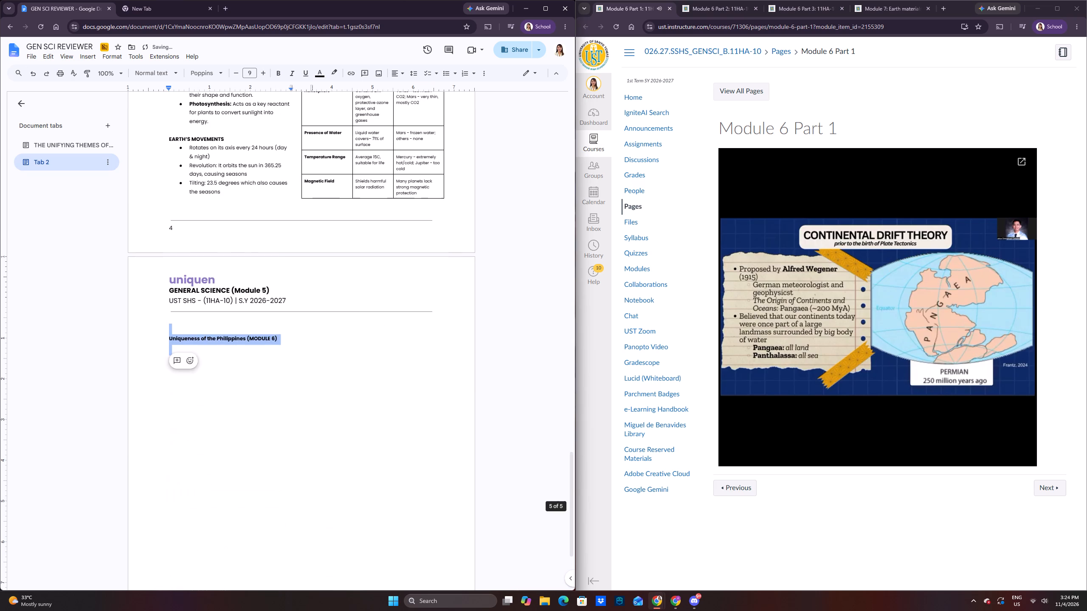
left_click(192, 287)
left_click(250, 335)
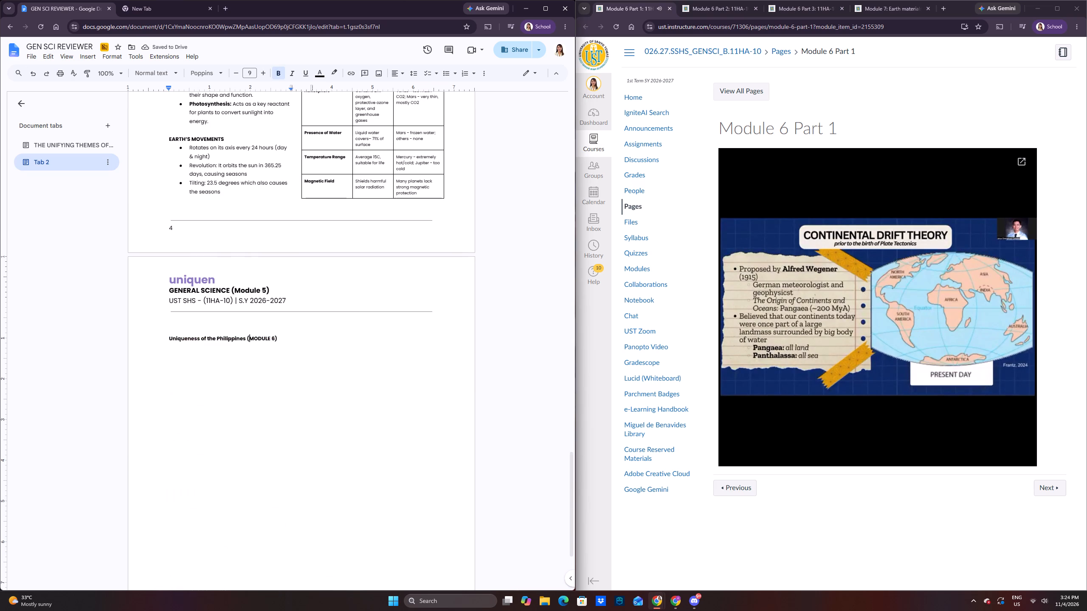
left_click(169, 338)
key("BackSpace")
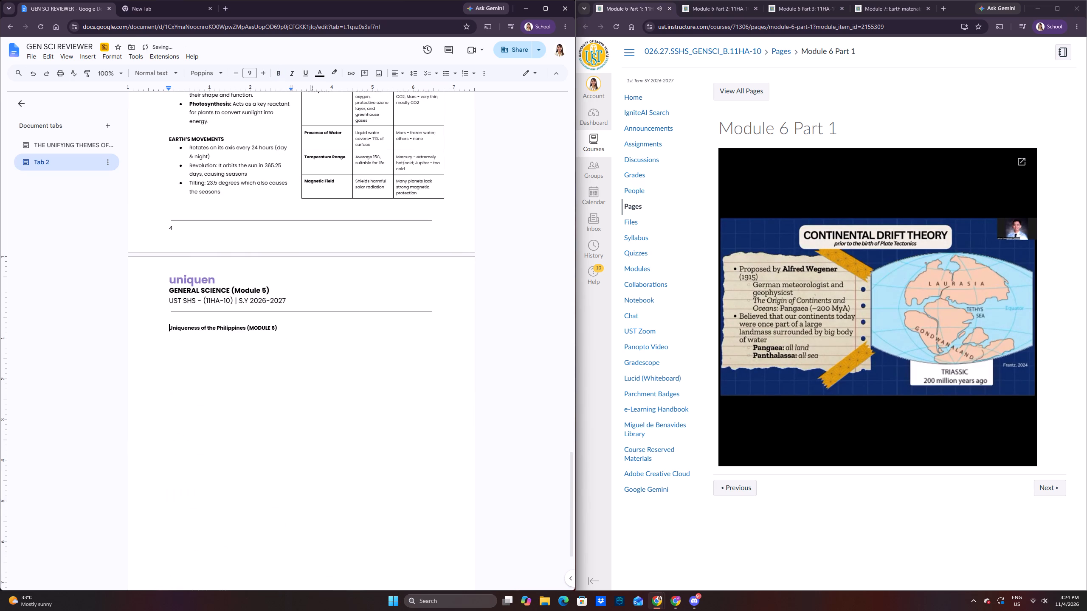
key("BackSpace")
Add the line "CONTINENTAL DRIFT THEORY" below the "Uniqueness of the Philippines (MODULE 6)" heading on page 5.
left_click(286, 326)
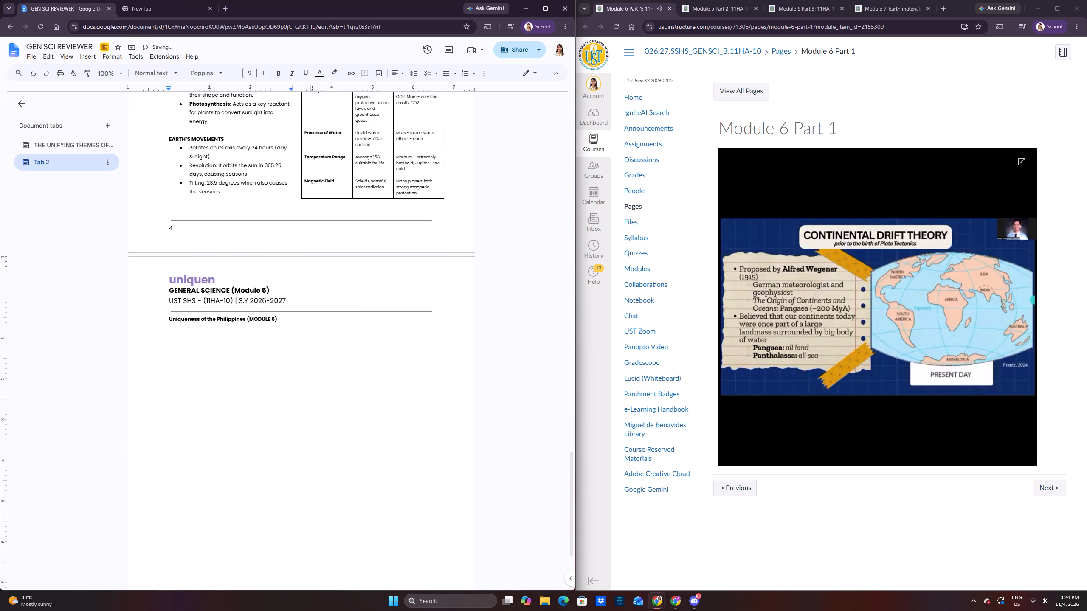
key("Return")
type("cO")
key("BackSpace")
key("BackSpace")
type("CONTR")
key("BackSpace")
key("BackSpace")
type("TINENTAL DRIFT THEOR")
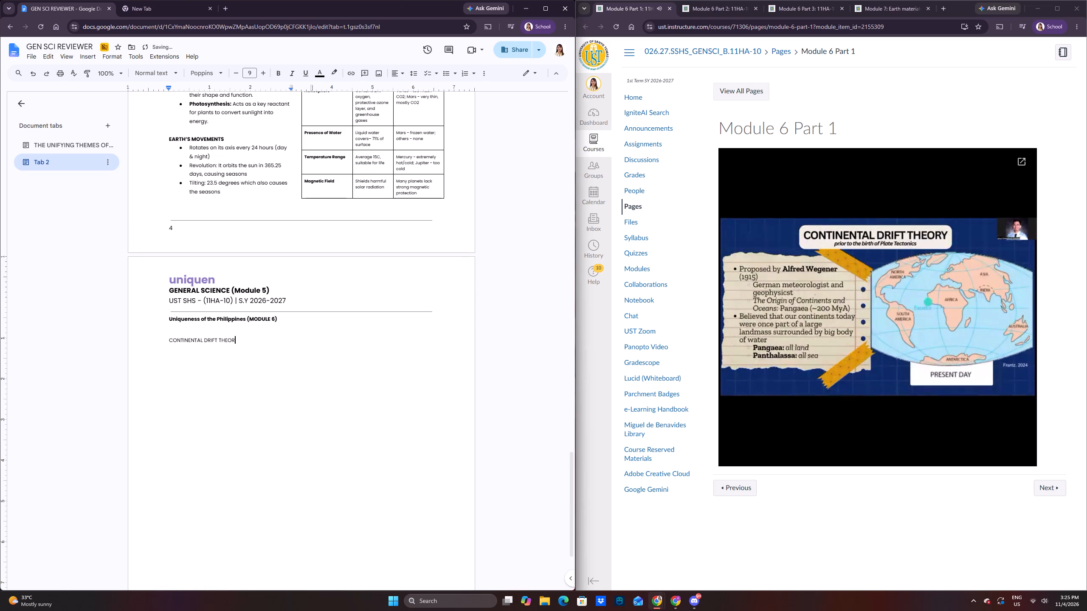
key("y")
key("Down")
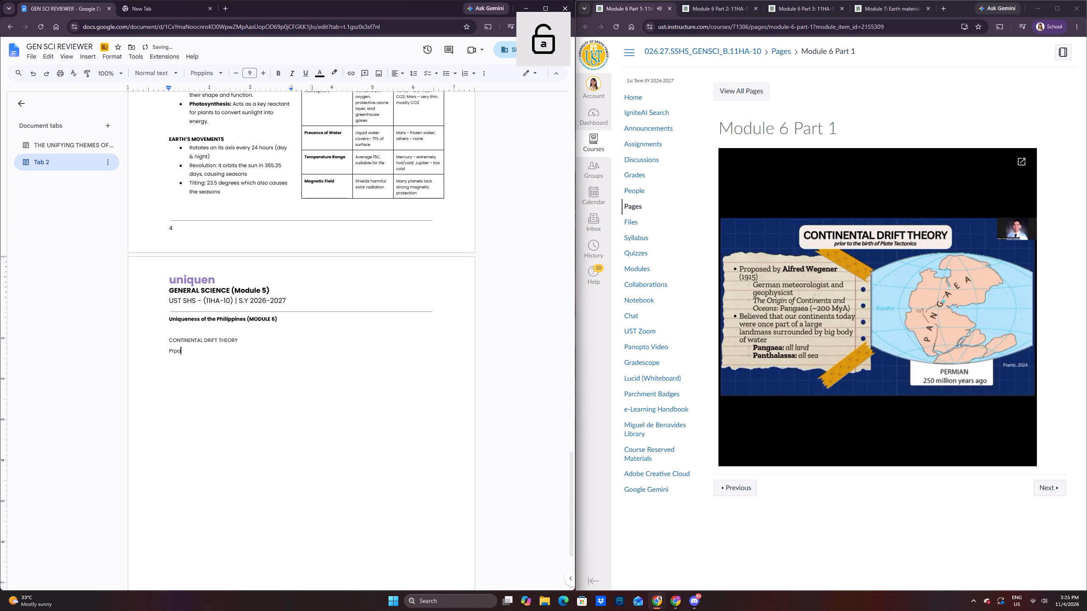
Write "Proposed by alfred Wegener (1915)" and "German meteorologist and geophysicst" below the "CONTINENTAL DRIFT THEORY" line on page 5.
key("BackSpace")
key("BackSpace")
type("oposed by alfred Wegener (1915)")
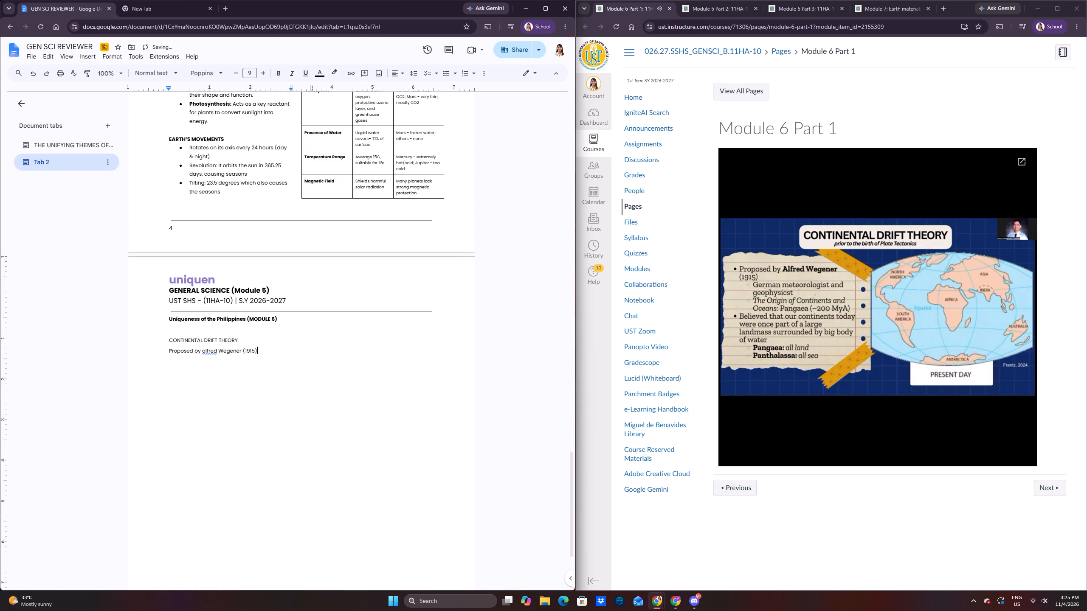
key("Down")
type("German meteorologist and geo")
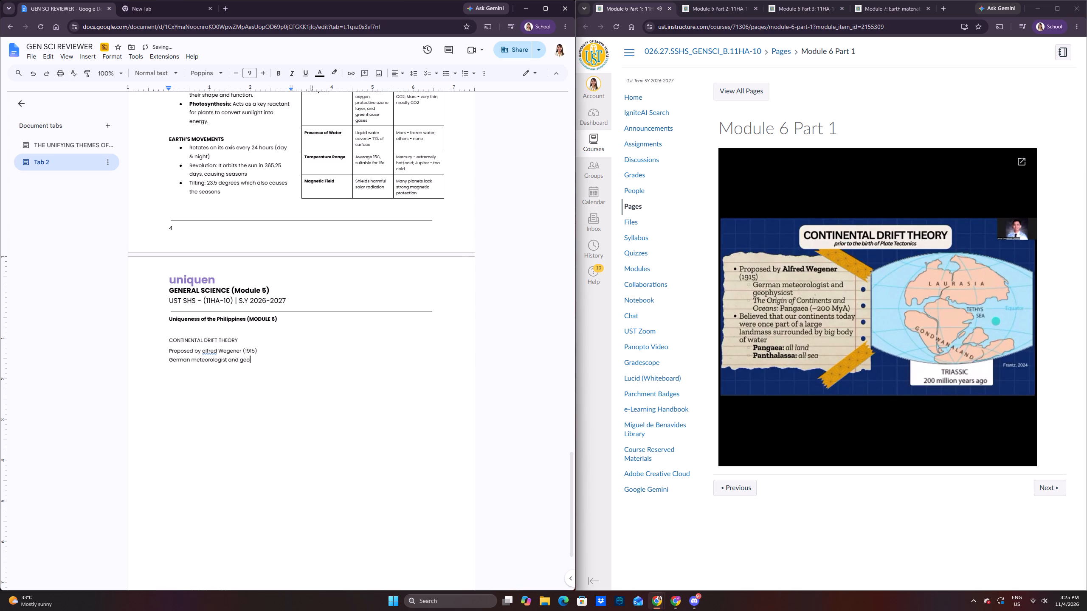
type("phy")
key("s")
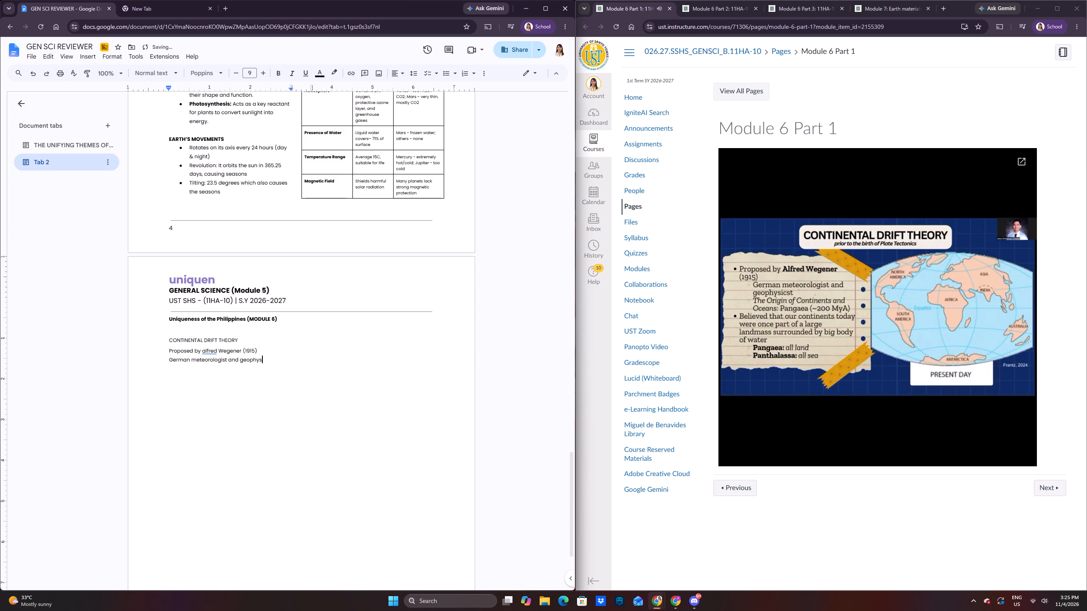
type("ic")
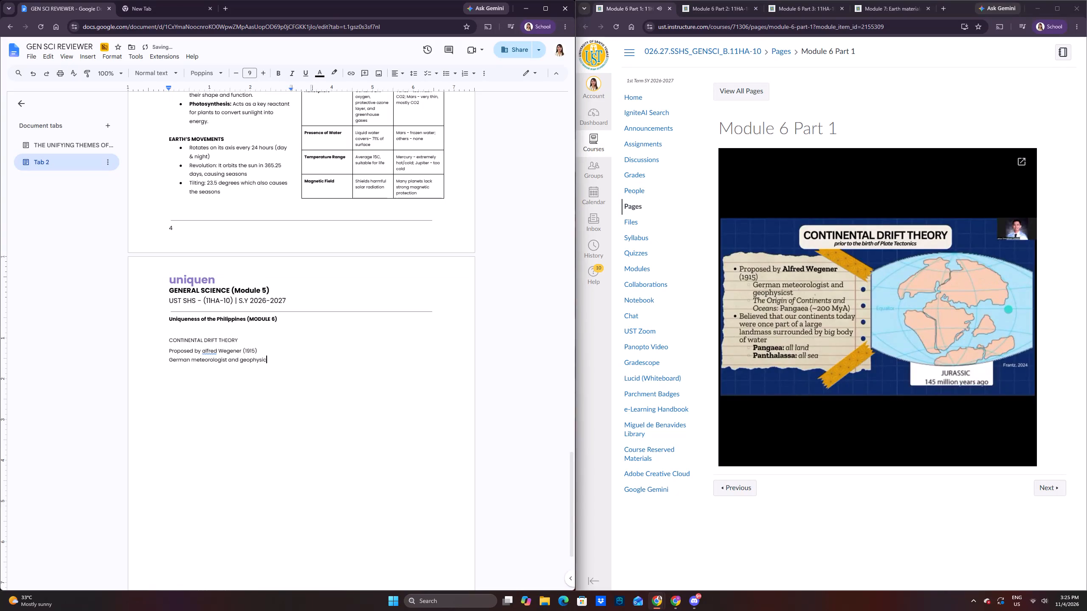
type("st")
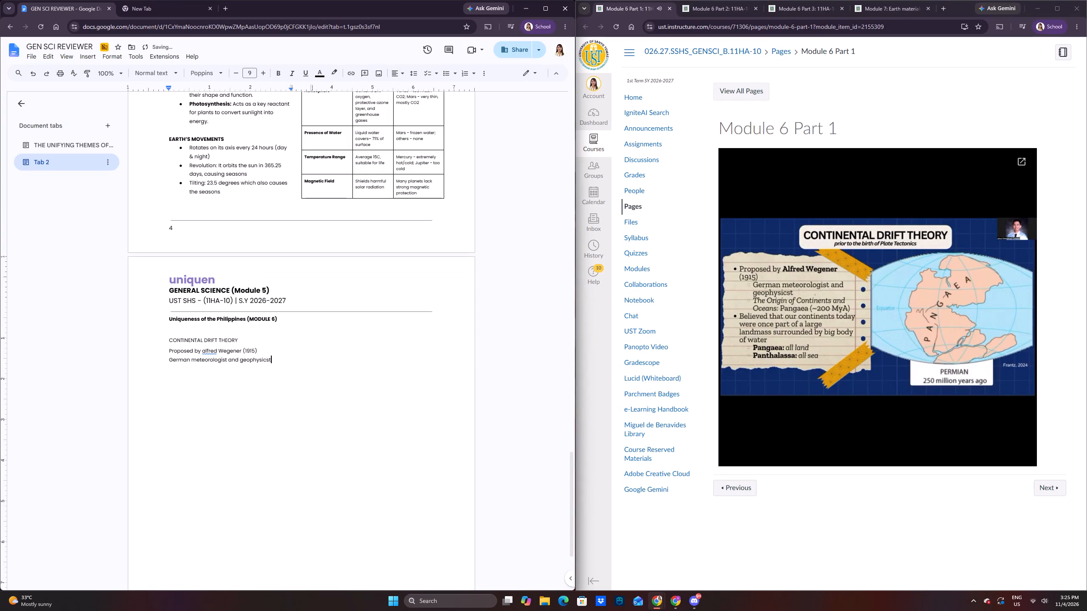
Add the text "THe Origin of COntinents and Oceans: Pangeae" after the "German meteorologist" note.
key("Down")
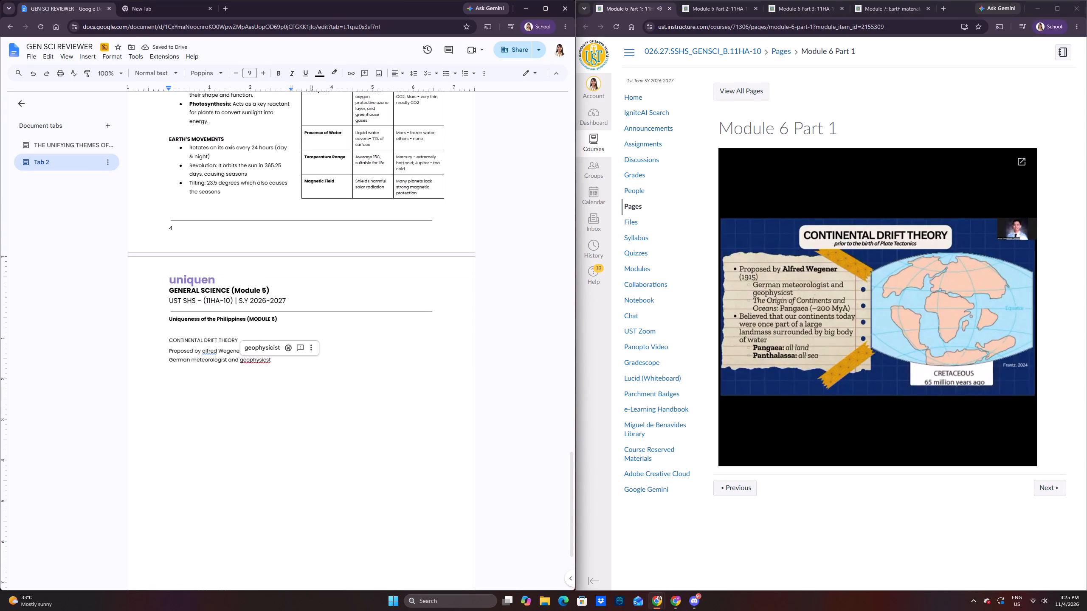
type("THe Origin of COntinents and Oc")
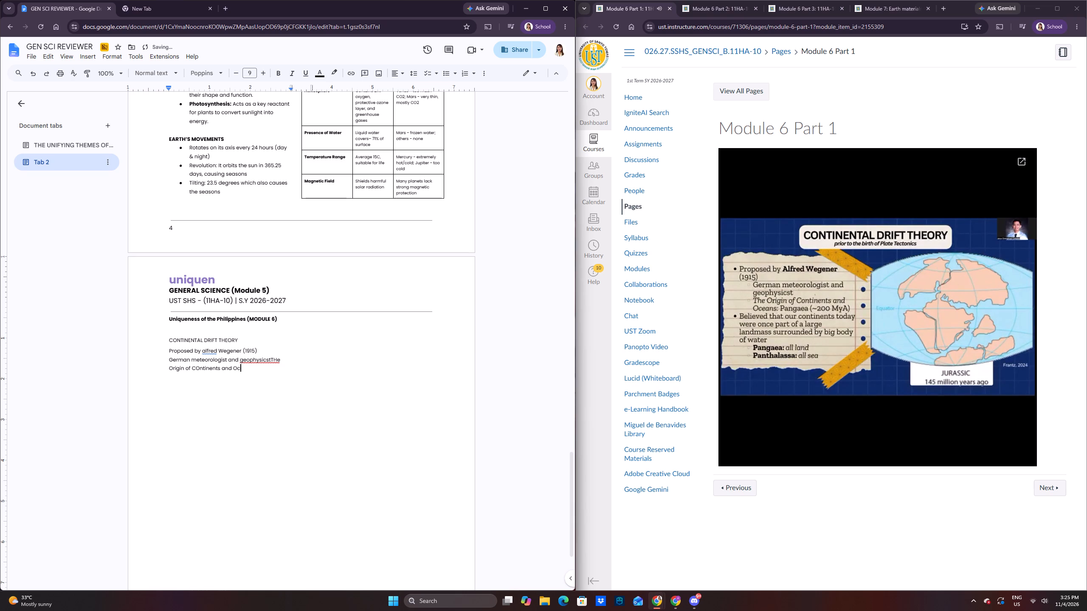
type("eans")
type(": Pangeae")
key("space")
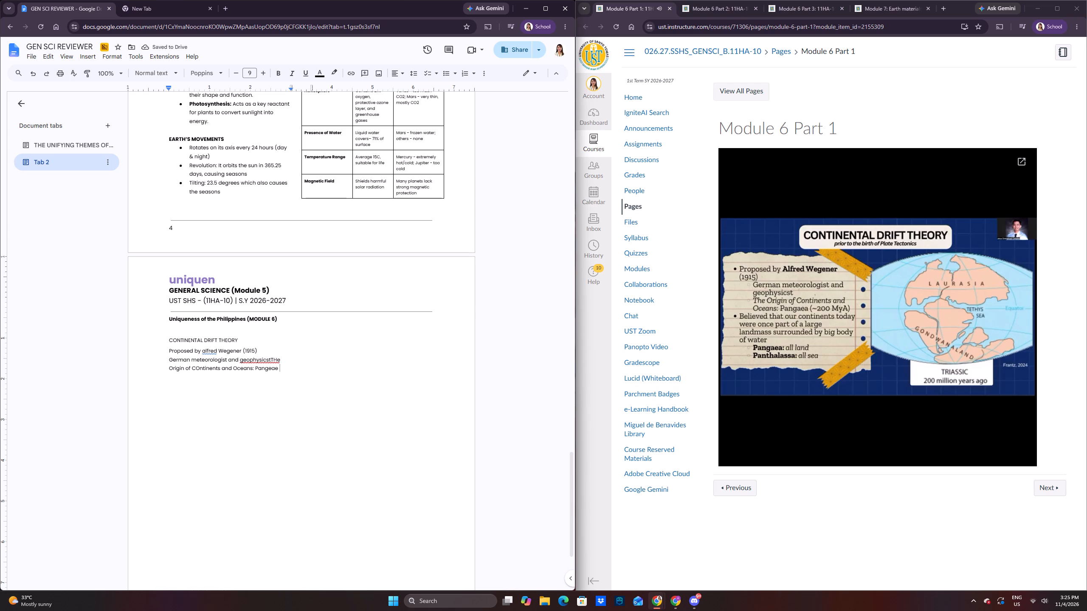
key("shift+parenleft")
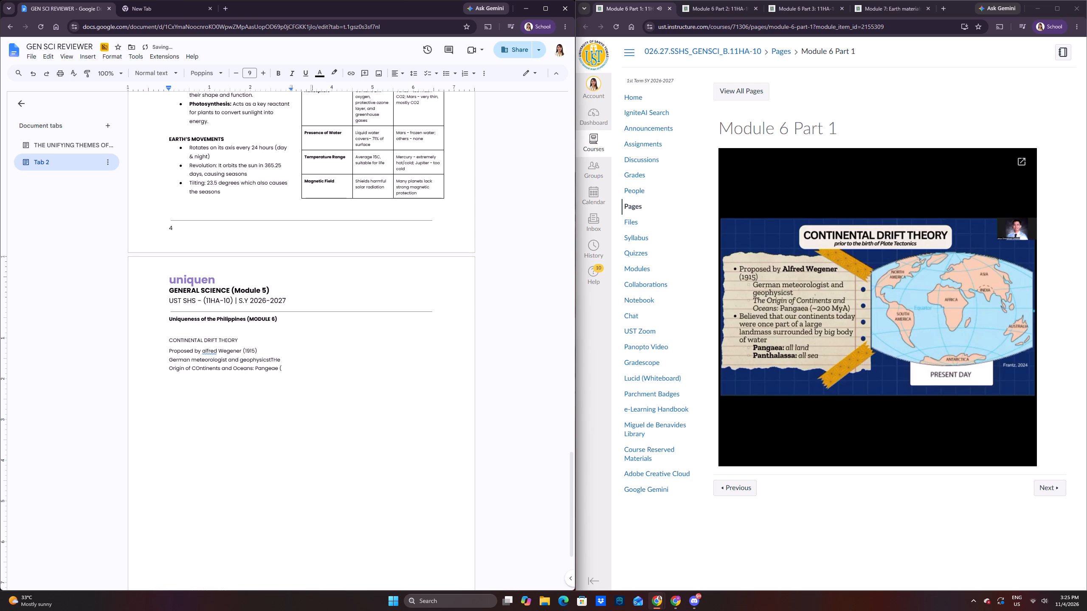
key("BackSpace")
Add a bullet reading "Believed that our continents today were once part of a large landmass surrounded by big body of water".
key("Return")
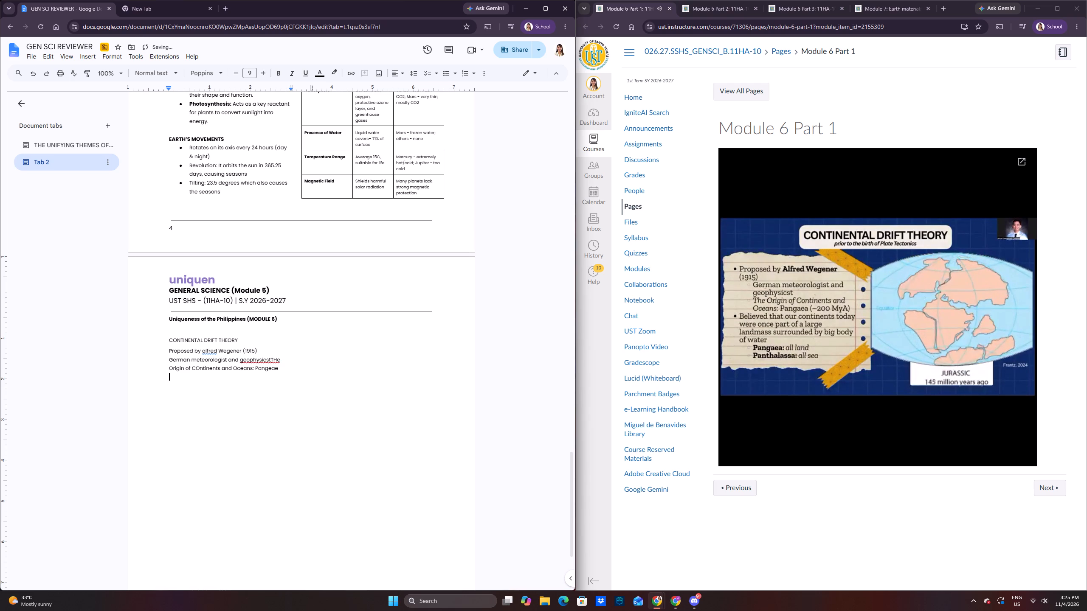
type("* Believed that our continents today were once p")
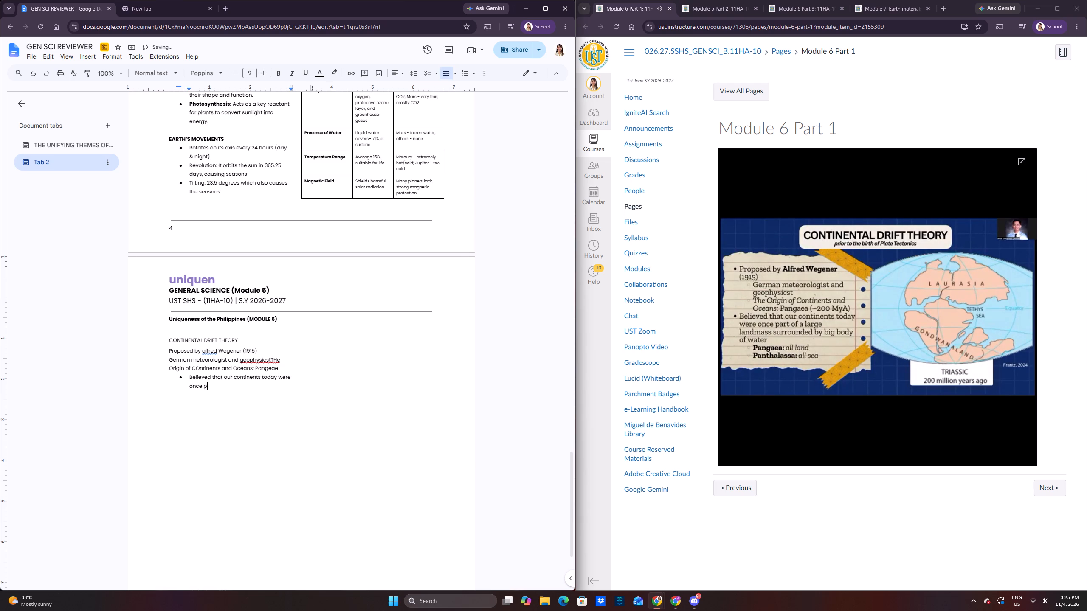
type("art of ou")
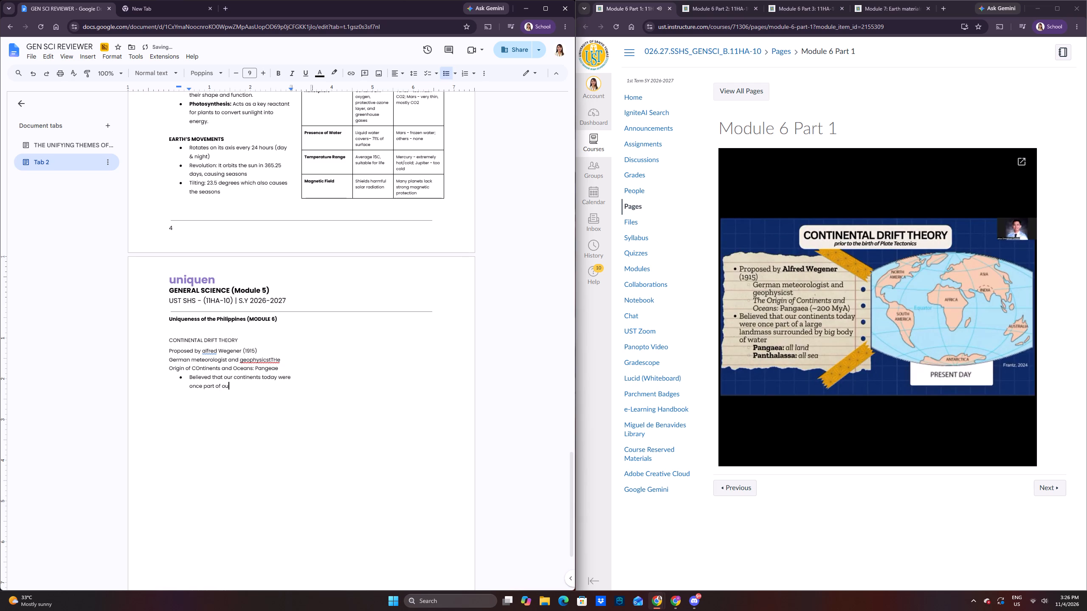
key("BackSpace")
key("BackSpace")
type("a l")
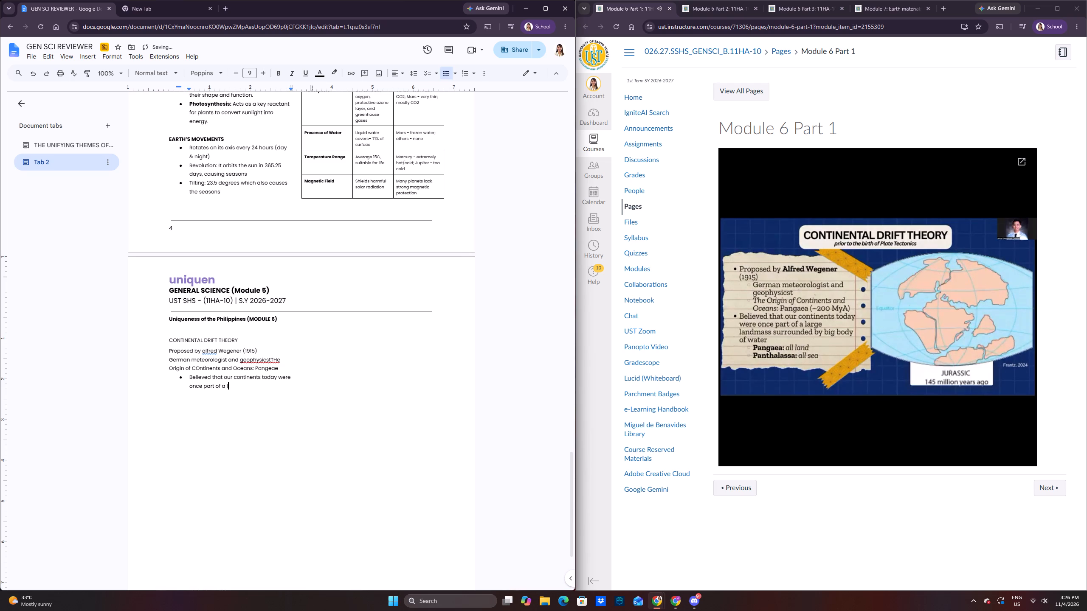
type("arge landmass surrounded by big body of a")
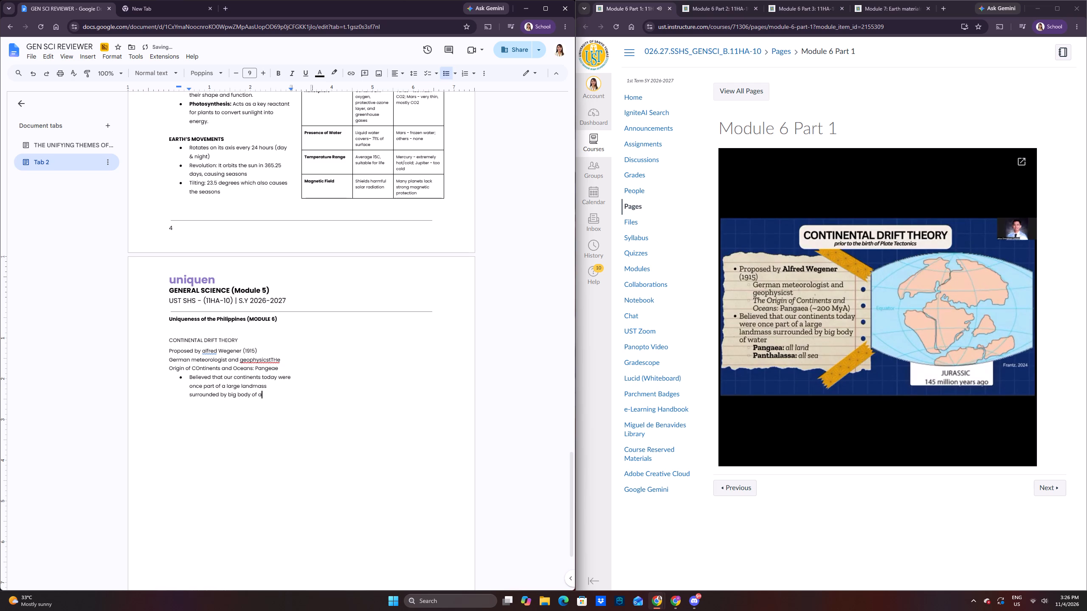
key("BackSpace")
type("water")
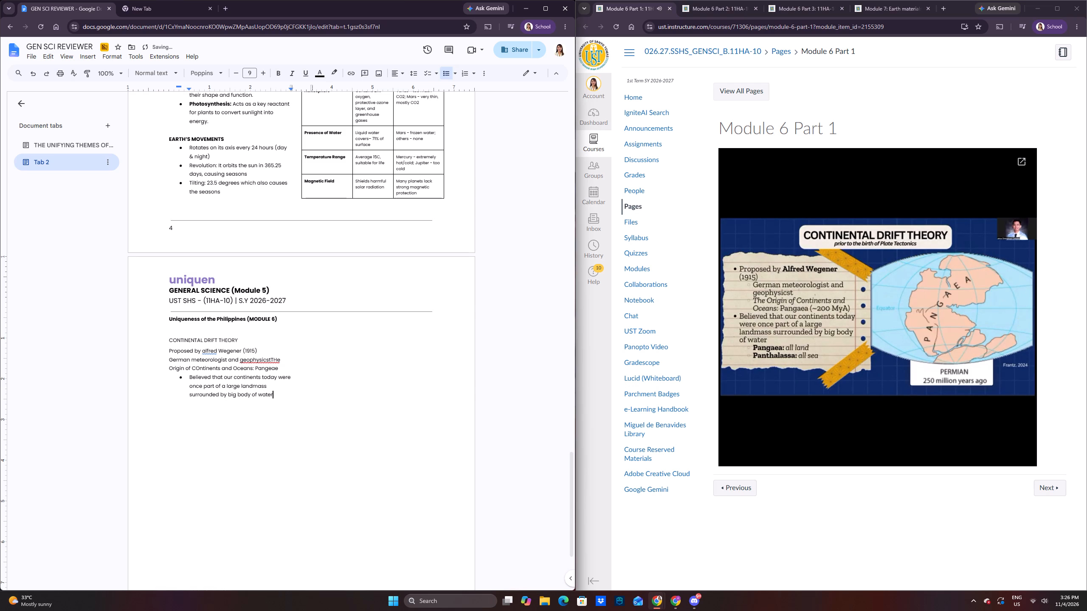
Add "* Pangaea: all land" after the words "big body of water" in the continents bullet.
key("Down")
type("* Pangeae")
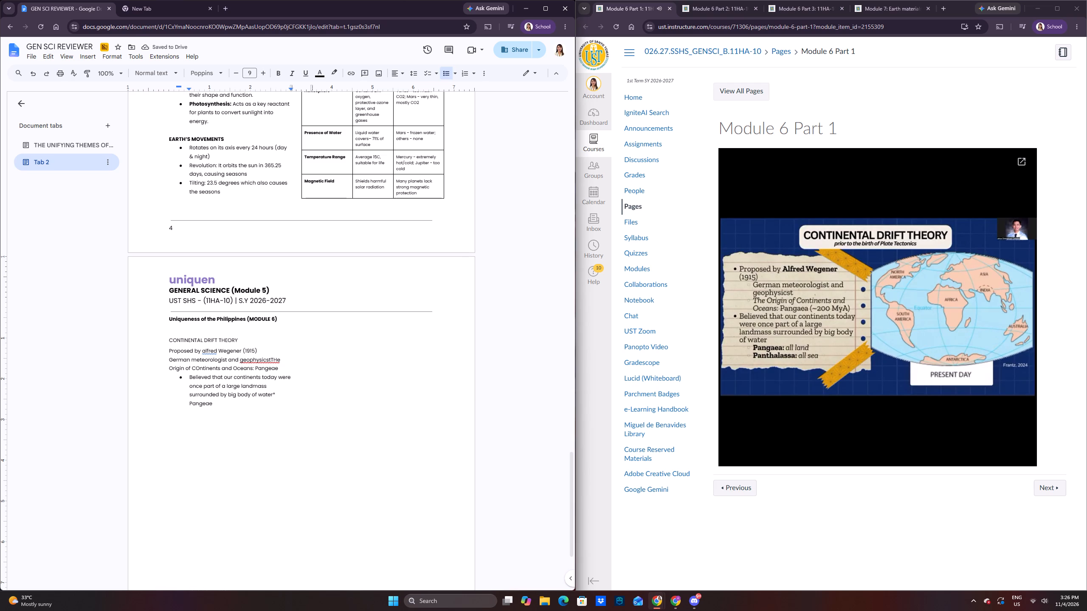
key("a")
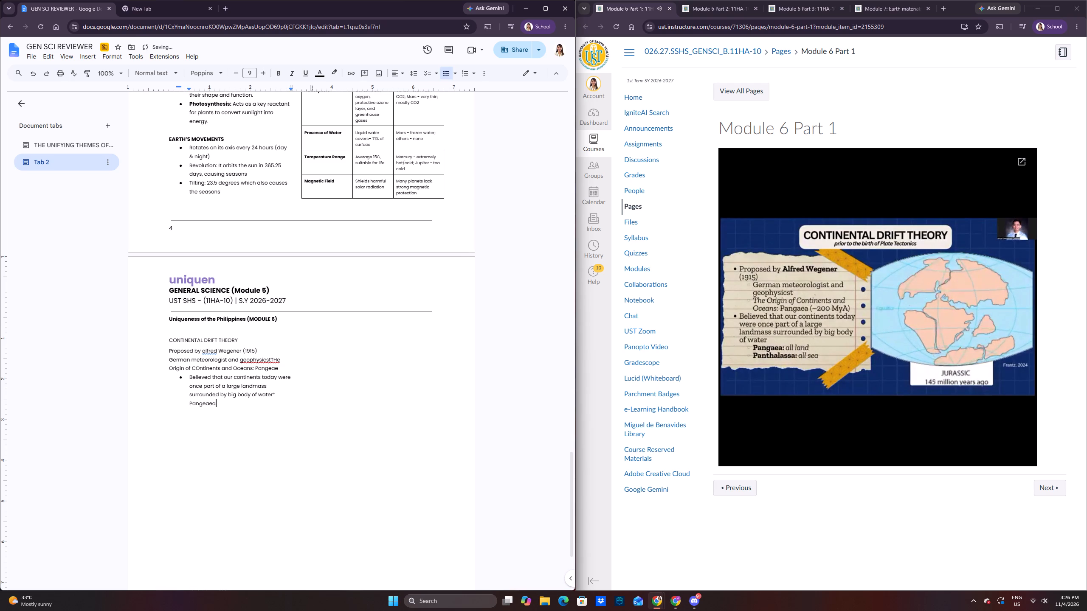
type(": all land")
key("Down")
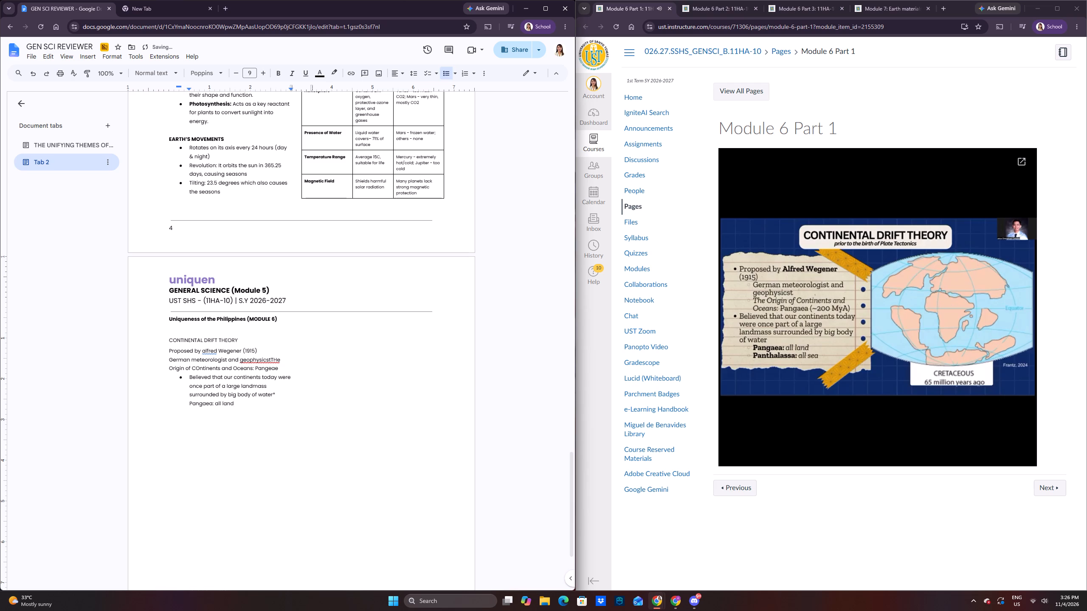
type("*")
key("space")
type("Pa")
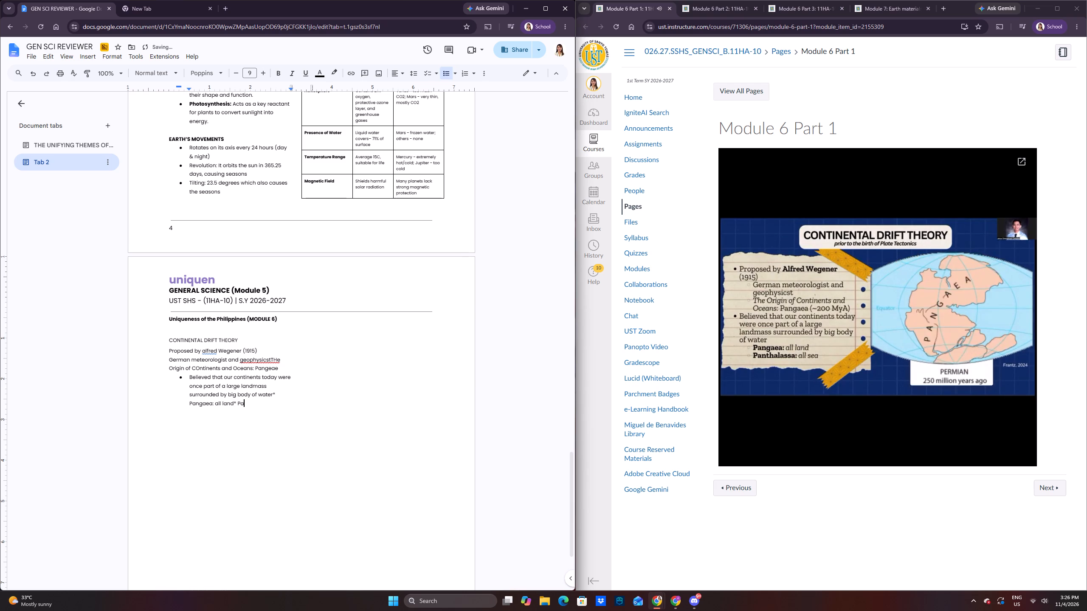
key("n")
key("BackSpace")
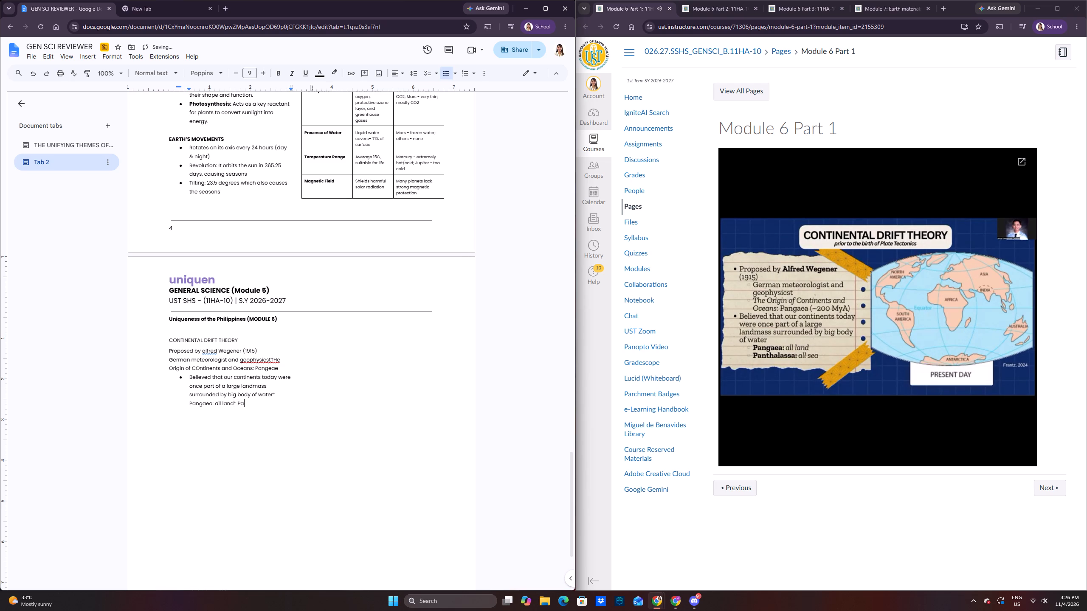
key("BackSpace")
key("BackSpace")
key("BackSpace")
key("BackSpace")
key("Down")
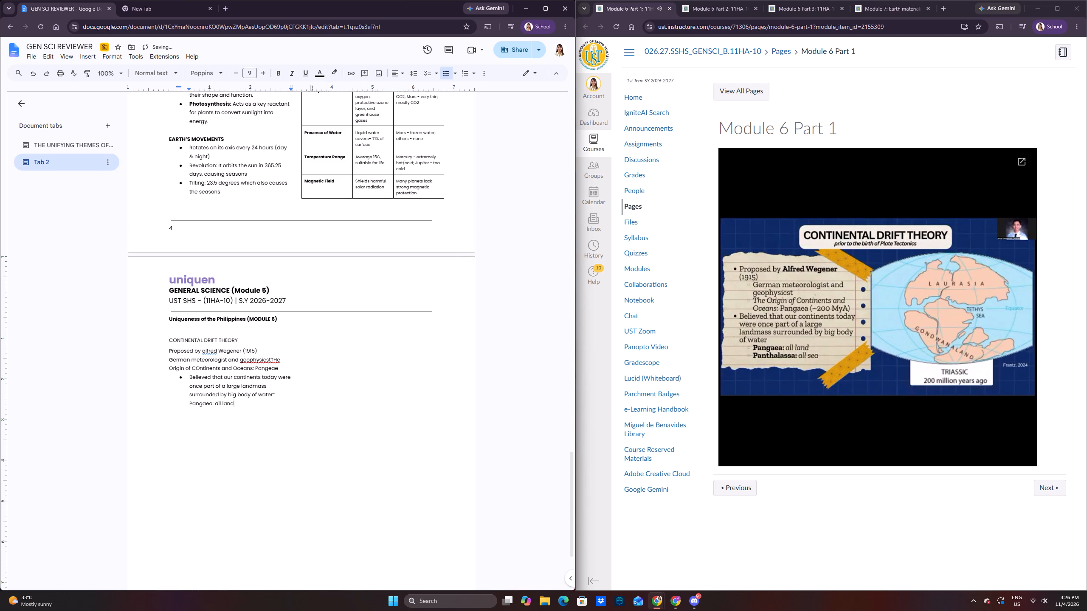
Add a new bullet reading "Panthalassa: all sea" below the Pangaea note.
key("Return")
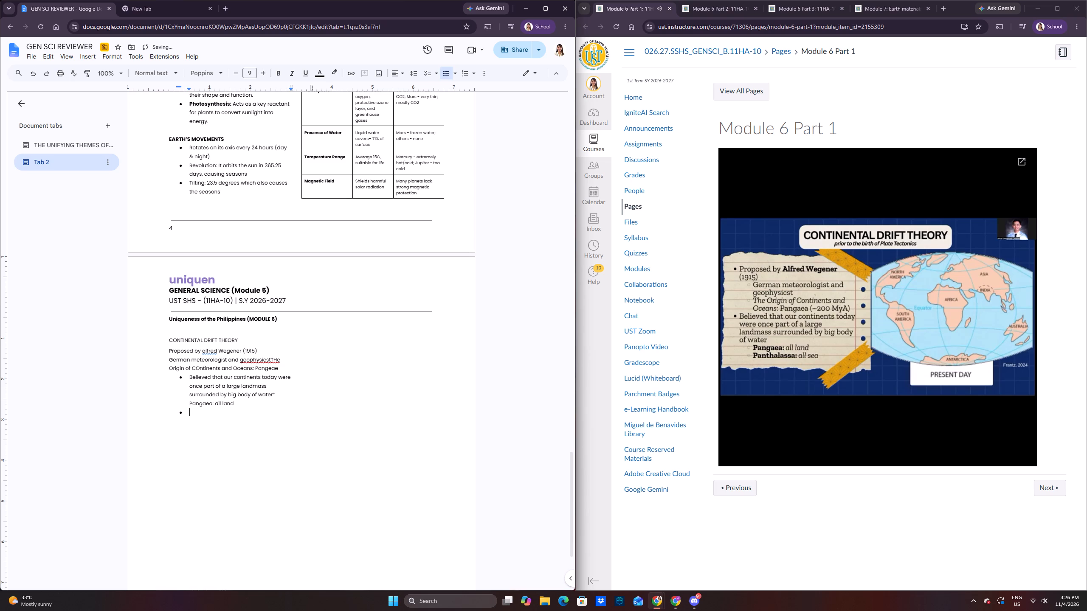
type("Panthalassa")
type(":")
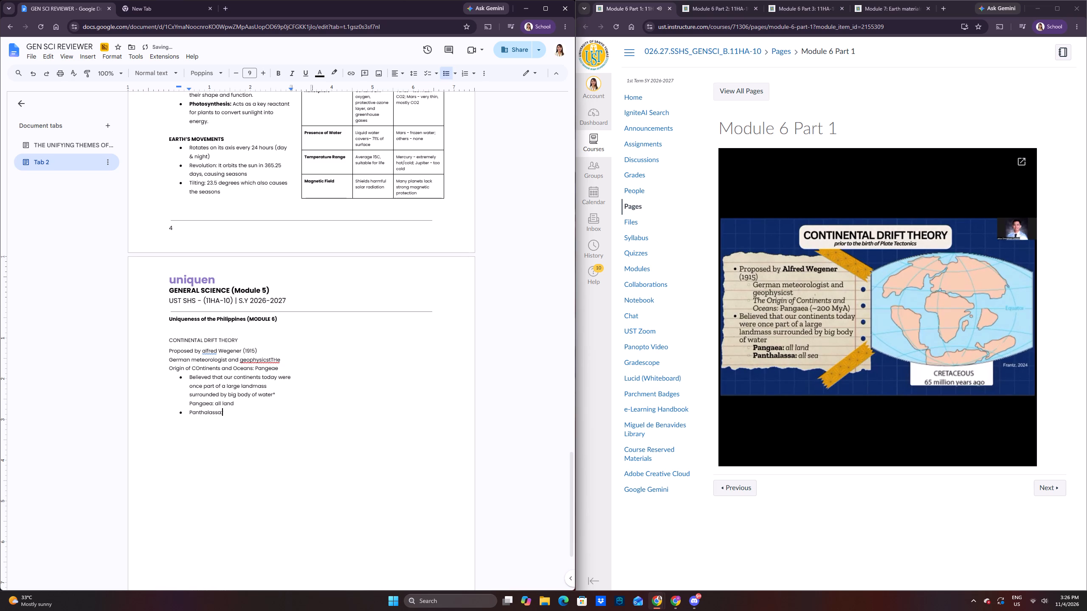
key("space")
type("all sea")
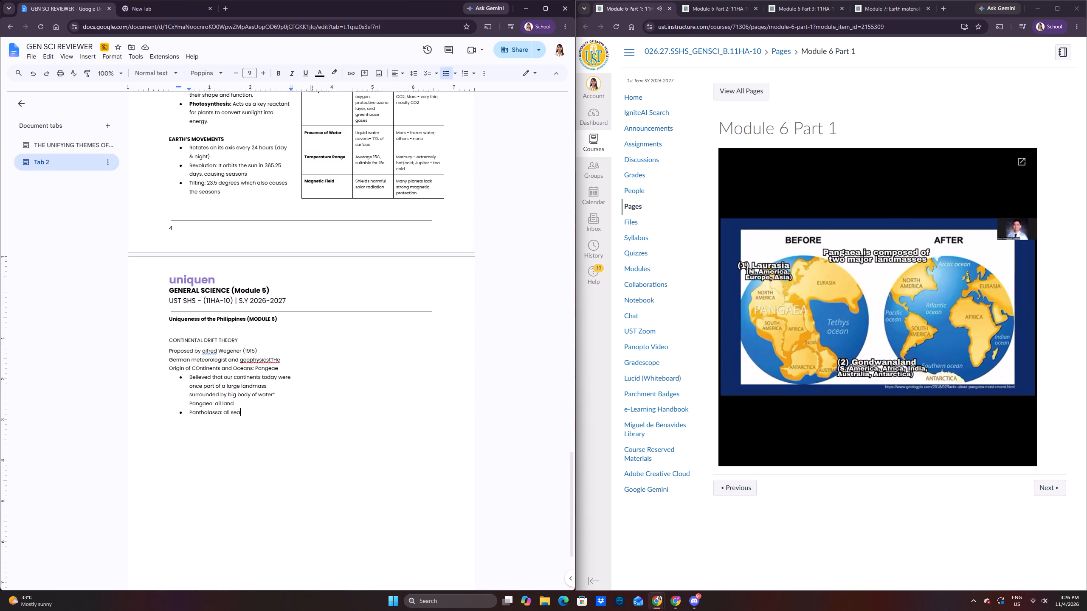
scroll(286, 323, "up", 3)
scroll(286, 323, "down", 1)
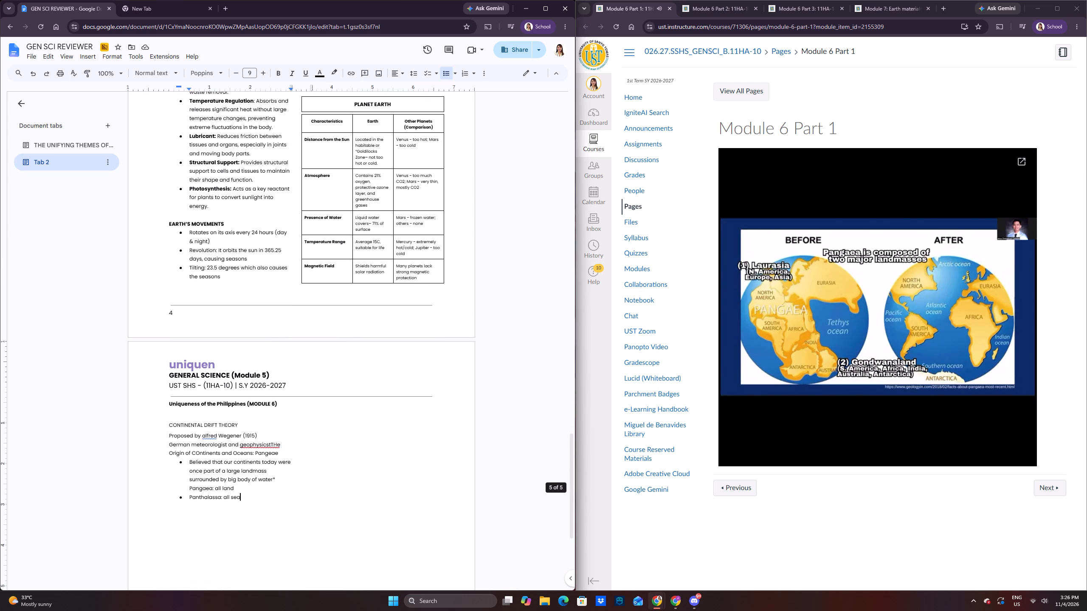
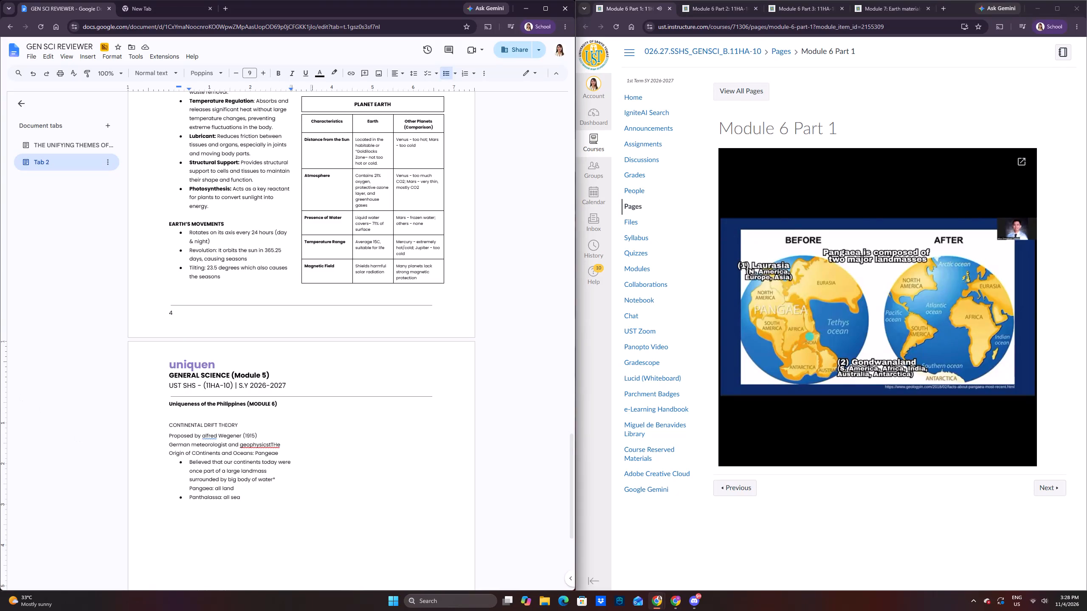
Below the bullet list, add the unbulleted line "(1( Laurasia America, Europe, Asia".
key("Return")
key("Return")
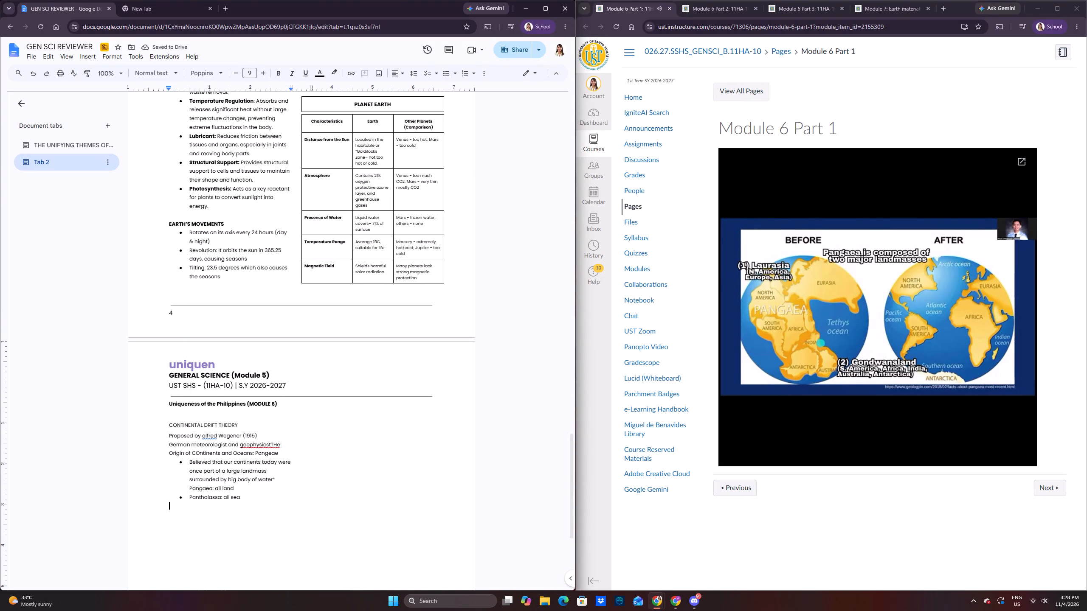
type("(1( Laura")
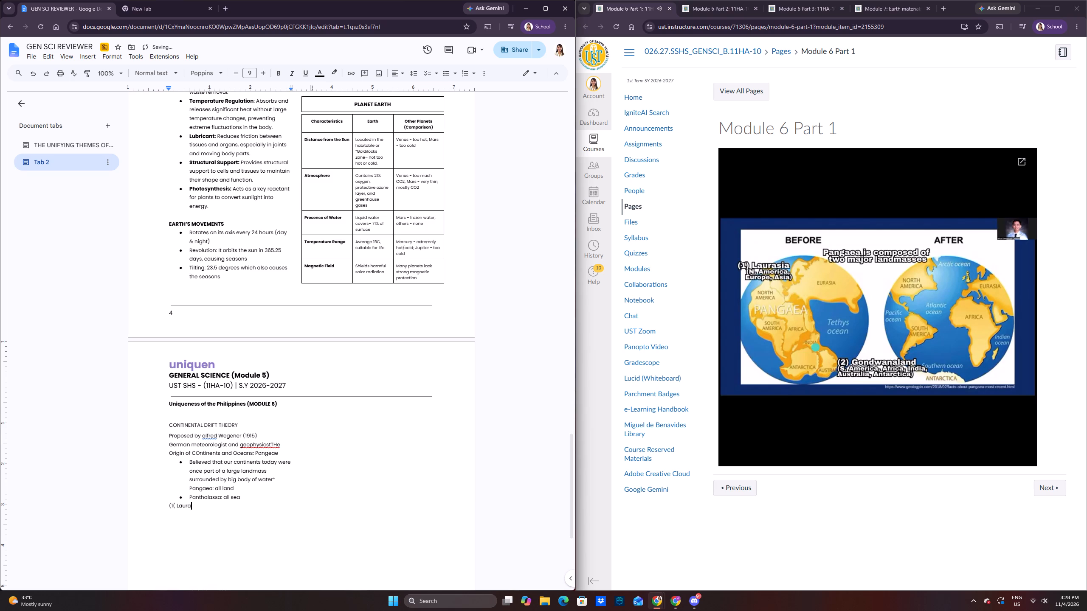
type("sia")
key("space")
type("America")
key("space")
key("BackSpace")
type(", Europe")
key("space")
key("BackSpace")
type(", Asia")
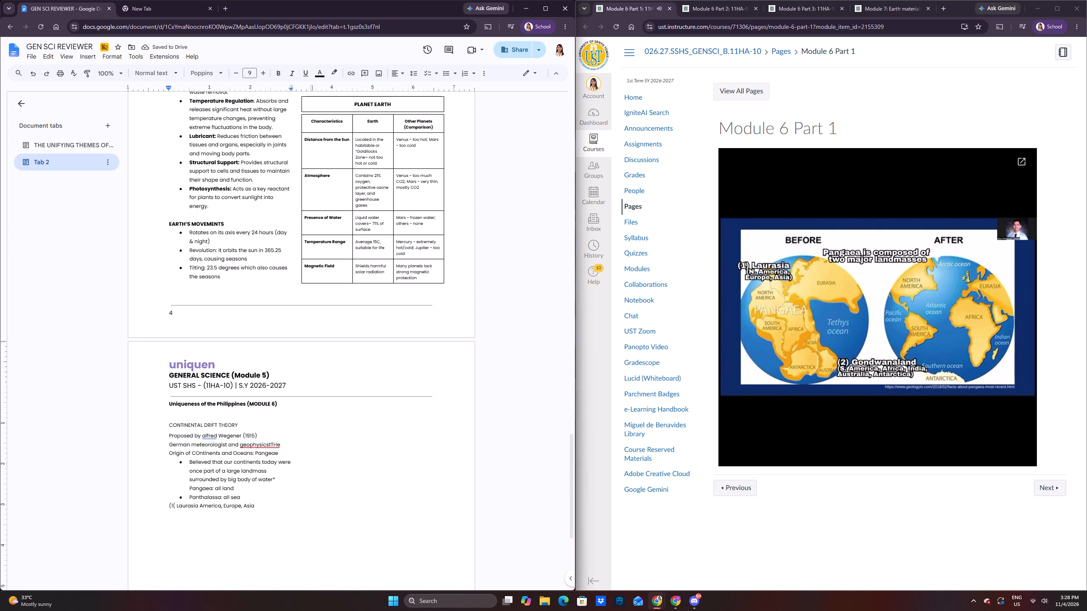
key("Down")
Insert a bullet reading "Pangeaa is composed of two major landmasses" directly after the Panthalassa bullet.
left_click(266, 486)
left_click(256, 498)
key("Return")
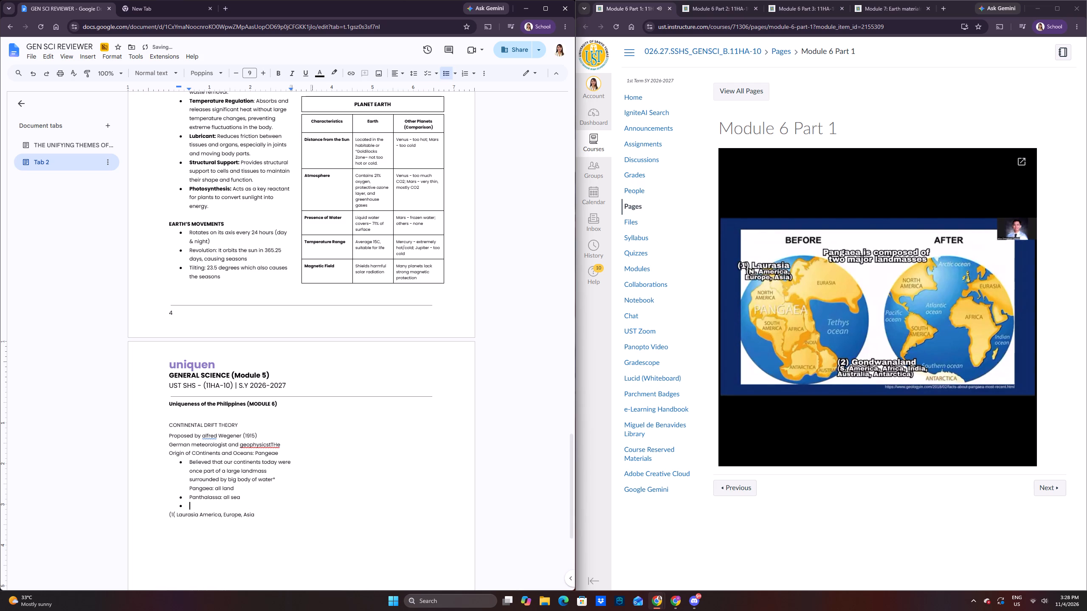
type("Pangeae")
key("BackSpace")
key("a")
key("space")
type("is composed of two major lad")
key("BackSpace")
type("nd")
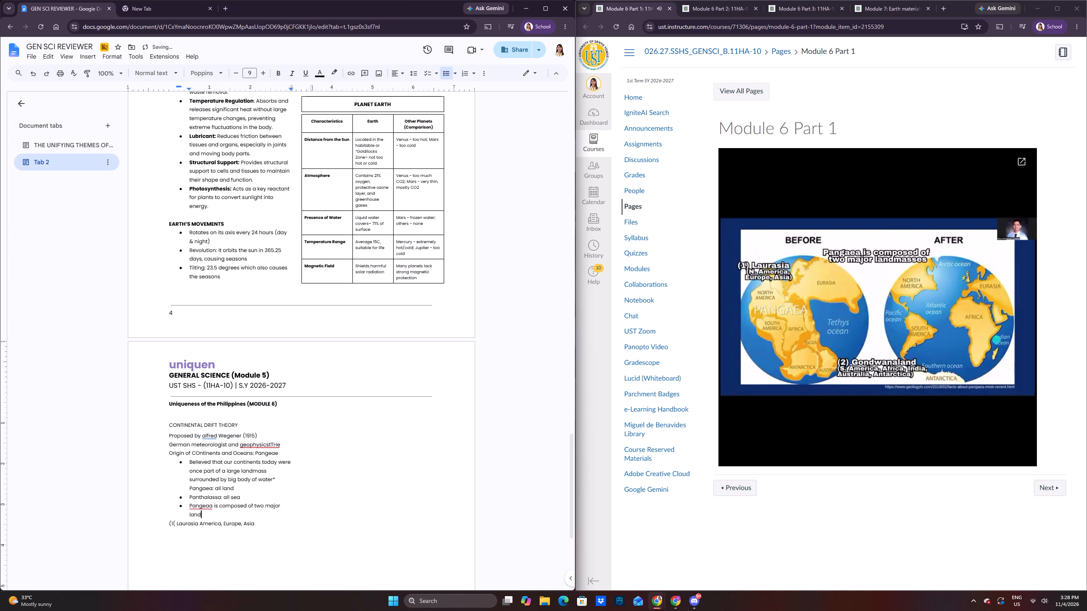
type("masses")
key("space")
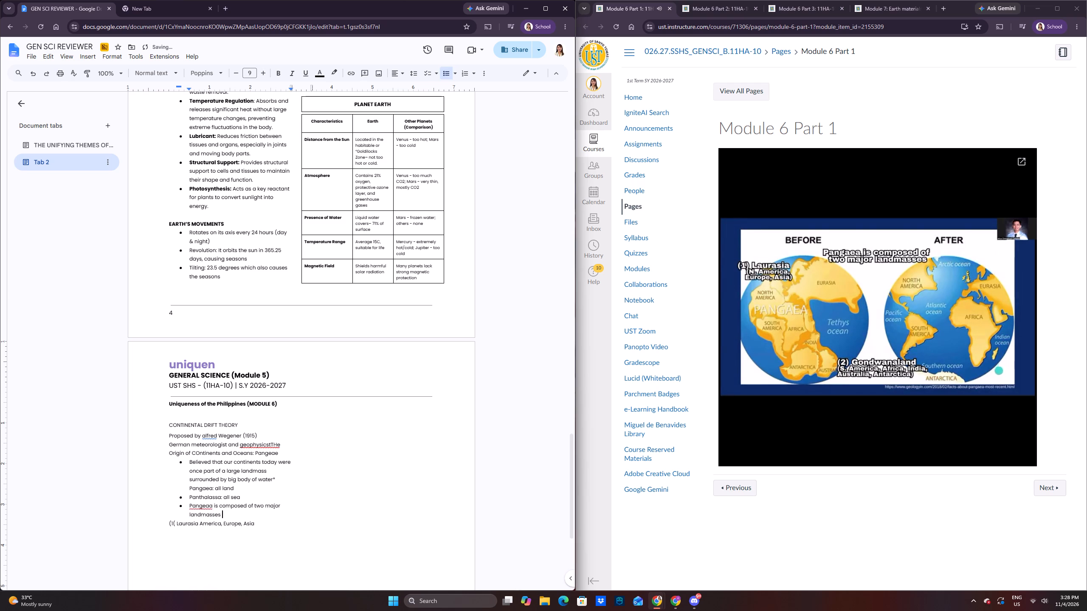
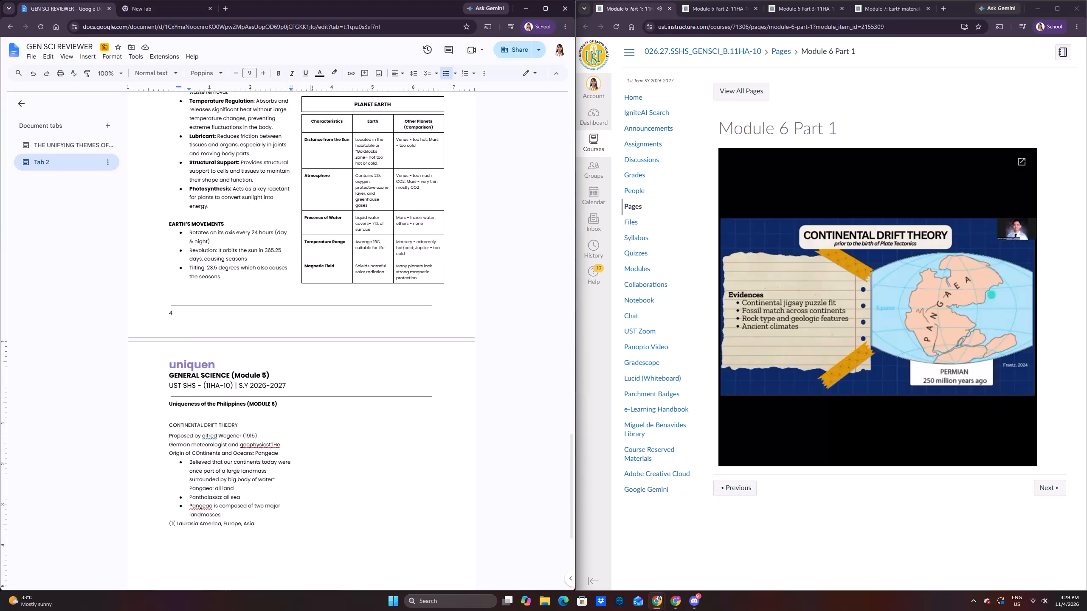
Correct the spelling of "Alfred" in the "Proposed by" line and "geophysicist" in the line below it.
left_click(211, 435)
left_click(207, 420)
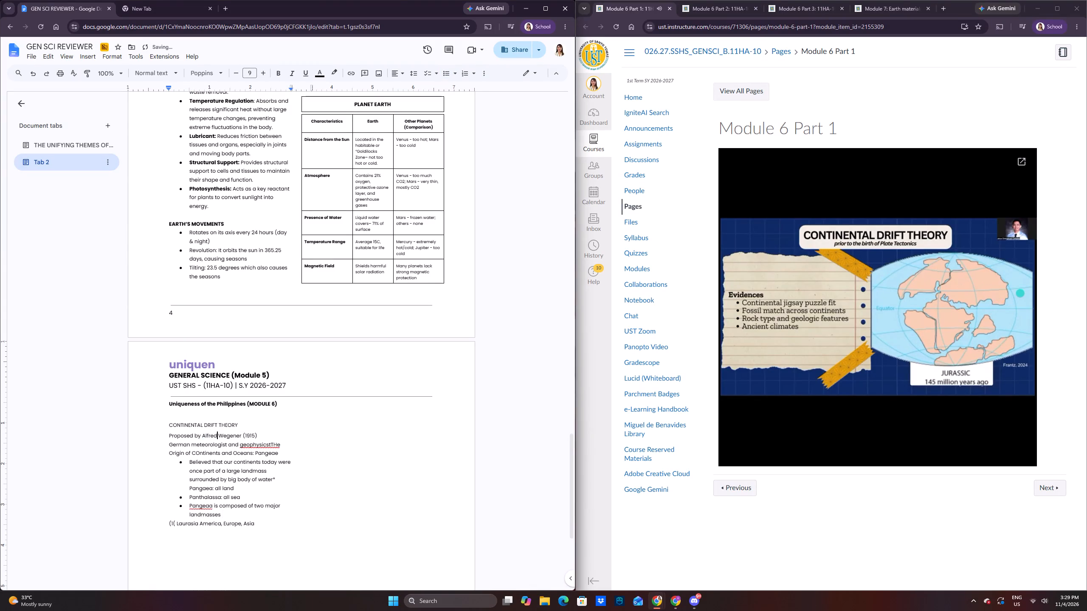
scroll(262, 440, "down", 2)
left_click(252, 358)
left_click(259, 348)
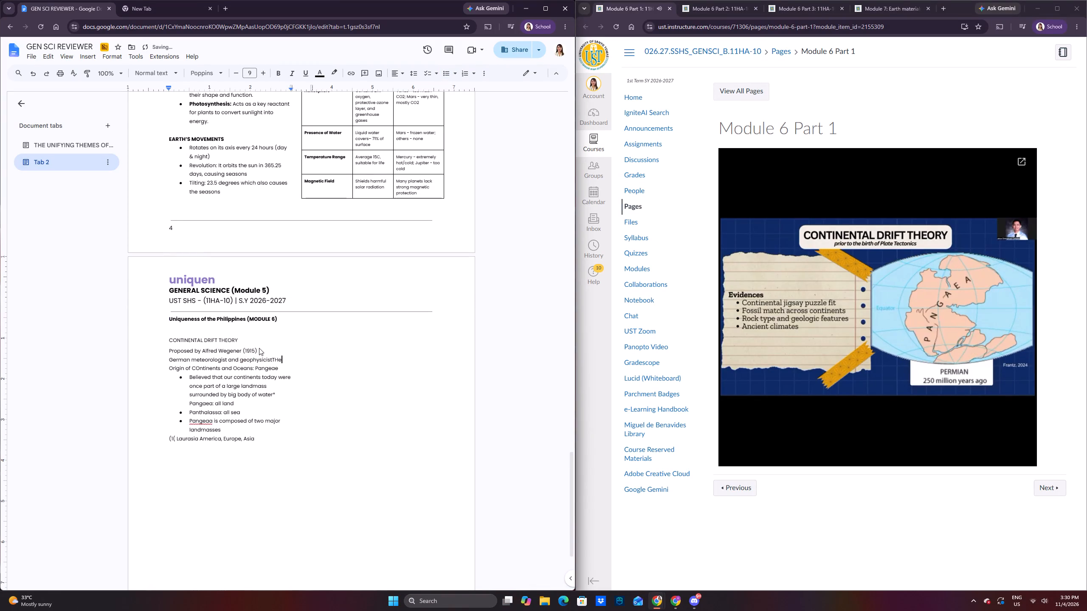
Split the text after "geophysicist" onto its own line and fix its first word's capitalisation to read "The".
left_click(272, 359)
key("Return")
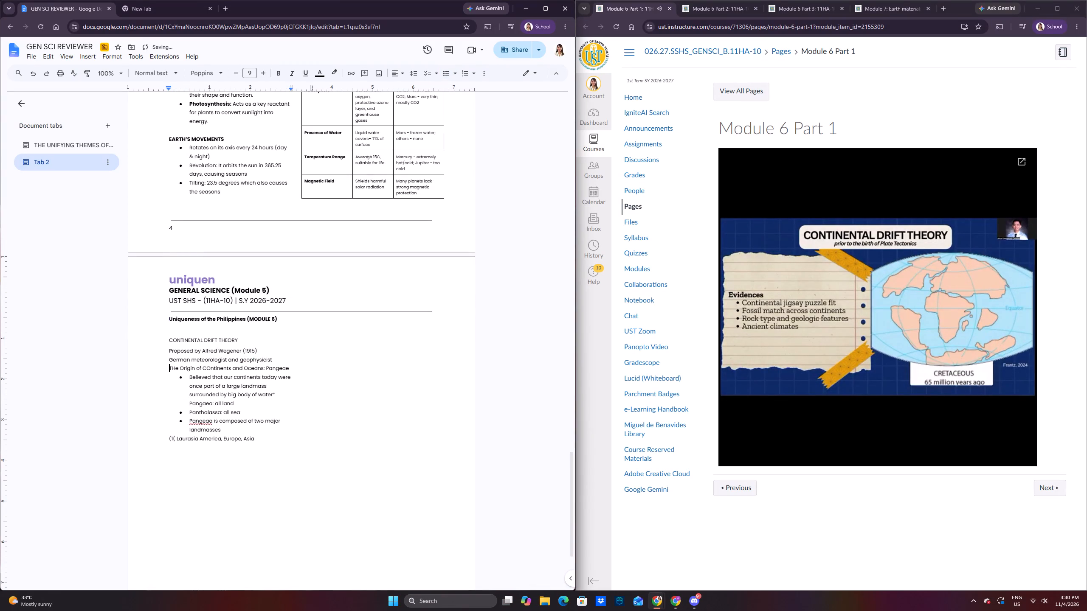
left_click(176, 371)
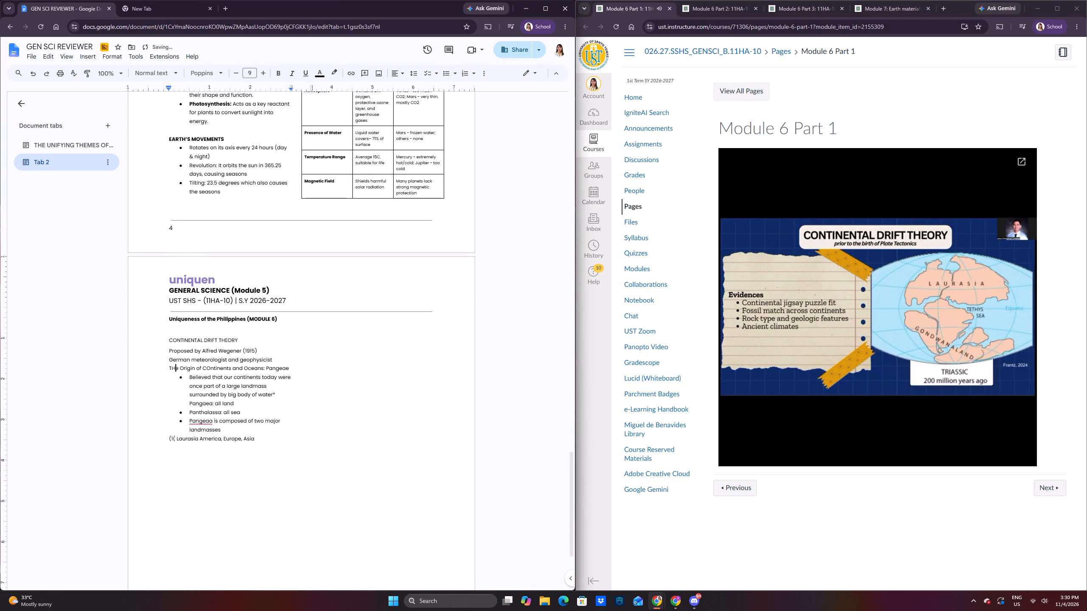
key("BackSpace")
key("h")
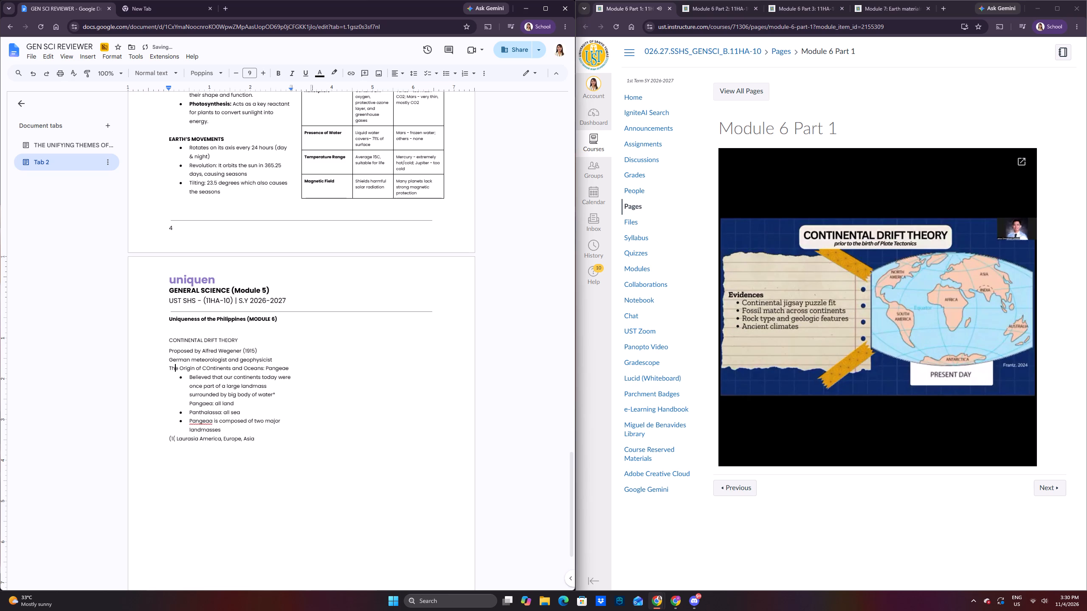
Start a new line below the Laurasia line and rewind the lecture video to the slide on Pangaea's two major landmasses, about 7:57.
left_click(194, 471)
left_click(197, 471)
left_click(273, 446)
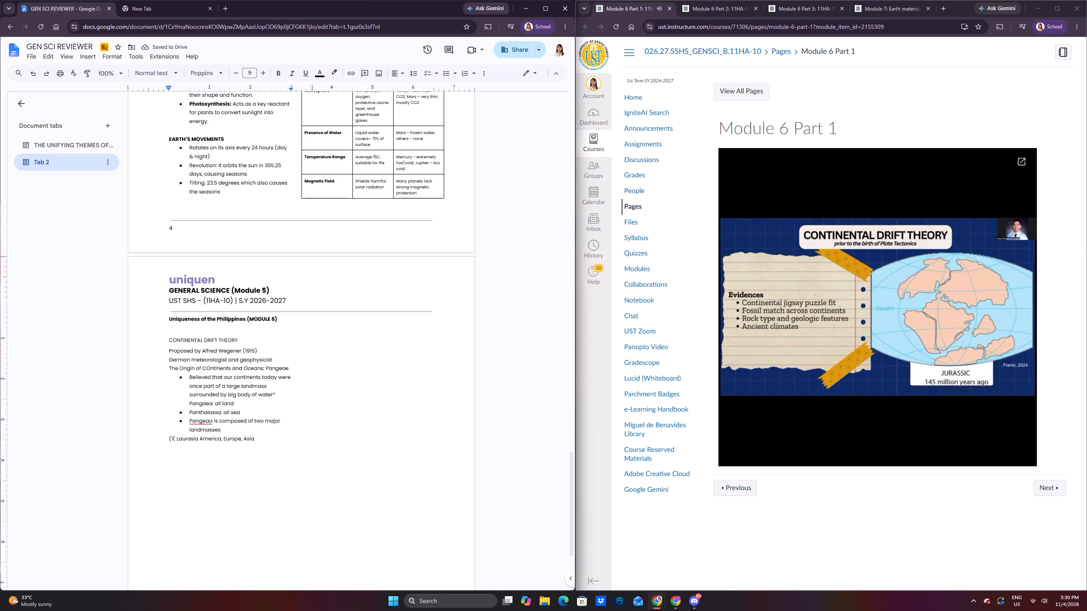
key("Return")
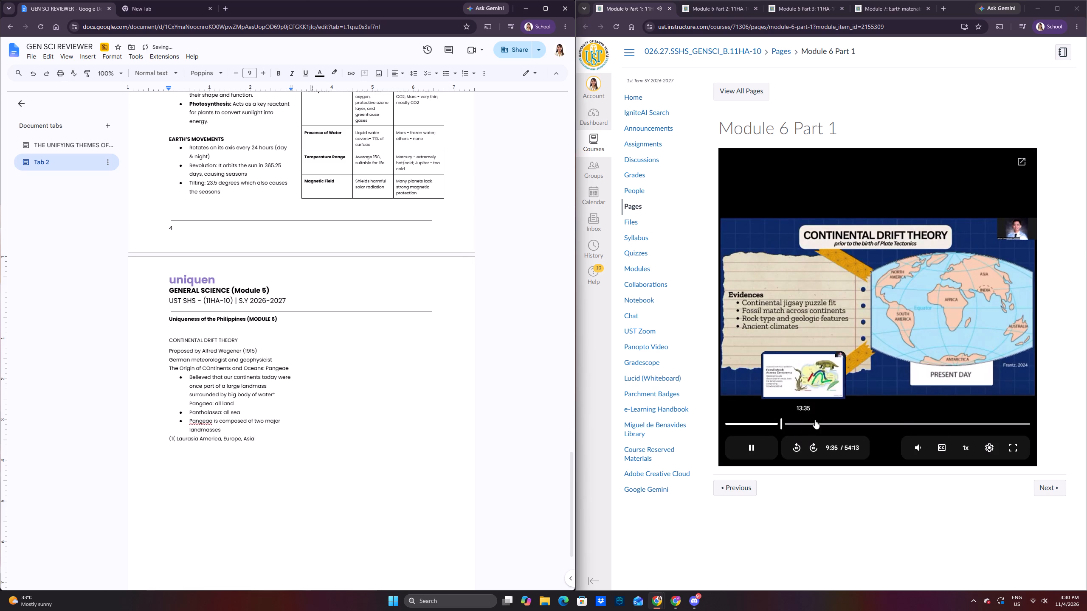
triple_click(796, 448)
left_click(796, 448)
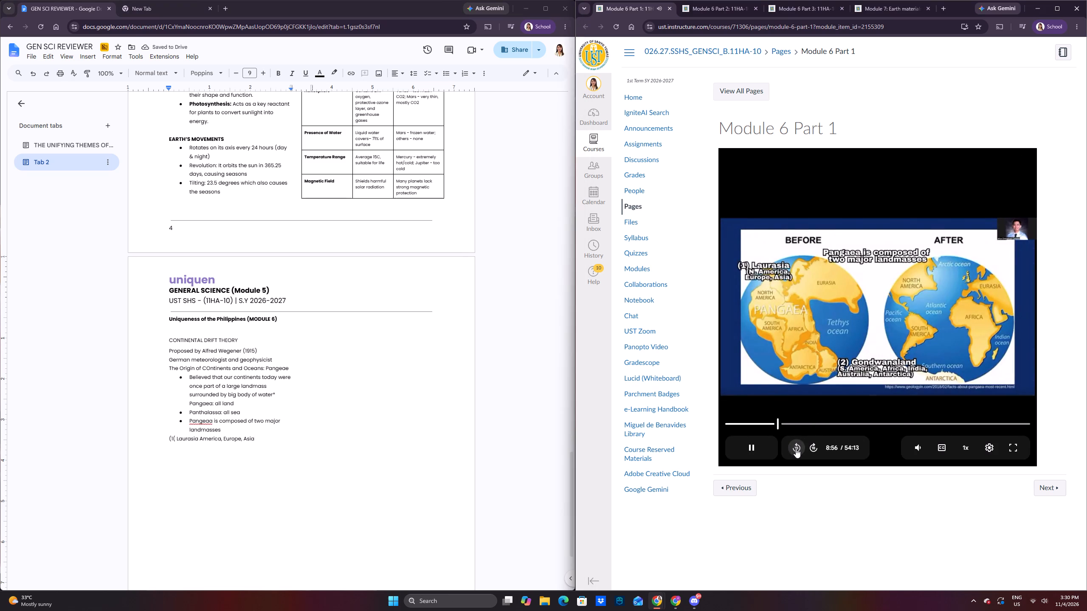
triple_click(796, 446)
triple_click(796, 446)
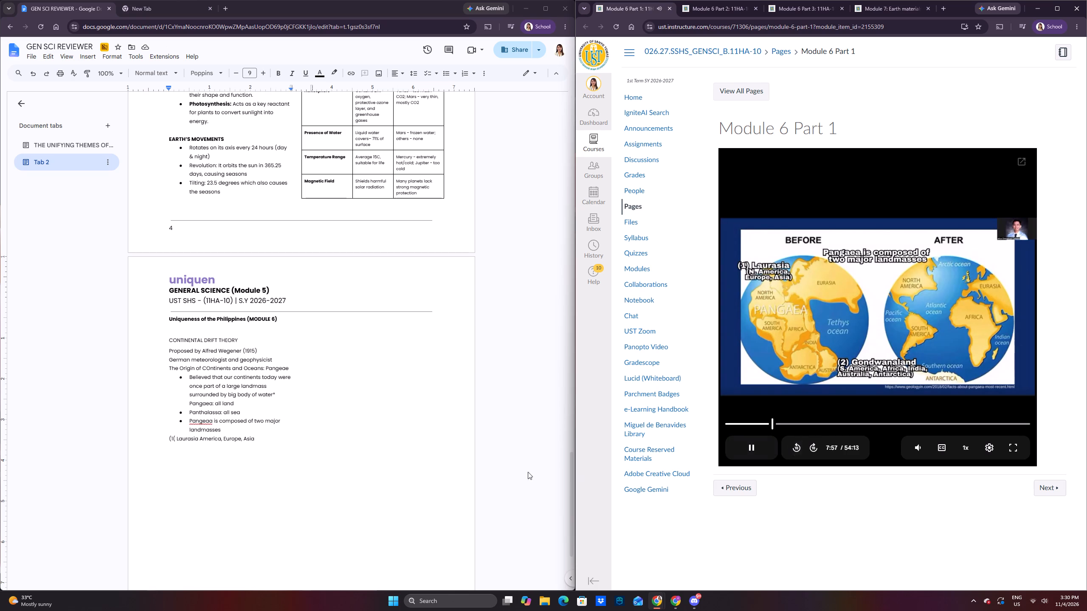
On the new line below Laurasia, add "(2) Gondwanaland (S. America, Africa, India, Australia, Antartica)".
left_click(181, 466)
left_click(189, 455)
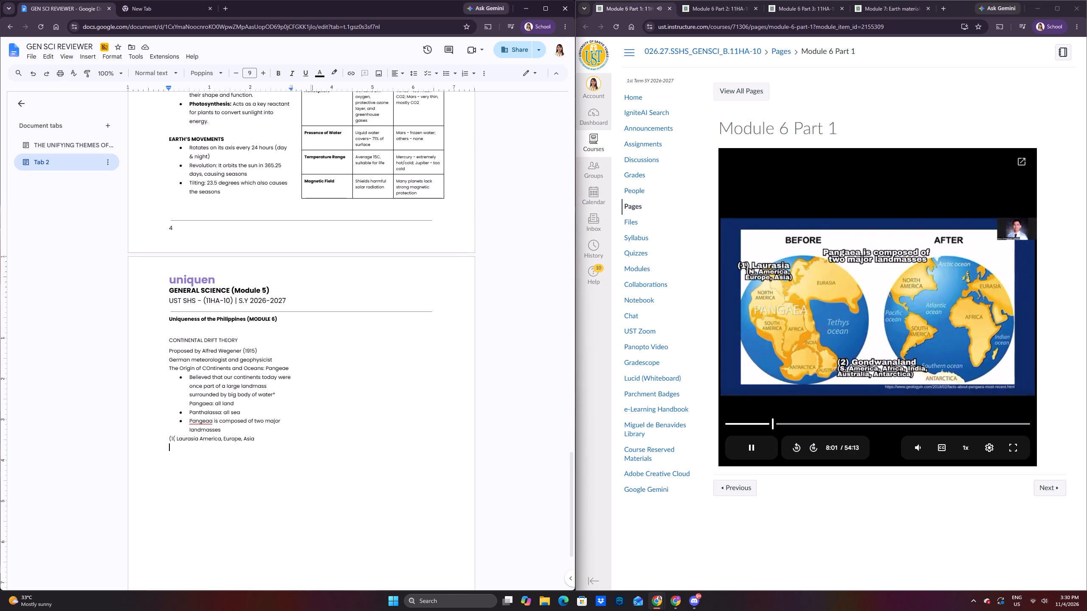
type("(2)")
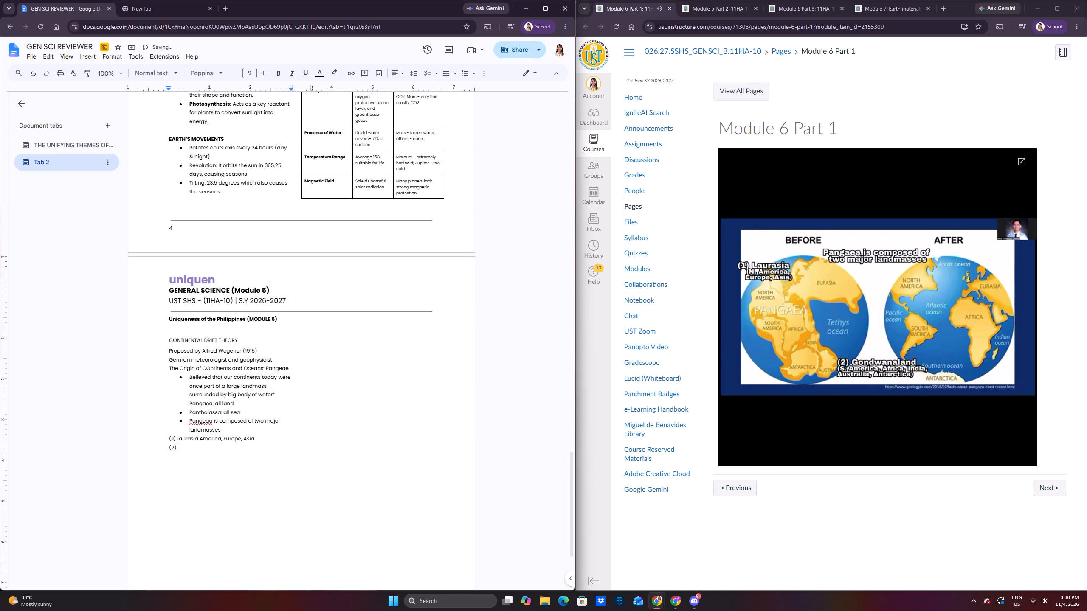
key("space")
type("Gond")
type("wanaland")
key("space")
type("(S. America, Africa")
type(", India")
type(", Australia, Antartica)")
key("space")
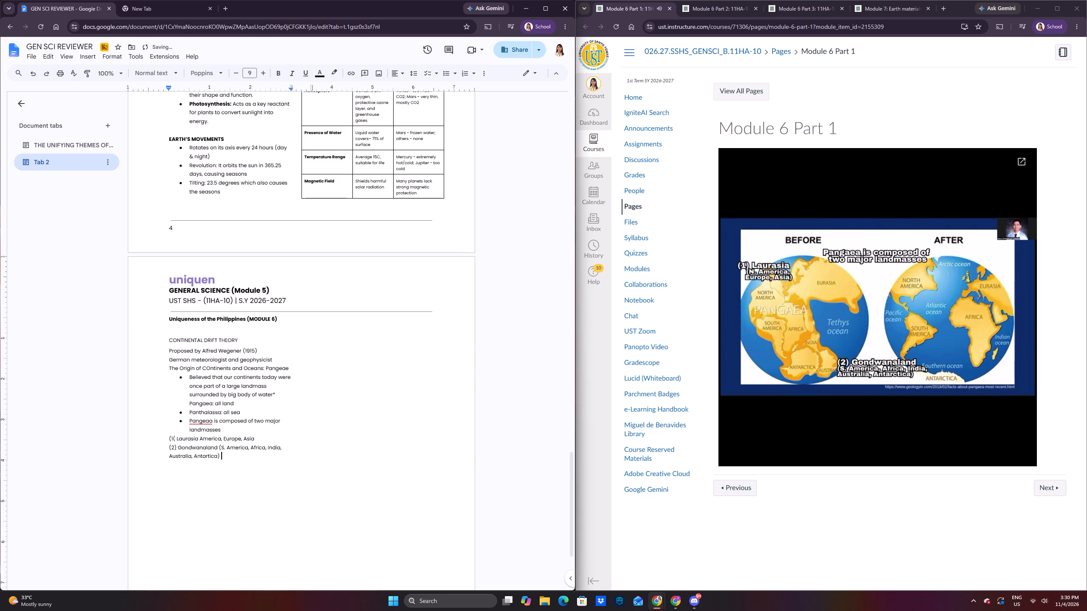
Below the Gondwanaland line, add the question "Where was the Philippines during this process?" and leave an empty line after it.
key("Down")
key("Return")
type("WHere was the Philippines dr")
key("BackSpace")
type("uring this process")
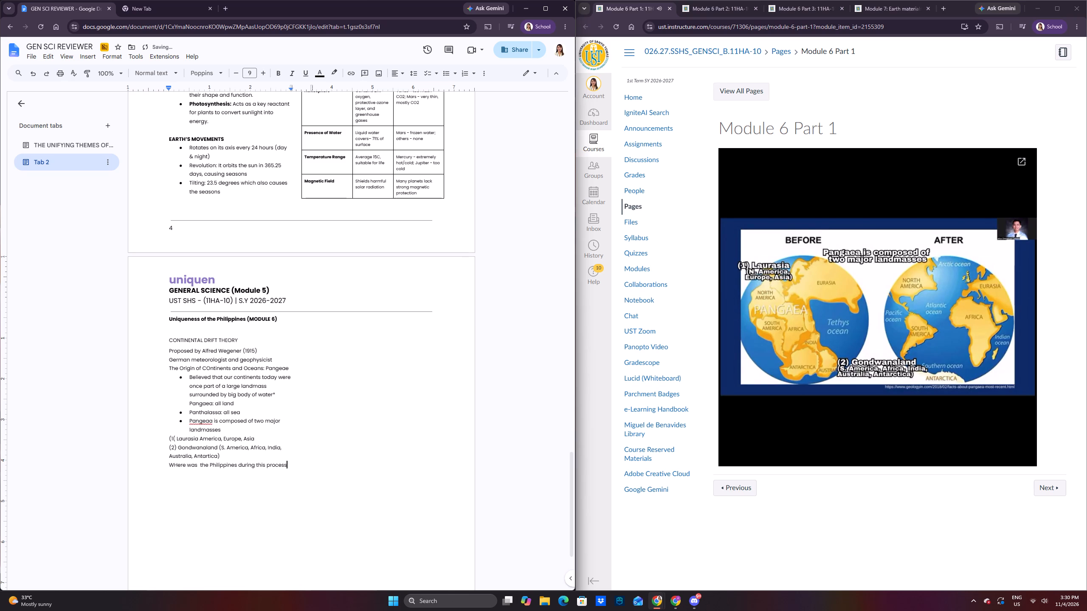
key("shift+question")
key("Return")
left_click(178, 463)
key("BackSpace")
key("h")
Fix the marker of the Laurasia line to "(1)", making it a numbered item reading "Laurasia America, Europe, Asia".
left_click(178, 441)
key("BackSpace")
key("BackSpace")
key("BackSpace")
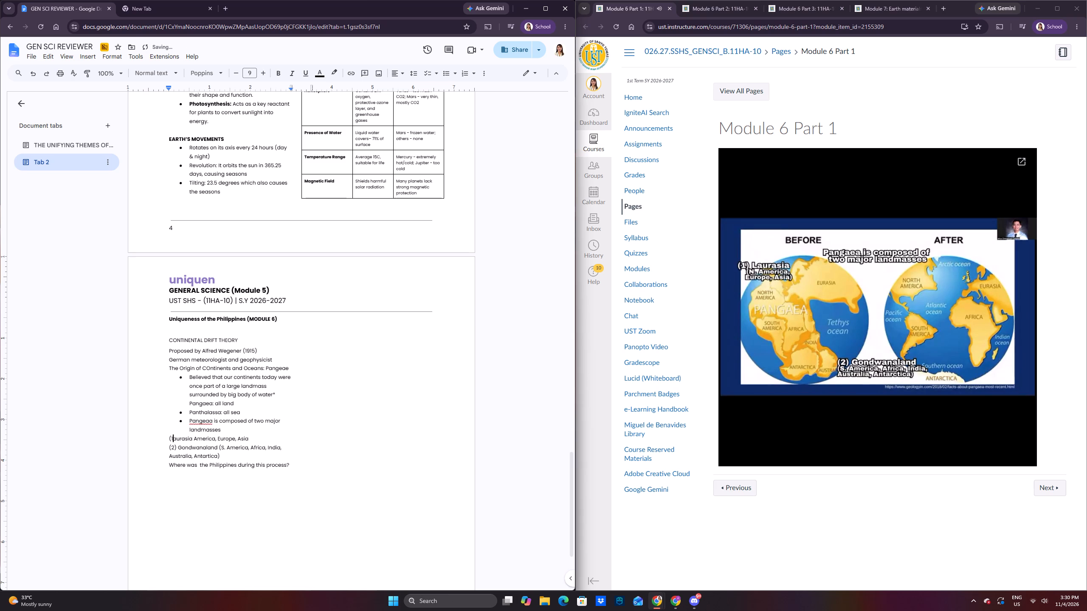
type(")")
key("space")
key("shift+colon")
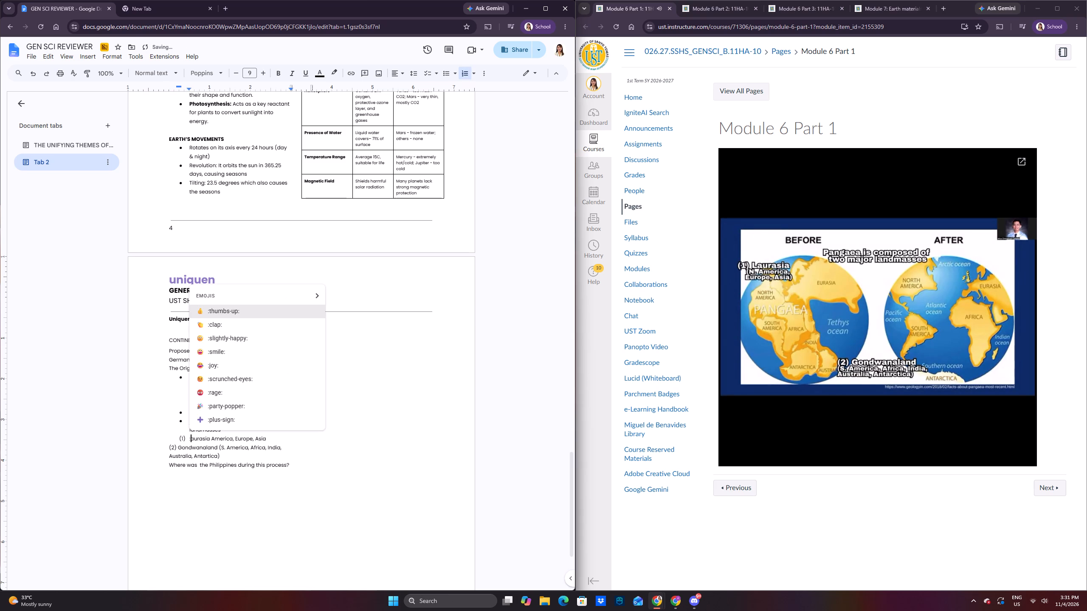
key("BackSpace")
type("L")
key("space")
key("BackSpace")
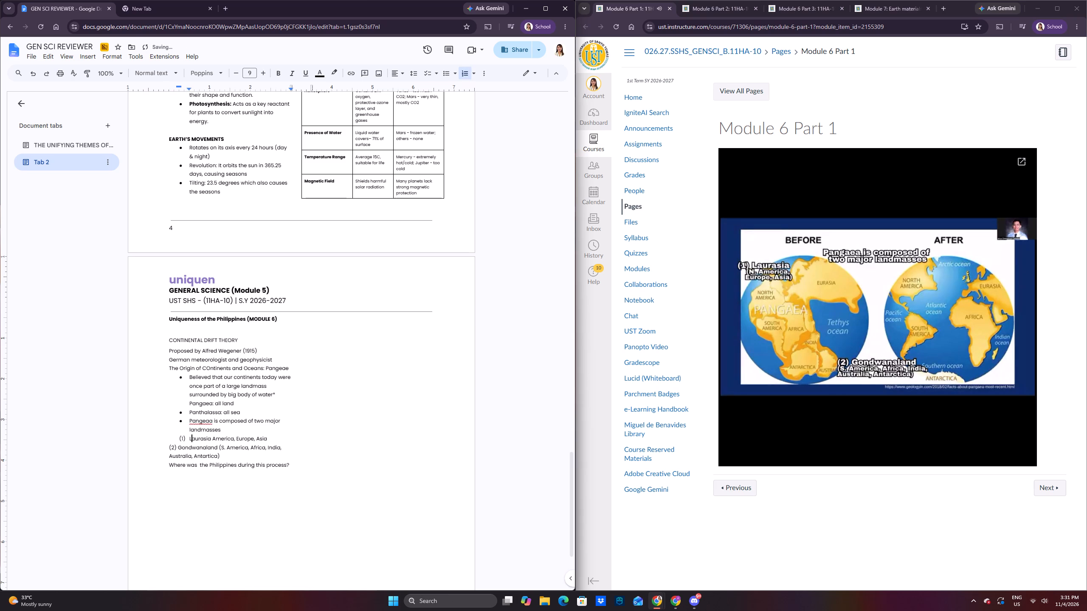
Correct the misspelled first word of the "composed of two major landmasses" bullet to "Pangaea".
left_click(203, 422)
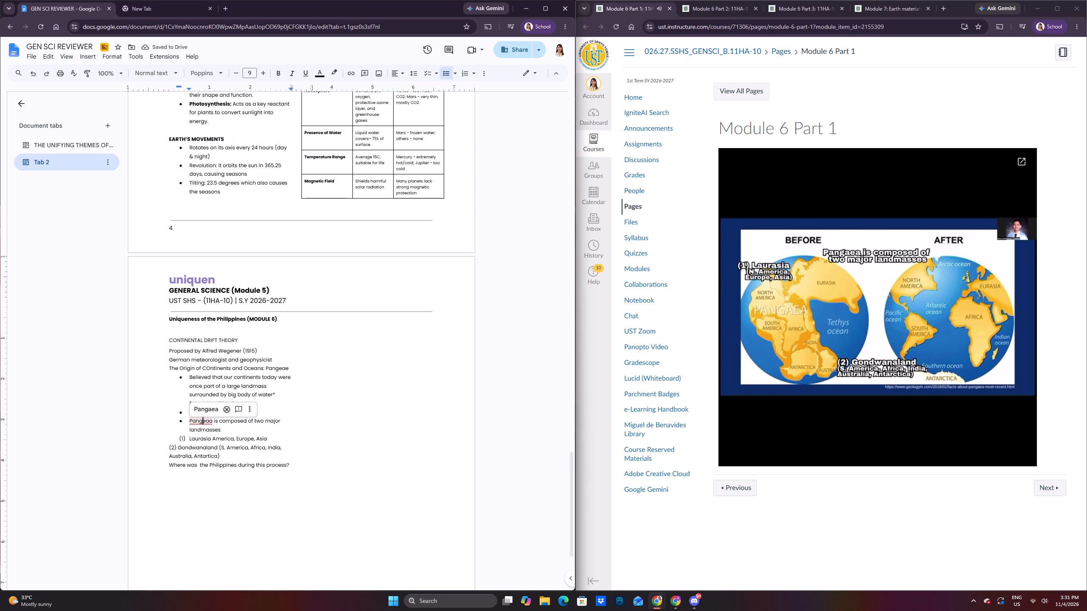
left_click(211, 408)
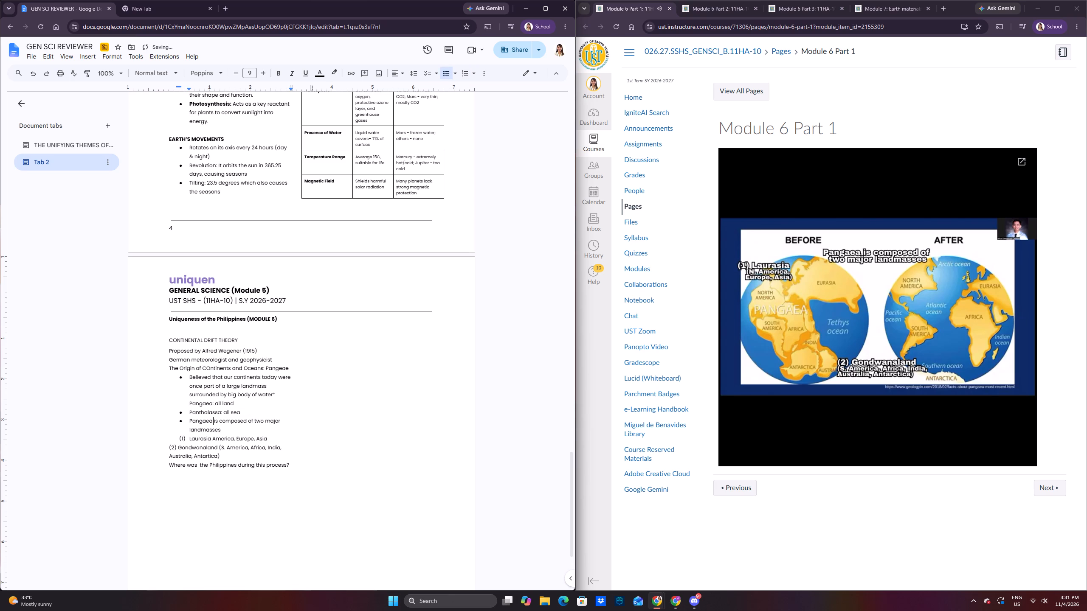
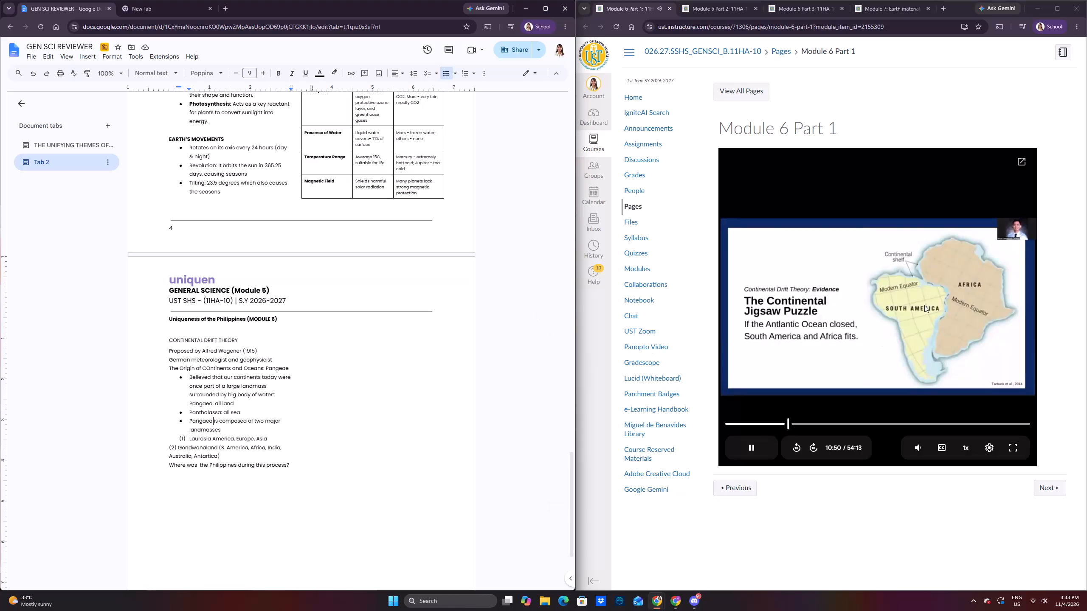
Pause the Module 6 Part 1 lecture video and minimize the course and document windows to reveal the desktop.
left_click(924, 305)
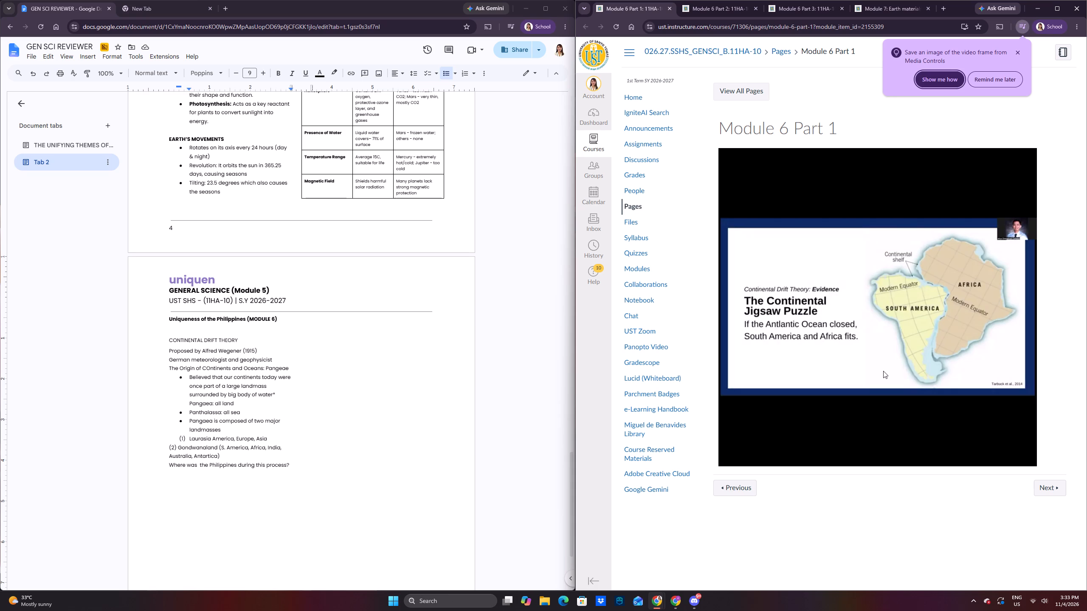
left_click(1040, 5)
left_click(525, 15)
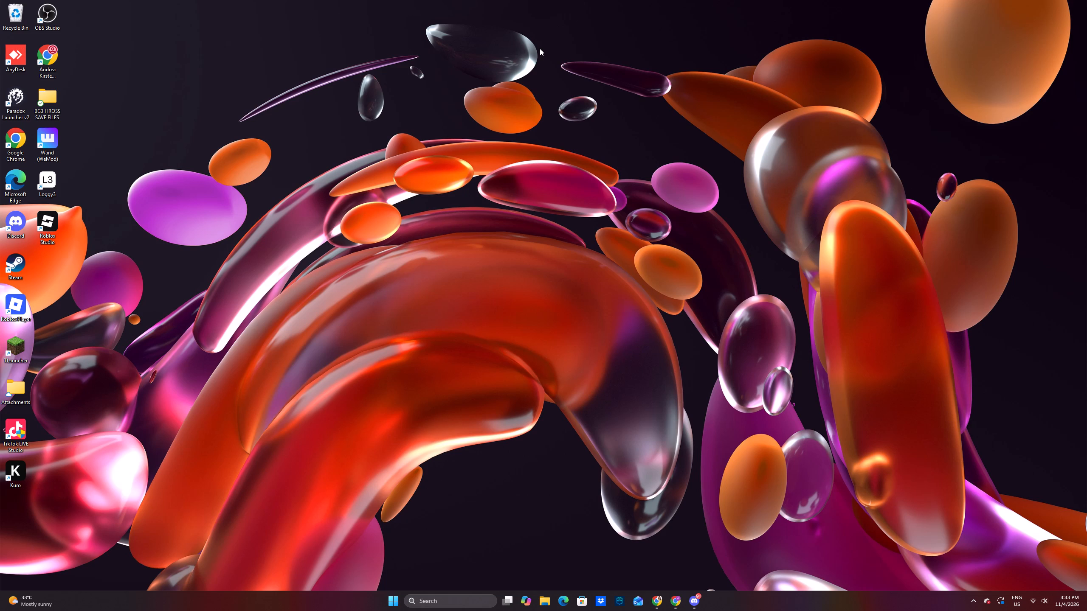
key("minus")
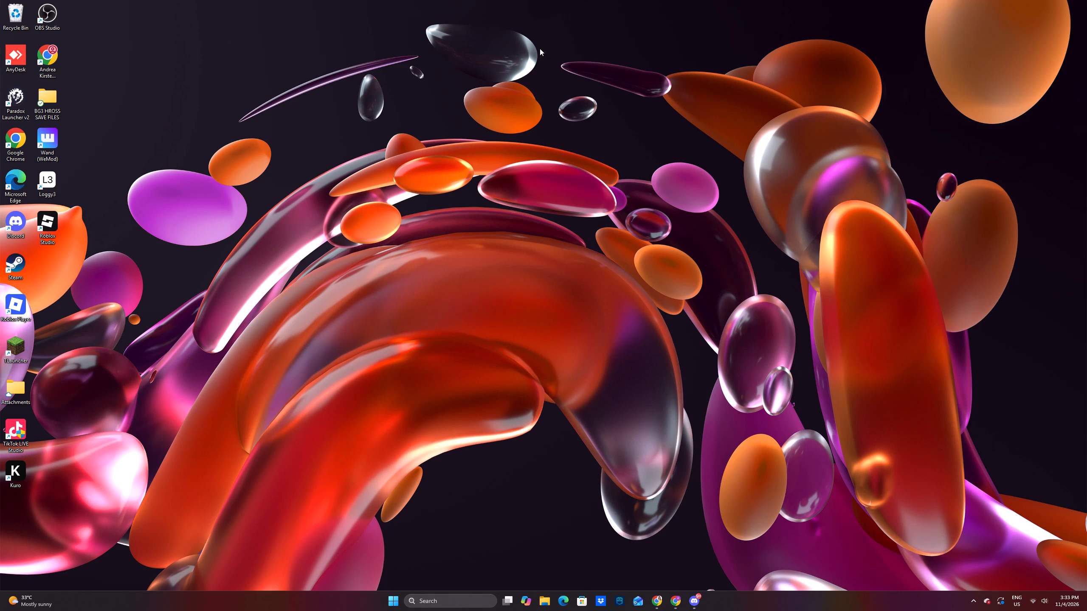
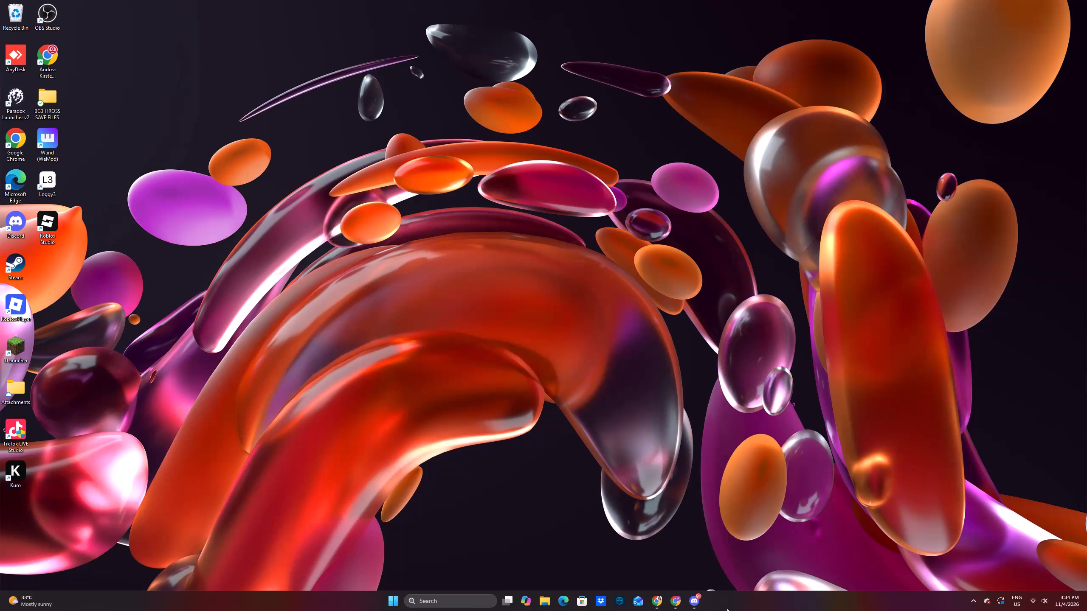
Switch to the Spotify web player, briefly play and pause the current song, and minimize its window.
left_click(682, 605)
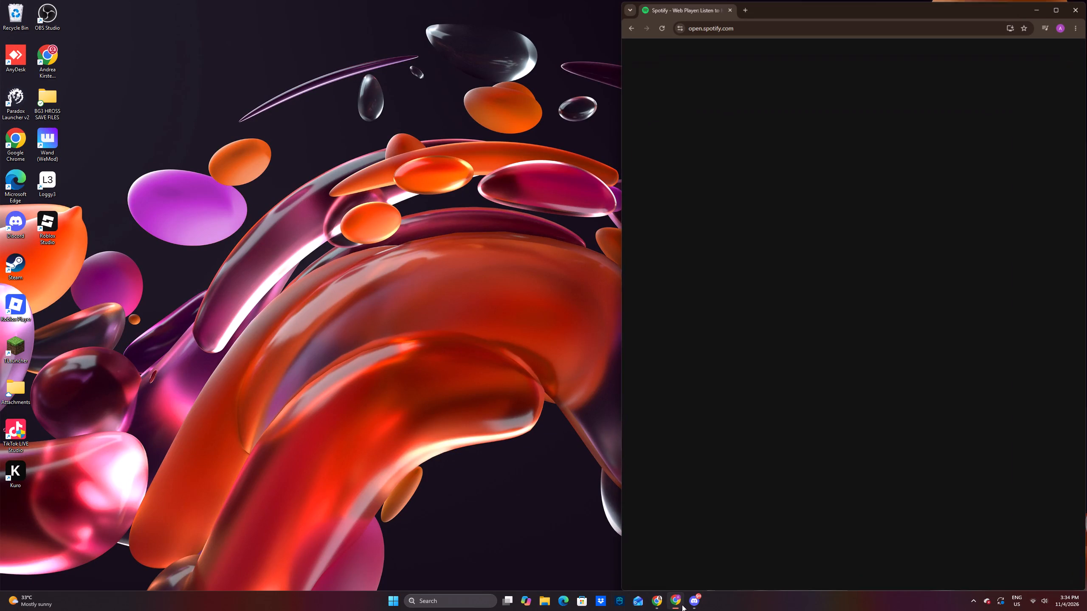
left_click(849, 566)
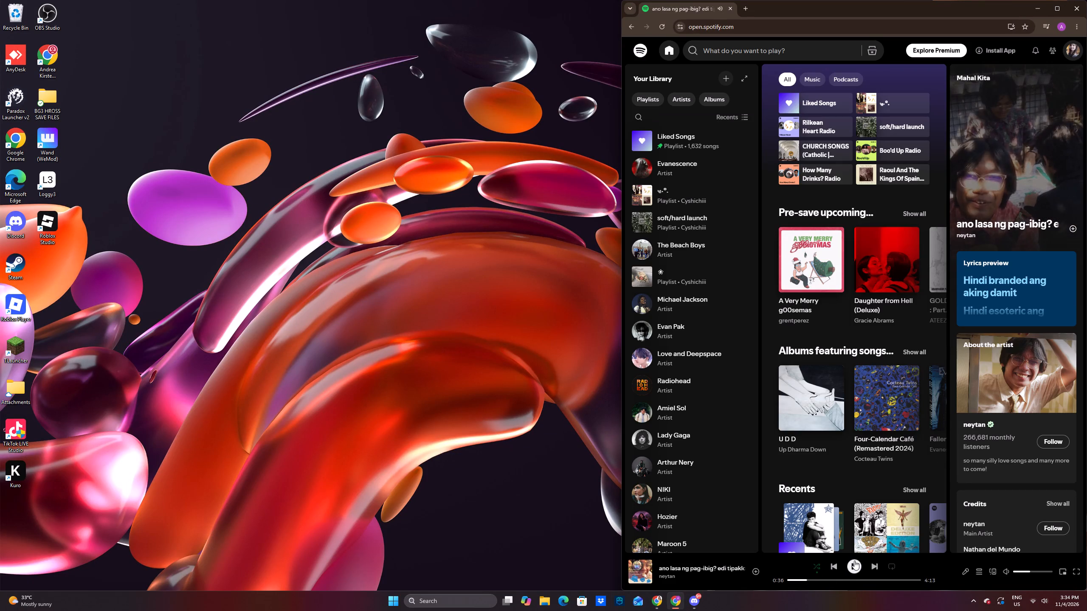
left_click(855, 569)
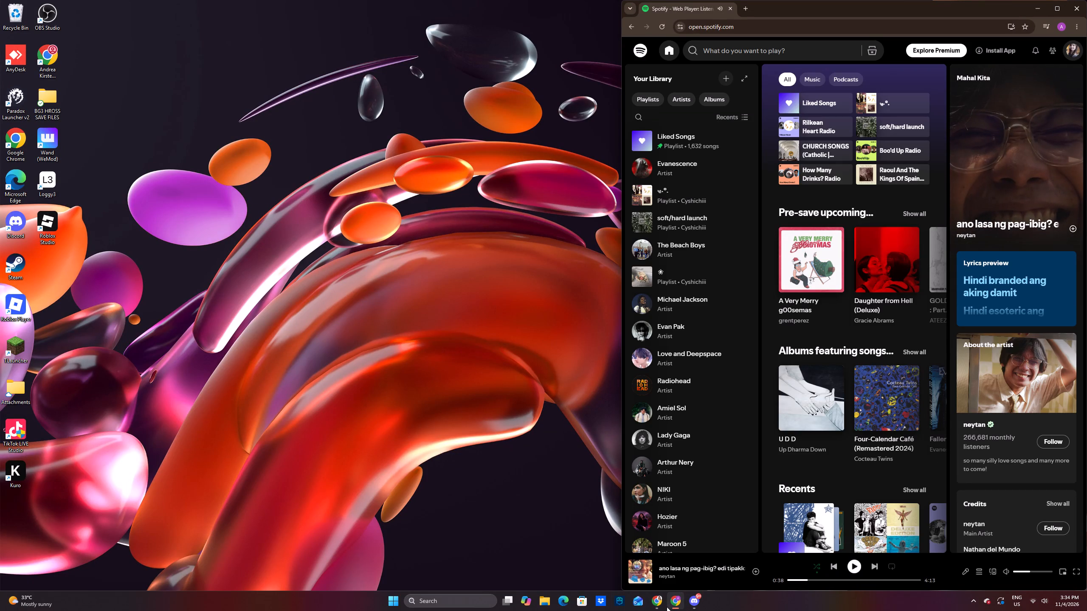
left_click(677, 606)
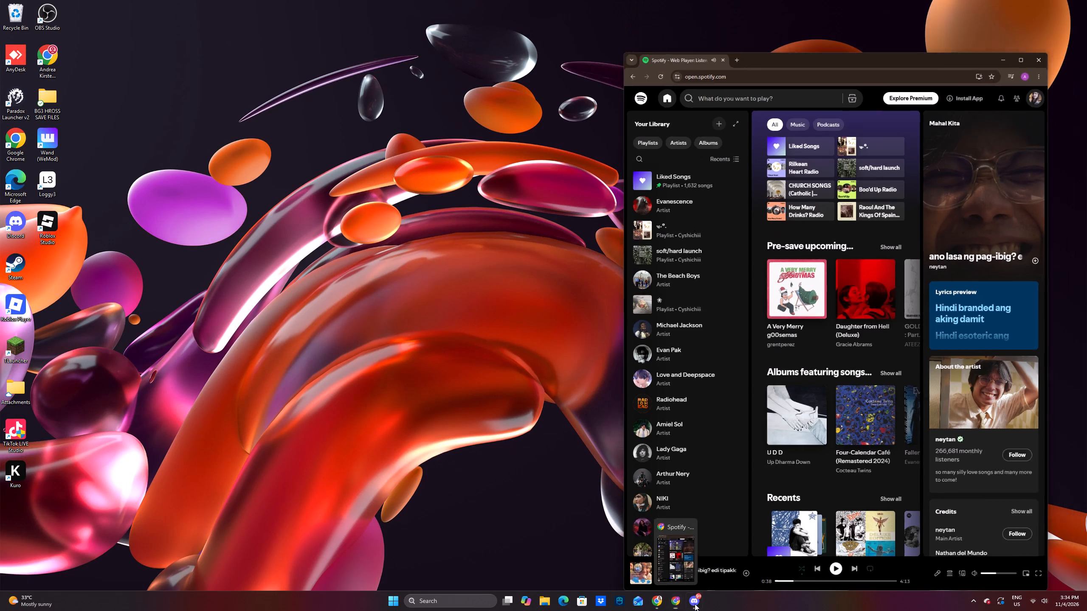
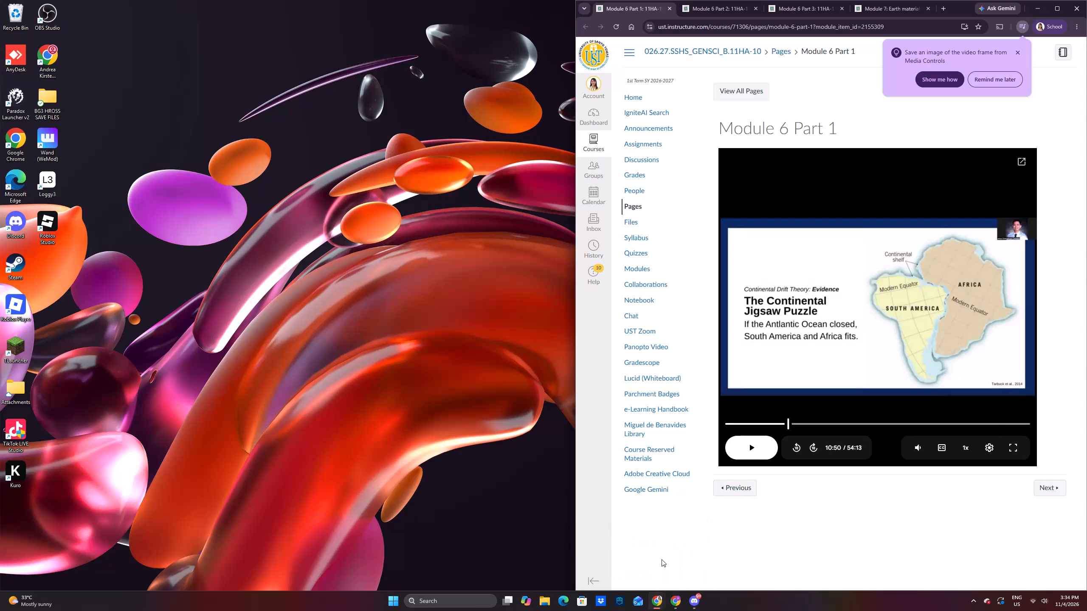
Bring the General Science reviewer back beside the course page, rewind the Module 6 Part 1 video to 9:10, and play it.
left_click(670, 570)
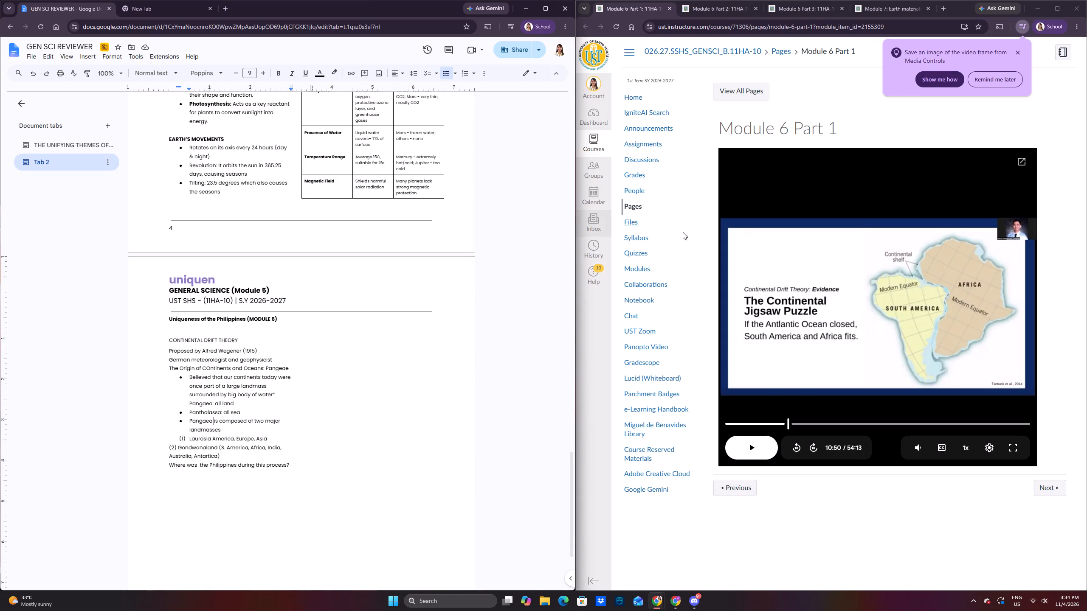
triple_click(799, 446)
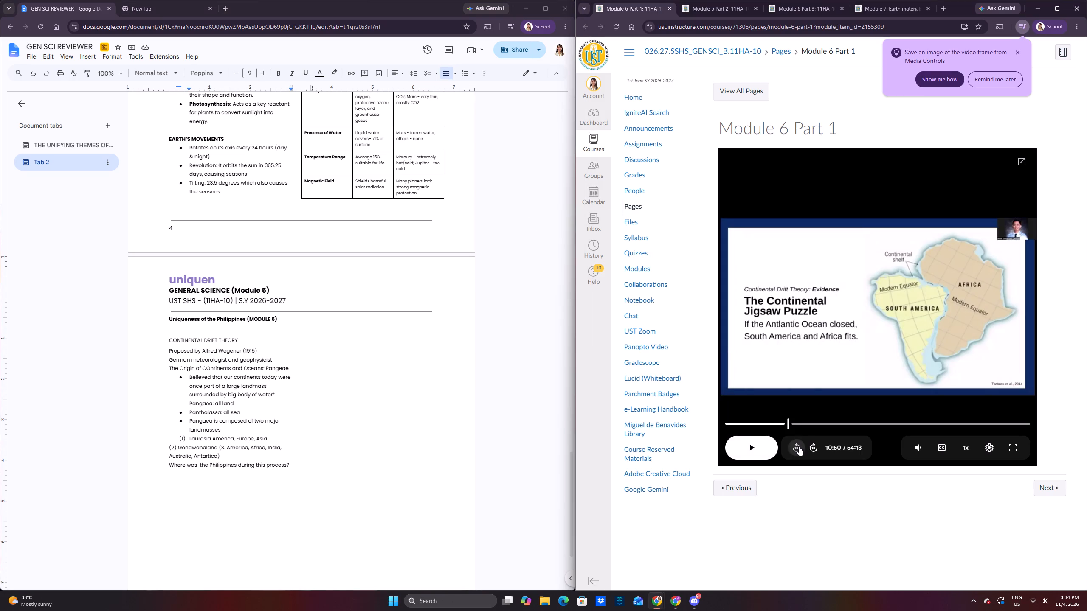
triple_click(799, 446)
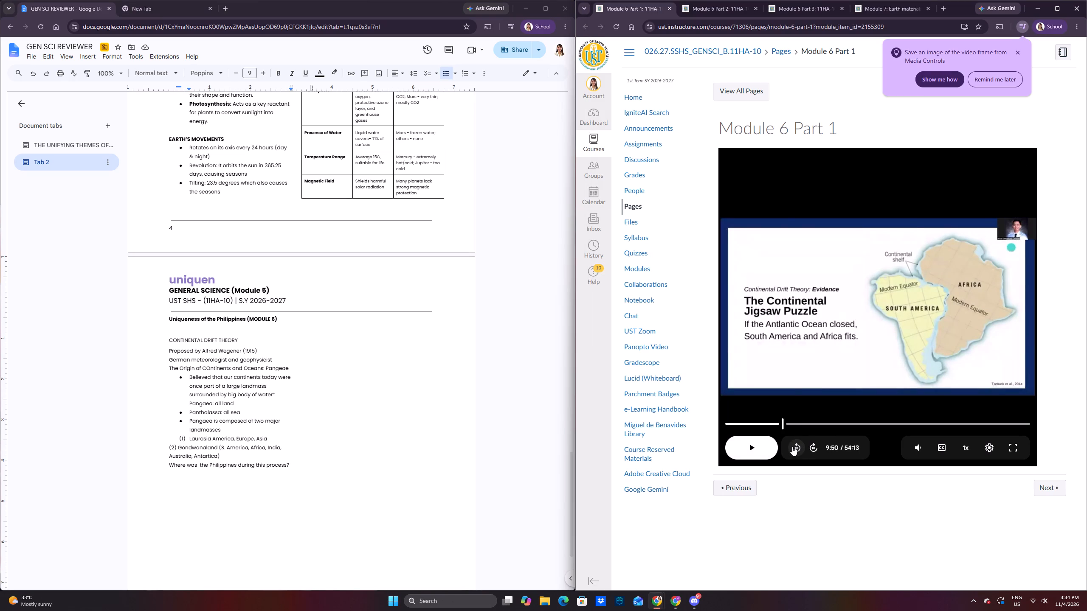
double_click(792, 446)
double_click(792, 446)
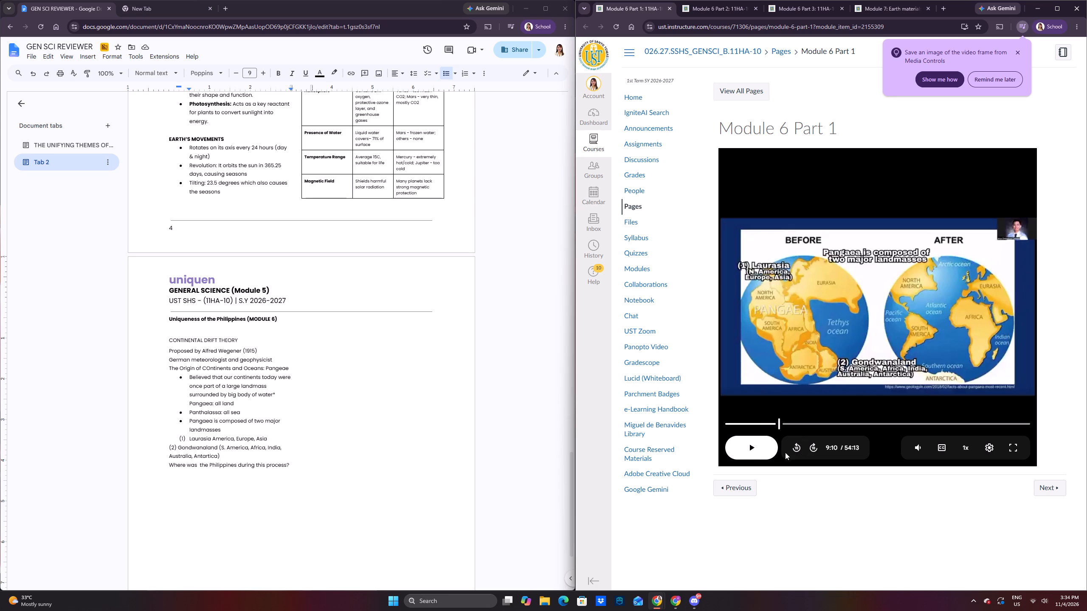
left_click(760, 453)
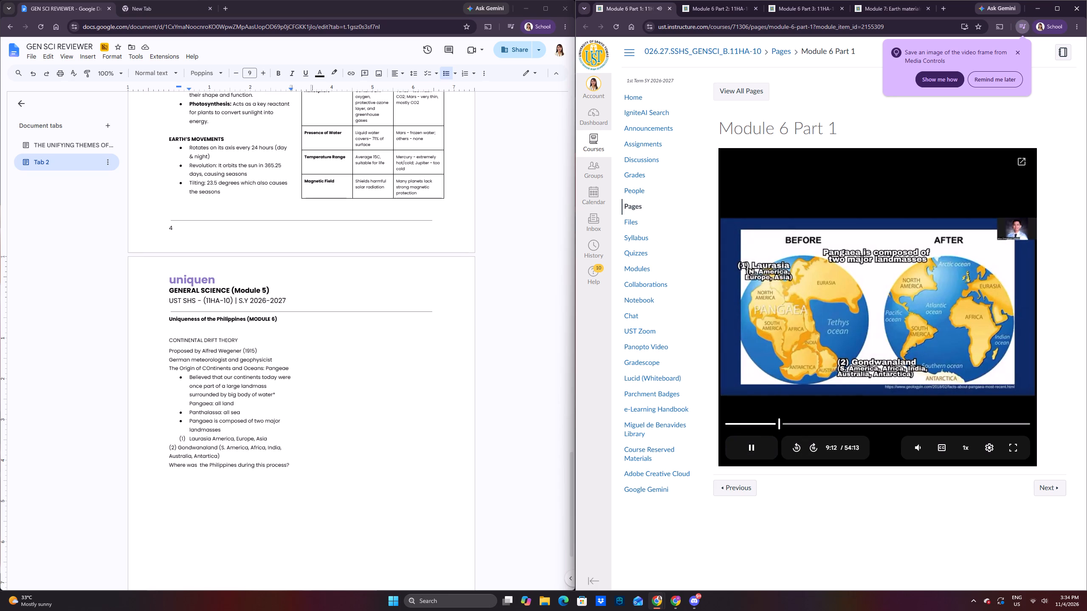
Add a dashed placeholder item "fnksfweofhwuefj" under the question about where the Philippines was during this process.
left_click(223, 483)
left_click(228, 479)
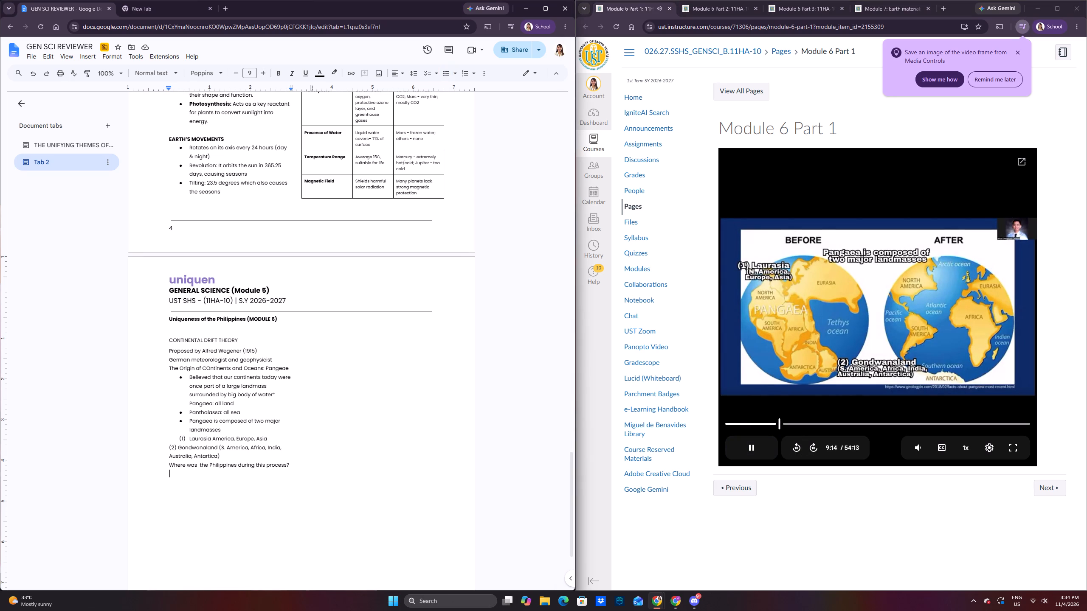
type("-")
key("space")
type("fnksfweofhwuefj")
key("Down")
key("Down")
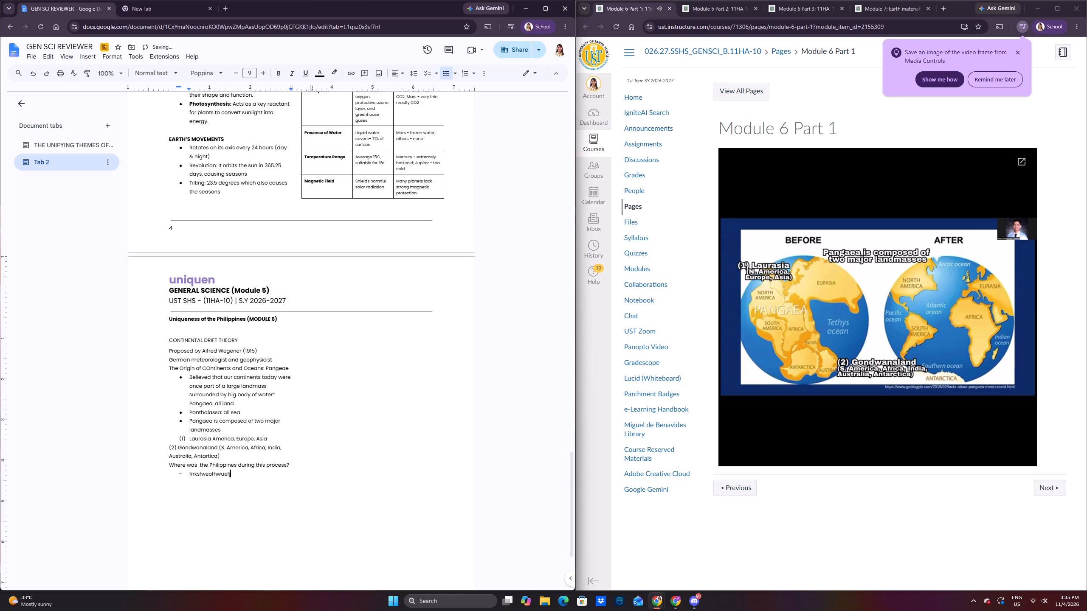
End the dashed list and add the heading "Evidences" after a blank line.
key("Return")
key("Return")
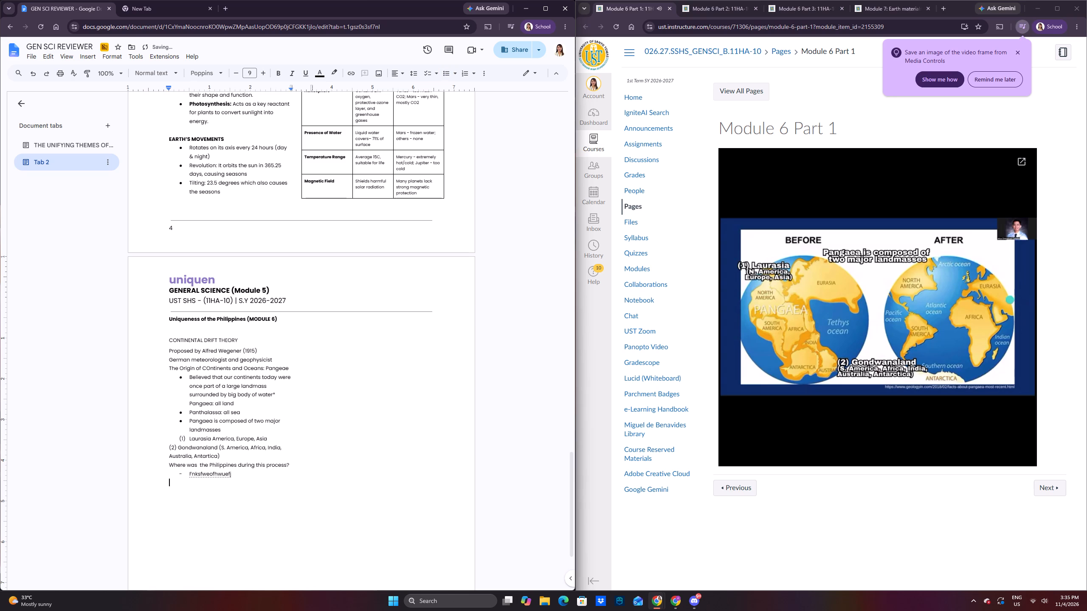
key("Return")
type("Evidences")
key("space")
key("Return")
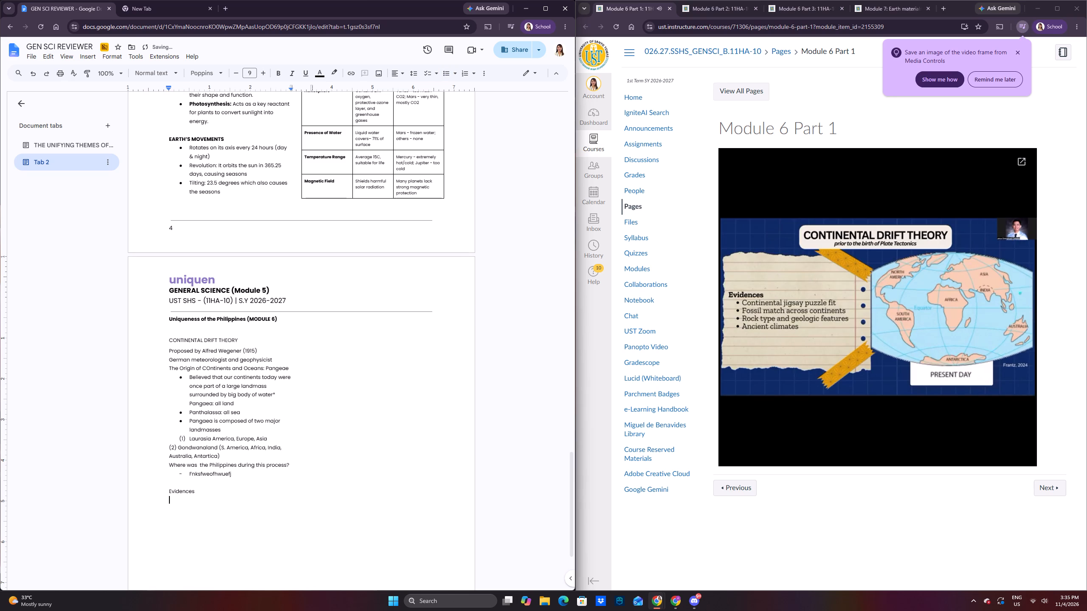
Start a bulleted list under "Evidences" with the item "Continental jigsaw puzzle fit".
type("*")
key("space")
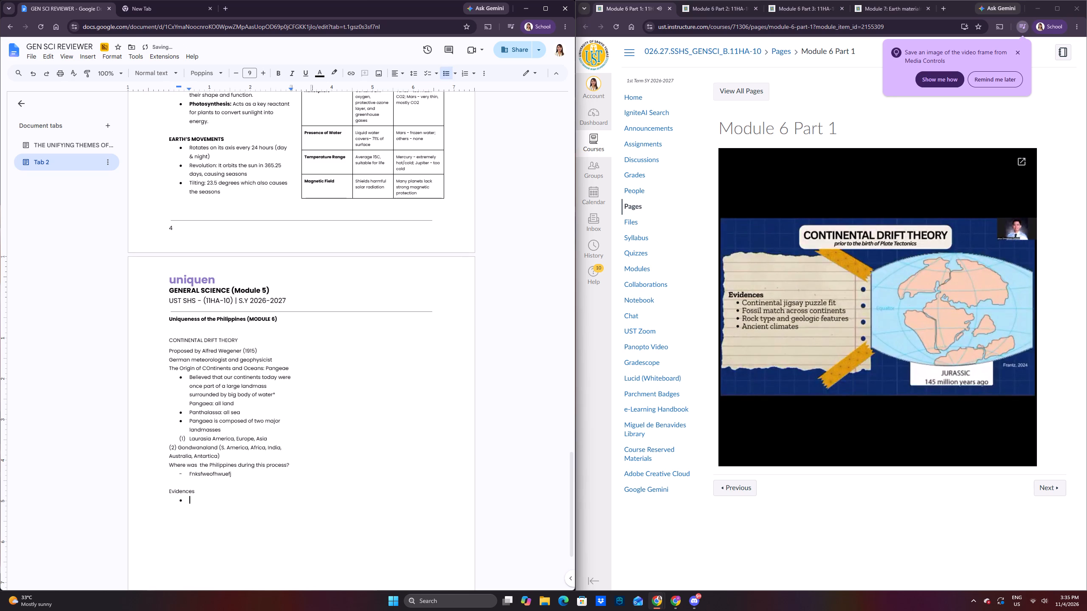
type("Continental jigsay ouzz")
key("BackSpace")
key("BackSpace")
key("BackSpace")
key("BackSpace")
type("pux")
key("BackSpace")
key("BackSpace")
type("uzzle")
key("space")
type("fit")
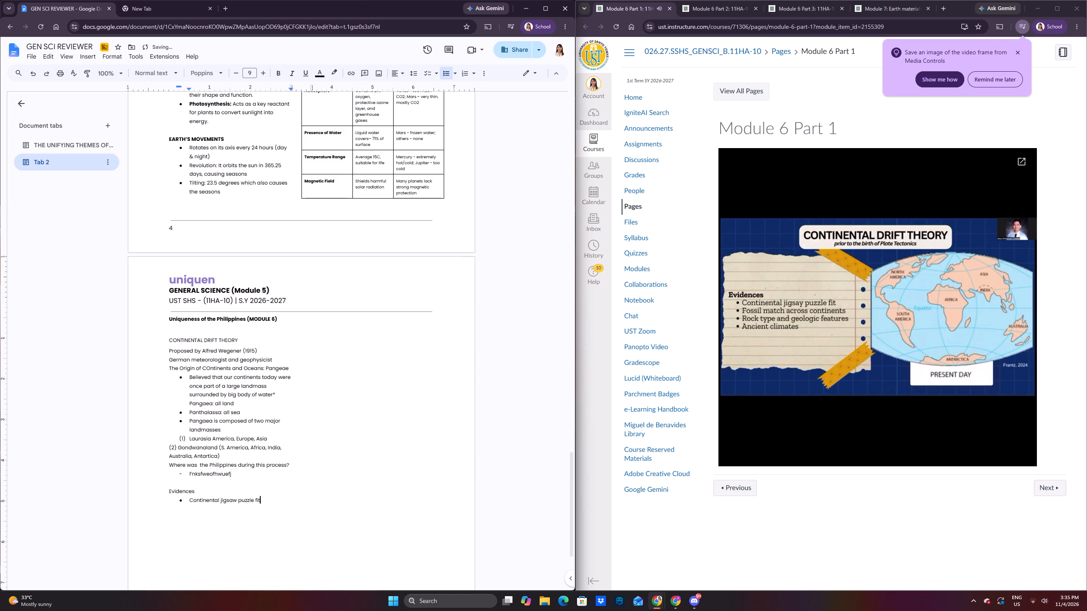
Add a second evidence bullet reading "Fossil match across continents".
left_click(98, 72)
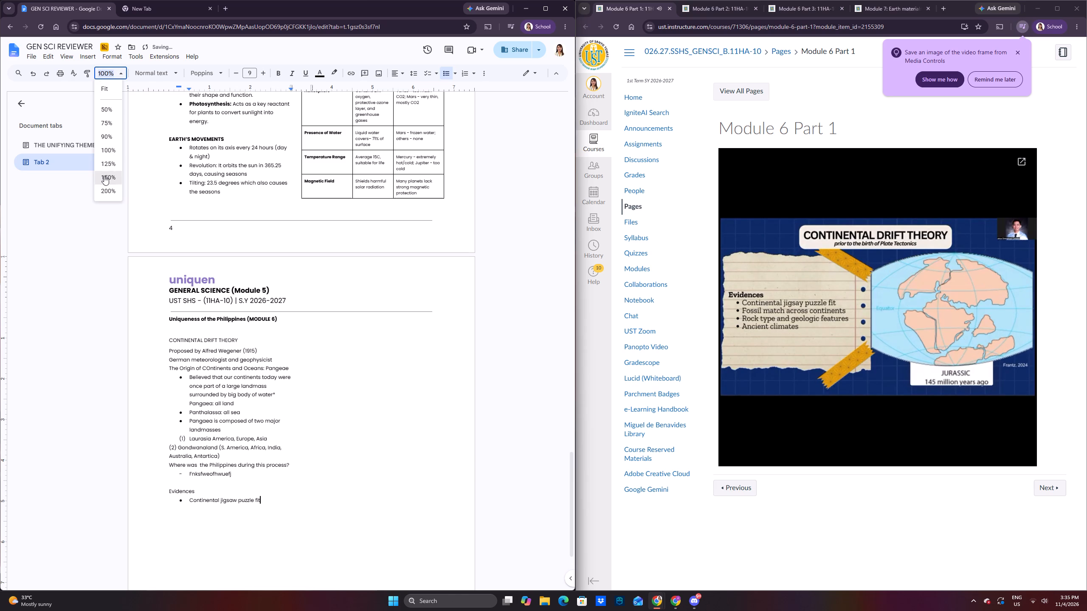
left_click(108, 168)
scroll(262, 266, "down", 6)
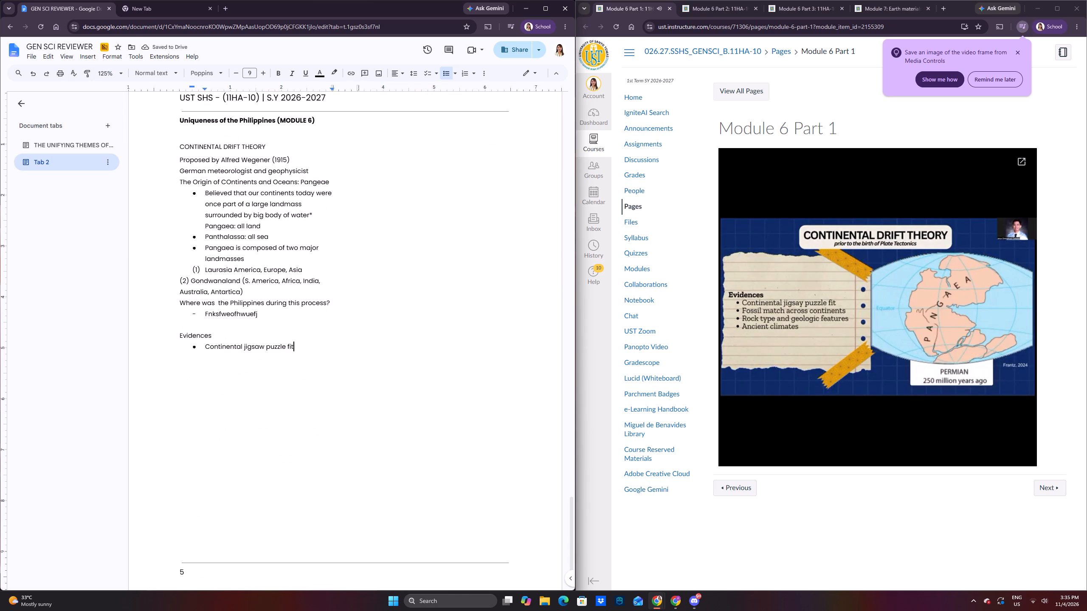
key("Return")
type("Fossil match acr")
type("oss coni")
key("BackSpace")
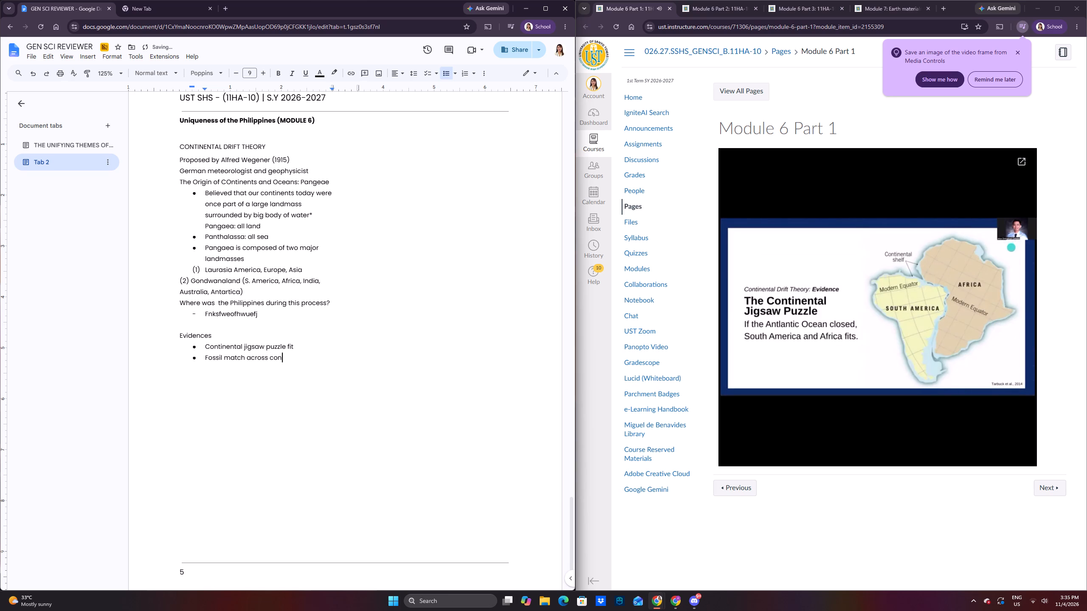
type("tinents")
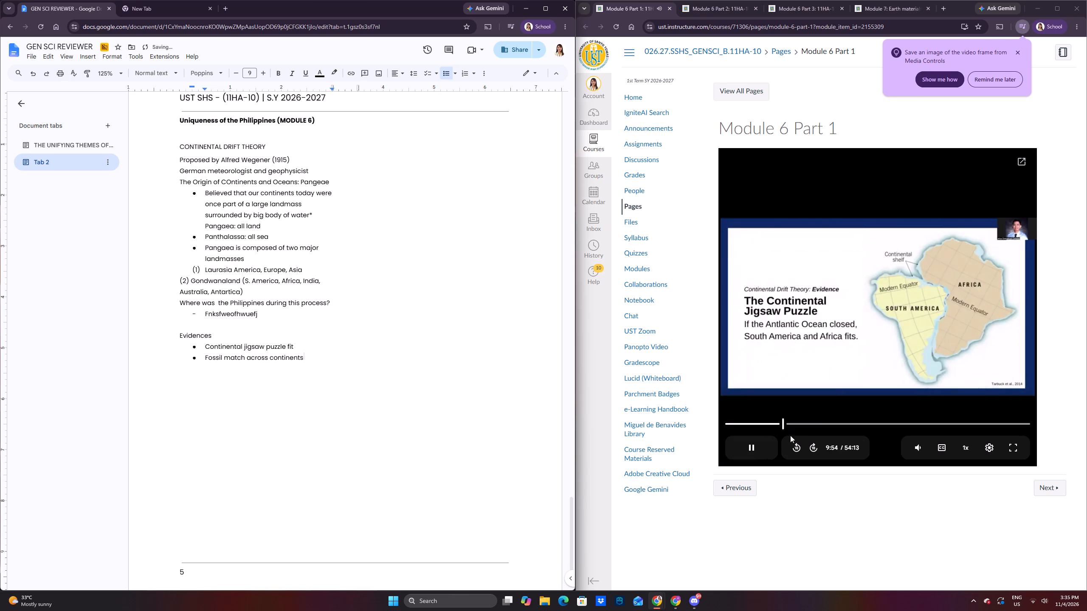
Remove the word "fit" from the end of the continental jigsaw puzzle bullet.
left_click(306, 340)
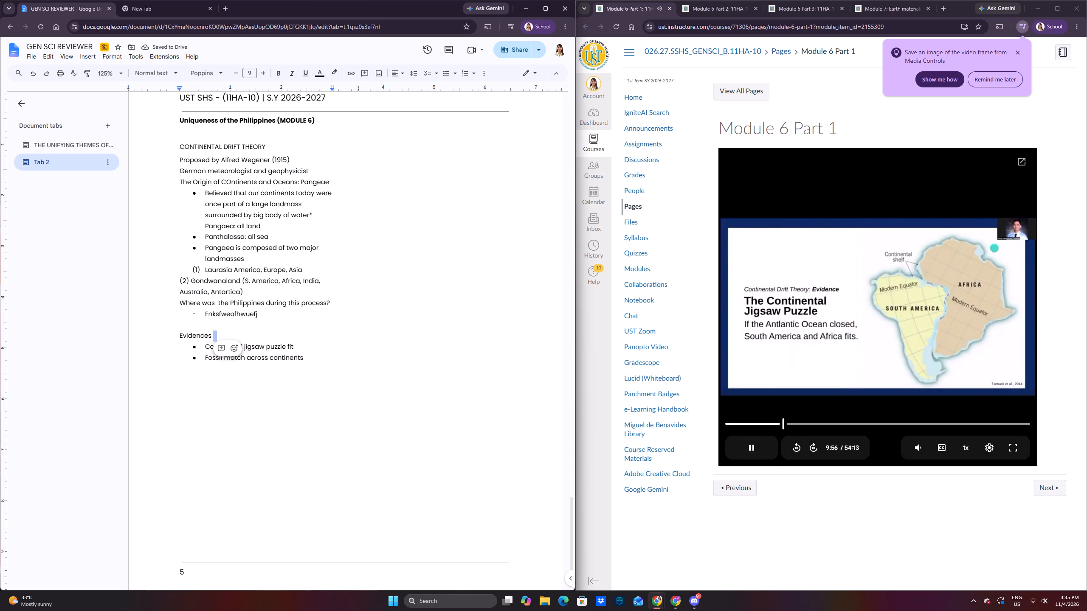
left_click(312, 349)
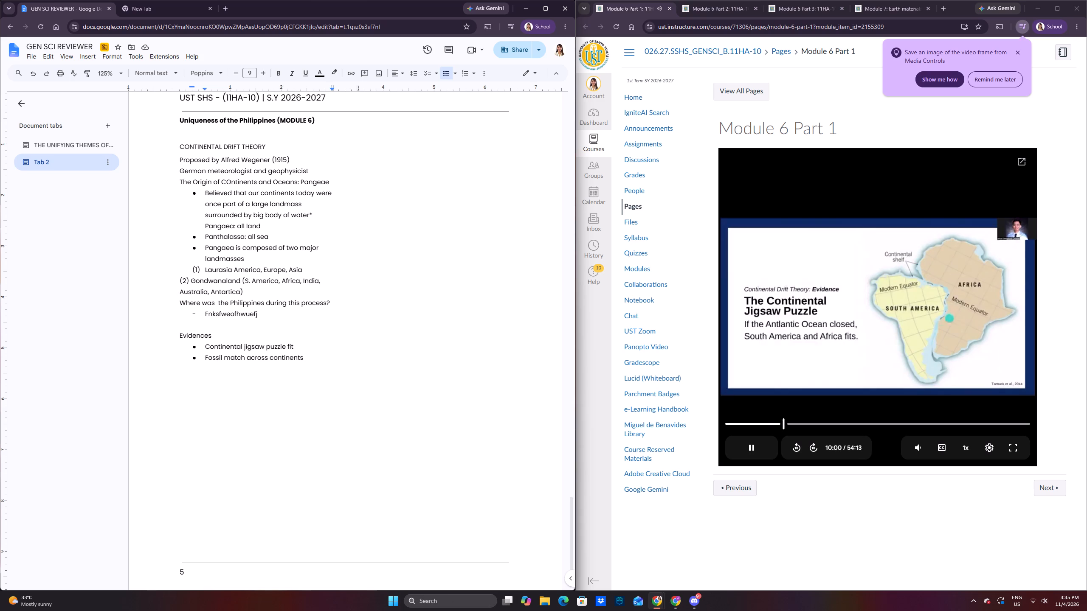
key("BackSpace")
key("BackSpace")
key("BackSpace")
Add the dashed sub-item "If the Antlantic OCean closed, South America and Africa fits." beneath the continental jigsaw puzzle bullet.
key("Return")
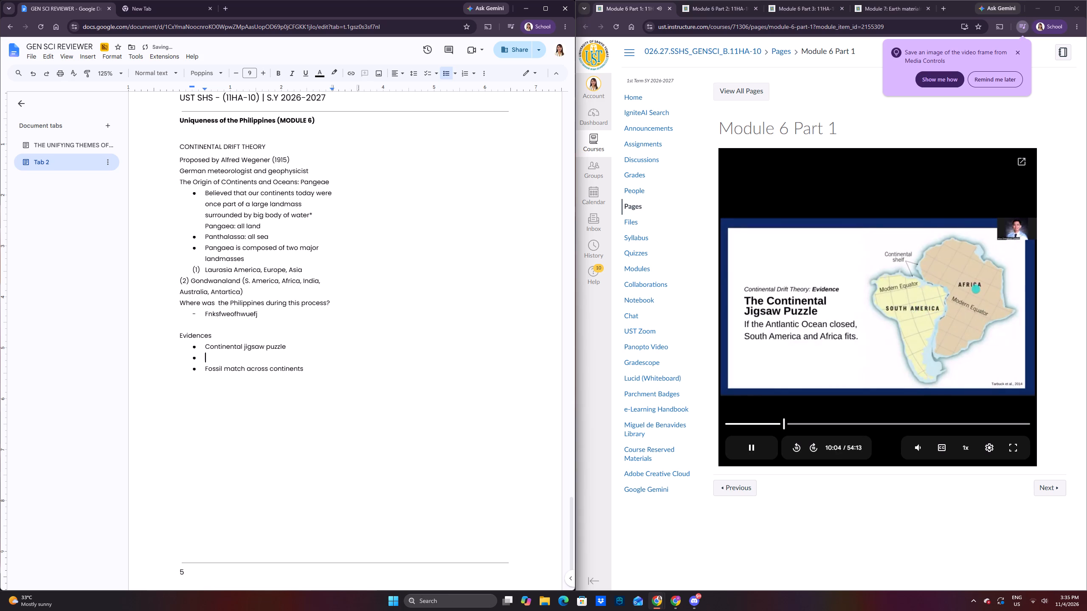
key("BackSpace")
key("BackSpace")
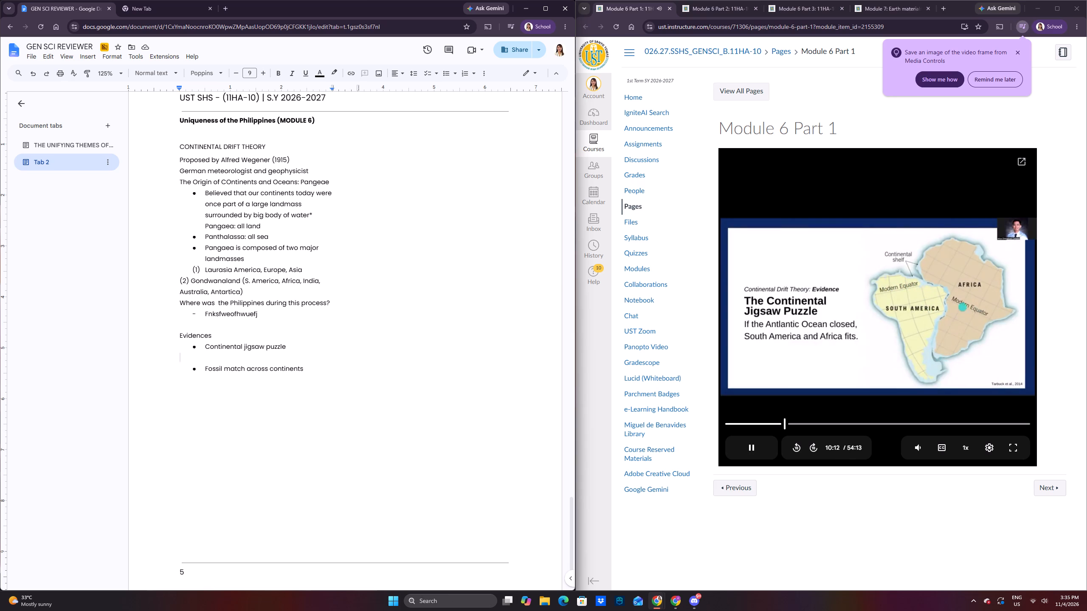
key("BackSpace")
key("Return")
key("BackSpace")
type("- If the Antlantic P")
key("BackSpace")
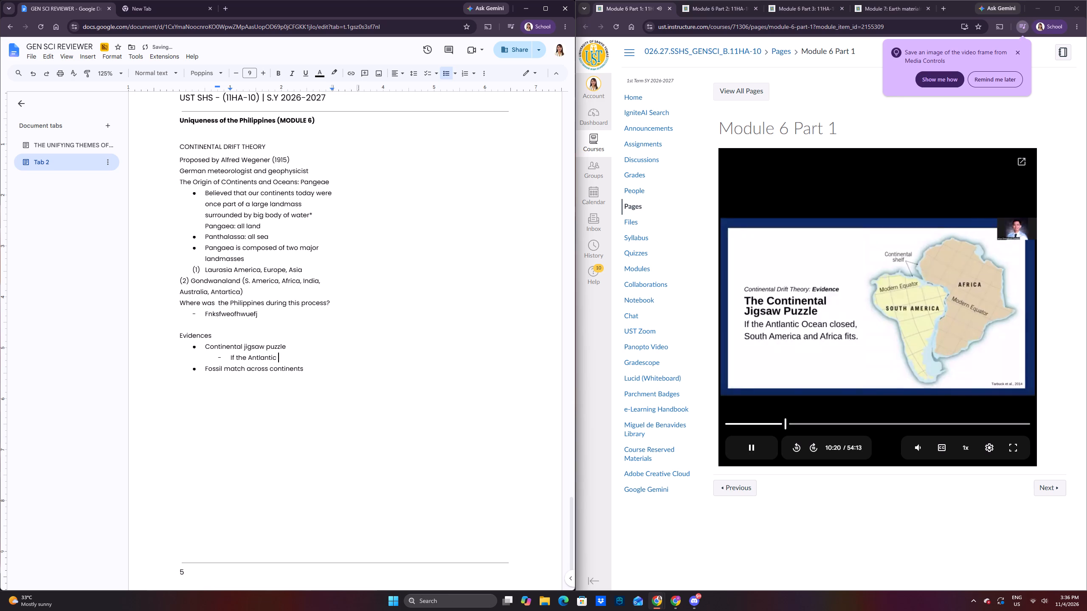
type("OCean closed,")
key("space")
type("South Americ")
type("a and Africa fits.")
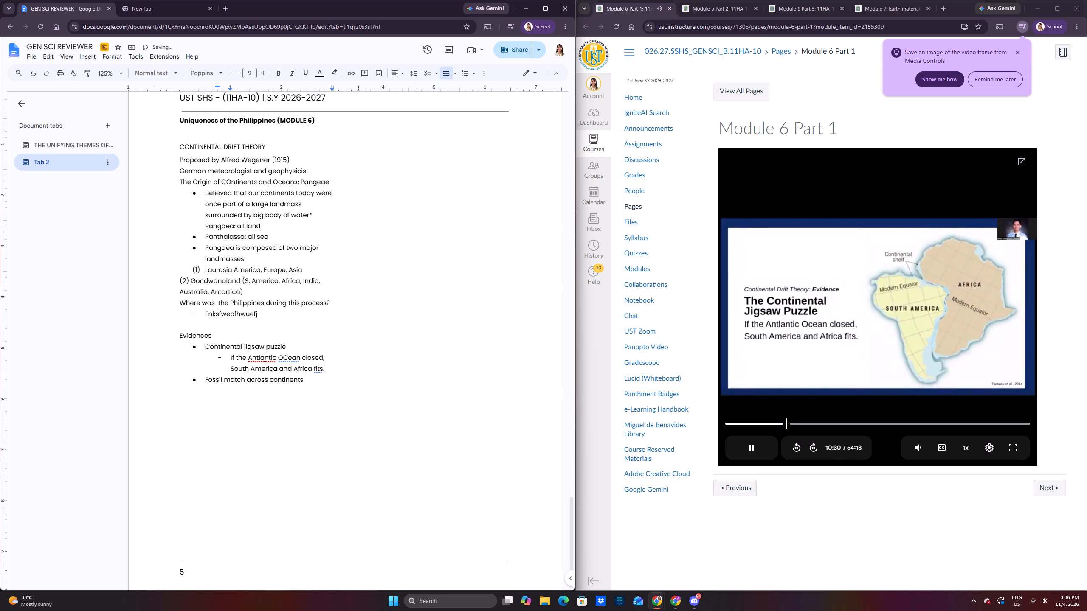
Accept the suggested corrections "Ocean", "Atlantic" and "would fit" in the jigsaw puzzle sub-item.
left_click(291, 359)
left_click(296, 351)
left_click(296, 348)
left_click(274, 357)
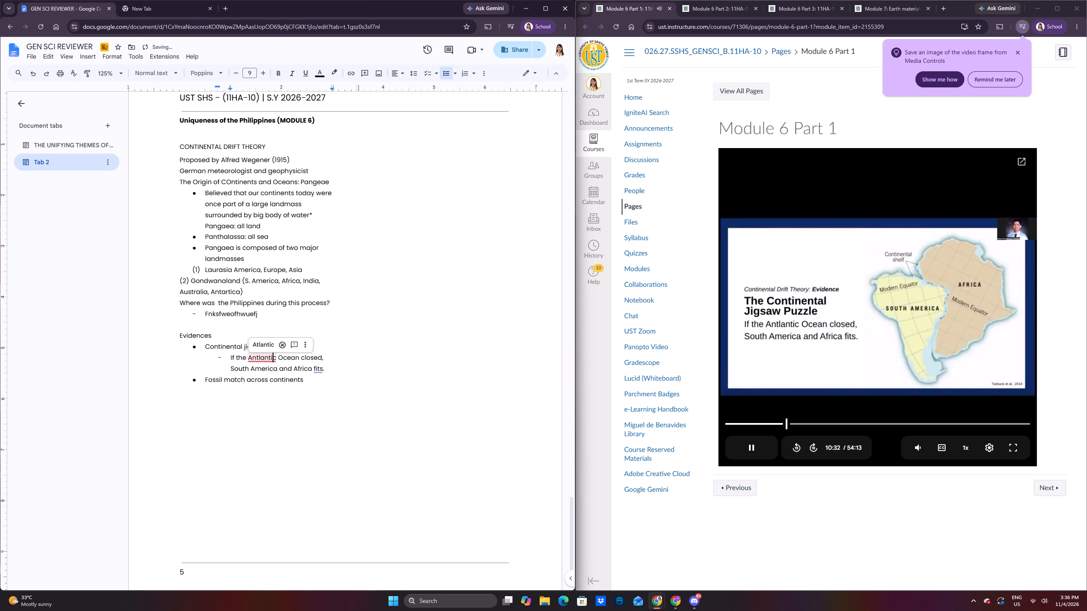
left_click(270, 348)
left_click(320, 367)
left_click(323, 359)
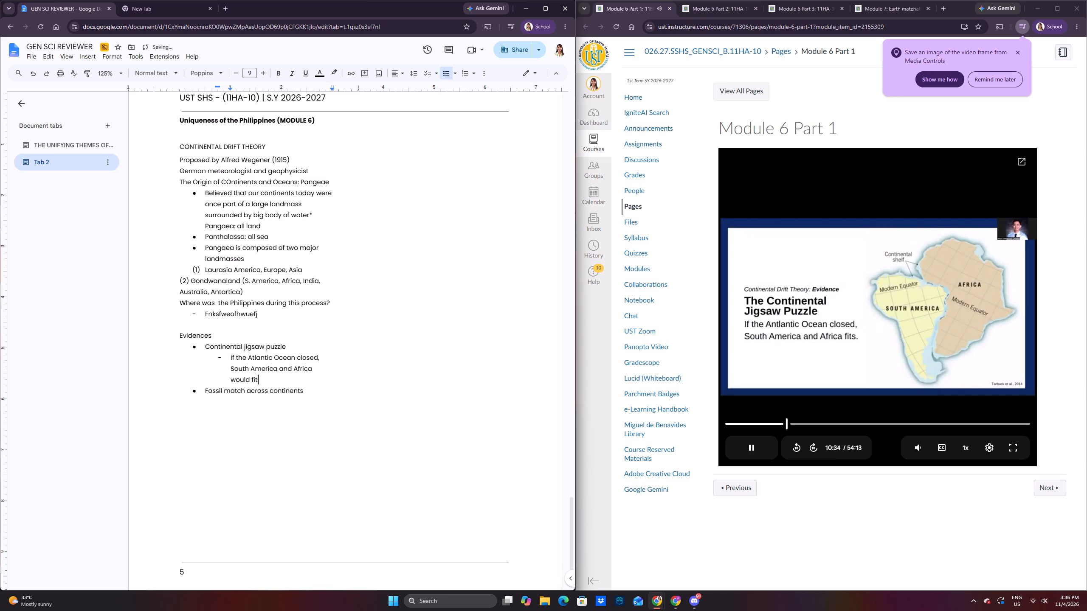
Delete "would" from the sub-item so its sentence ends with "South America and Africa fit.".
double_click(242, 381)
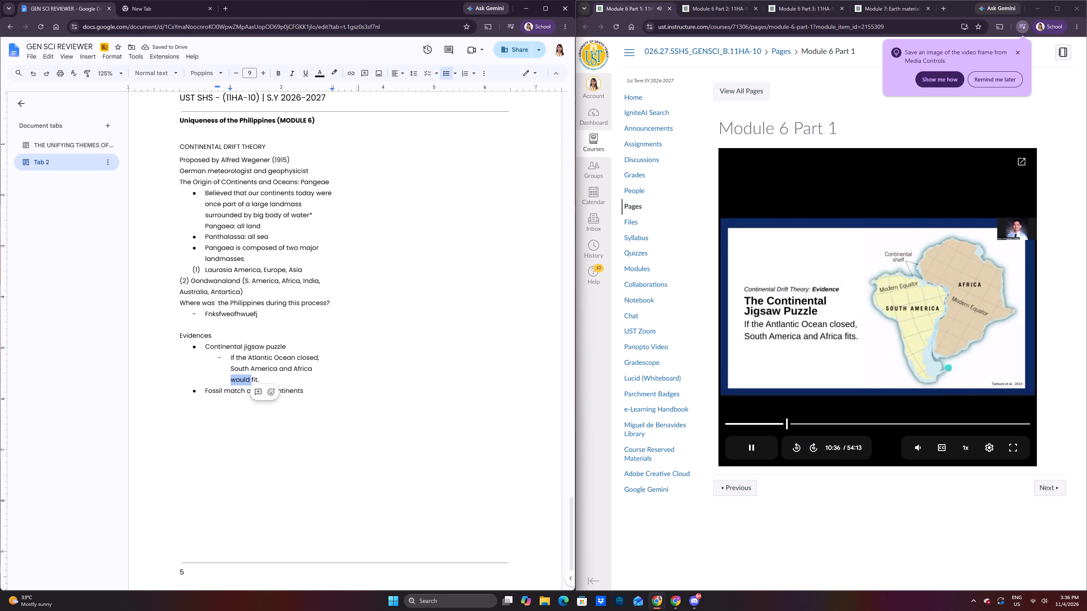
key("BackSpace")
key("BackSpace")
key("space")
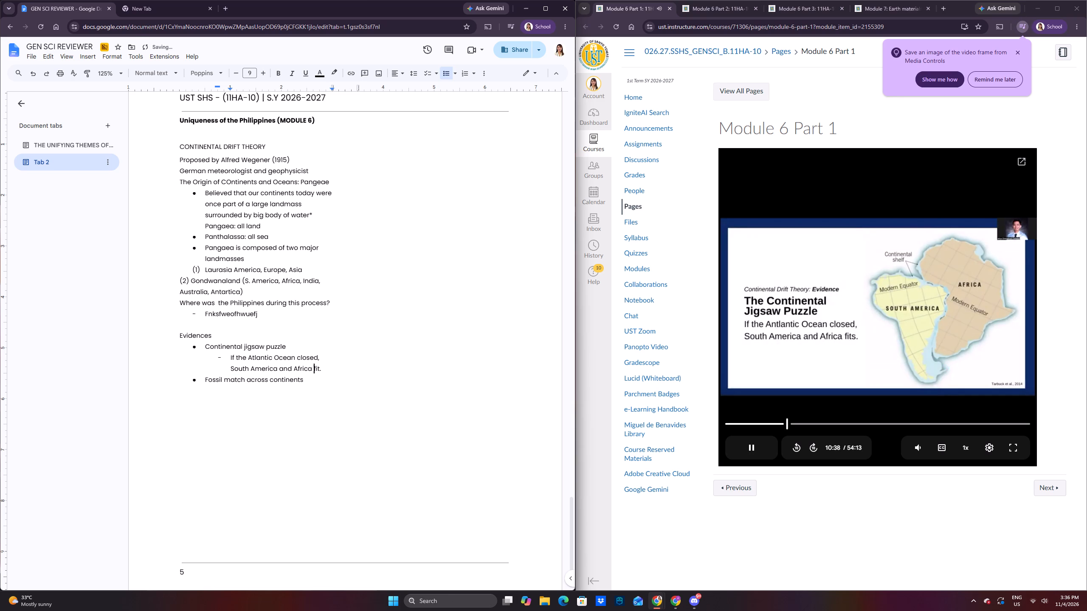
left_click(322, 370)
Set the lecture video's volume to about a quarter.
left_click(938, 420)
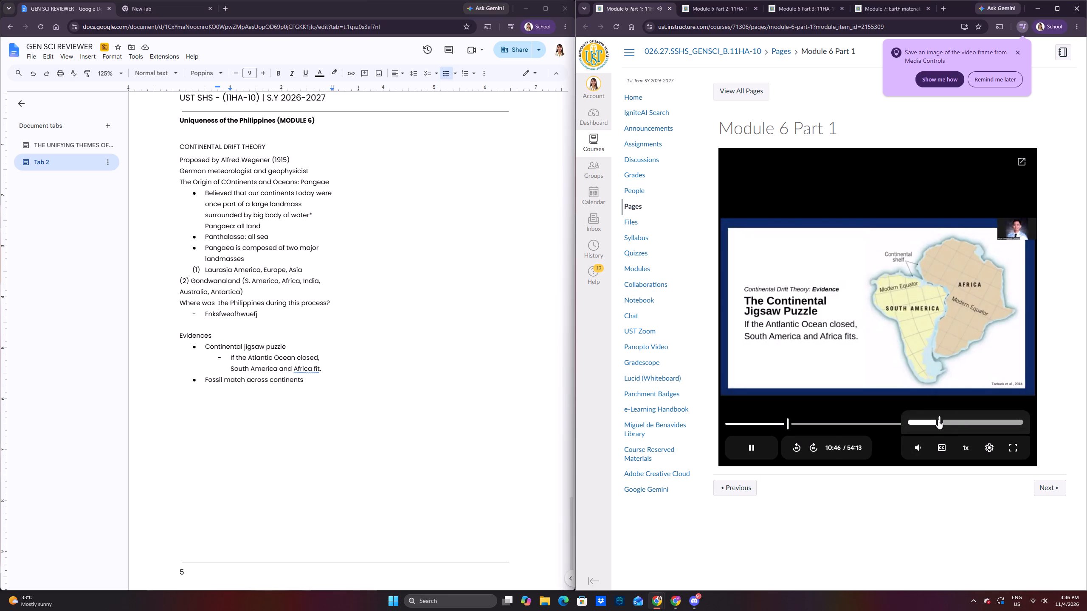
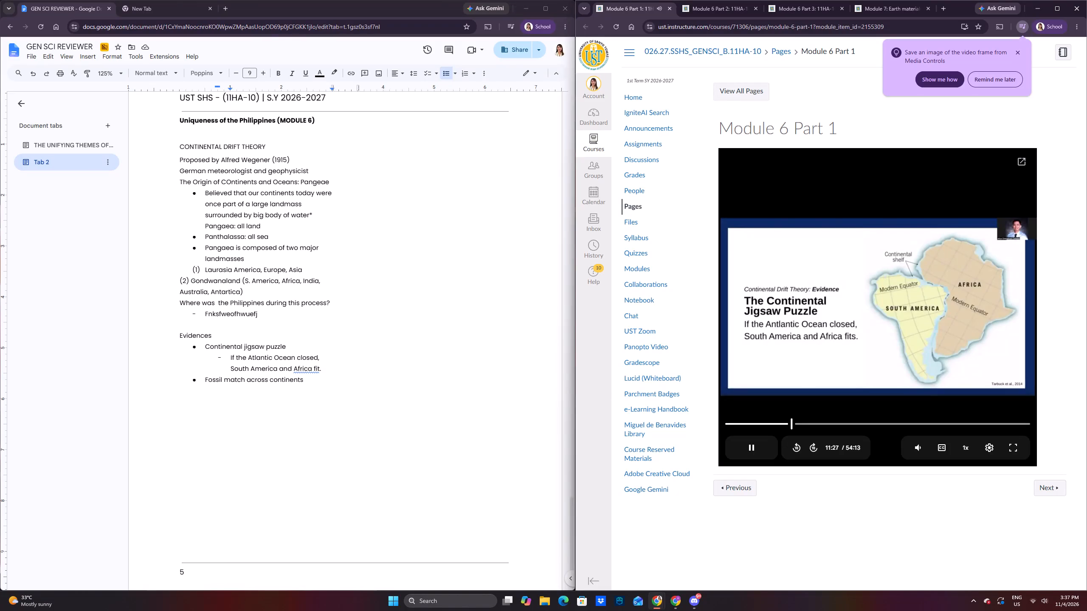
Accept the suggested correction "Africa would fit" in the jigsaw puzzle sub-item under Evidences.
left_click(313, 372)
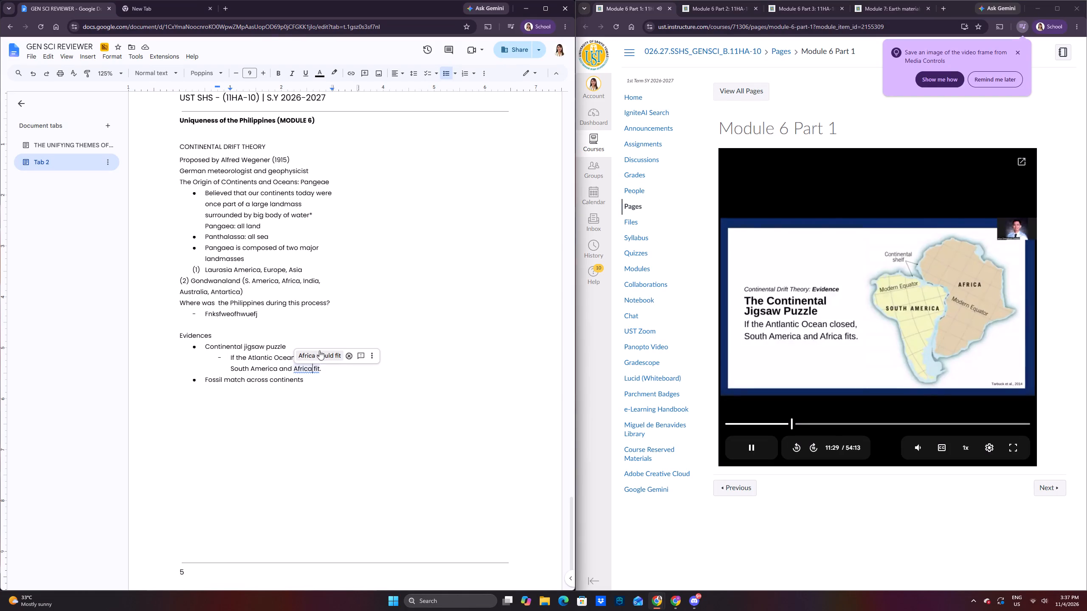
left_click(319, 350)
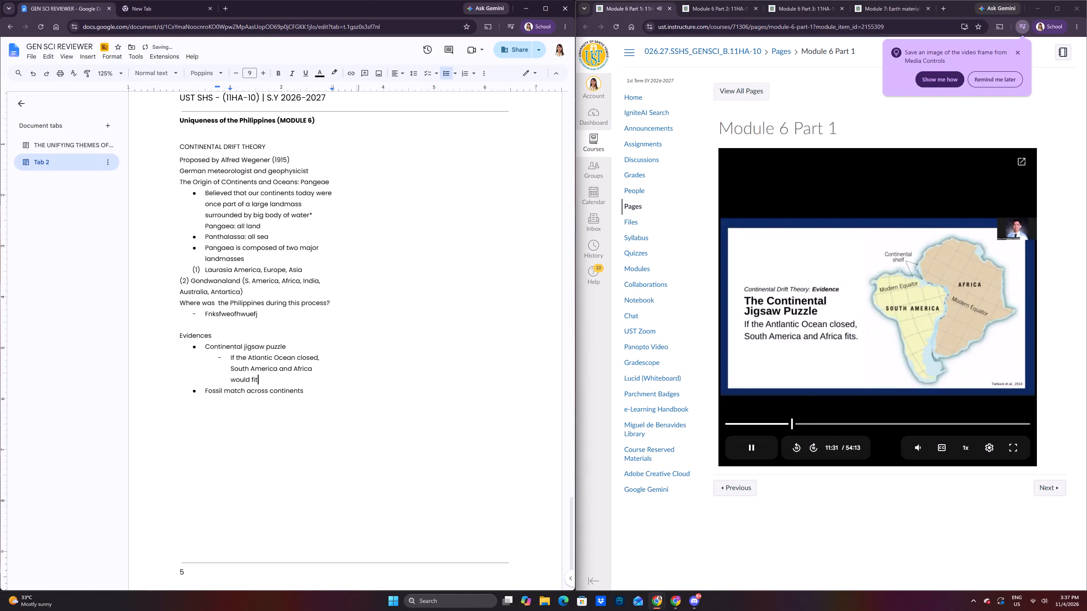
left_click(268, 384)
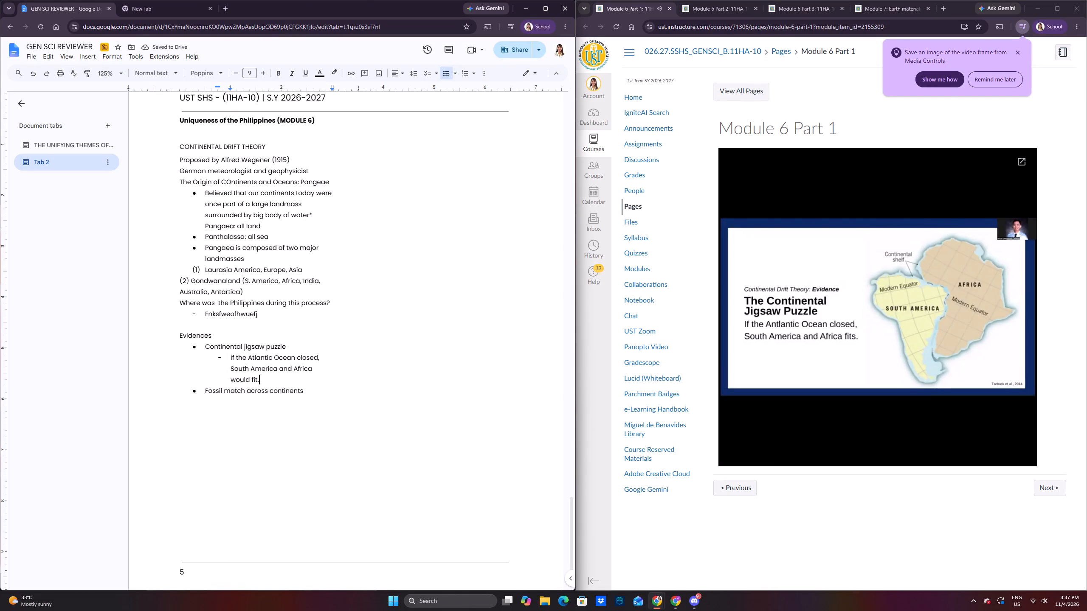
left_click(310, 394)
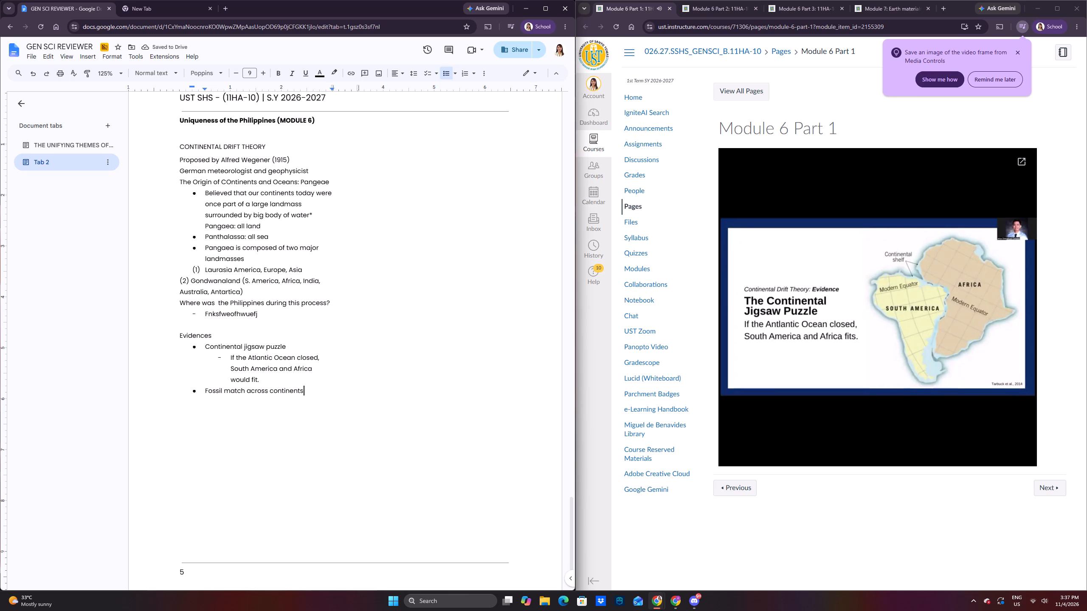
Change the first Evidences bullet to read "The Continental Jigsaw Puzzle", adding "The" and capitalising "Jigsaw" and "Puzzle".
left_click(211, 348)
key("BackSpace")
type("The C")
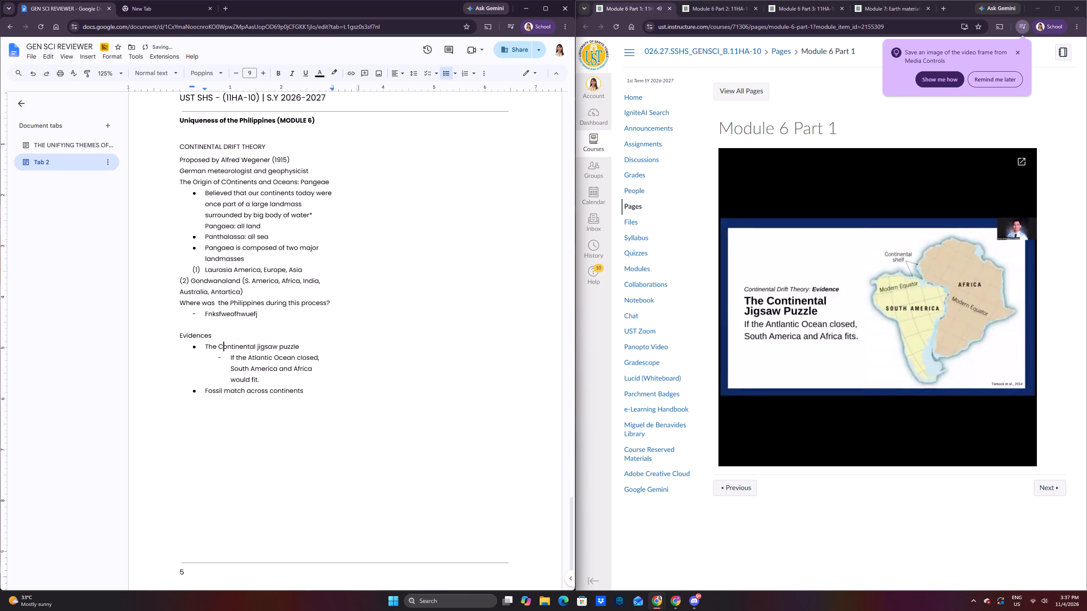
left_click(262, 345)
key("BackSpace")
key("BackSpace")
type("Ji")
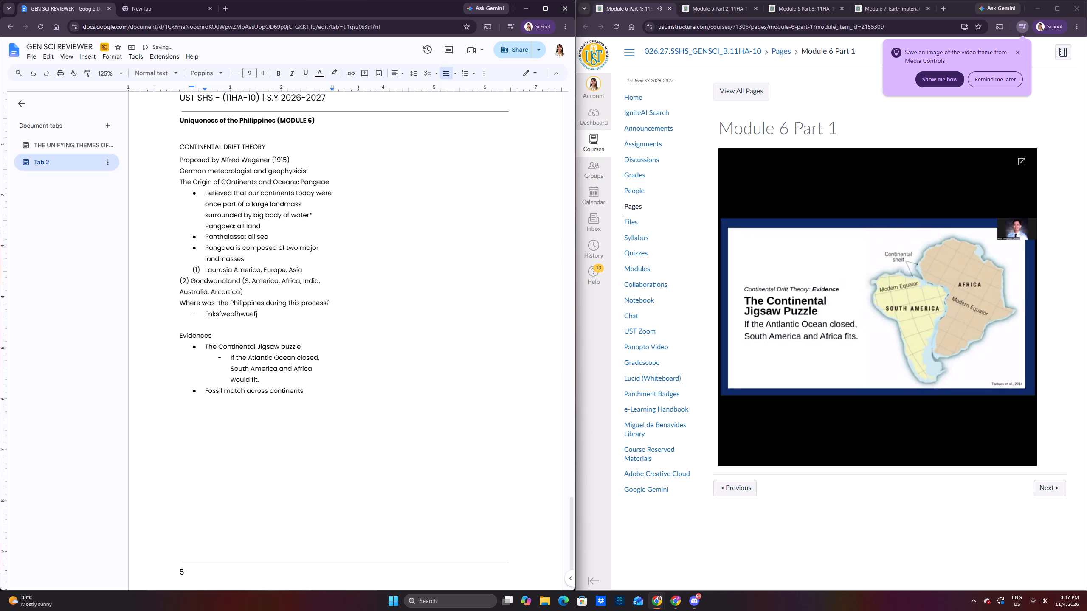
left_click(283, 348)
left_click(284, 347)
key("BackSpace")
key("shift+p")
left_click(293, 377)
Dismiss the tip about saving an image of the video frame on the lecture page.
left_click(1019, 53)
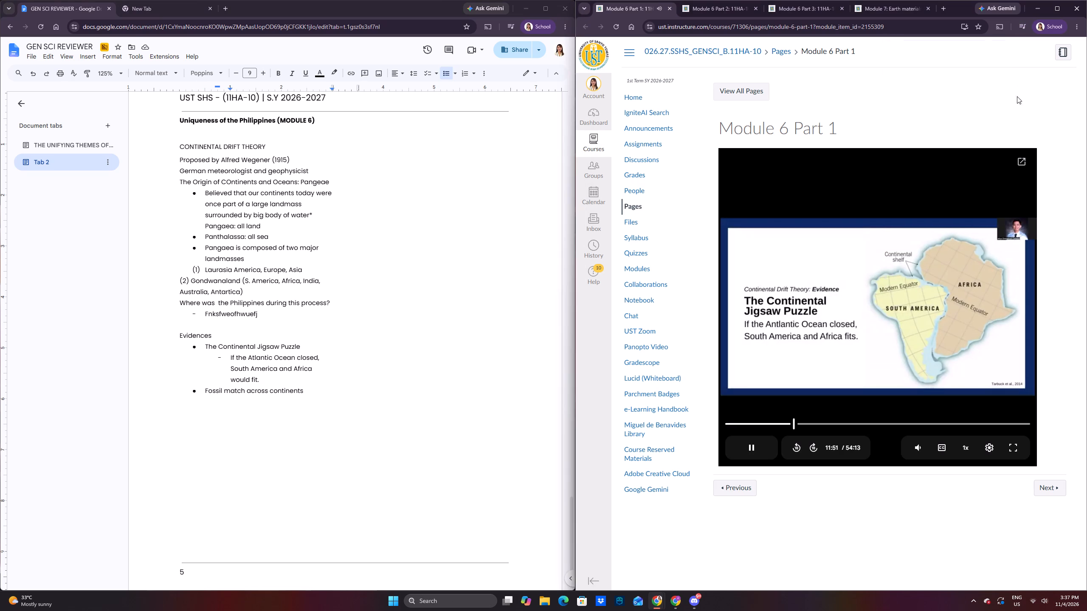
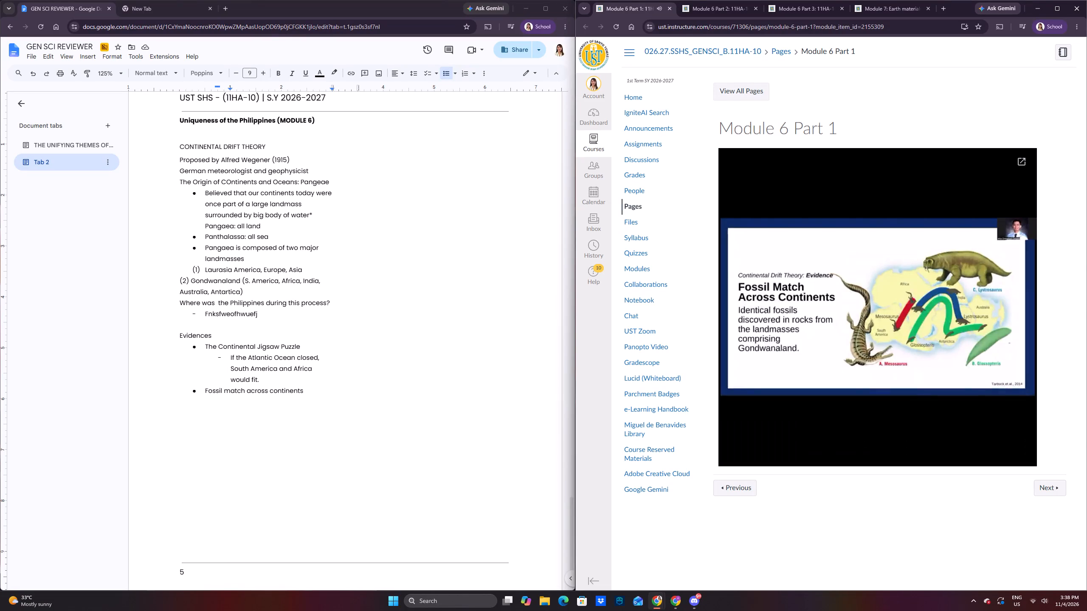
Capitalise "Match", "Across" and "Continents" in the second Evidences bullet so it reads "Fossil Match Across Continents".
left_click(276, 393)
left_click(274, 392)
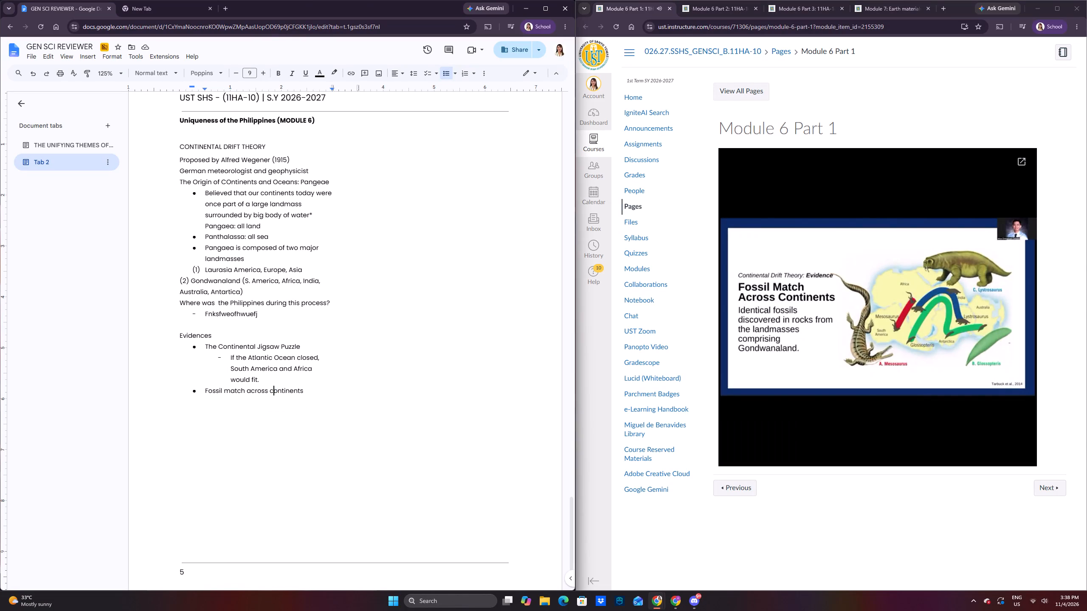
key("BackSpace")
key("shift+c")
left_click_drag(249, 395, 253, 392)
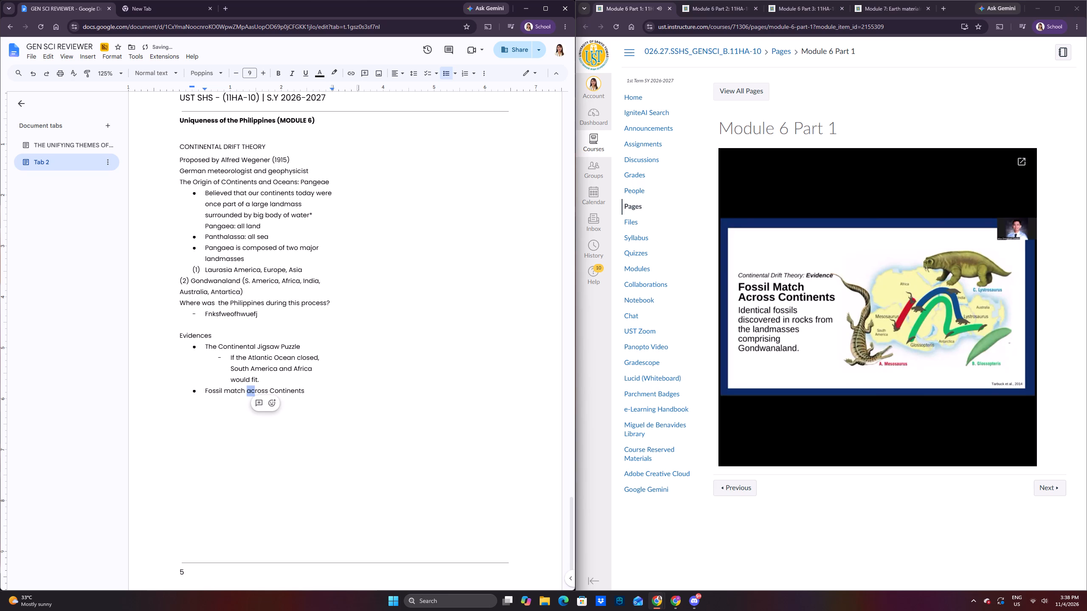
left_click(253, 392)
key("BackSpace")
key("shift+a")
left_click(230, 392)
key("BackSpace")
key("shift+m")
Start an unbulleted question line above the Fossil Match bullet with "How did the scientists proved that these".
left_click(278, 383)
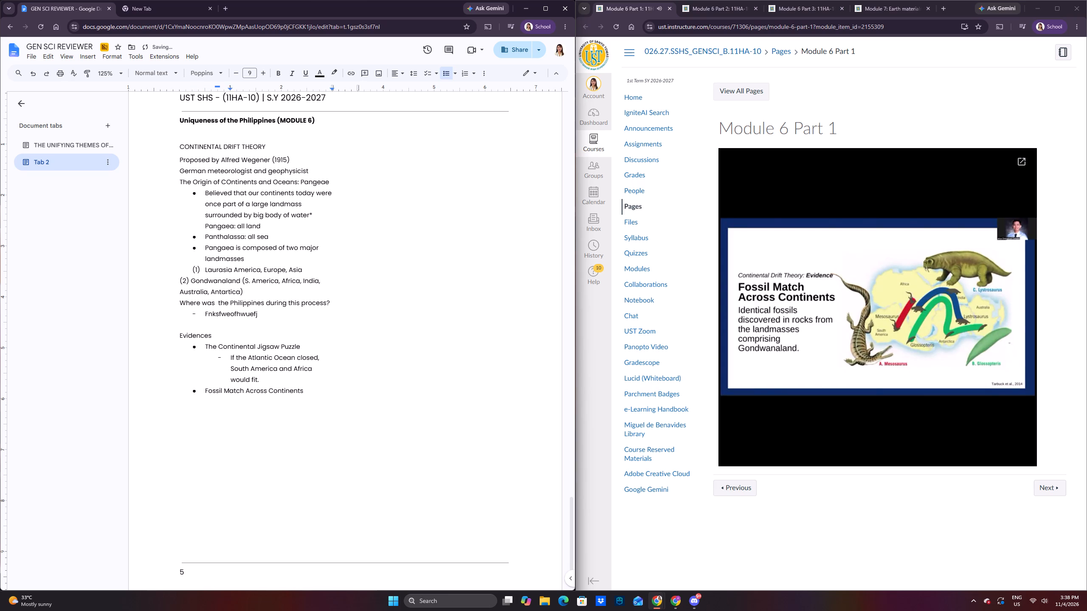
key("Return")
key("BackSpace")
key("BackSpace")
type("Hoq")
key("BackSpace")
type("w d")
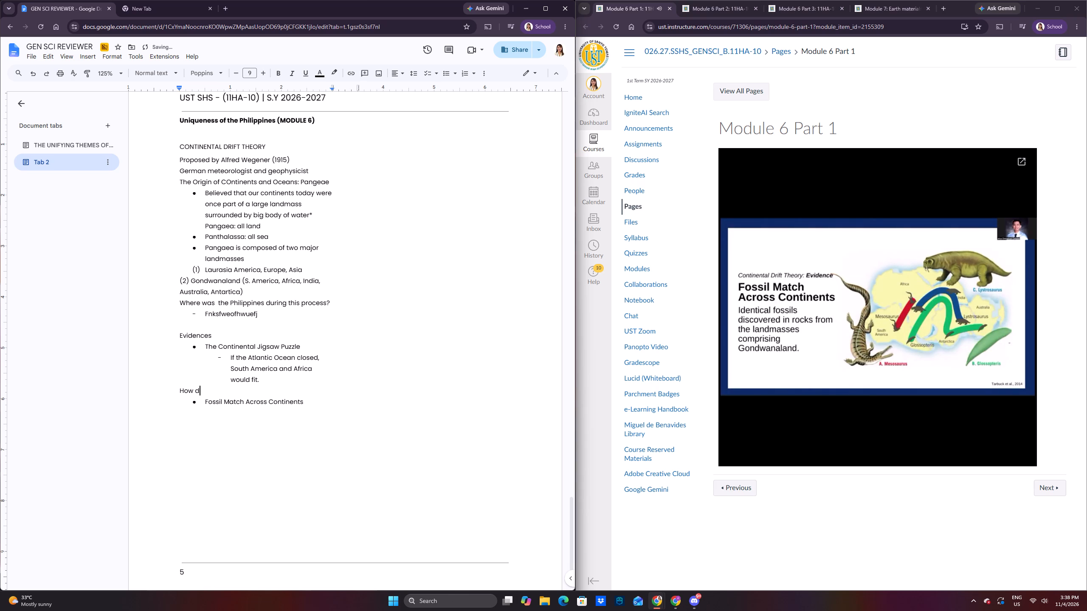
type("id the sicnetiwest")
key("space")
key("BackSpace")
key("BackSpace")
key("BackSpace")
key("BackSpace")
key("BackSpace")
key("BackSpace")
key("BackSpace")
key("BackSpace")
key("BackSpace")
key("BackSpace")
key("BackSpace")
type("cientists proved that these")
key("space")
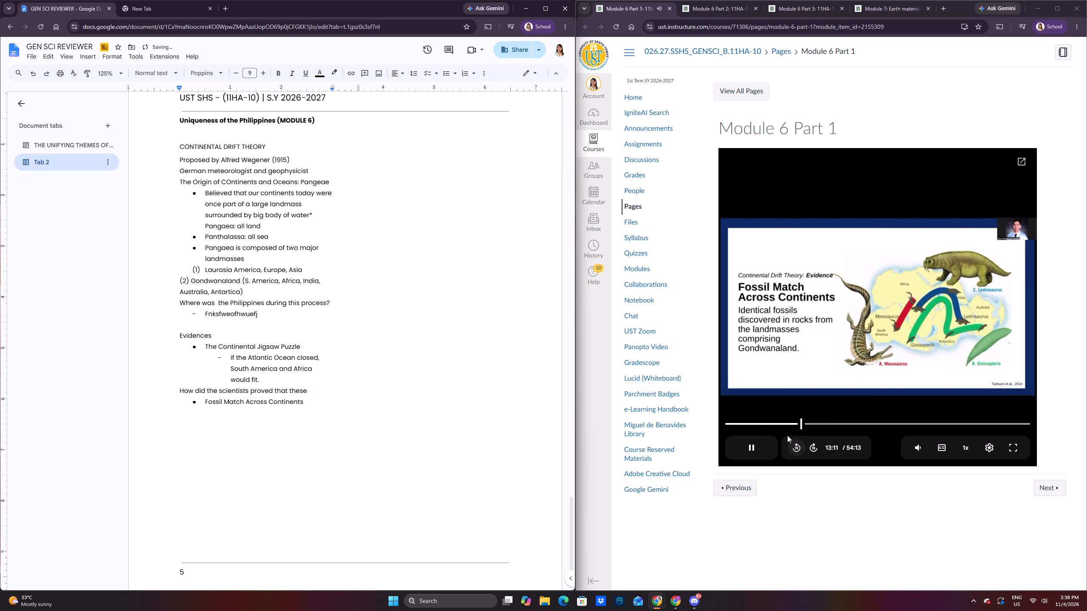
Replay the last part of the lecture video and complete the question with "continents were once connected, not just a coincidence?".
left_click(793, 447)
left_click(793, 447)
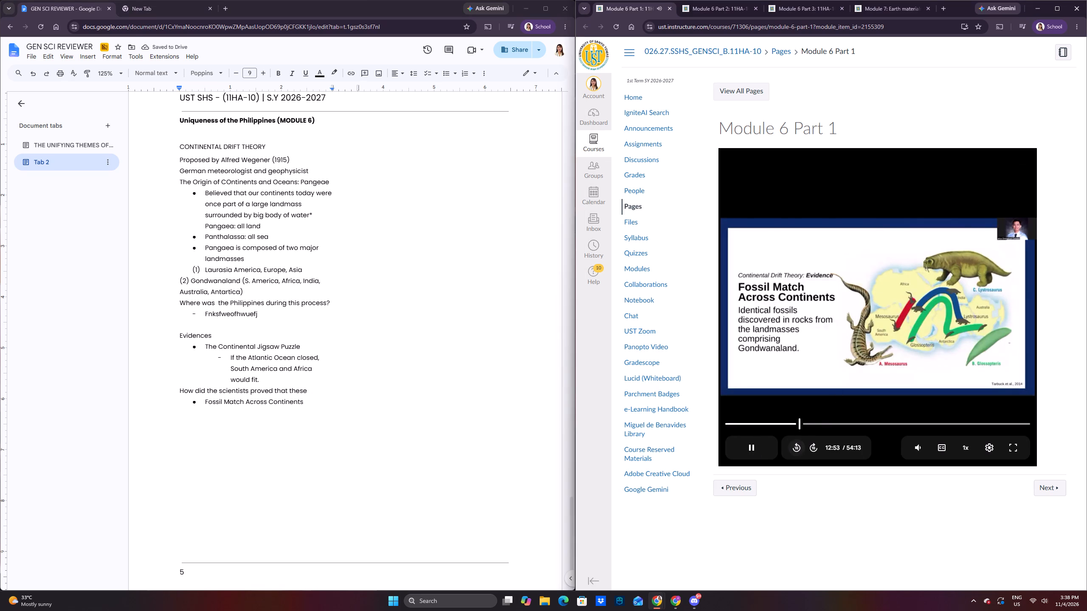
left_click(794, 452)
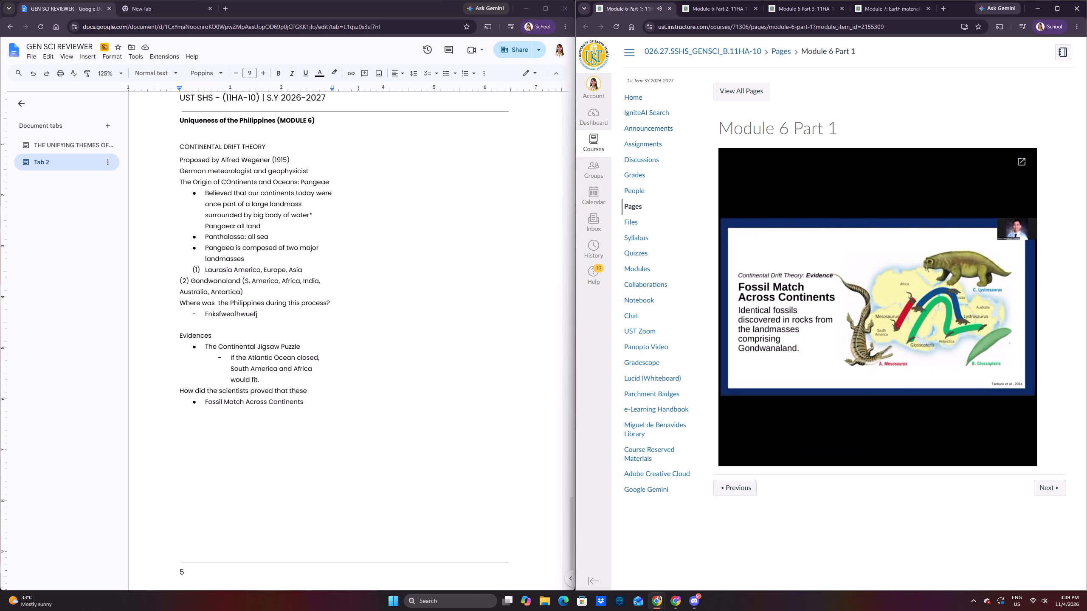
left_click(336, 384)
left_click(334, 389)
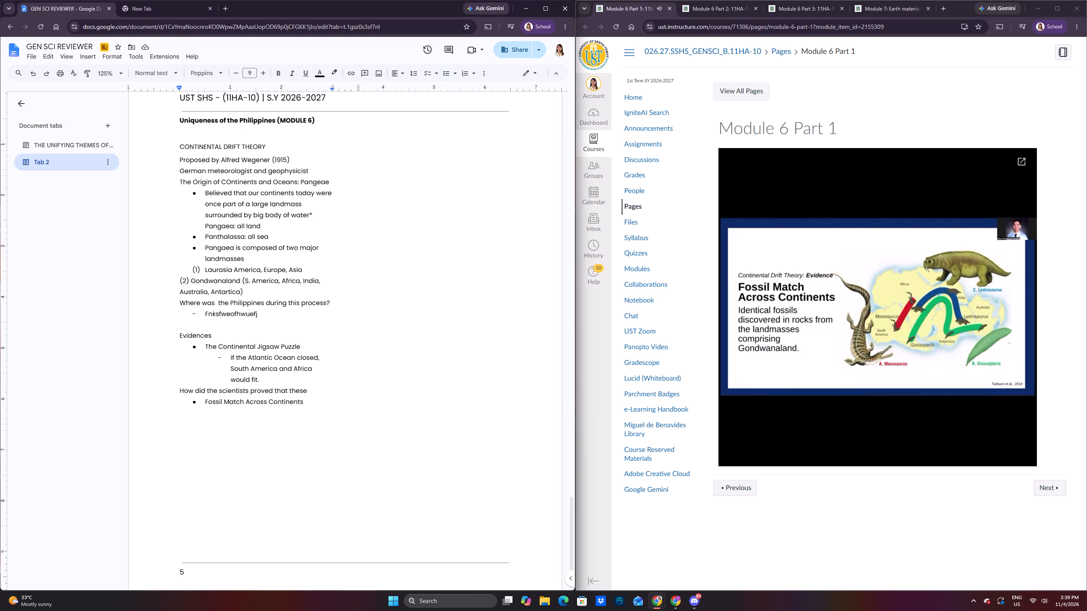
type("continentts")
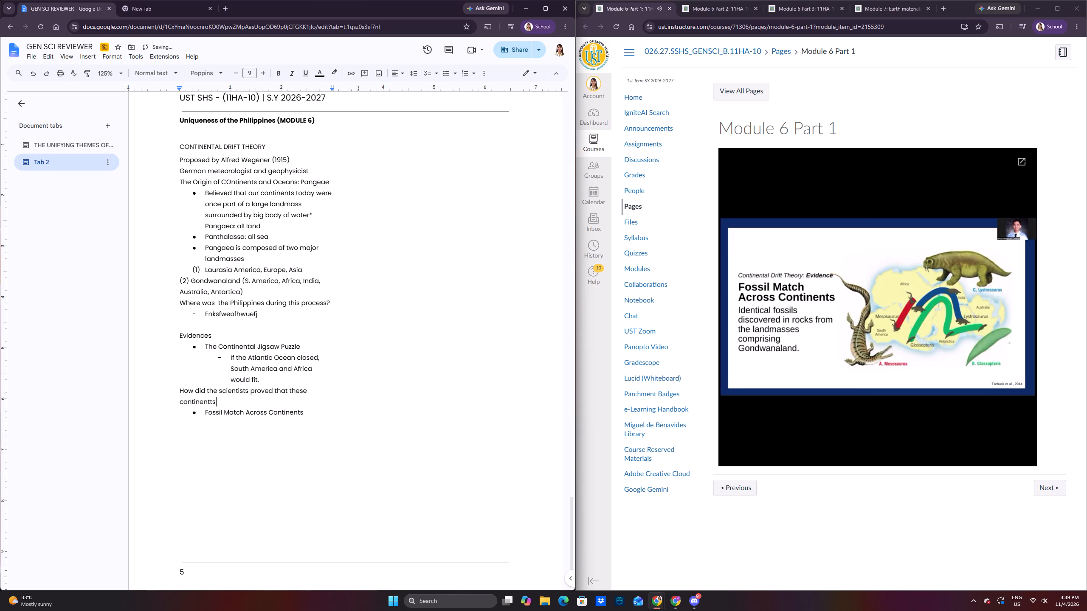
key("space")
key("BackSpace")
key("BackSpace")
key("BackSpace")
type("s were once connected")
type(", not just a coinci")
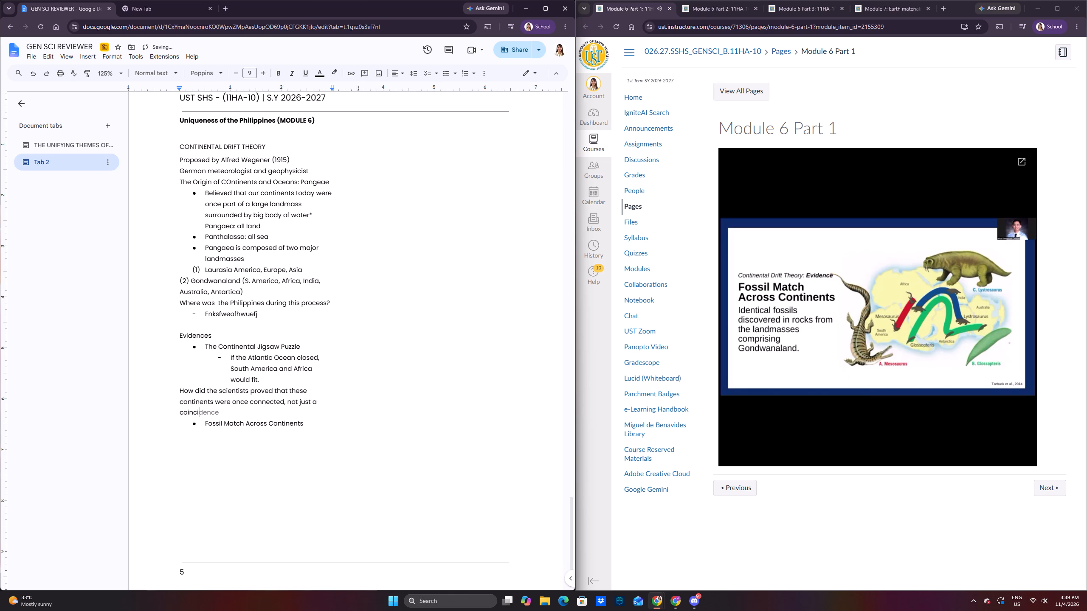
type("dence")
key("shift+question")
Add a bullet below Fossil Match Across Continents reading "- Fossils are the preserved remains of living organisms that lived in the past", with "Fossils" spelled correctly.
left_click(314, 438)
key("Return")
type("-")
key("space")
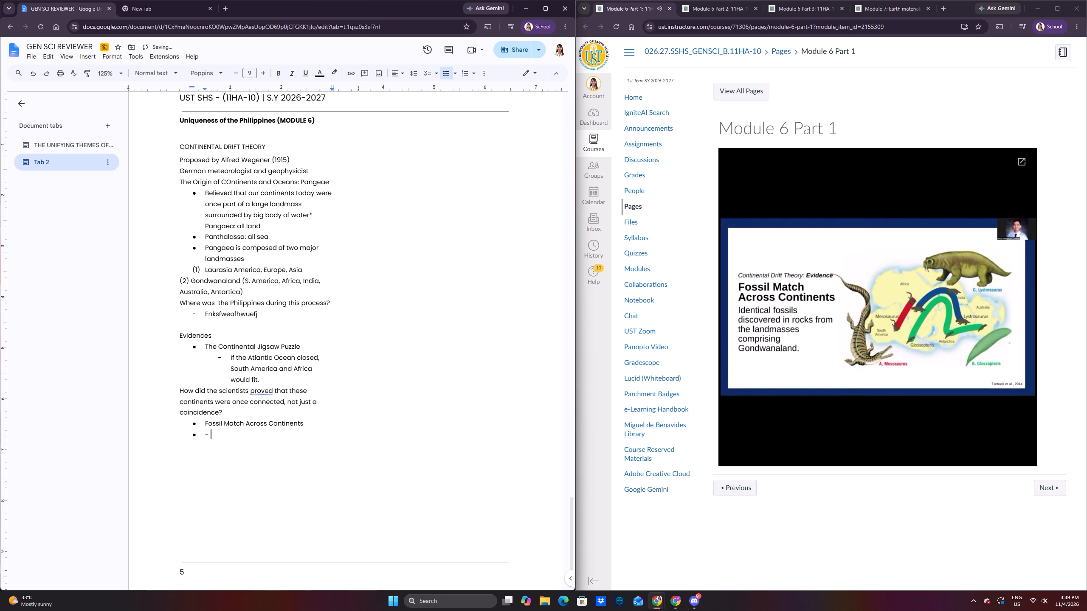
type("Fosils are the preserved remains")
key("space")
type("of livng")
key("space")
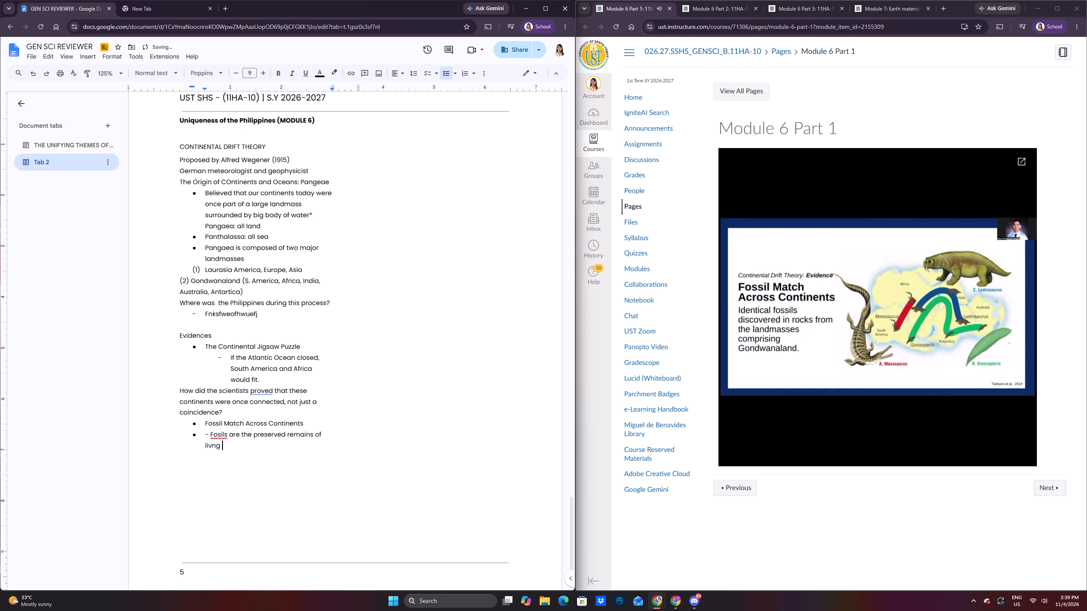
key("BackSpace")
key("BackSpace")
key("BackSpace")
key("BackSpace")
type("ving organisms that")
key("space")
type("lived in the past")
key("Return")
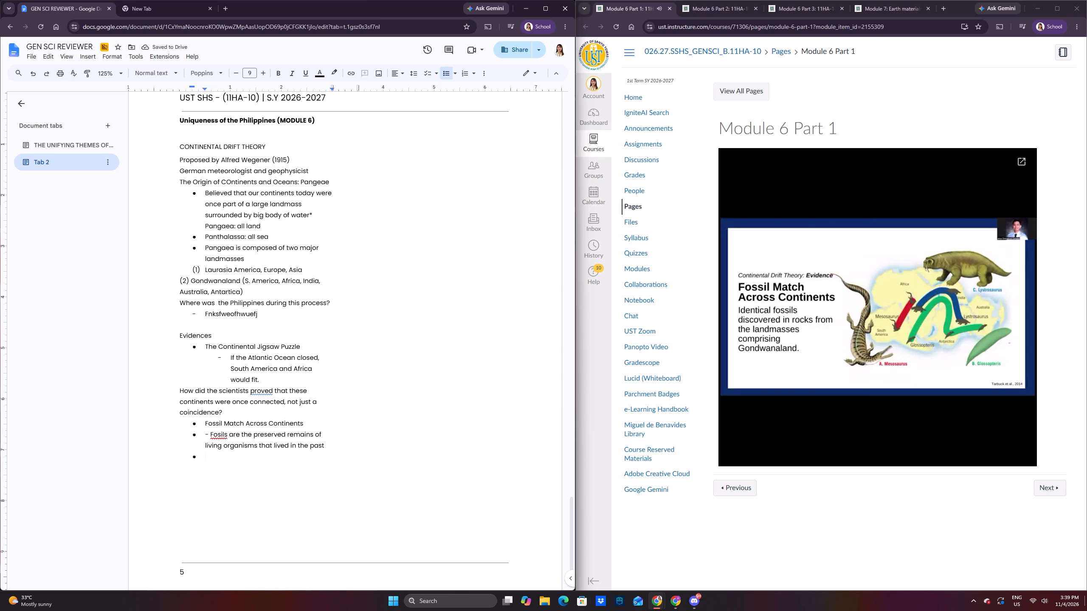
left_click(225, 435)
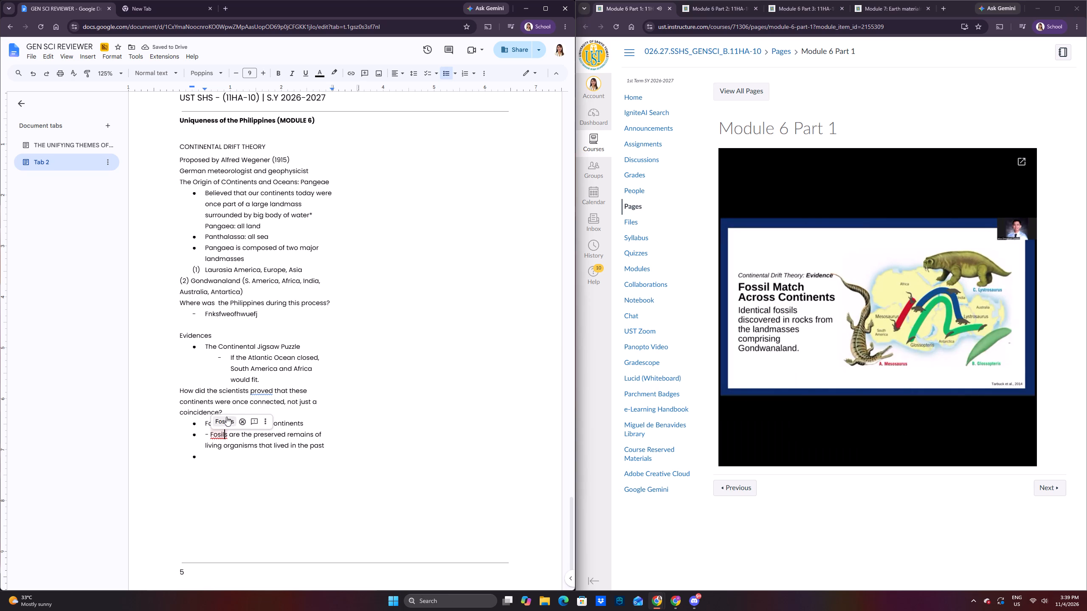
left_click(226, 417)
Append "(includes lifestyle, time, location, species, etc.)" to the end of the fossils definition bullet.
left_click(354, 443)
key("space")
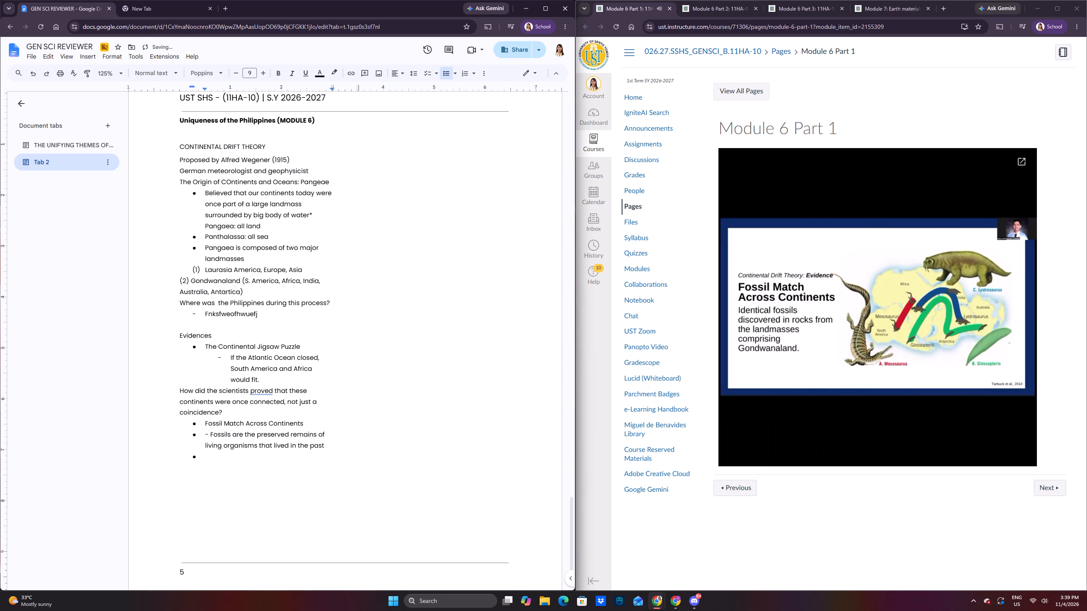
type("(includes lifestyle,")
key("space")
key("l")
key("BackSpace")
type("time")
type(", location")
type(",")
key("space")
type("speci")
key("Menu")
type("e")
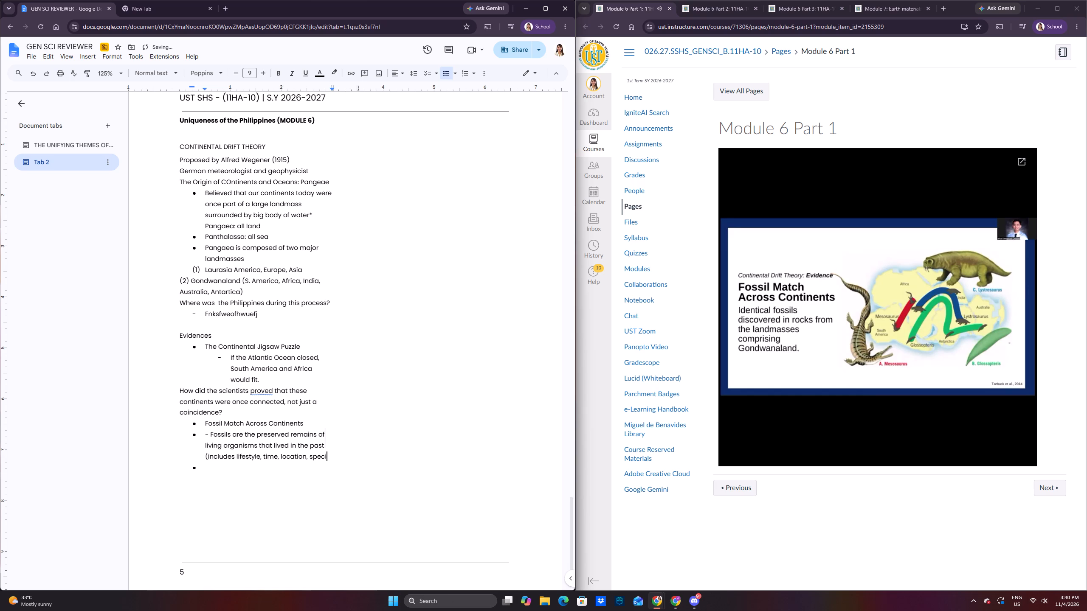
key("space")
key("BackSpace")
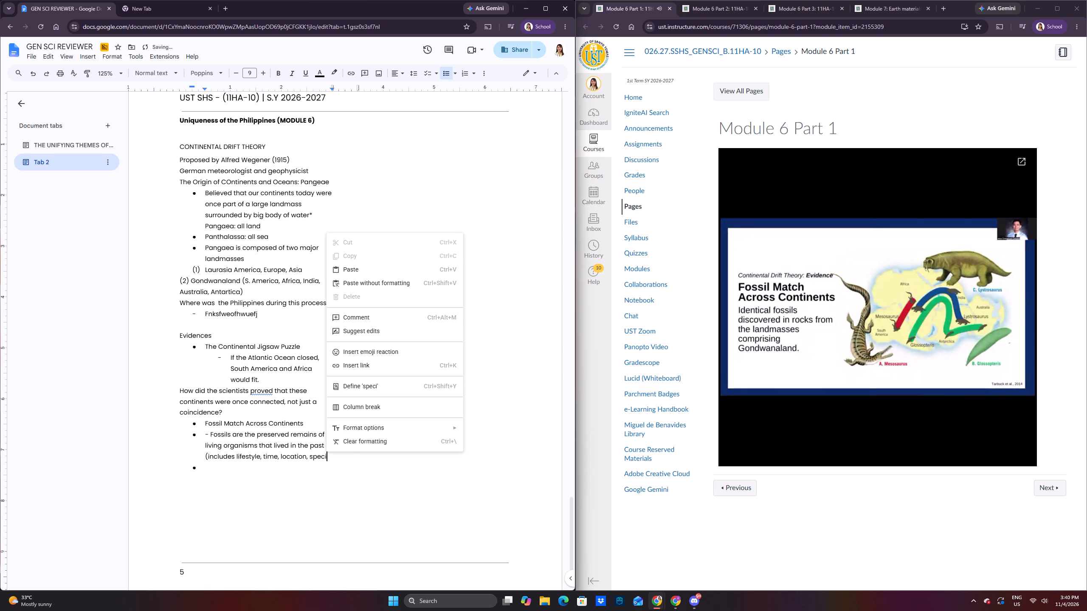
left_click(327, 461)
left_click(332, 439)
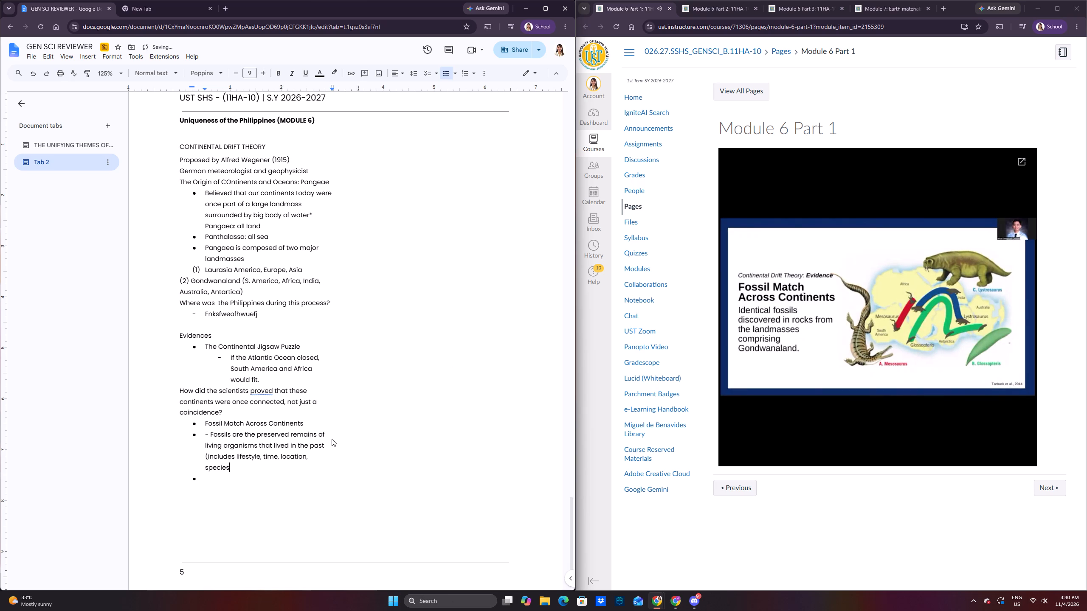
type(", etc")
type(".)")
Write the next bullet below the fossils definition as "Identical fossils discovered in rocks from the landmasses comprising Gondwanaland.".
left_click(254, 483)
type("I d")
key("BackSpace")
key("BackSpace")
type("de")
key("n")
key("t")
key("i")
type("cal fossils")
key("space")
key("a")
key("BackSpace")
type("discovered in rocks o")
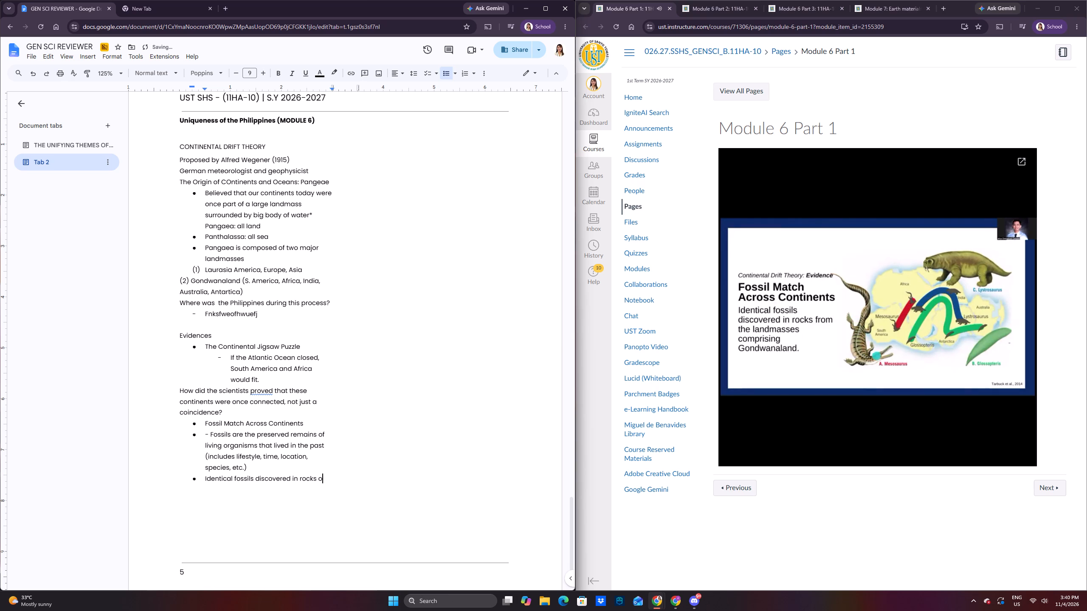
key("BackSpace")
type("fr")
type("om the landmass")
type("es comprising Gom")
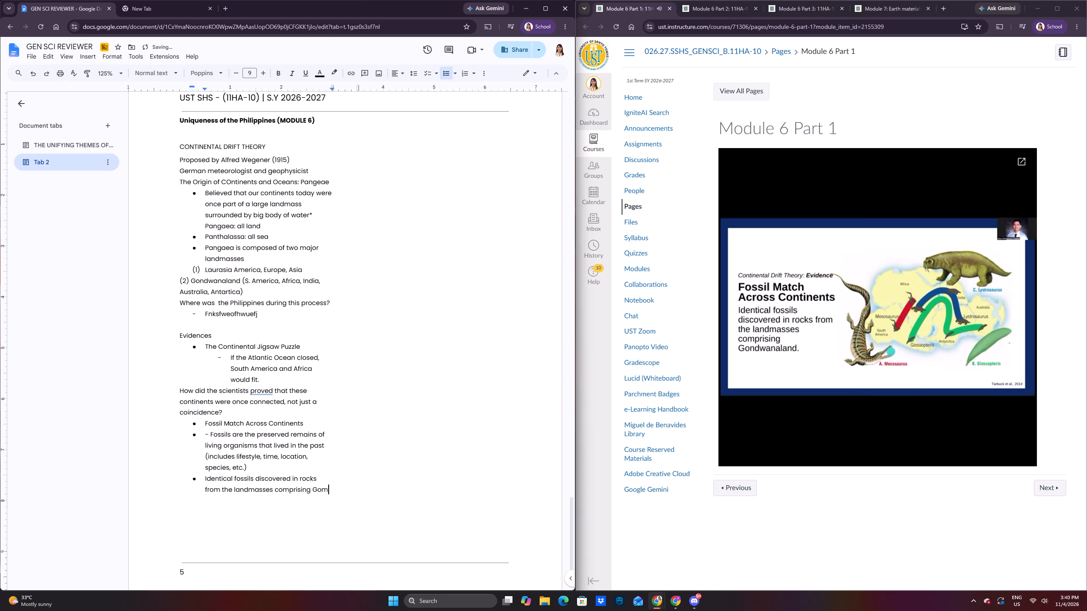
key("BackSpace")
type("nda")
key("BackSpace")
type("wanaland.")
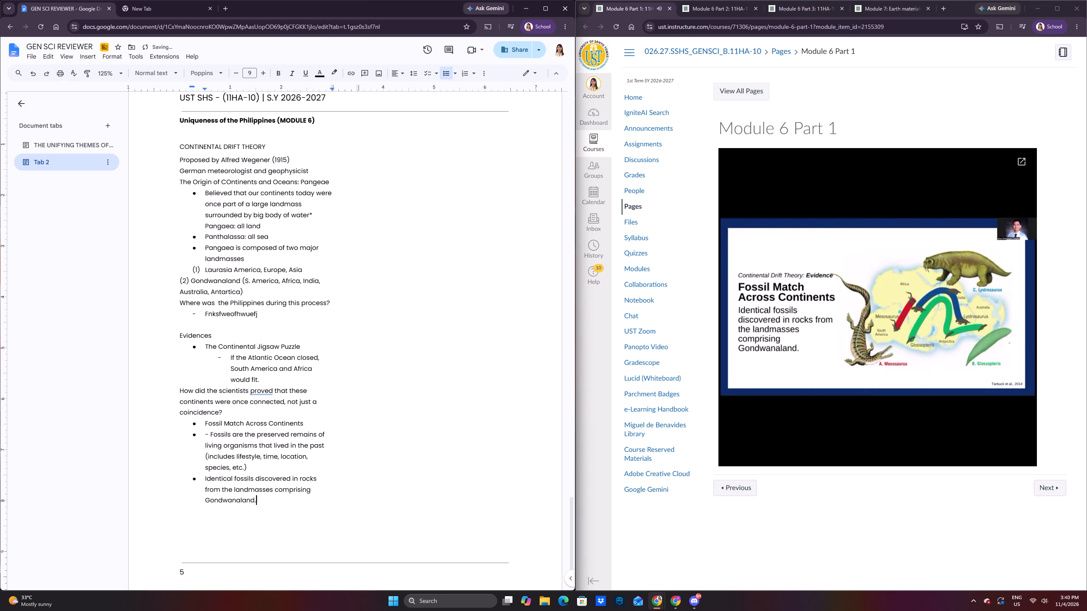
key("space")
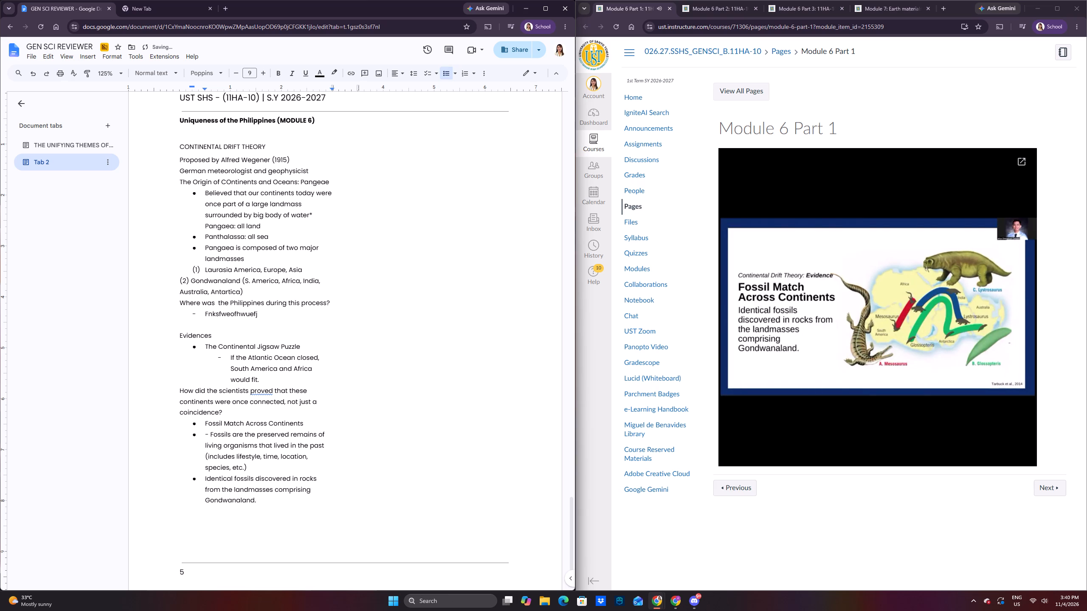
Apply the suggested grammar correction "prove" in the question about how scientists showed the continents were connected.
left_click(264, 387)
left_click(270, 378)
Make the "CONTINENTAL DRIFT THEORY" heading bold.
scroll(261, 412, "up", 1)
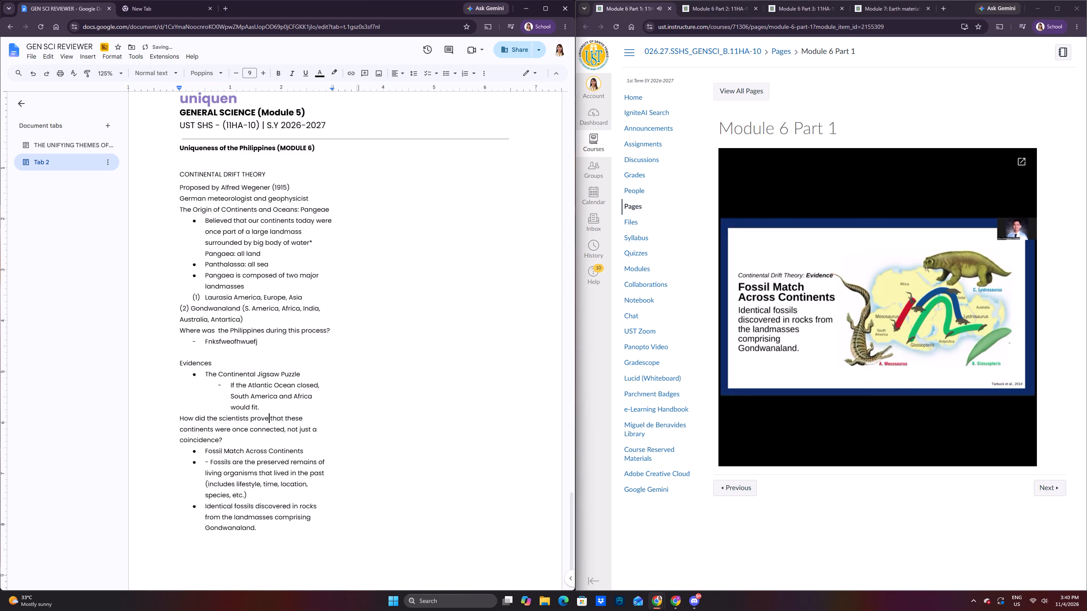
scroll(262, 416, "up", 3)
scroll(262, 416, "down", 4)
left_click_drag(267, 143, 172, 152)
left_click(276, 73)
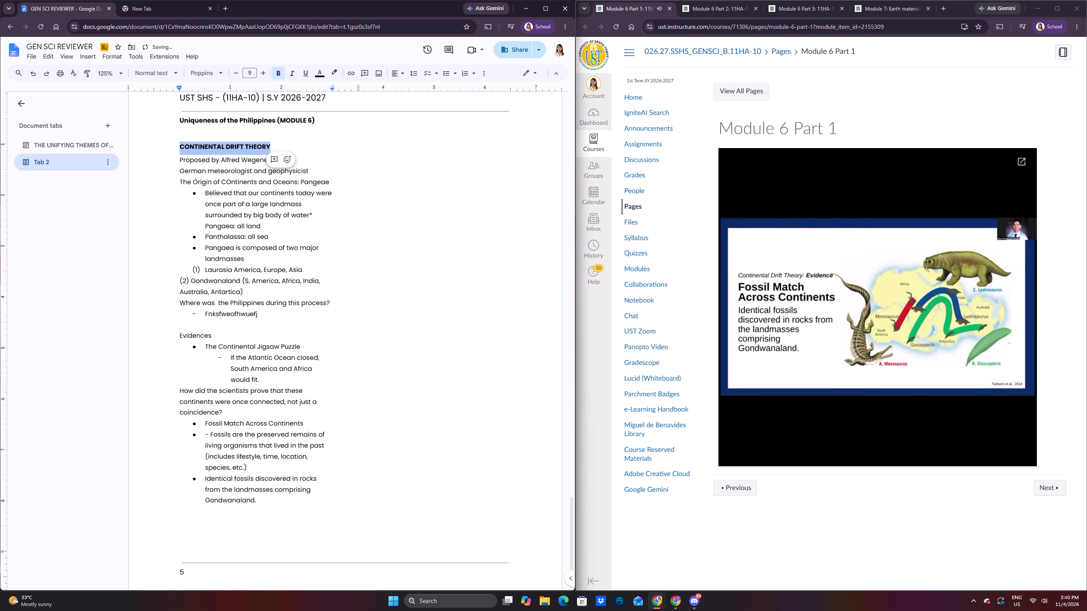
left_click(219, 154)
Add an unbulleted line below the Gondwanaland bullet reading "Example: Meosaurus".
left_click(284, 504)
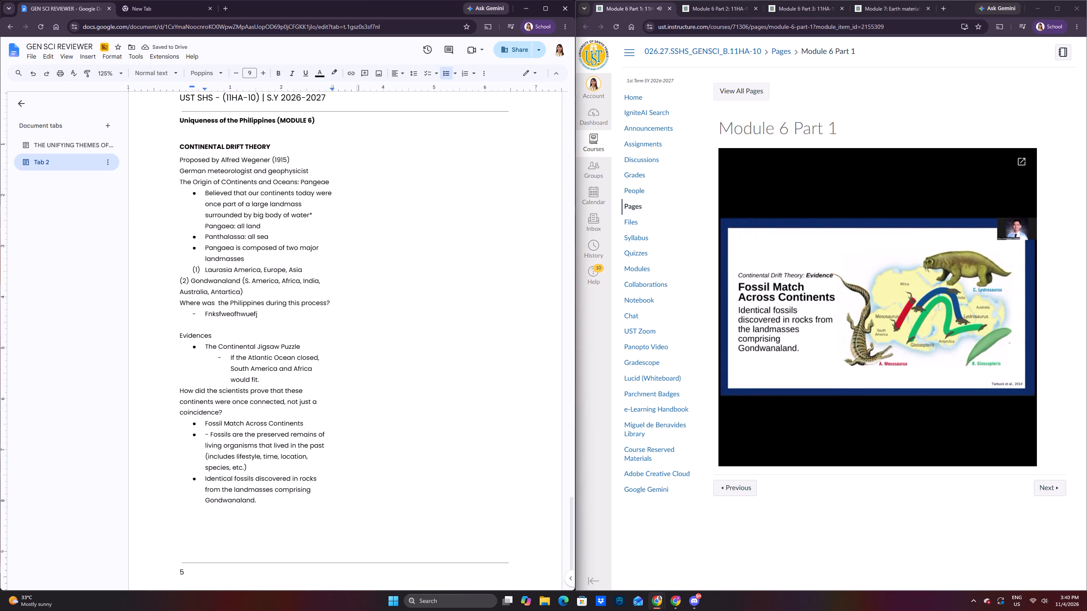
key("Return")
key("Return")
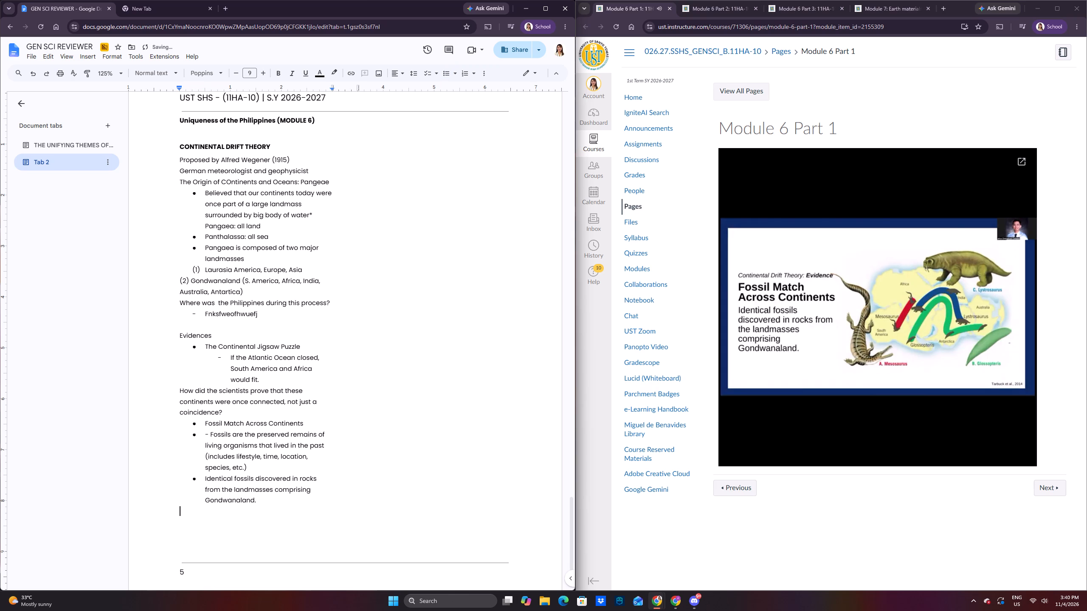
key("BackSpace")
key("Return")
key("Return")
type("Example:")
key("space")
type("Ma")
key("BackSpace")
type("easu")
key("BackSpace")
key("BackSpace")
key("BackSpace")
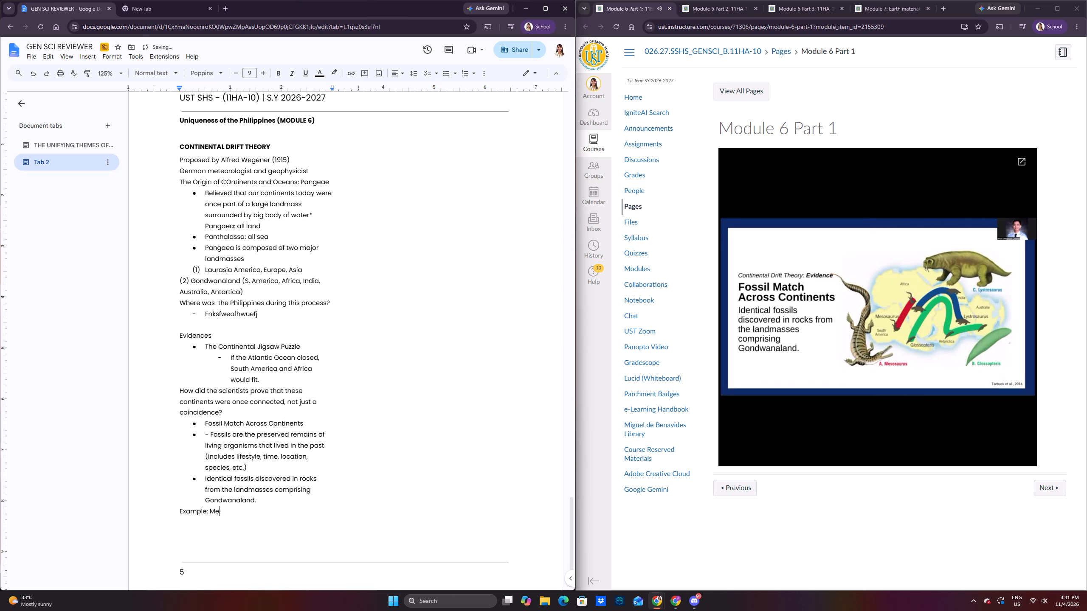
type("osaur")
type("us")
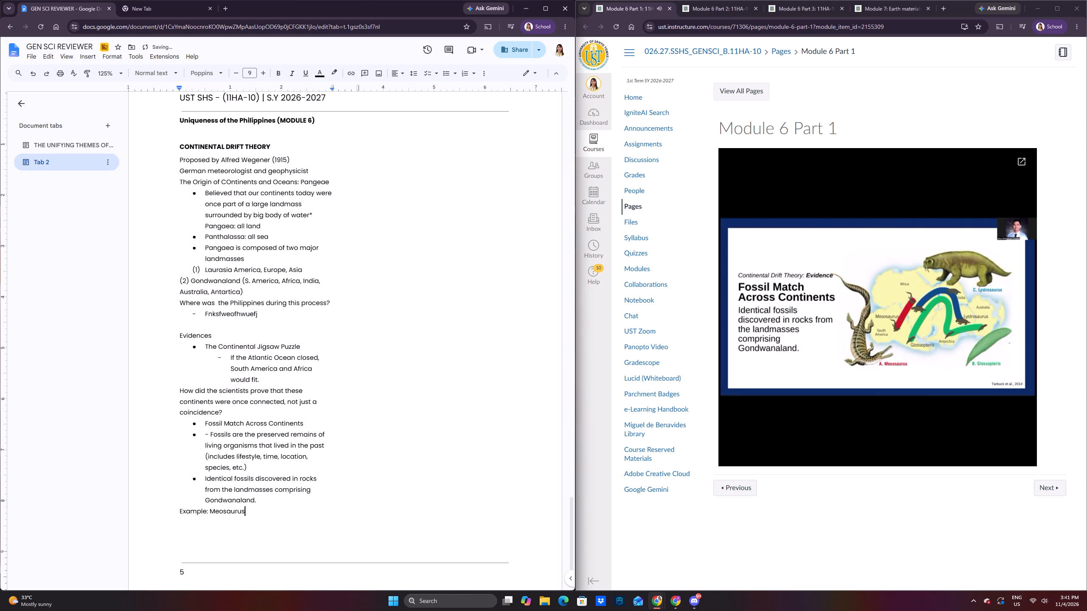
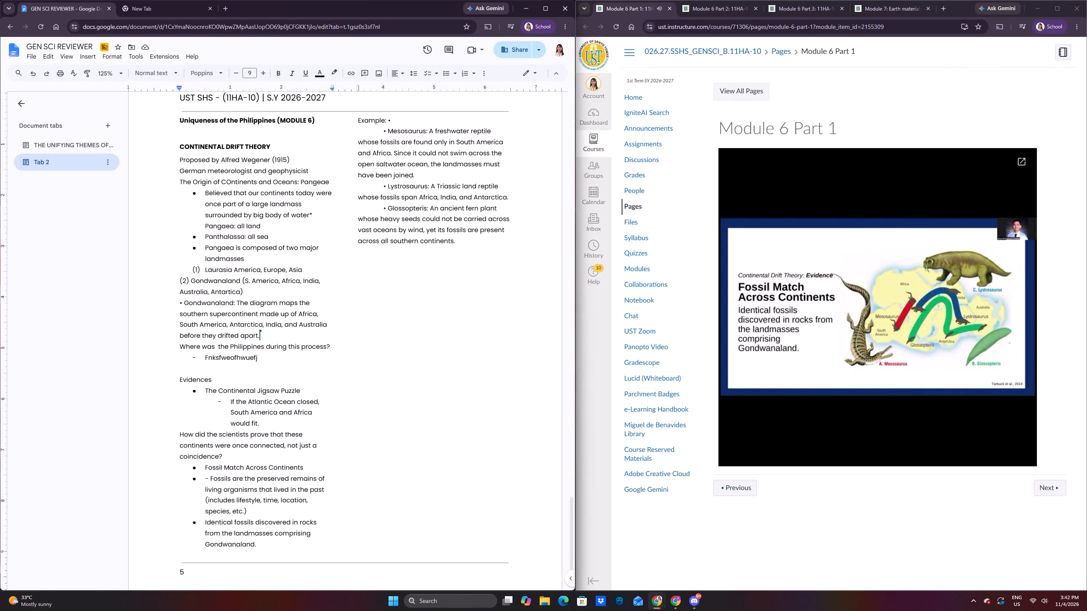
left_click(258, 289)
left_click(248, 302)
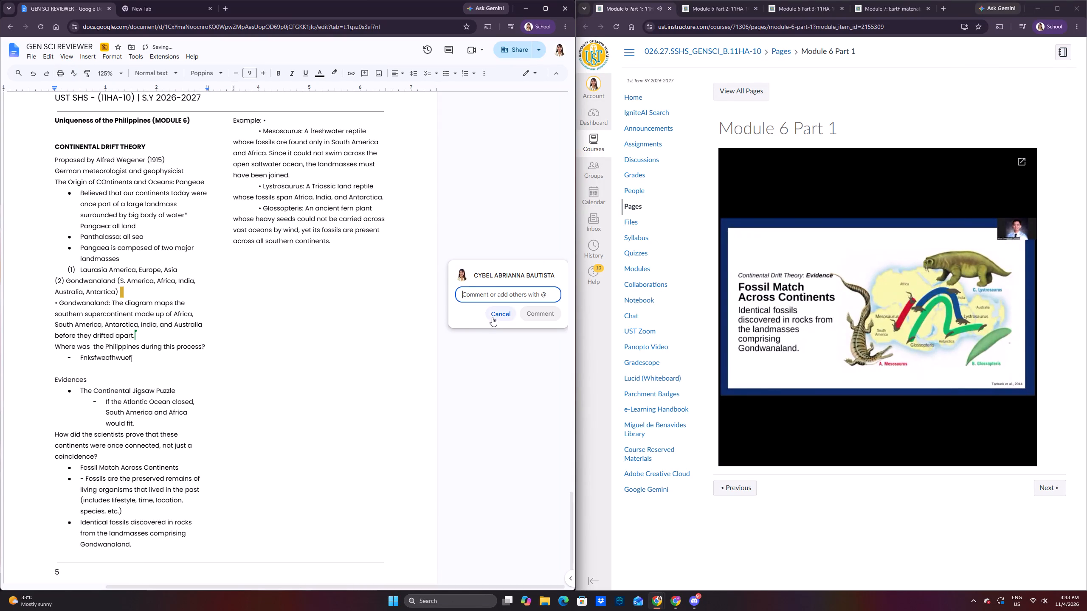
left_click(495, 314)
Enclose the landmasses listed after Laurasia in parentheses so the item reads "Laurasia (America, Europe, Asia)".
left_click(204, 281)
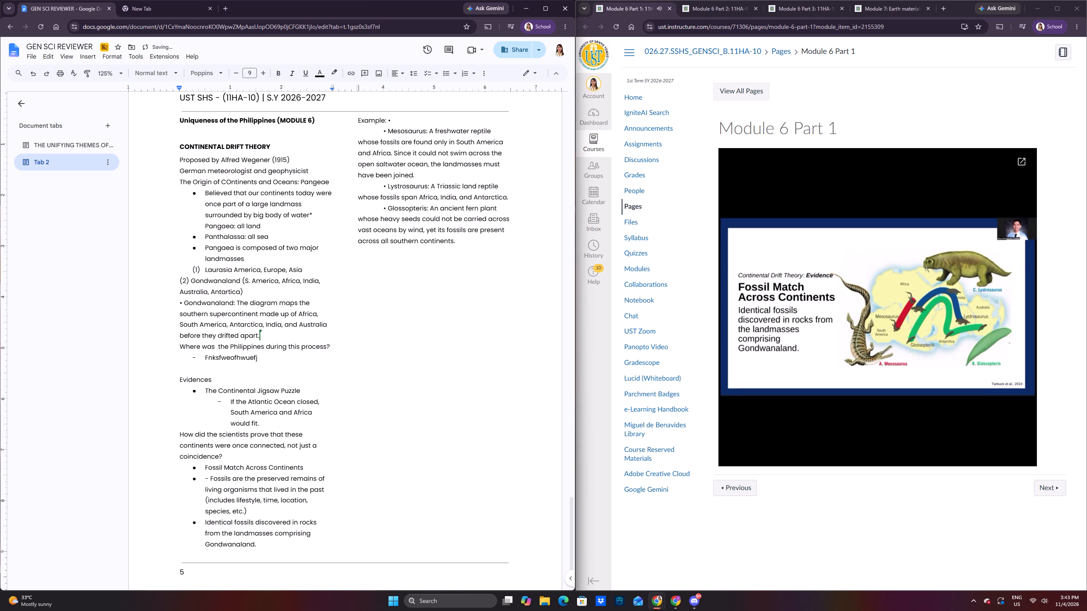
left_click(235, 276)
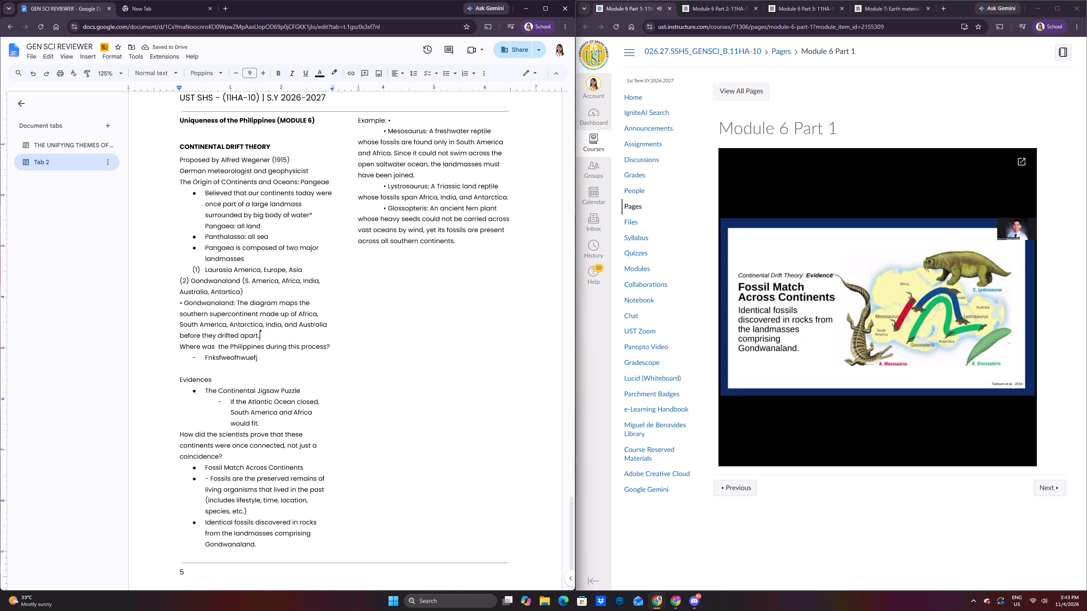
left_click(234, 269)
key("shift+parenleft")
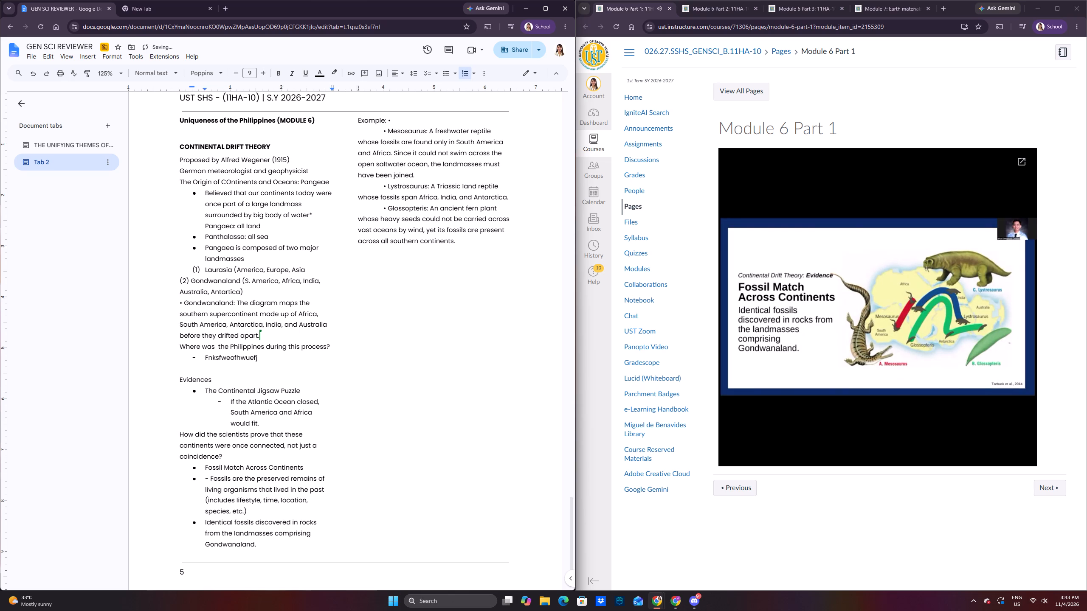
type("S.")
key("space")
key("BackSpace")
key("BackSpace")
key("BackSpace")
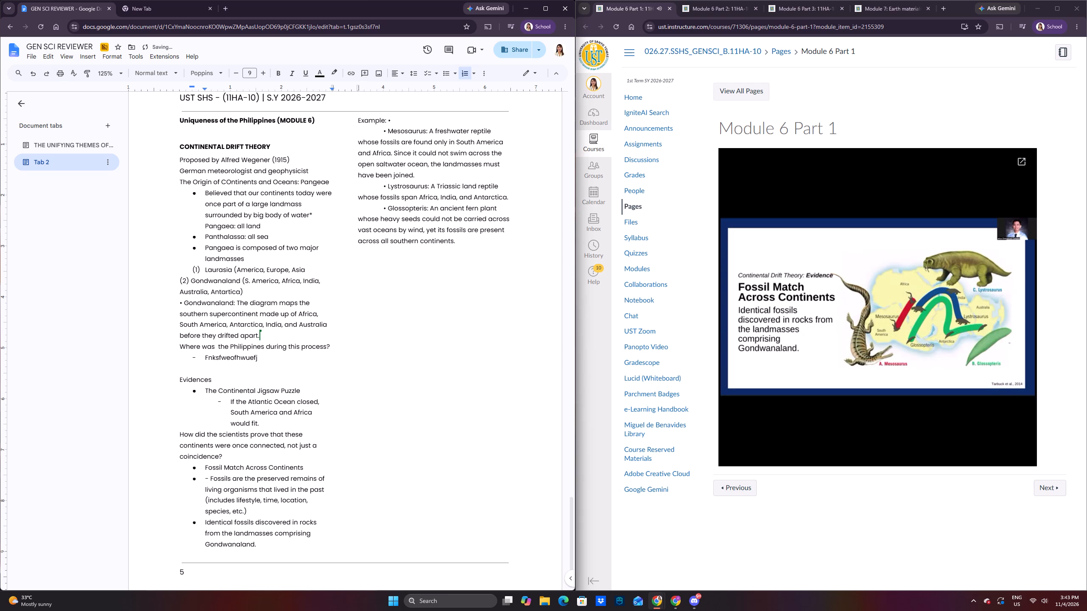
left_click(316, 268)
key("shift+parenright")
Make the "Gondwanaland:" label at the start of the supercontinent description bold.
left_click_drag(234, 305, 176, 301)
left_click(281, 71)
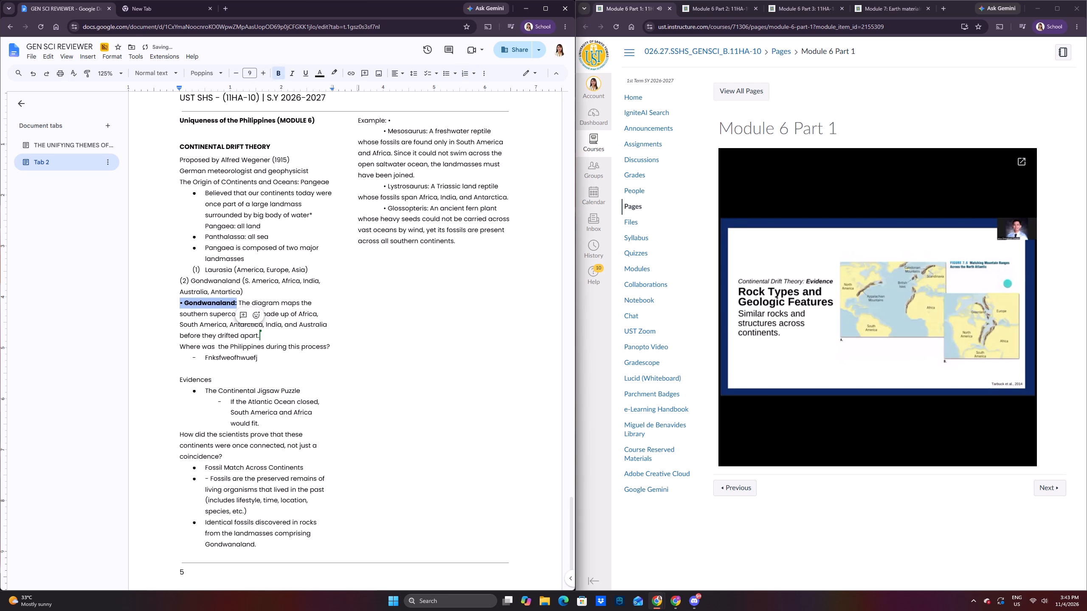
Replace the pasted bullet character before "Gondwanaland:" with a real bulleted list item.
left_click(182, 308)
key("BackSpace")
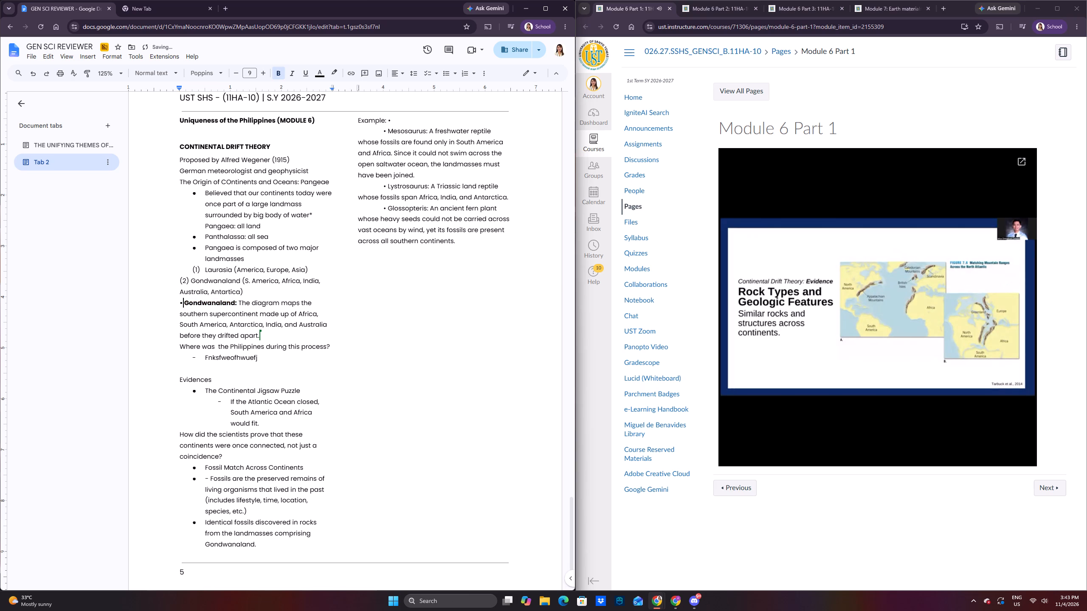
type("*")
key("space")
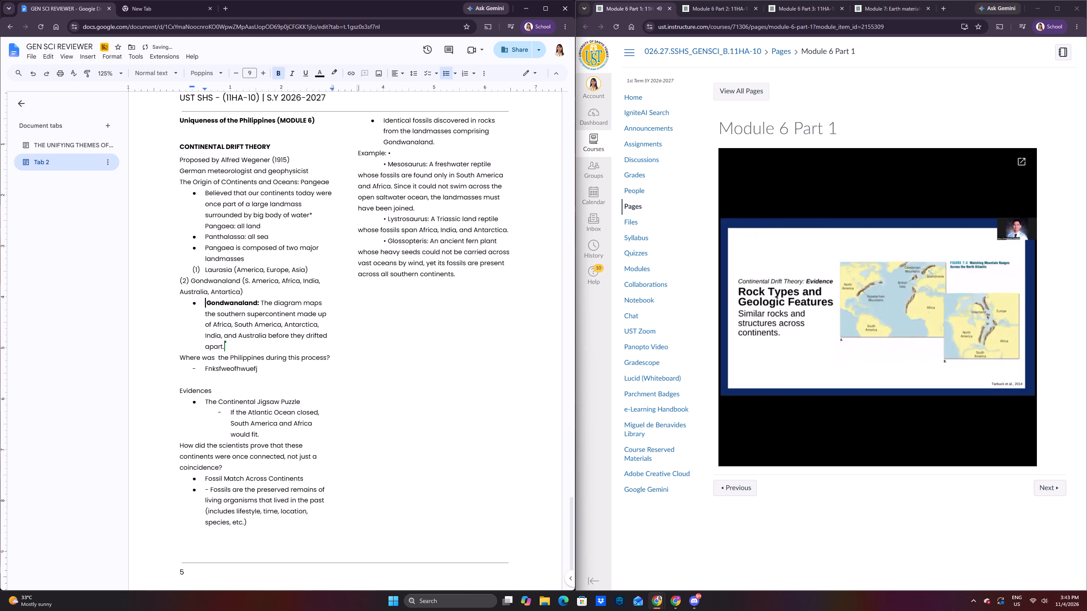
Add the prefix "Q: " to the question about where the Philippines was during this process.
left_click(177, 357)
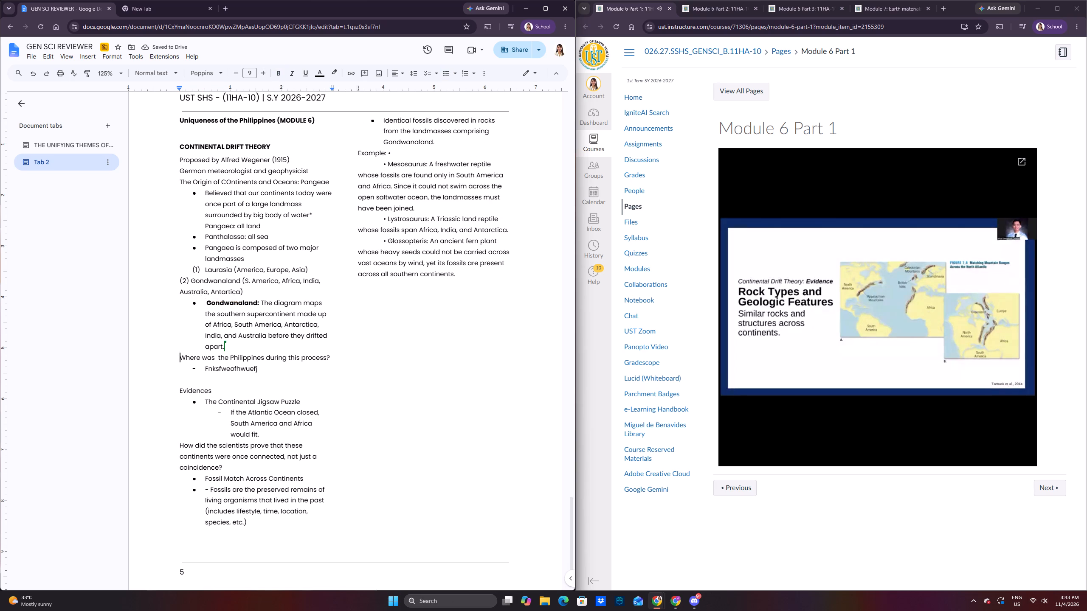
type("Q:")
key("space")
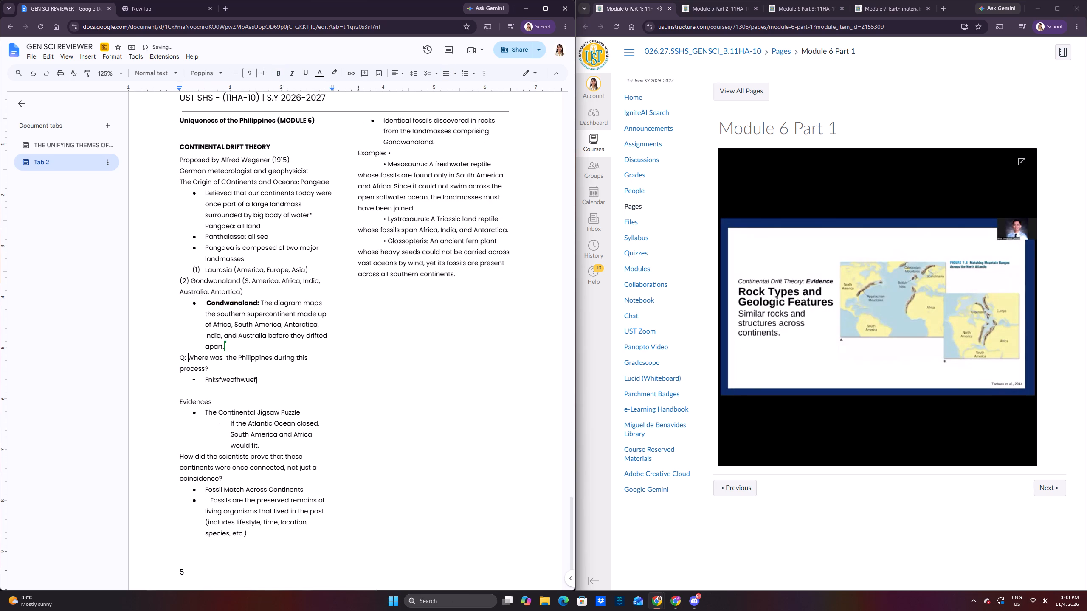
Delete the gibberish placeholder answer under the Philippines question, keeping its dash.
left_click(260, 380)
double_click(235, 380)
key("BackSpace")
Make the "Evidences" heading bold.
scroll(248, 406, "down", 4)
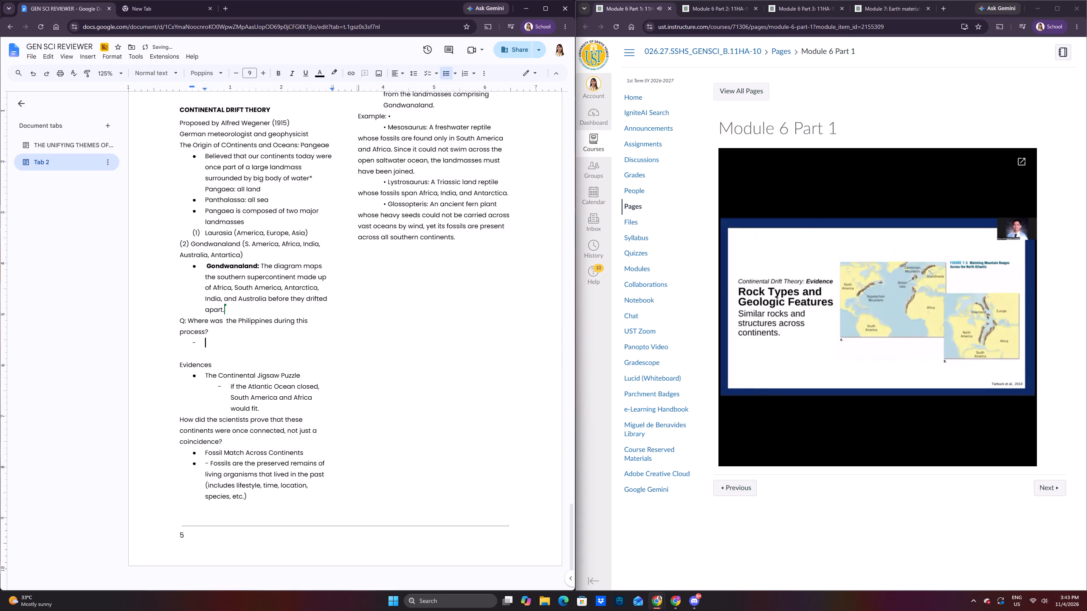
double_click(206, 361)
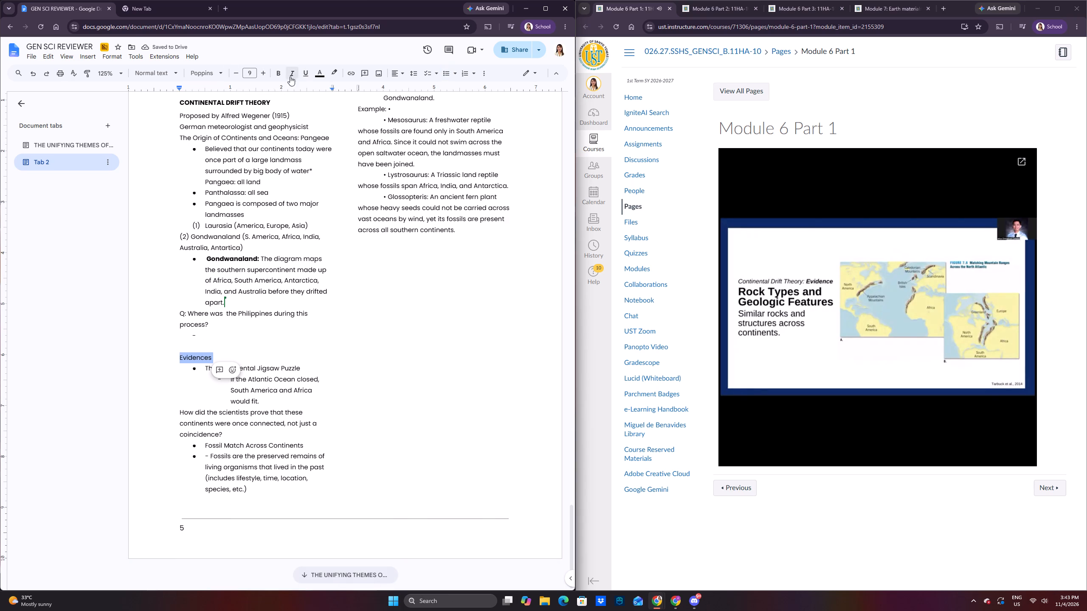
left_click(280, 74)
left_click(238, 336)
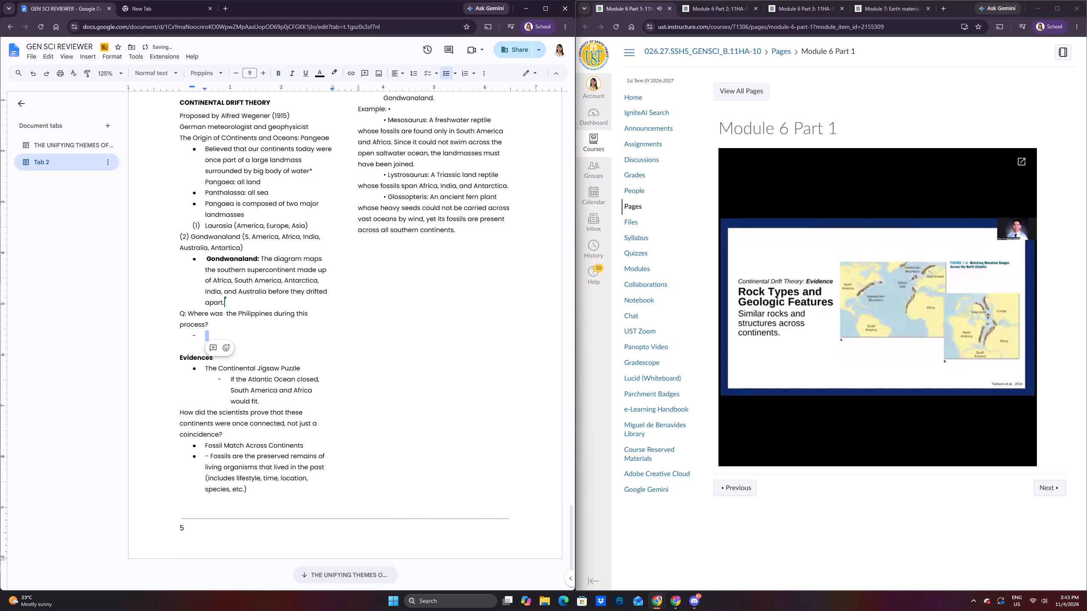
Make the bullet "The Continental Jigsaw Puzzle" under Evidences bold.
left_click(292, 373)
left_click_drag(298, 368, 251, 368)
left_click(262, 369)
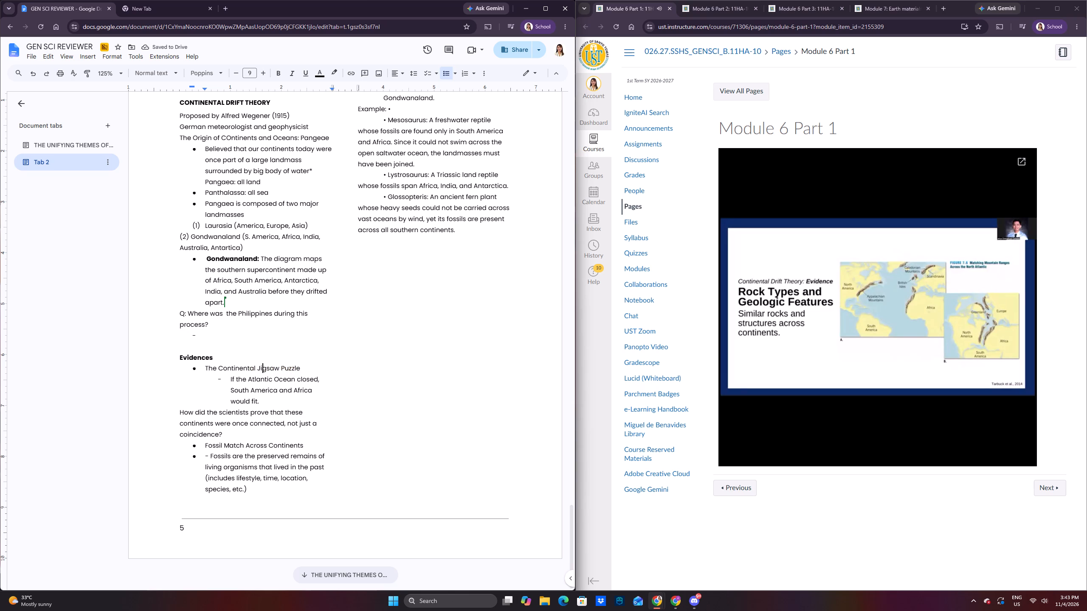
left_click_drag(311, 368, 181, 363)
left_click(281, 74)
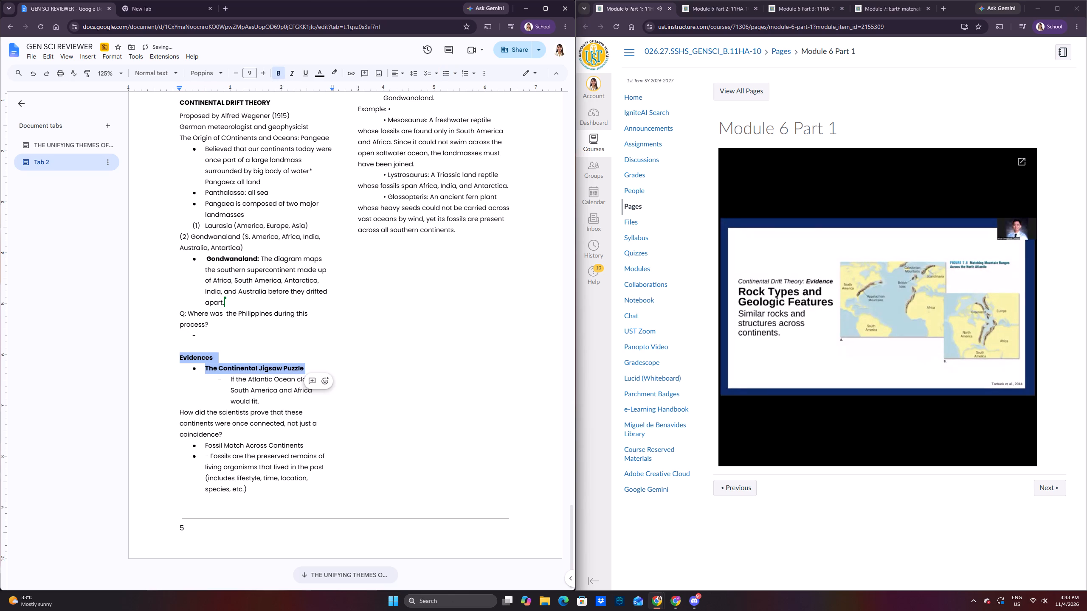
Add a bullet reading "Rock Types and Geologic Features" below the Glossopteris example in the second column.
left_click(408, 274)
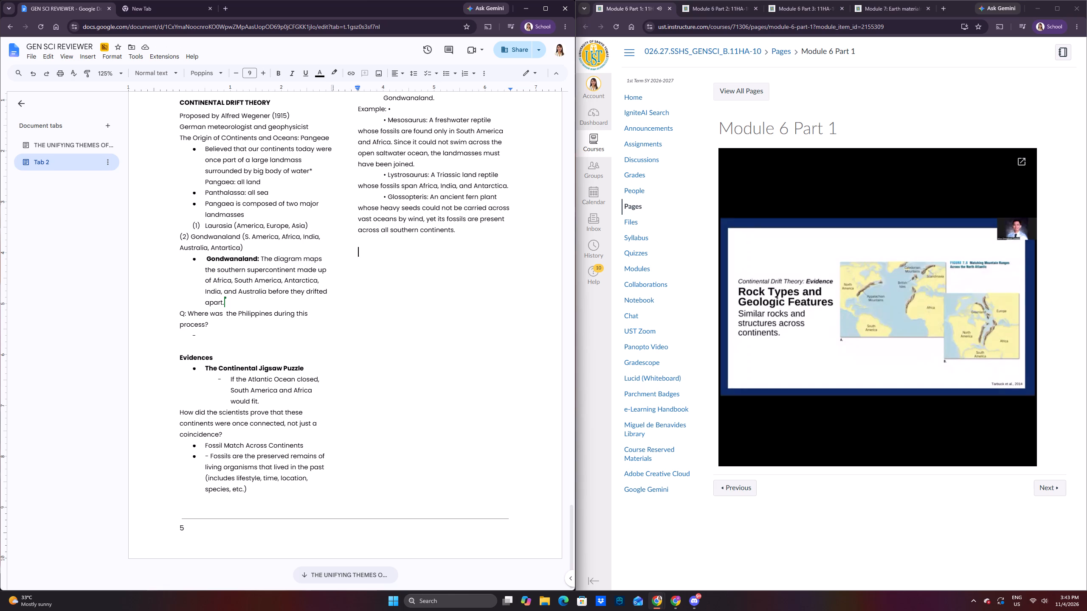
key("shift+r")
key("BackSpace")
type("*")
key("space")
type("Rock Types a")
key("BackSpace")
type("and Geologic Features")
key("space")
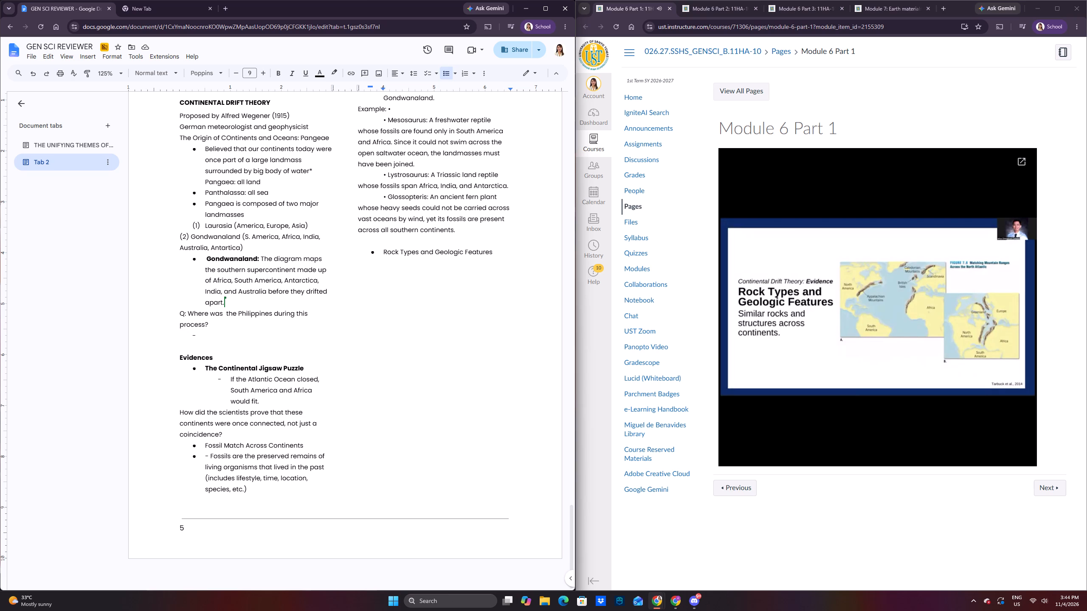
Add the bullet "Similar rocks and structures across continents." under Rock Types and Geologic Features.
key("Return")
type("similar rocks a")
type("nd structures across continents")
key("period")
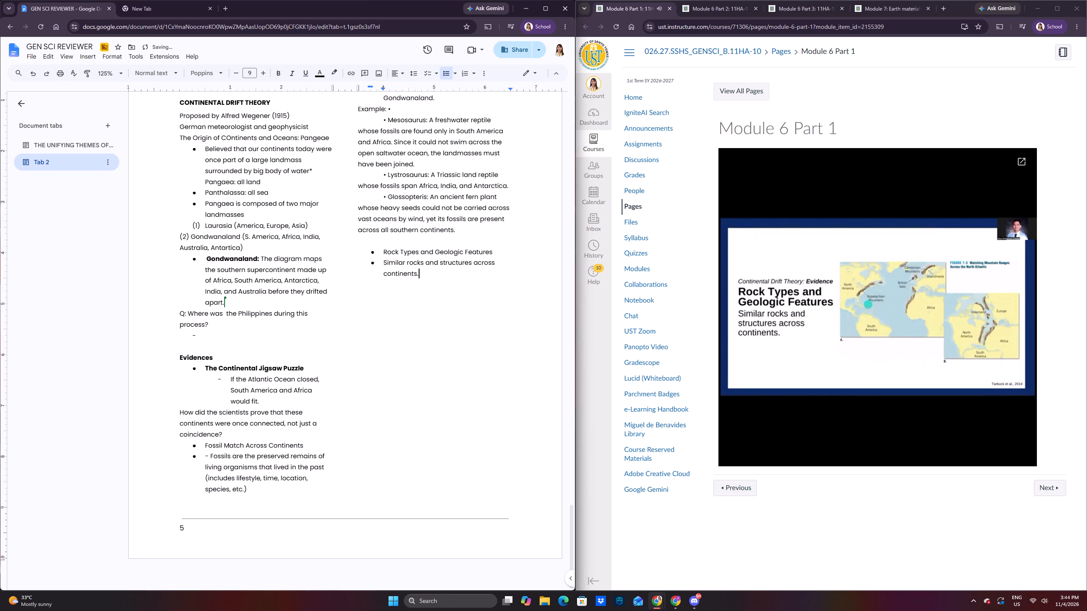
Rewind the lecture video slightly to replay the explanation of matching rock types and geologic features.
left_click(795, 442)
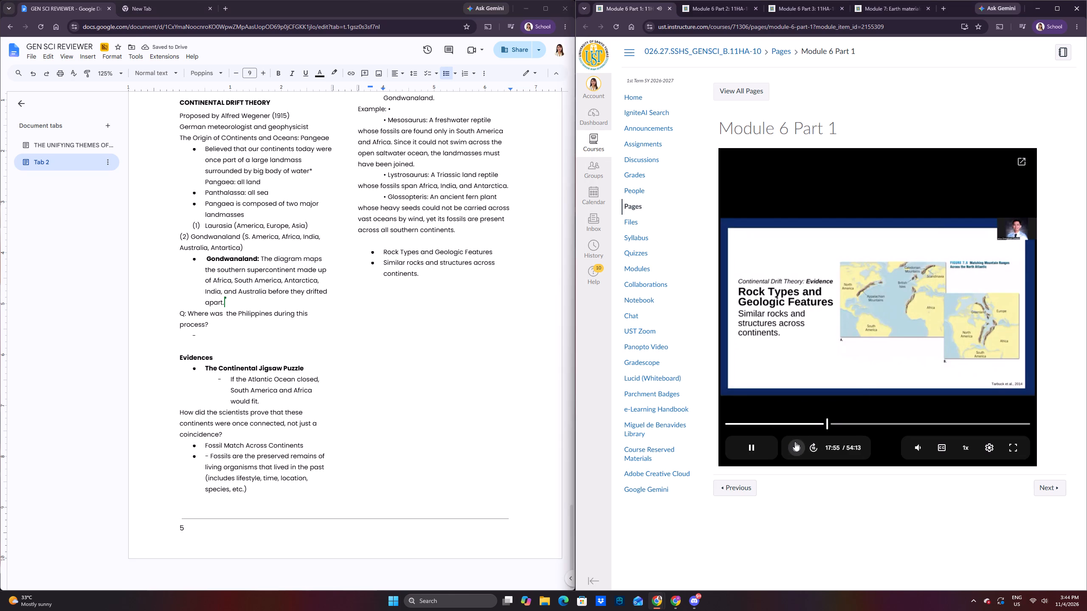
left_click(795, 442)
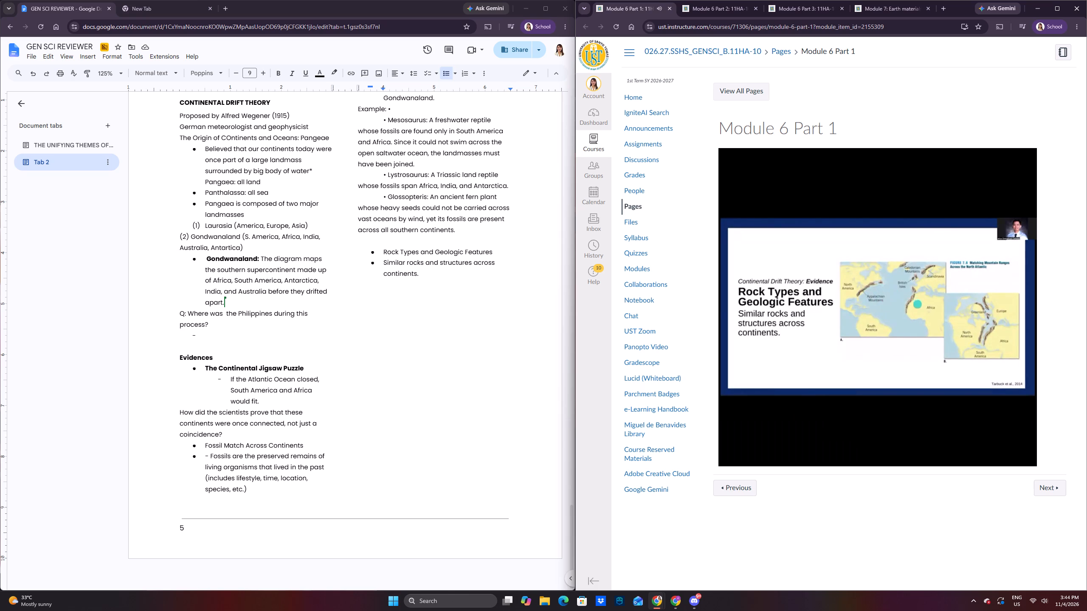
Start a new empty bullet after "Similar rocks and structures across continents.".
left_click(397, 281)
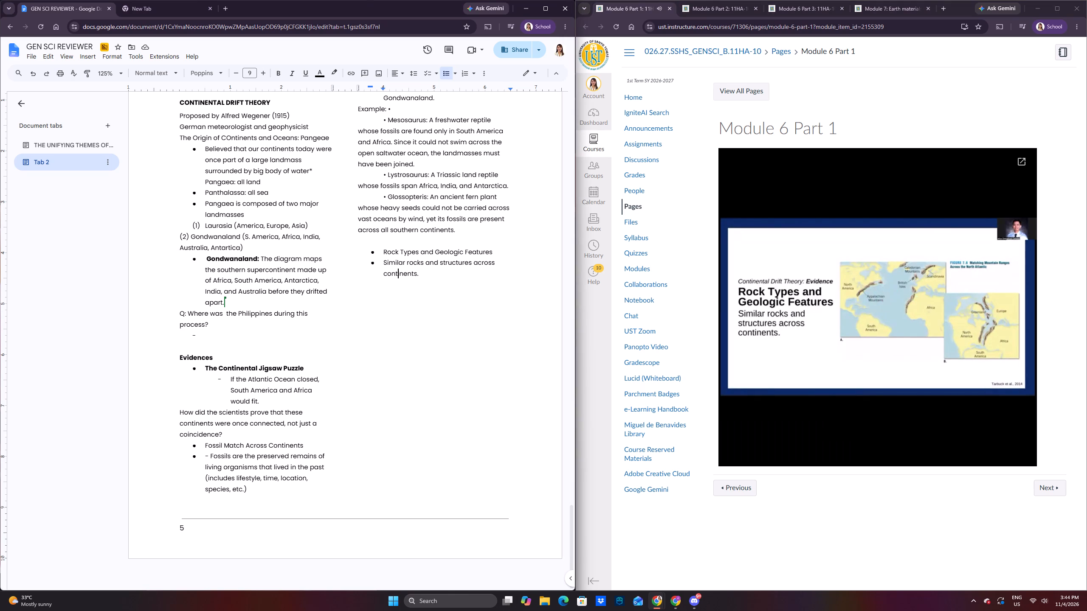
left_click(428, 276)
key("Return")
Rewind the lecture video to about 17:04 to replay the Rock Types and Geologic Features slide.
triple_click(799, 449)
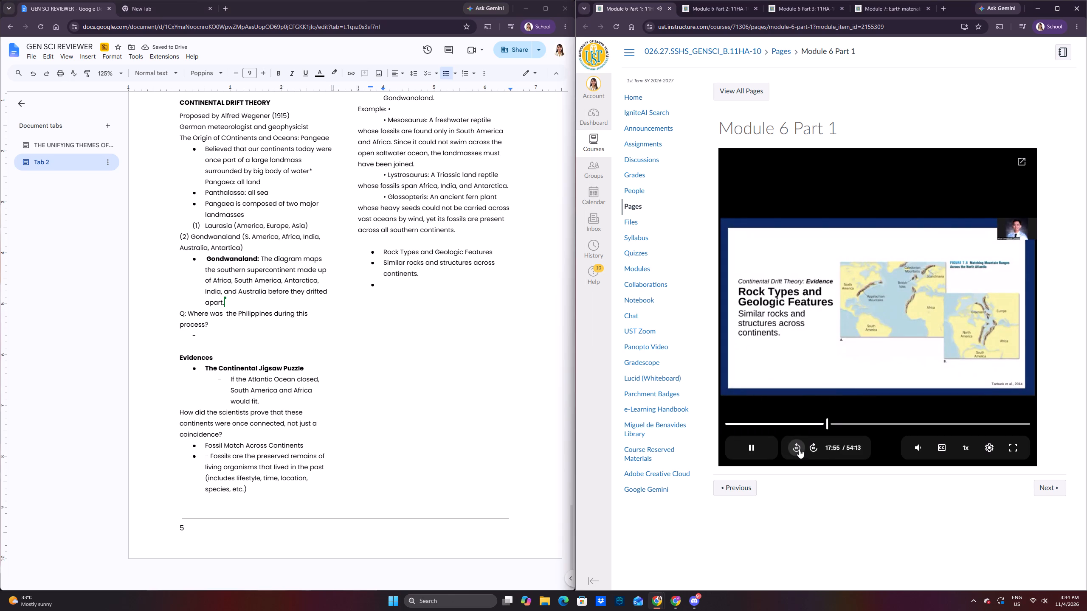
left_click(799, 449)
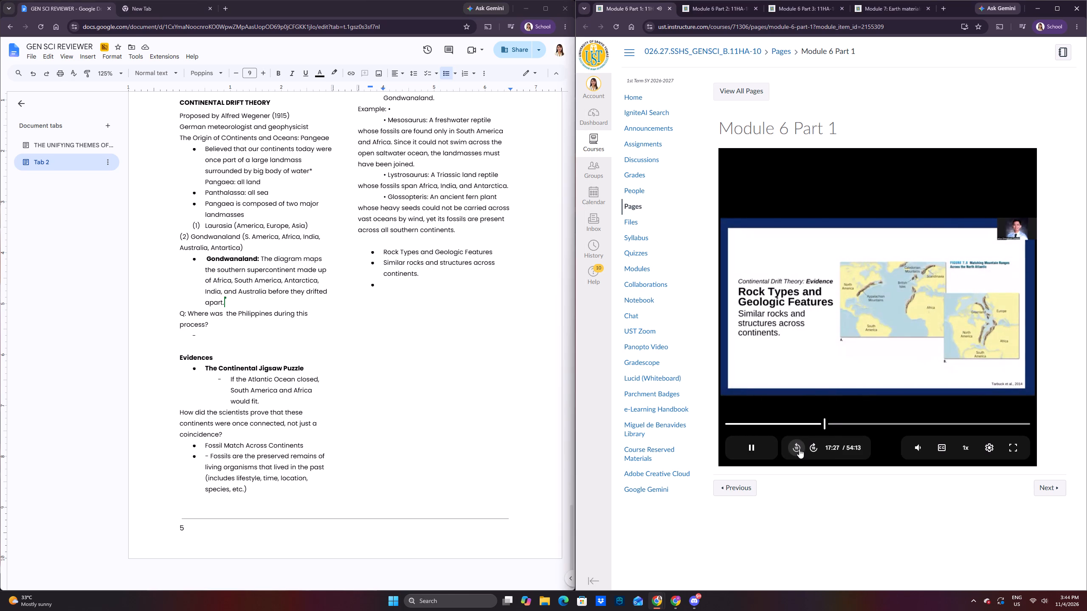
left_click(797, 447)
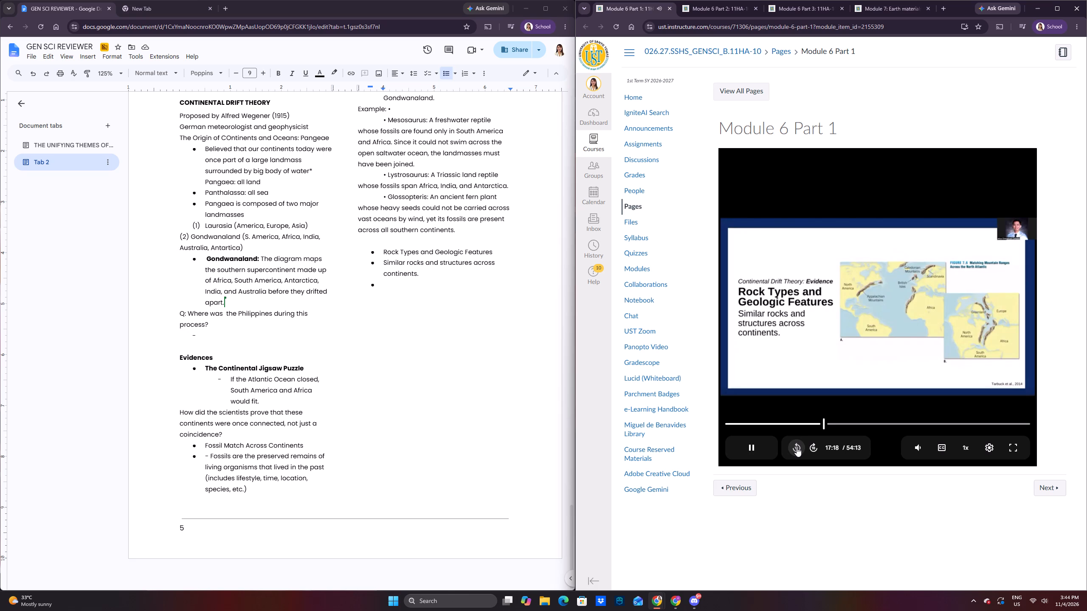
left_click(797, 447)
left_click(797, 447)
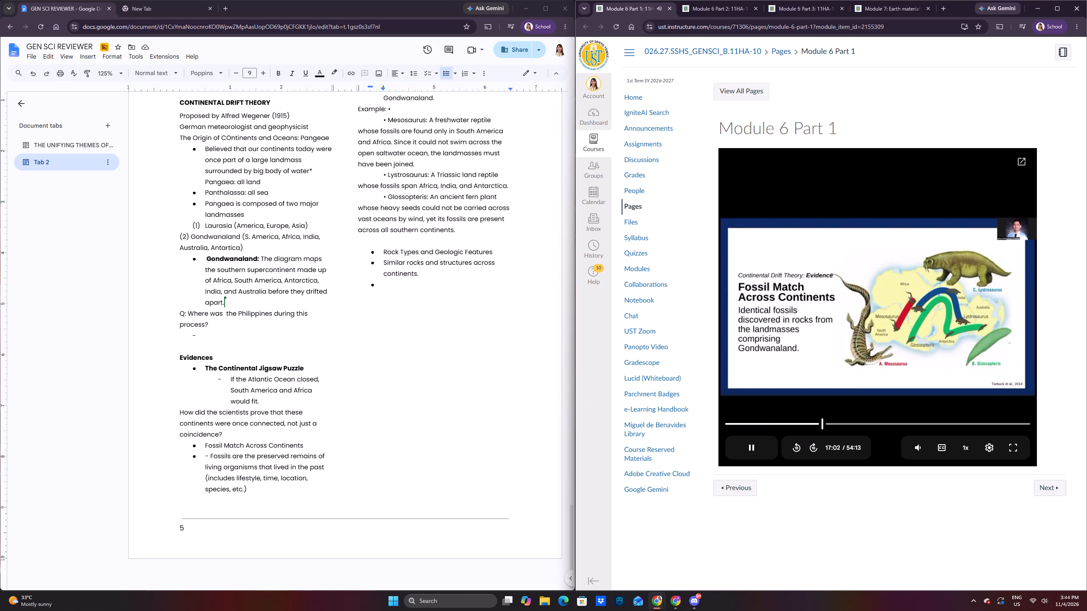
Turn the "Similar rocks and structures across continents." bullet into an indented dashed sub-item.
left_click(380, 262)
key("BackSpace")
type("-")
key("space")
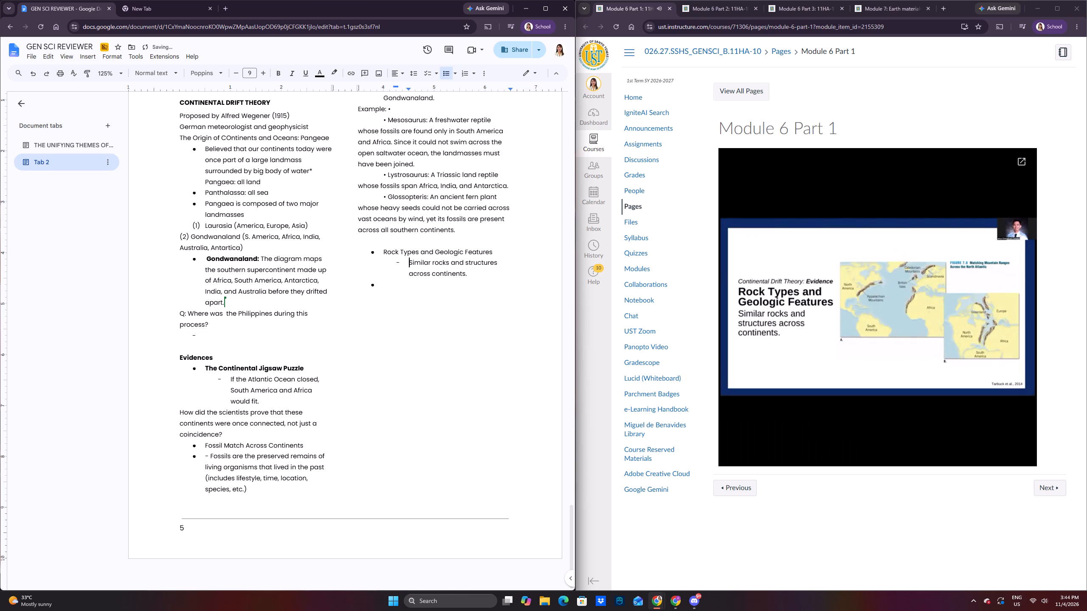
Make the bullet "Rock Types and Geologic Features" bold.
left_click_drag(498, 252, 380, 238)
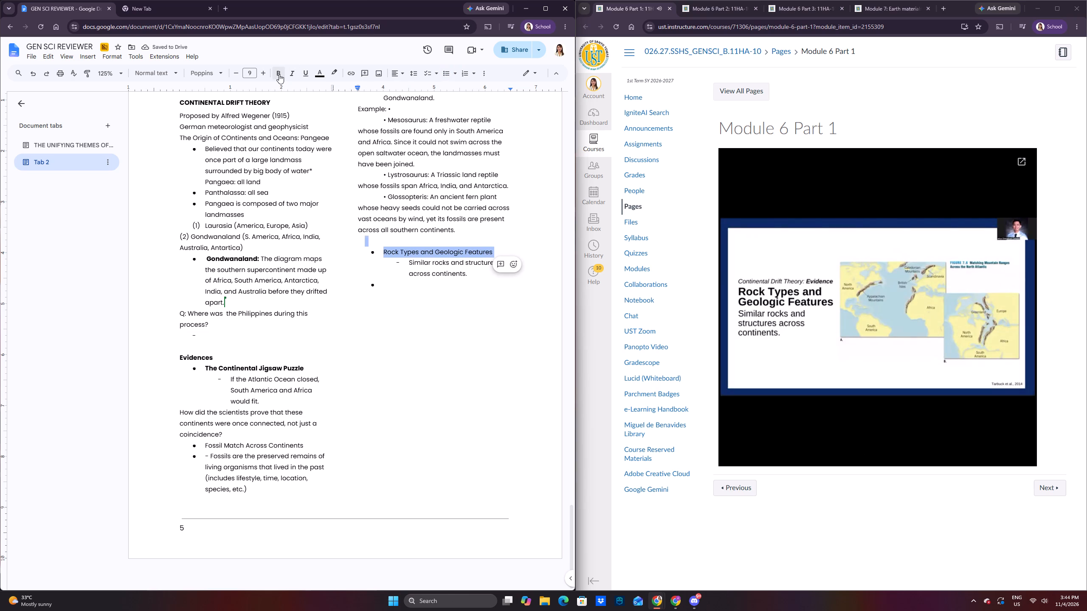
left_click(279, 74)
left_click(442, 249)
scroll(438, 222, "up", 1)
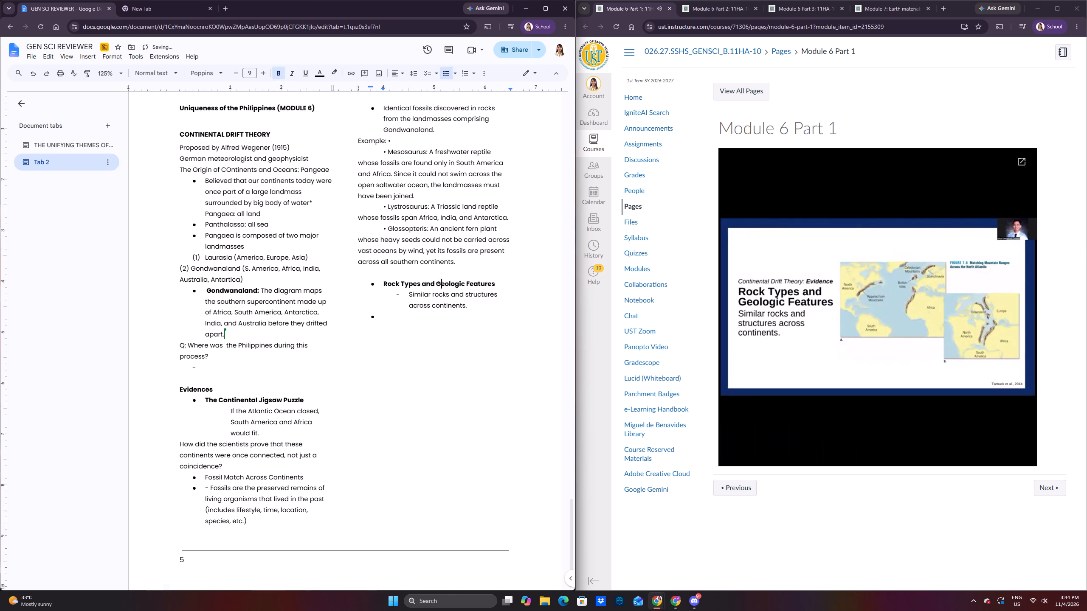
Delete the stray bullet symbol after "Example:" above the Mesosaurus entry.
left_click(393, 152)
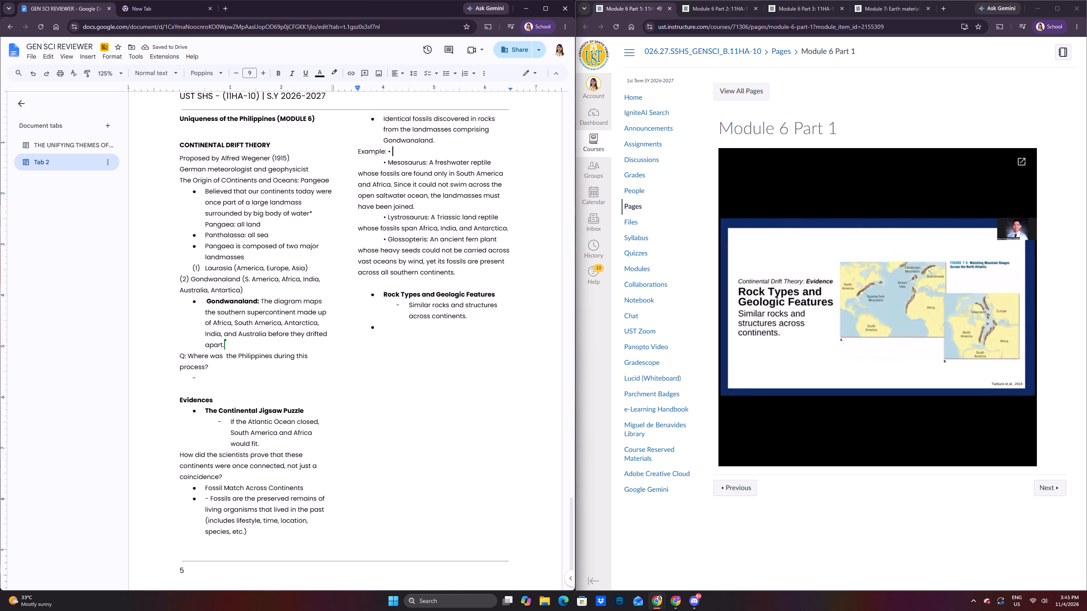
key("BackSpace")
key("BackSpace")
Replace the empty round bullet below "Similar rocks and structures across continents." with an empty dashed sub-item.
left_click(440, 330)
key("BackSpace")
key("BackSpace")
key("BackSpace")
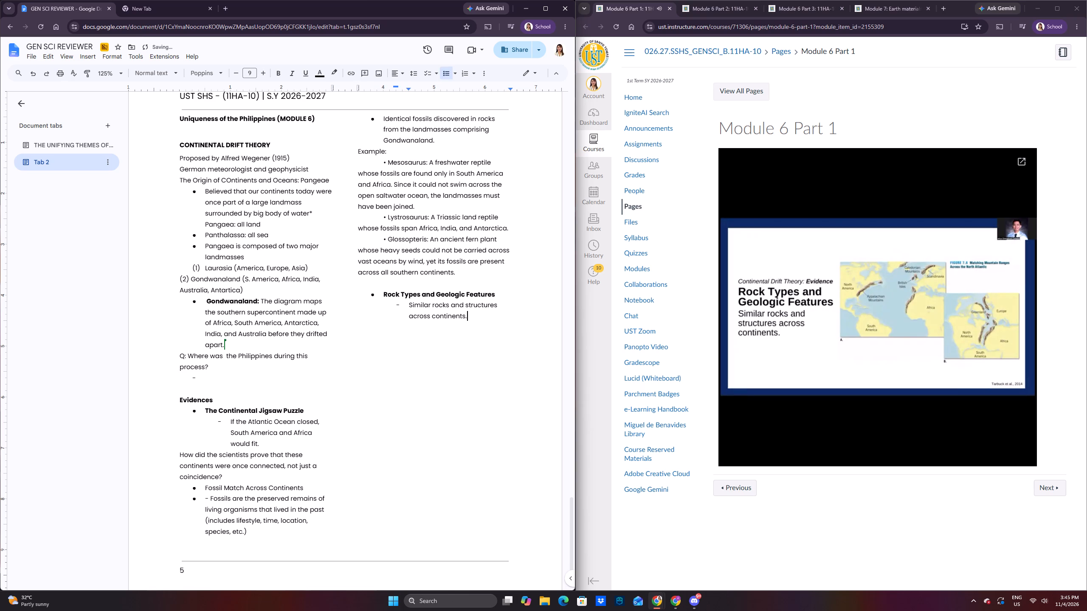
key("Return")
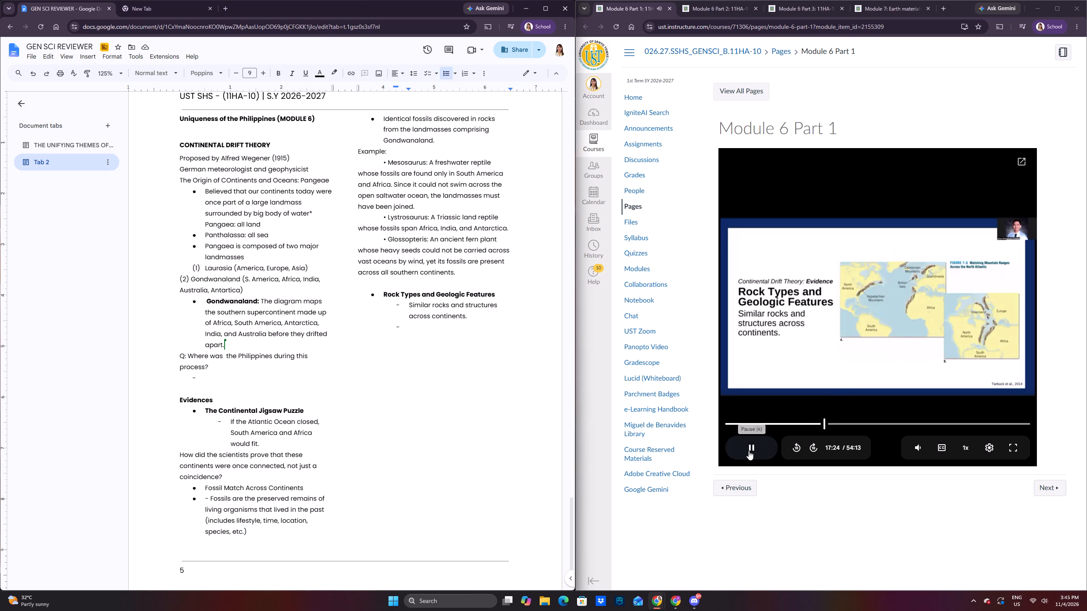
Pause the lecture video at 17:26 and begin the empty dashed sub-item with "Imagine th".
left_click(749, 451)
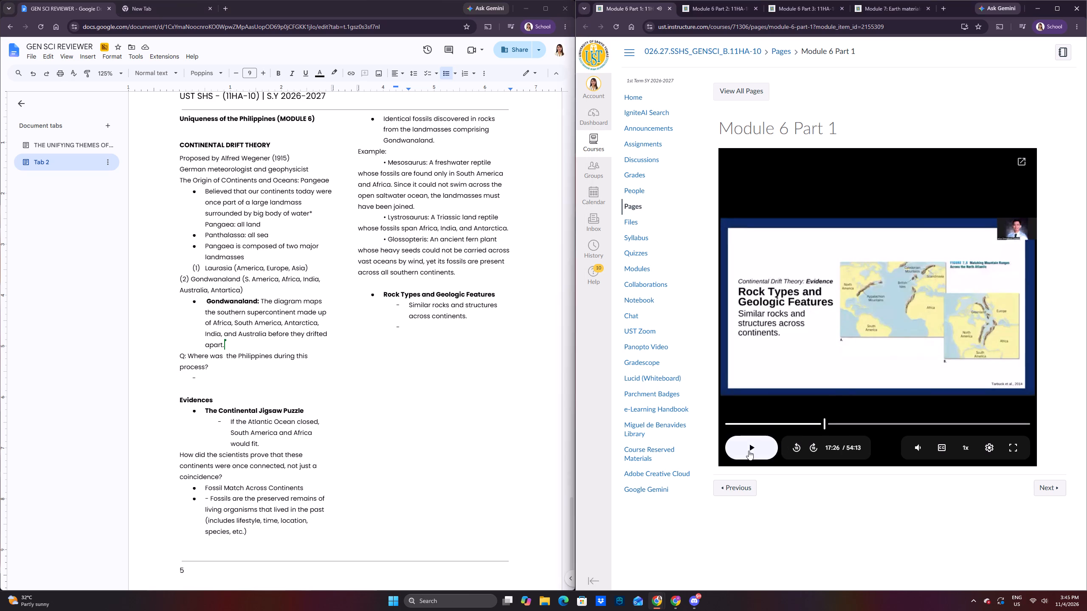
left_click(437, 325)
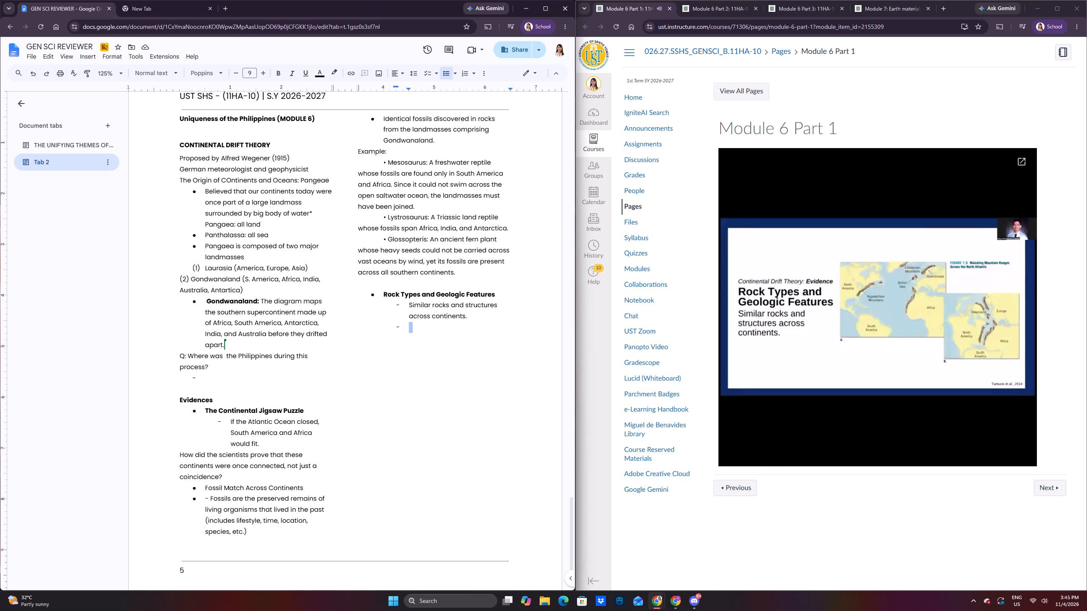
left_click(429, 327)
type("Imagine thst")
key("space")
key("BackSpace")
key("BackSpace")
key("BackSpace")
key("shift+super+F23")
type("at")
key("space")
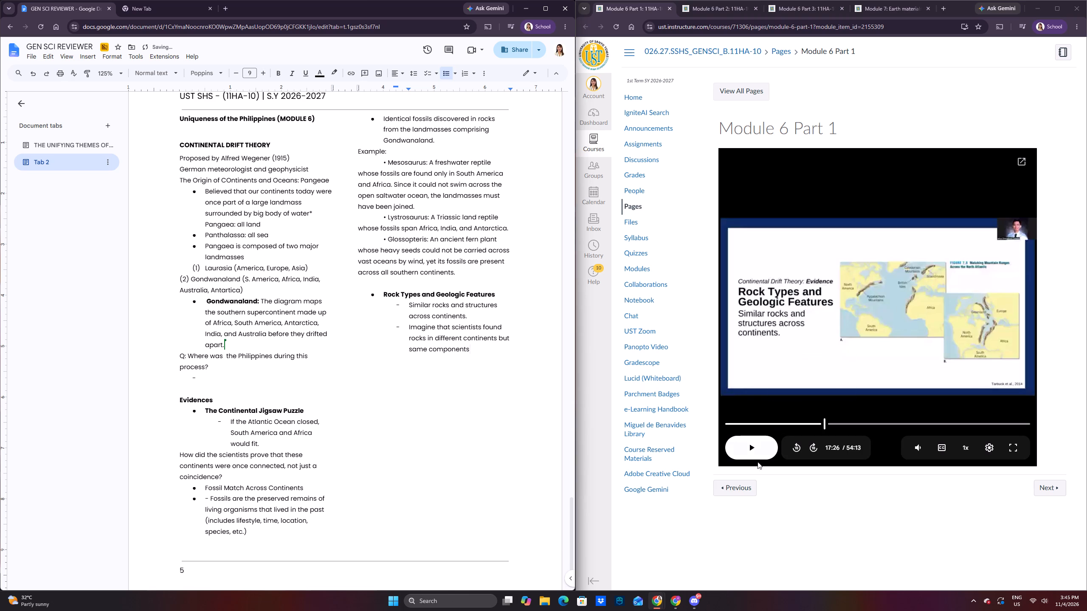
Resume the lecture video and extend the sub-item with "and geological features. It suggests that the rocks may have formed".
left_click(759, 448)
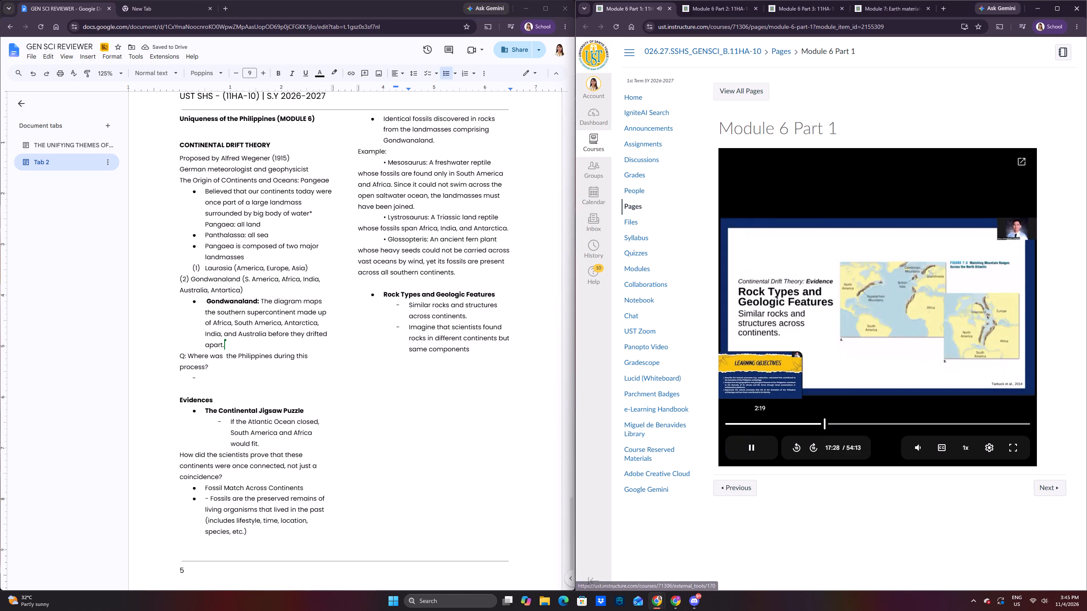
left_click(477, 353)
left_click(477, 353)
left_click(479, 347)
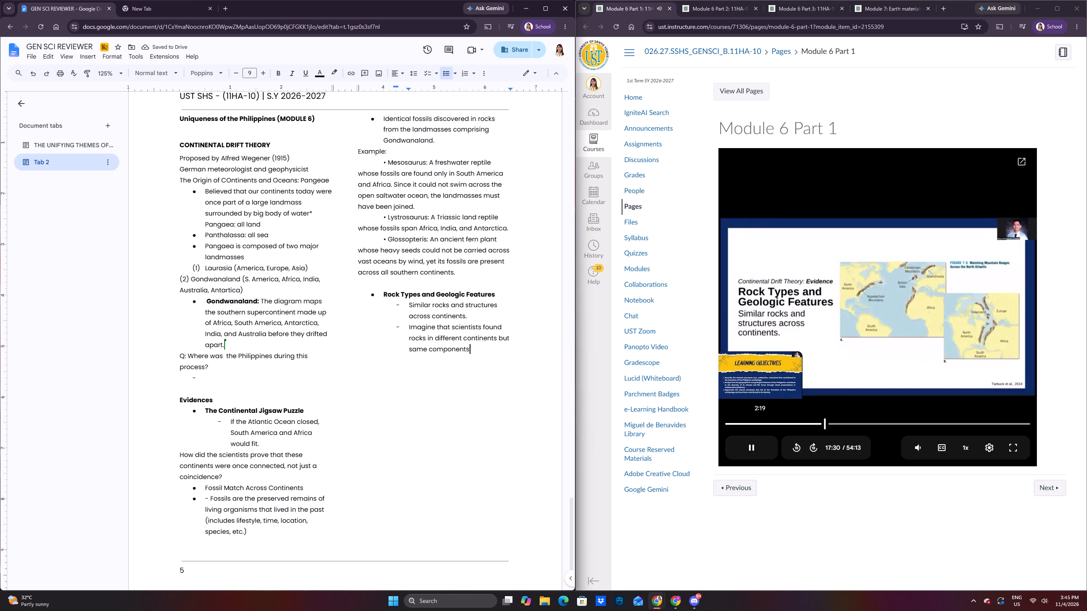
key("space")
type("and geological features")
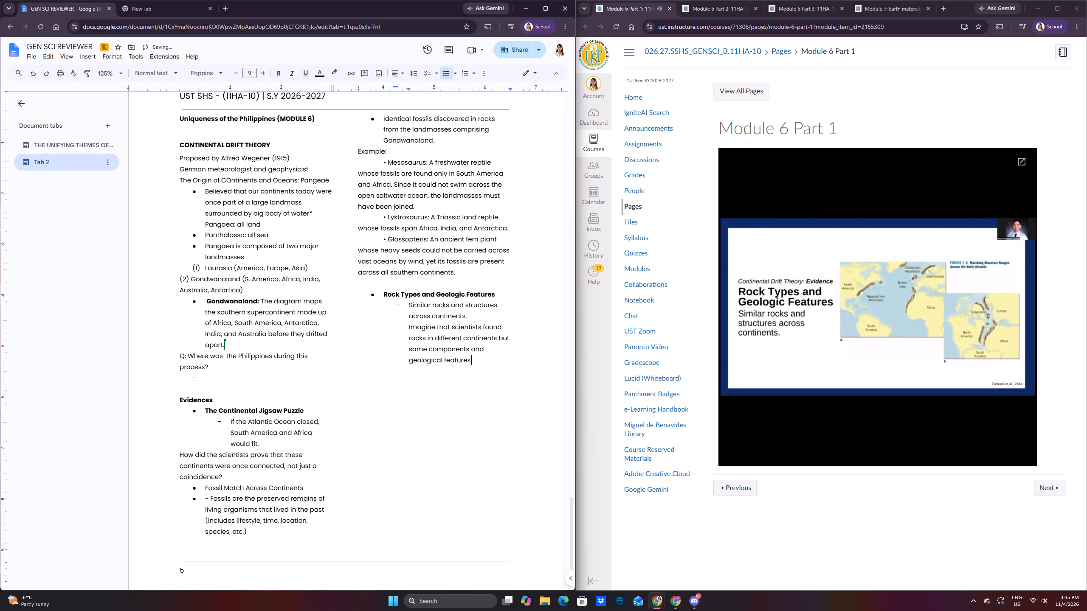
type(". It suggests that the rocks may have formed")
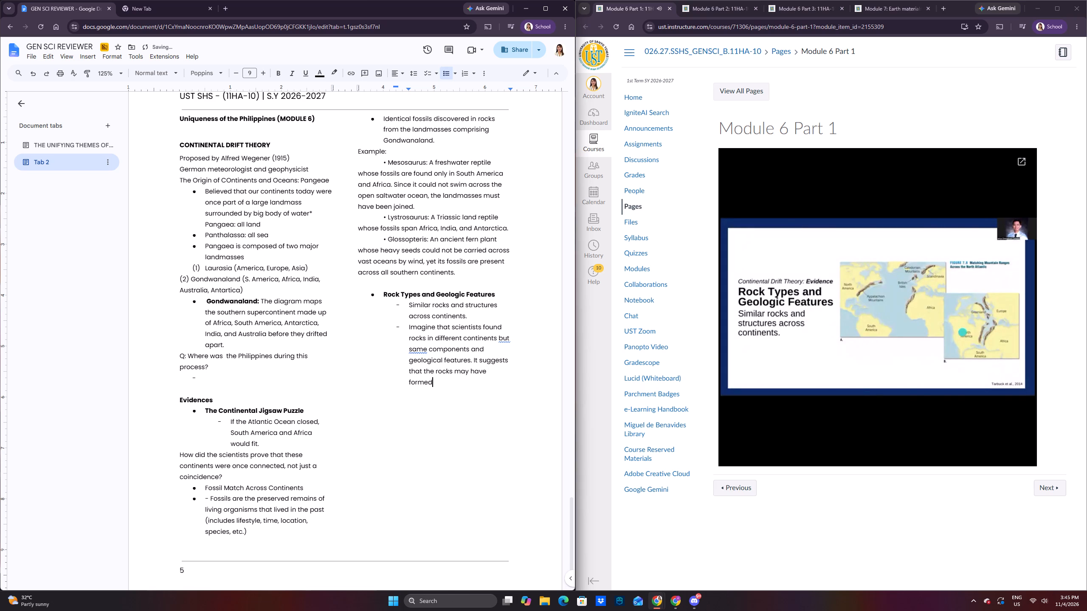
key("space")
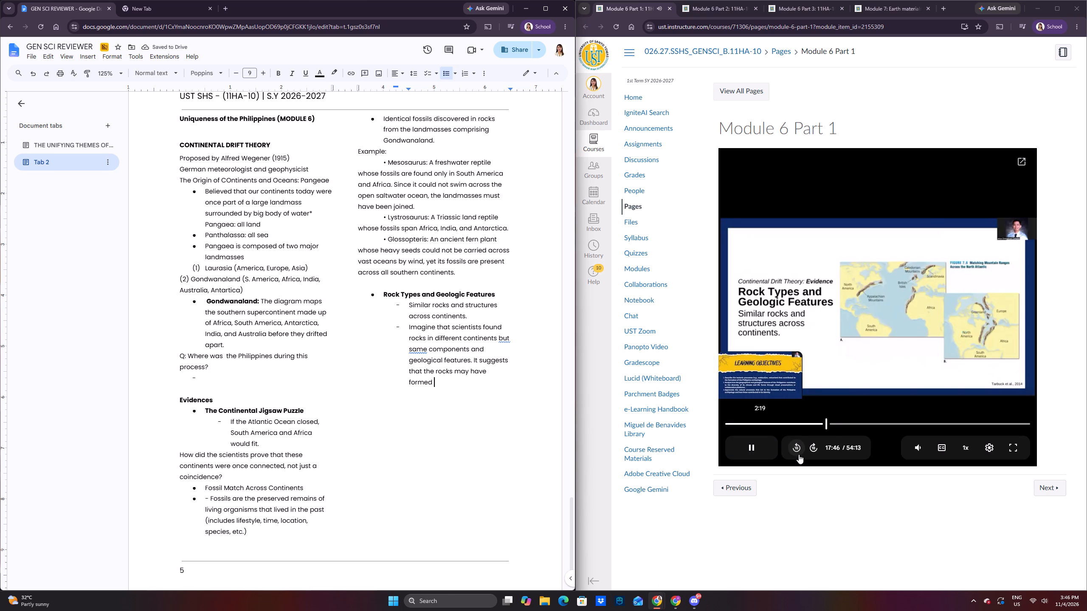
Rewind the video about 10 seconds, finish with "as part of the same geological system before the continents separated." and start a new sub-item.
left_click(799, 454)
left_click(469, 387)
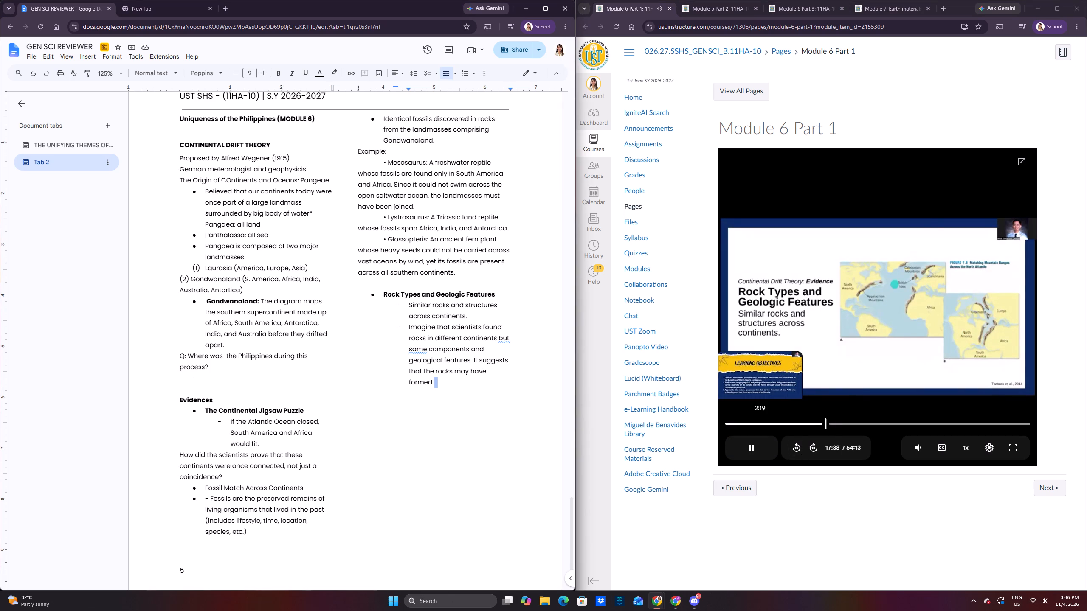
left_click(470, 387)
type("as part of the same geological s")
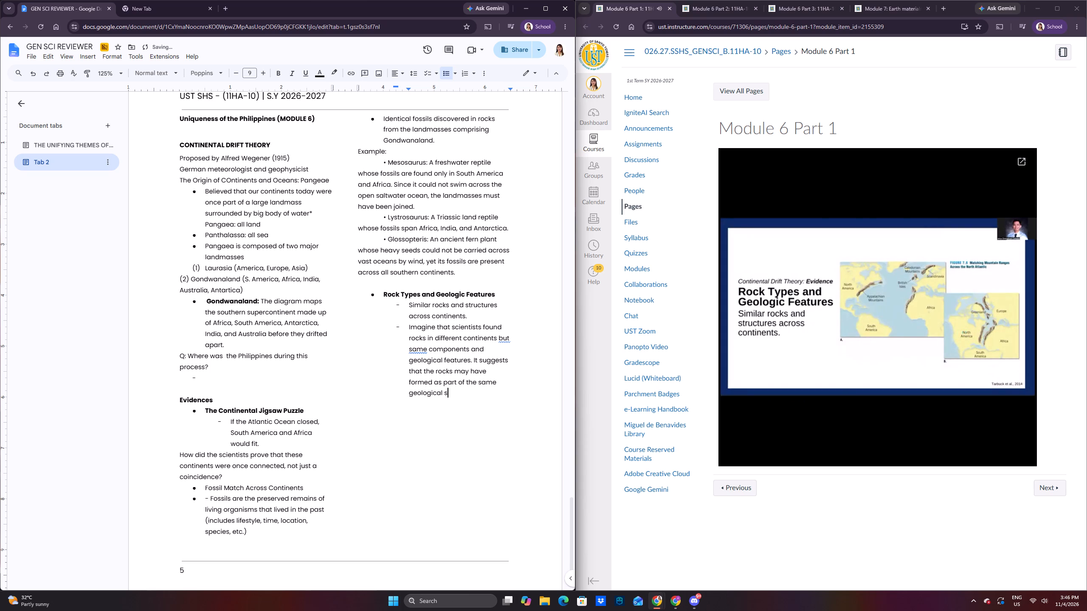
type("ystem before the continents")
key("space")
type("separated")
key("period")
key("Return")
Accept the grammar suggestion "but with the same" for "but same" in the "Imagine that scientists" sub-item.
left_click(417, 348)
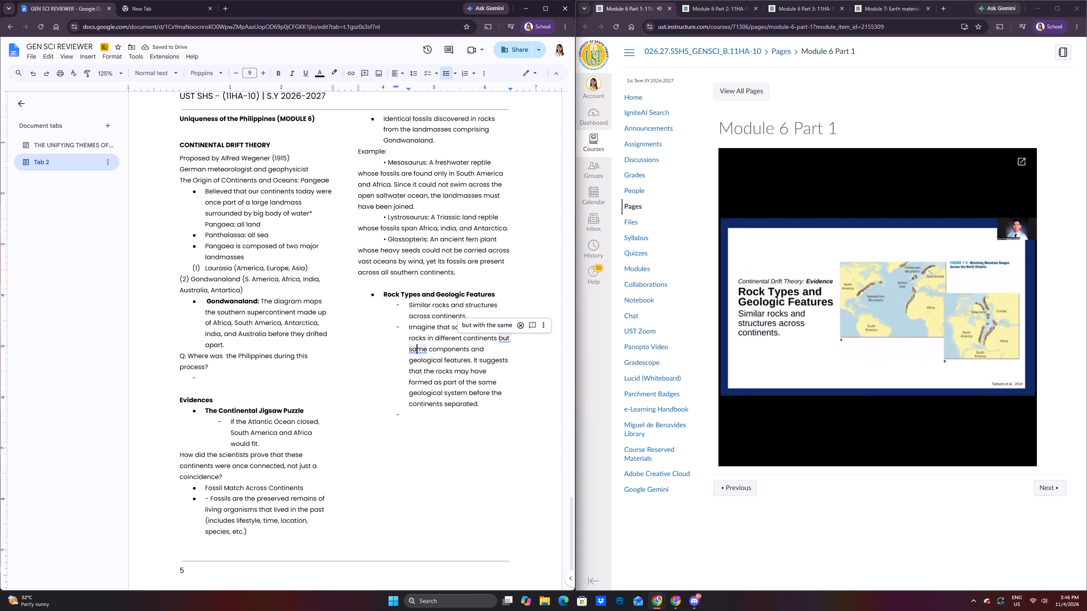
left_click(480, 329)
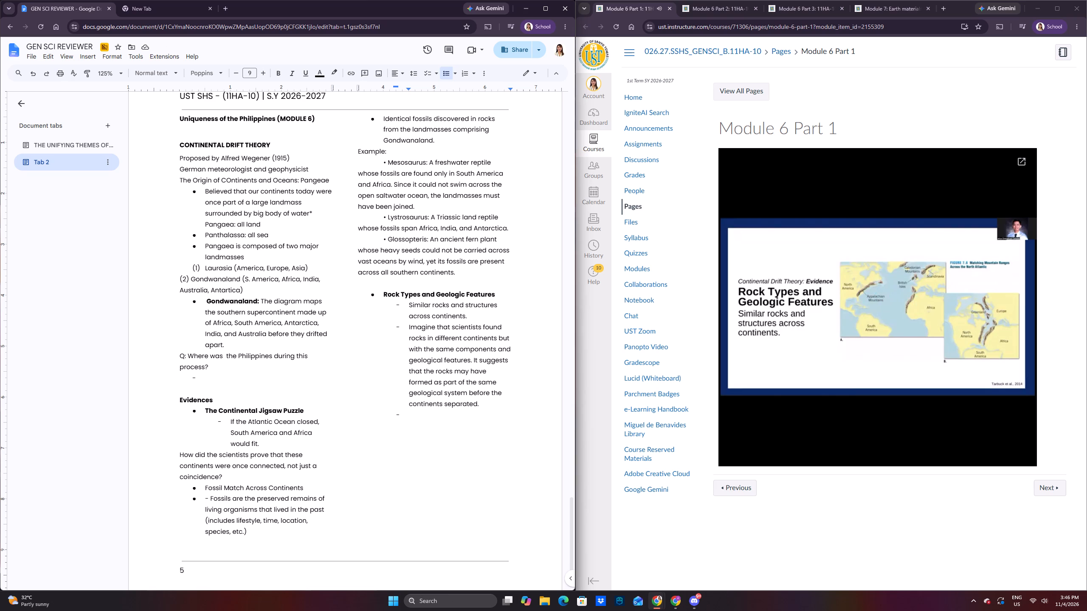
Write "Example: Mountain belts in Eastern North America and" in the empty dashed sub-item.
double_click(467, 415)
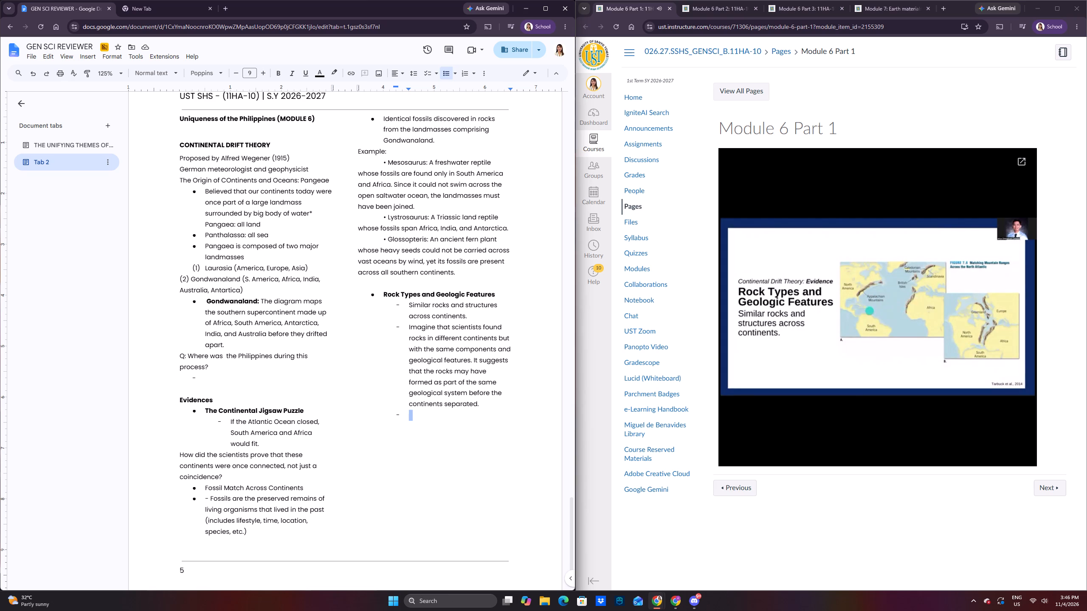
left_click(460, 422)
type("Example")
key("space")
key("BackSpace")
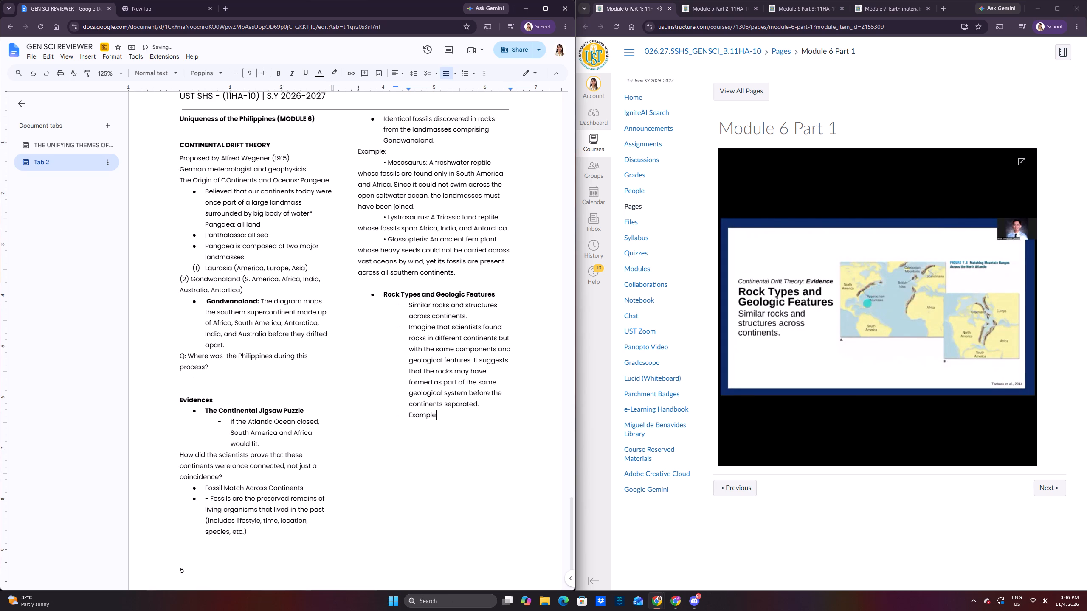
type(": Mountain belts in")
key("space")
type("Eastern North America and")
key("space")
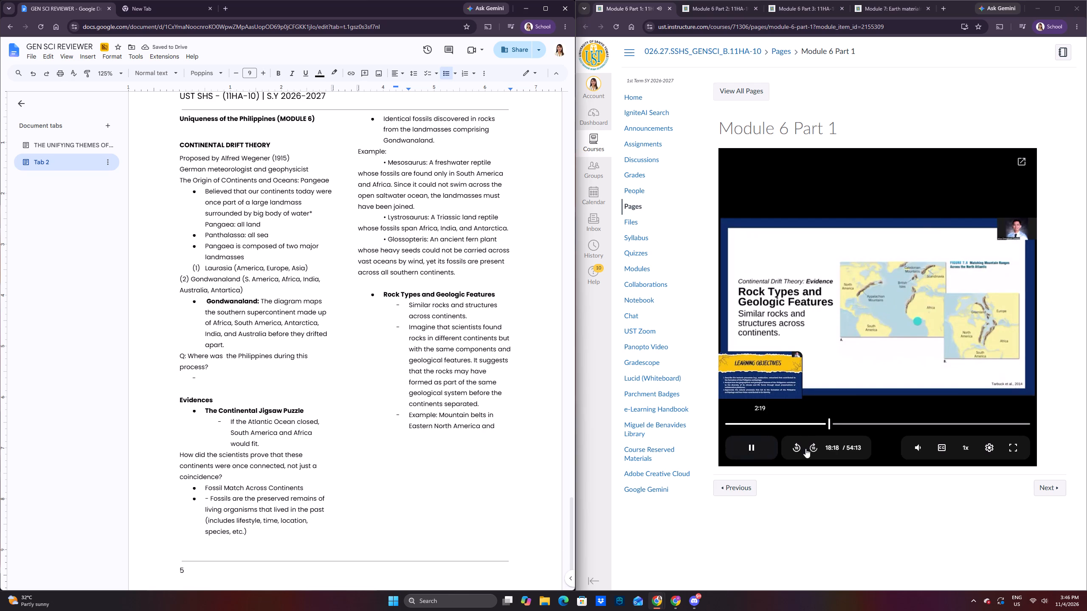
Rewind the video about 10 seconds and continue the example with "Western Europe such as Scottland and Norway".
left_click(794, 448)
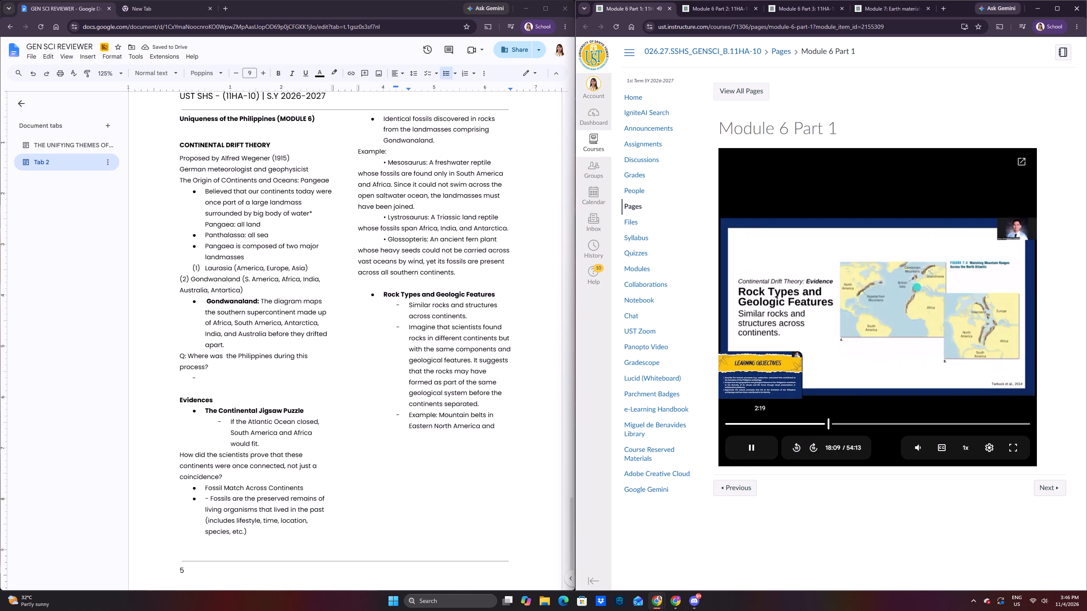
left_click(510, 426)
left_click(510, 426)
left_click(508, 427)
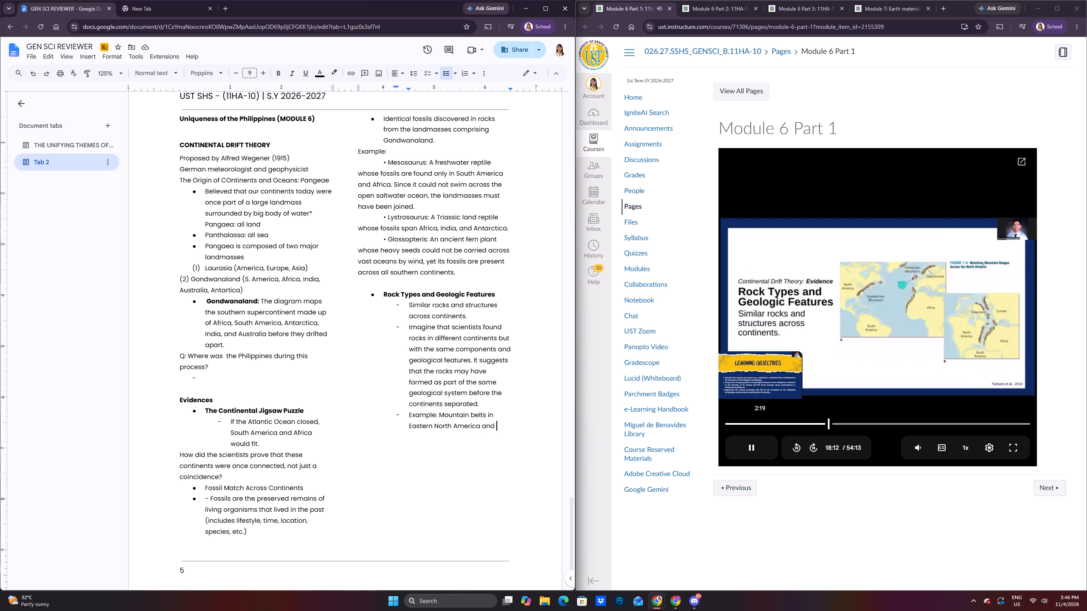
type("Western Europe")
key("space")
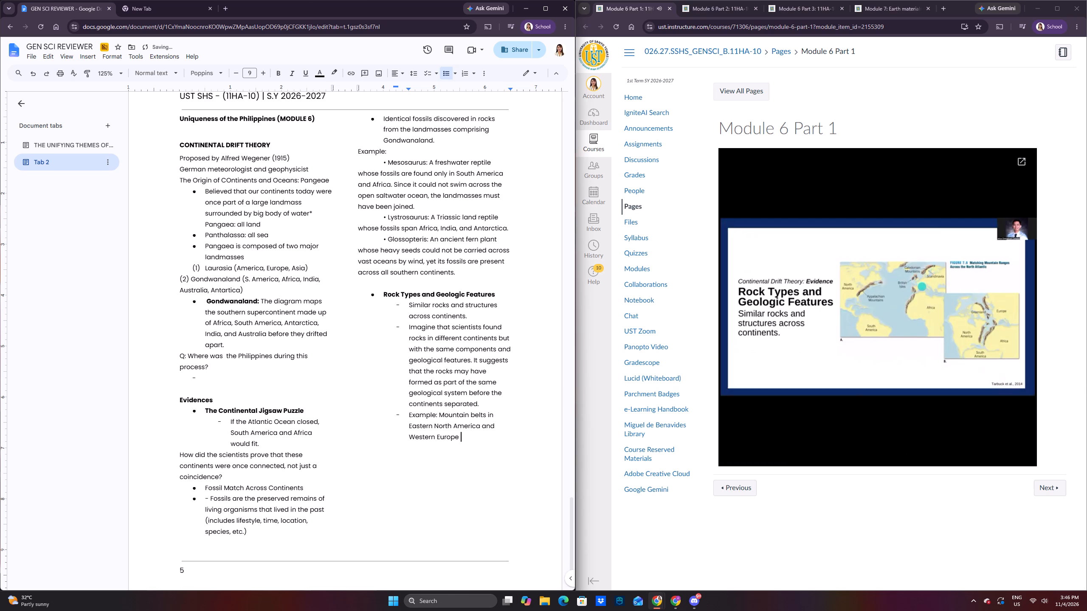
type("such as Scottland and Norwa")
key("y")
scroll(509, 424, "up", 1)
key("y")
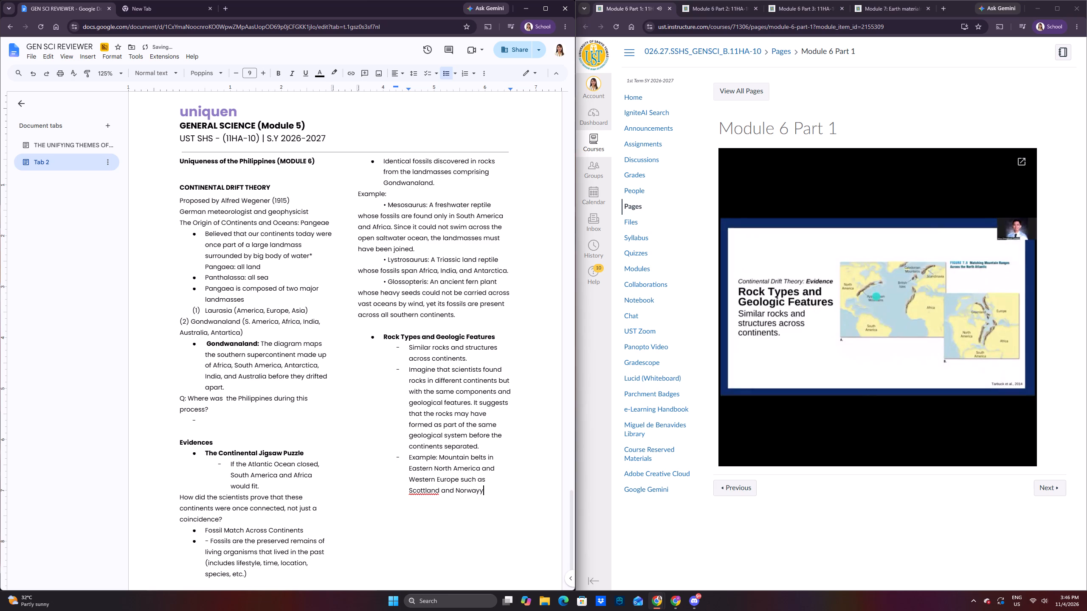
key("BackSpace")
Correct the misspelled "Scottland" to "Scotland" using the spelling suggestion.
left_click(429, 495)
left_click(433, 483)
left_click(433, 482)
Add a space after "Norway" at the end of the example and pause the lecture video at 18:31.
left_click(482, 485)
left_click(486, 488)
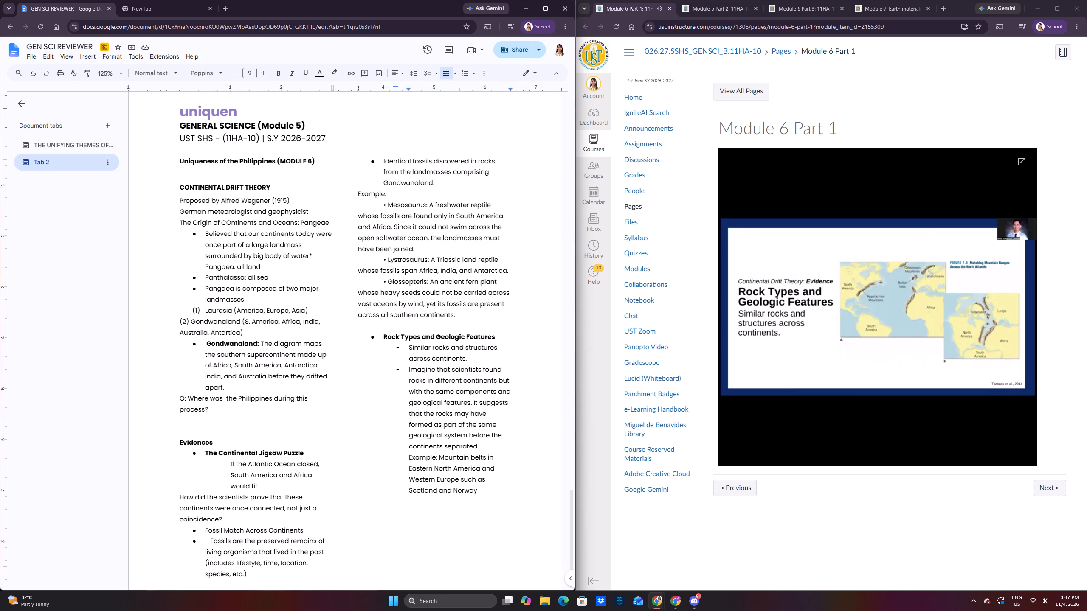
key("space")
left_click(869, 358)
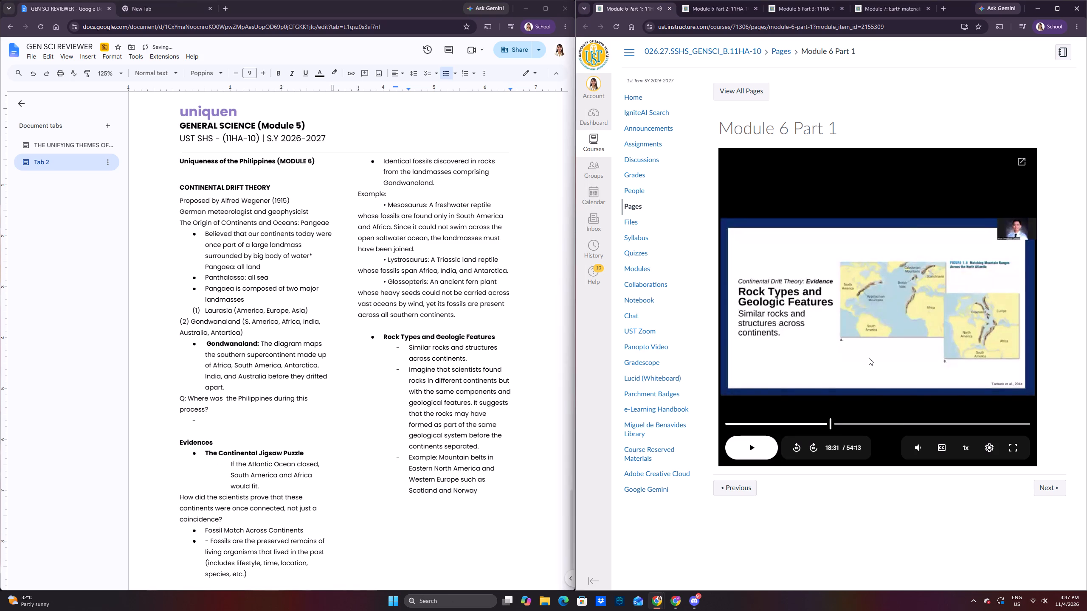
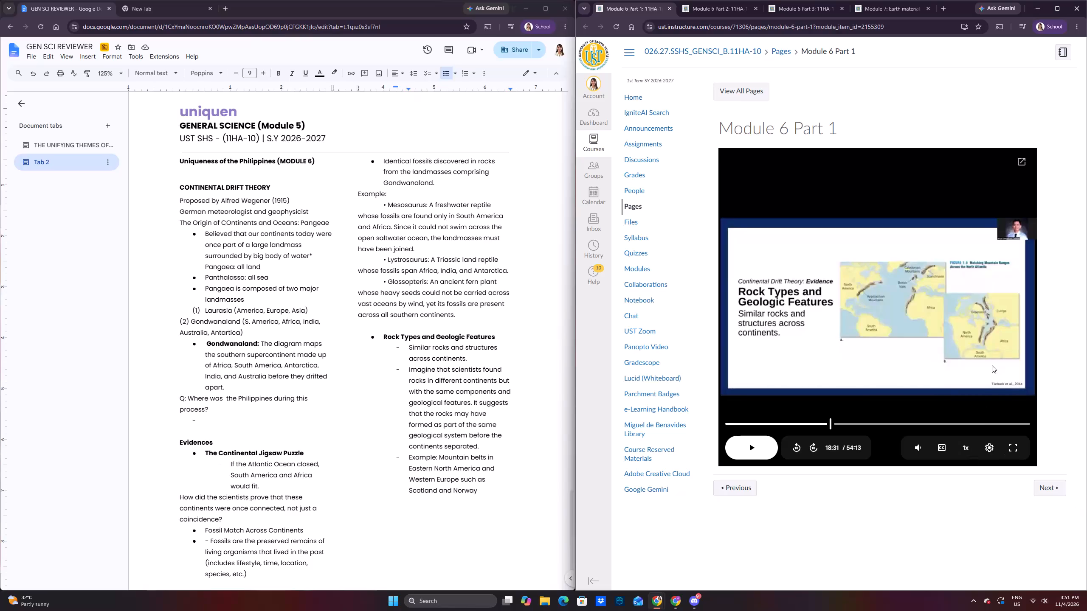
Resume the lecture video from 18:31.
left_click(992, 365)
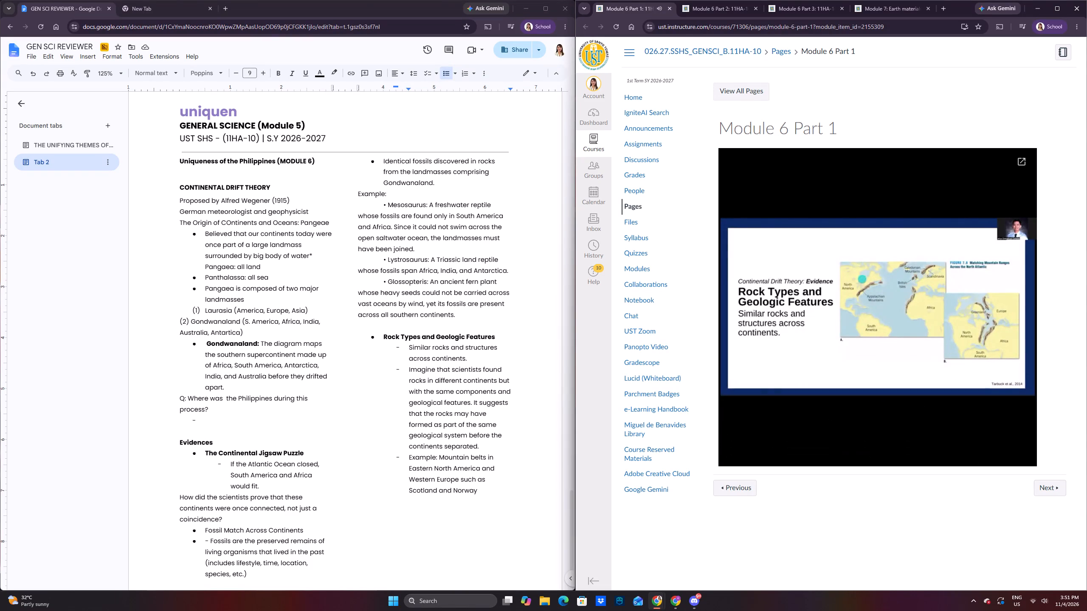
Remove the asterisk after "big body of water" and make "Pangaea: all land" its own bullet.
left_click(315, 258)
key("BackSpace")
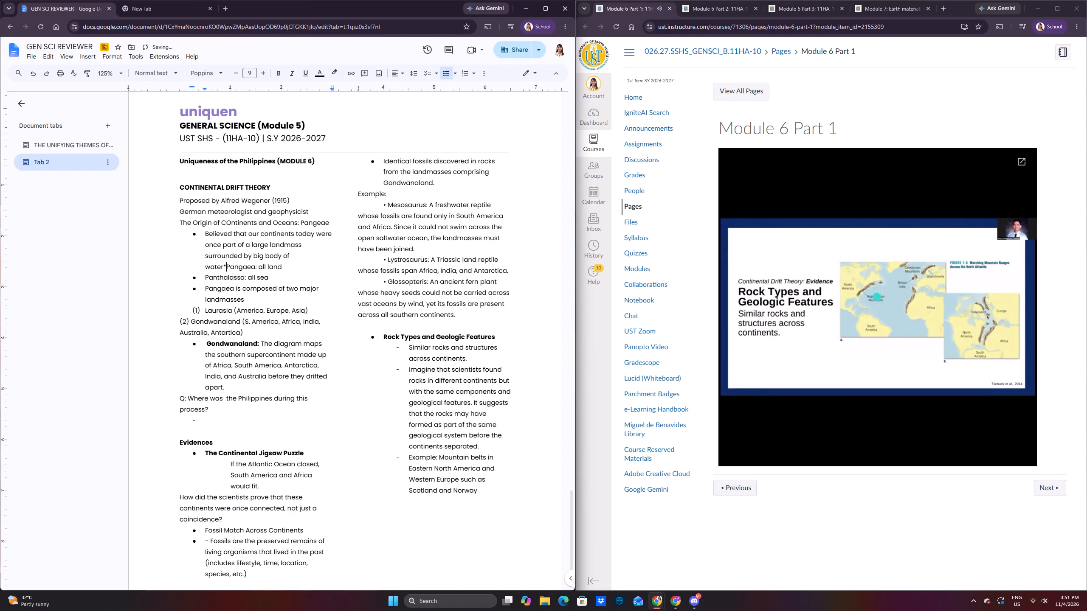
key("BackSpace")
key("Return")
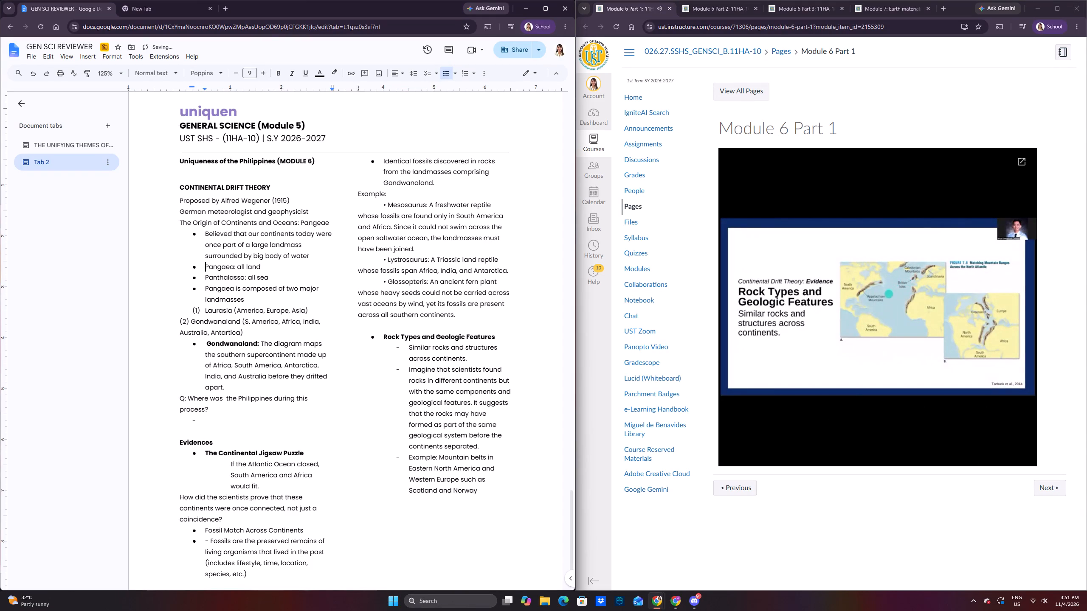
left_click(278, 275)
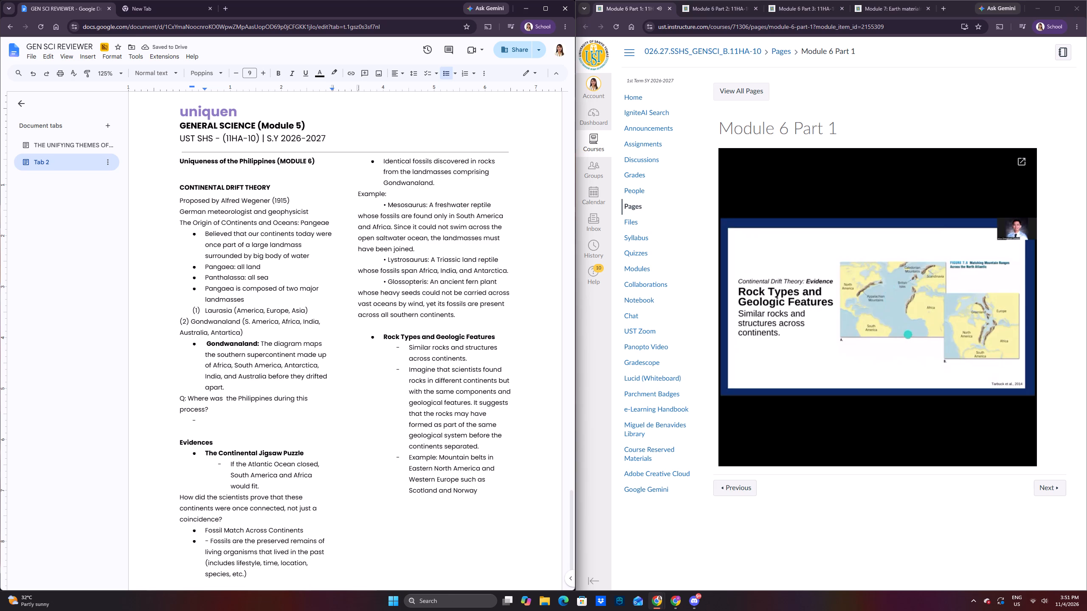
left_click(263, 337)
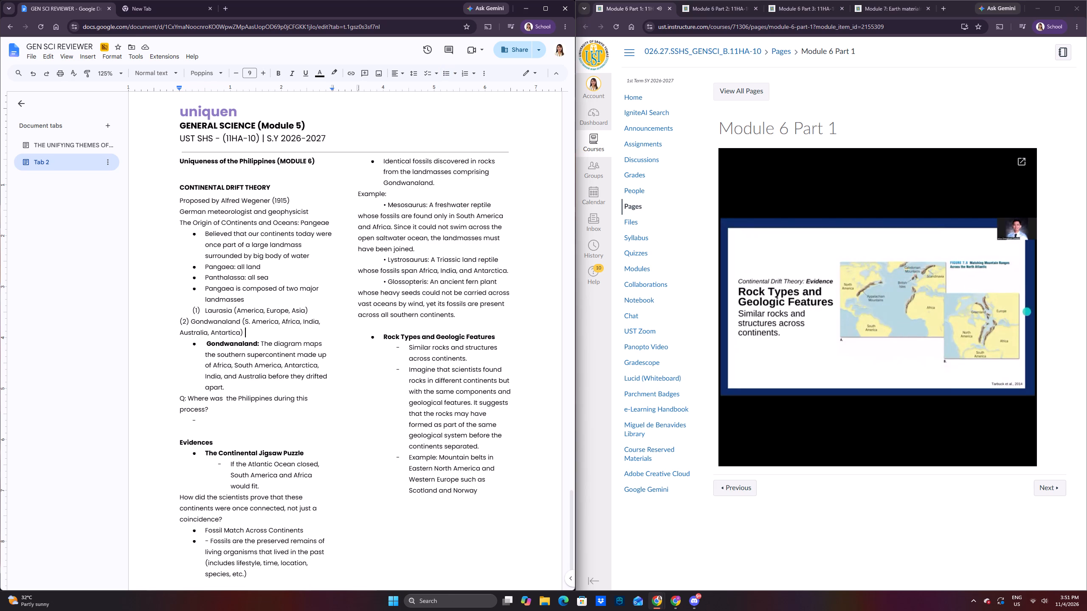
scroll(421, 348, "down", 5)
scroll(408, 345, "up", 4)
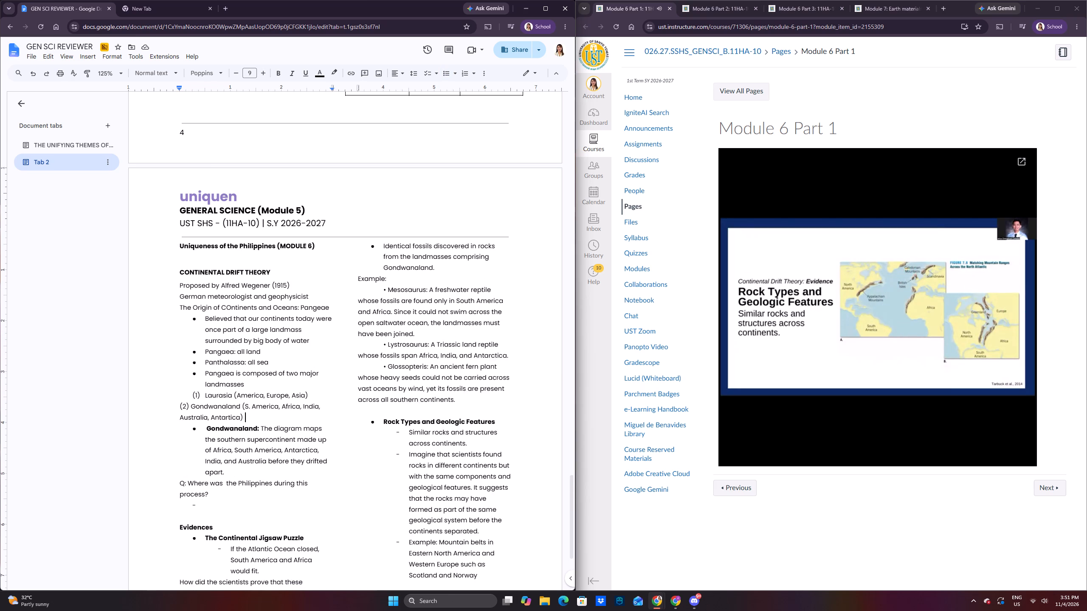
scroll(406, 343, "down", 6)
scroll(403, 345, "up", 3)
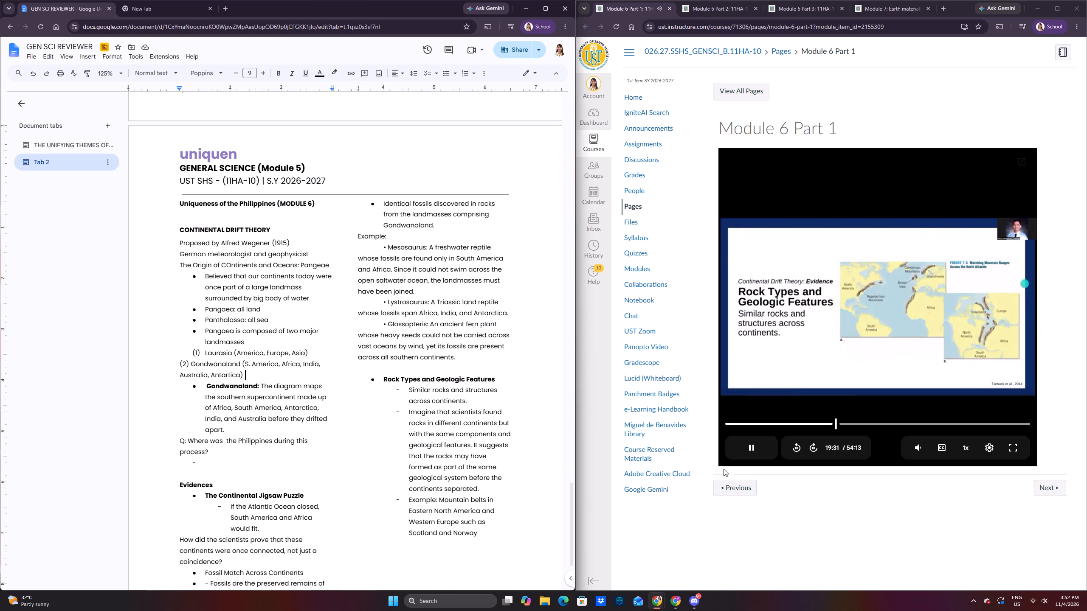
Correct the capitalization of "COntinents" to "Continents" in the "The Origin of" line under Continental Drift Theory.
left_click(227, 261)
left_click(229, 263)
key("BackSpace")
key("o")
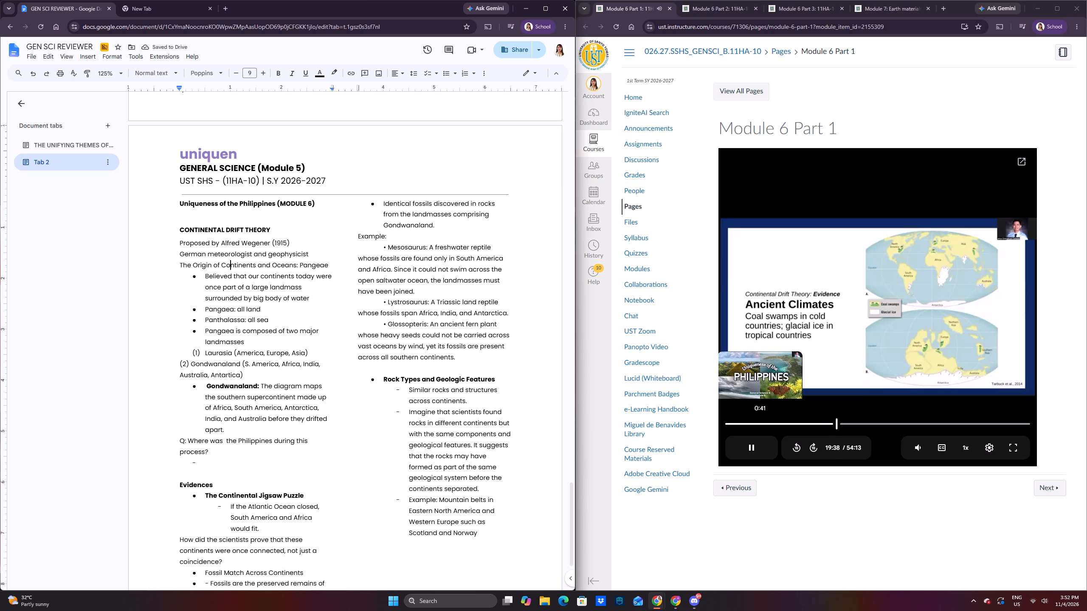
Add a bullet "Ancient Climates" below the example ending in "Scotland and Norway".
scroll(256, 193, "down", 6)
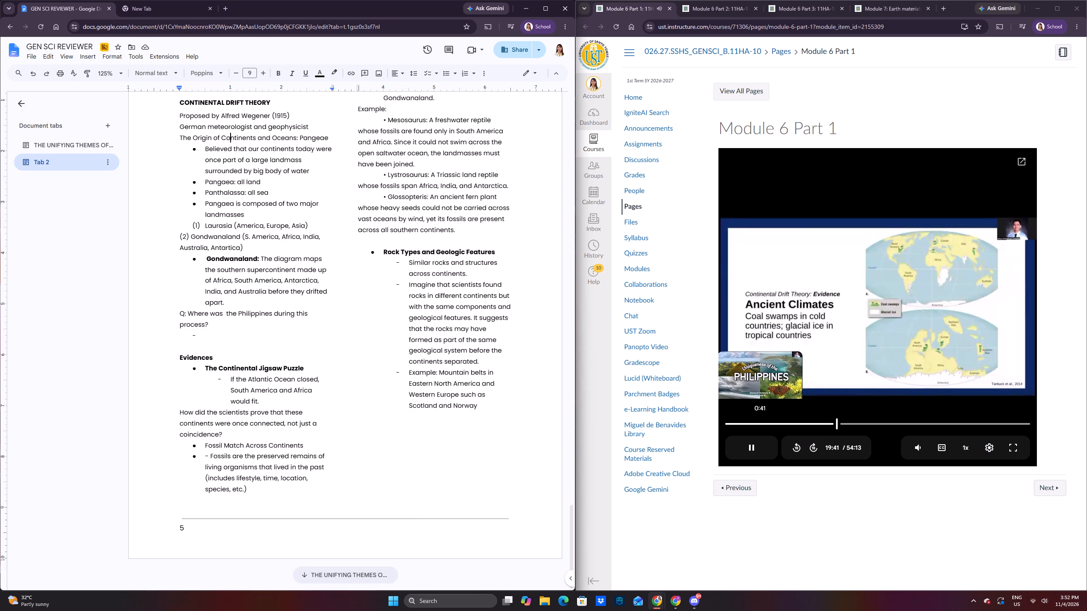
left_click(213, 331)
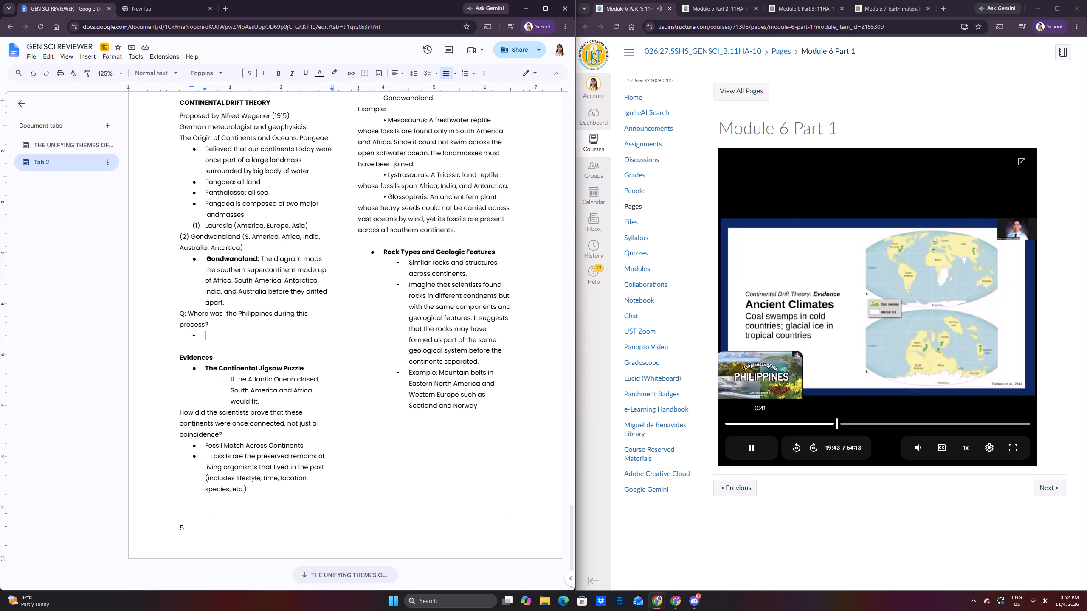
left_click(489, 410)
key("Return")
key("Return")
type("*")
key("space")
type("Ancient")
key("space")
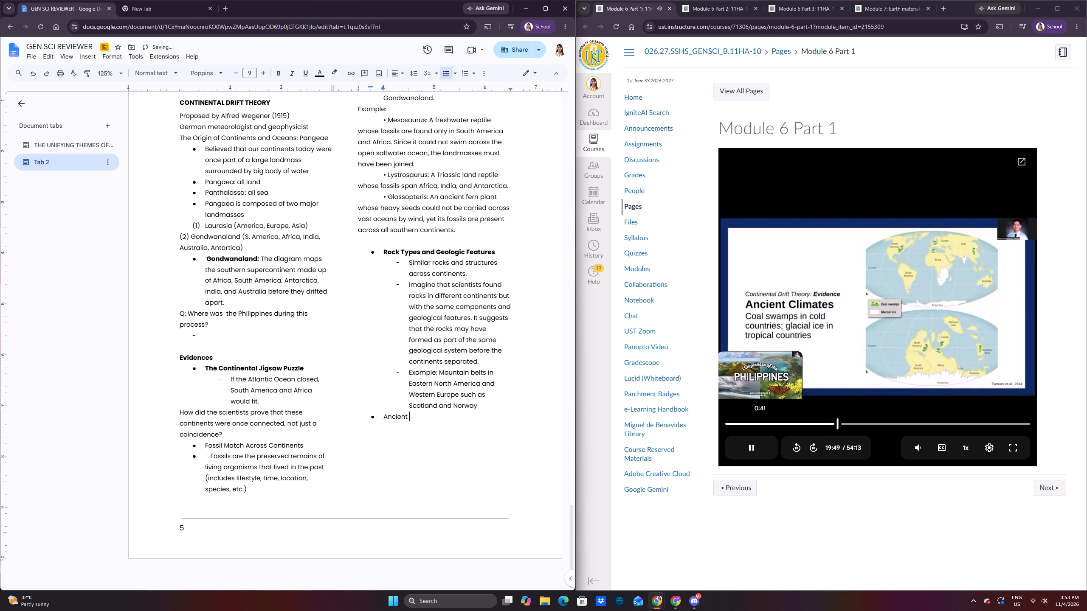
type("cli")
key("BackSpace")
key("BackSpace")
key("BackSpace")
type("Climates")
Under Ancient Climates, write the dashed sub-item "Coal swamps in cold countries; glacial ice in tropical countries".
key("Return")
key("minus")
key("BackSpace")
key("BackSpace")
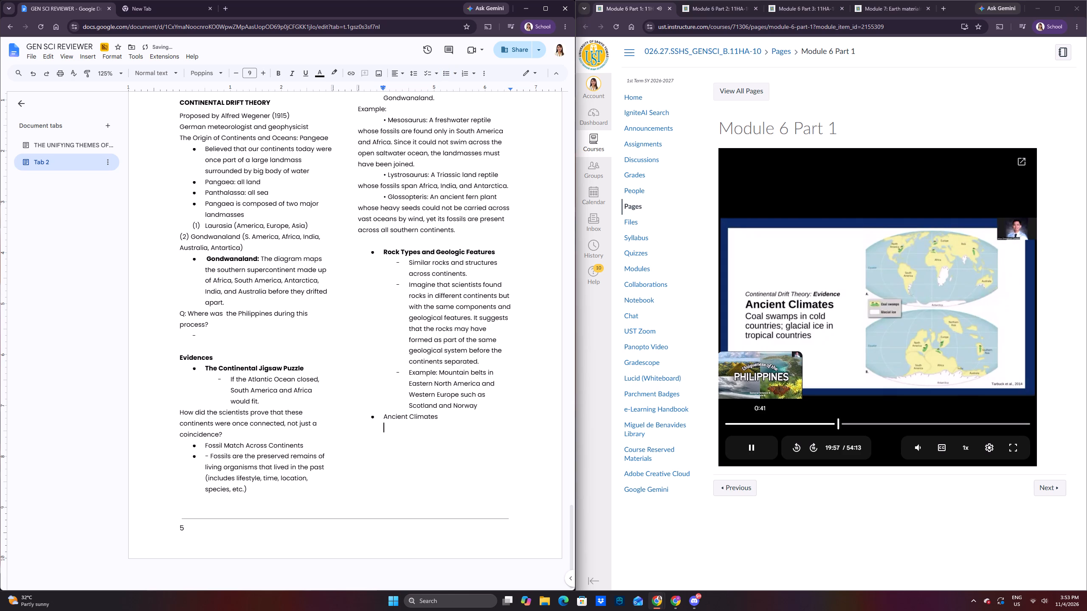
type("-")
key("space")
type("Coal")
key("space")
type("swampp")
key("BackSpace")
type("s")
key("space")
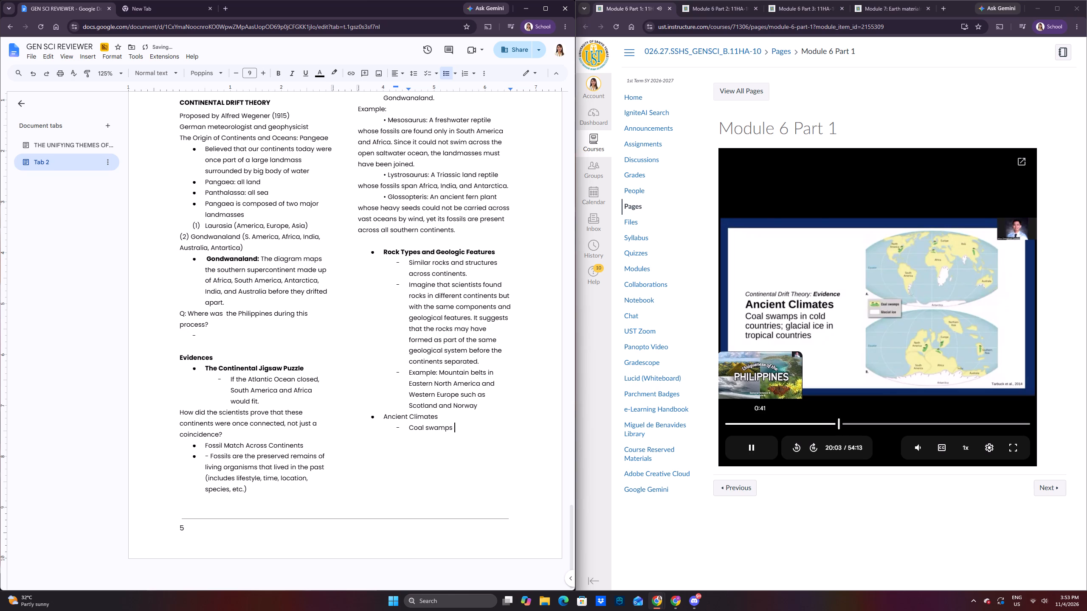
type("in cold countries")
type("; glacial ice")
key("space")
type("in tropical countries")
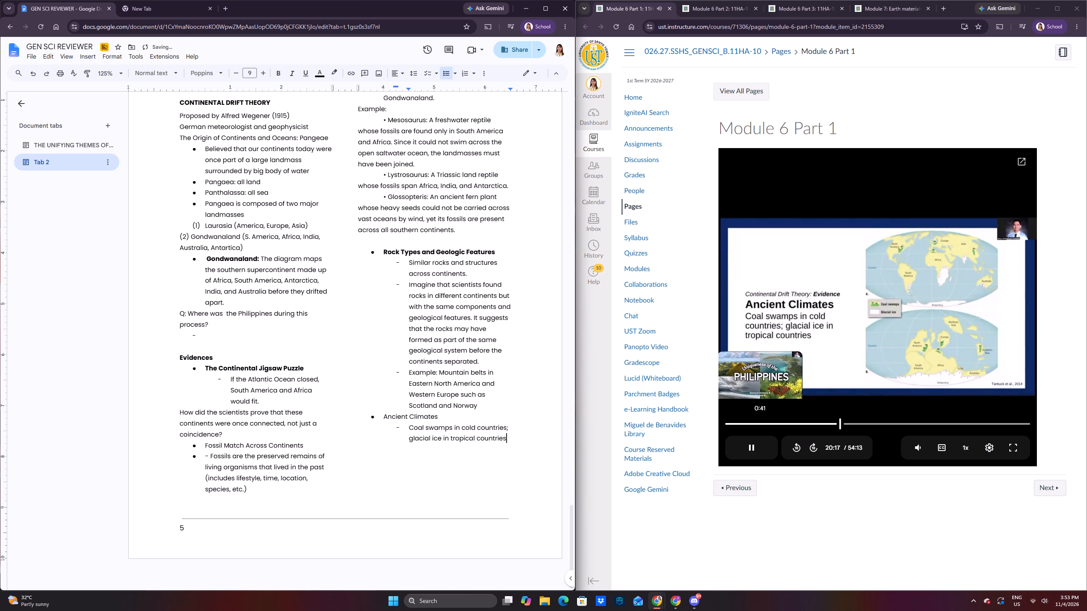
Make the "Ancient Climates" bullet bold.
left_click_drag(454, 414, 378, 418)
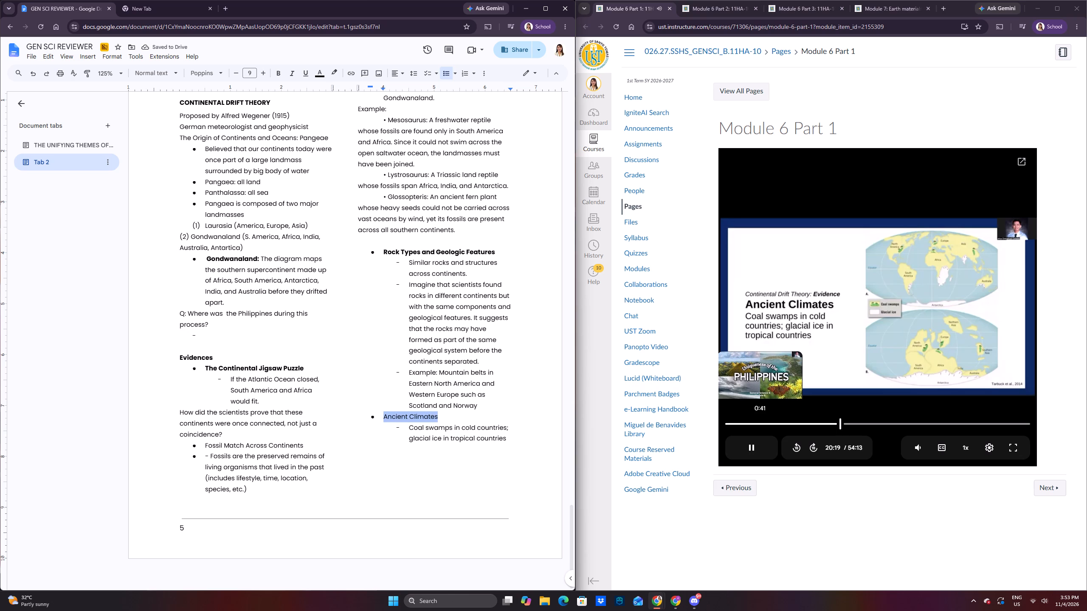
left_click_drag(378, 418, 374, 418)
left_click(281, 78)
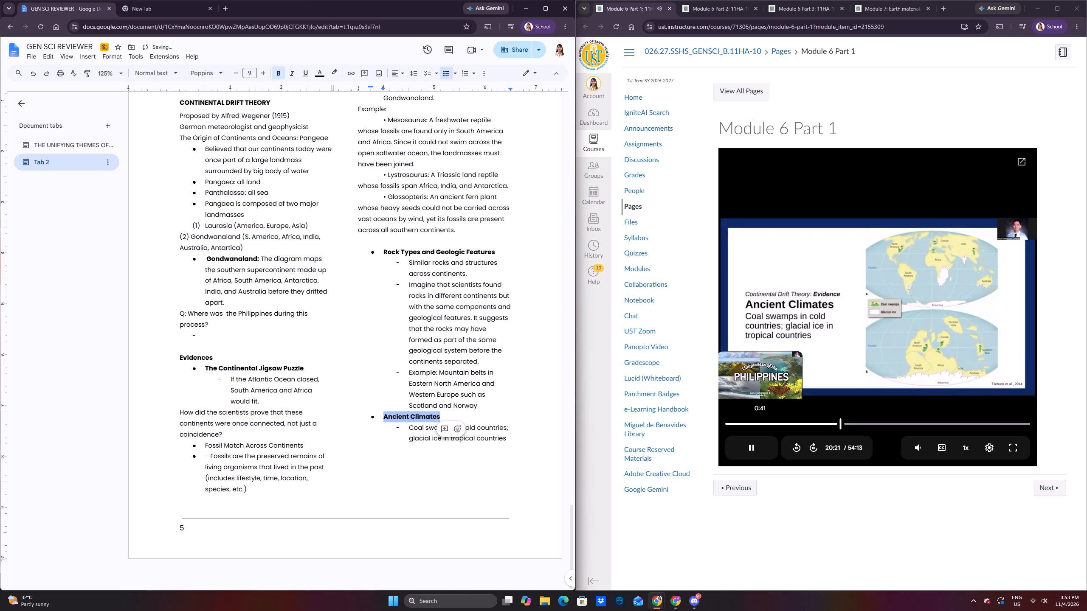
left_click(448, 285)
Insert a blank, undashed line between the Scotland and Norway example and the Ancient Climates bullet.
left_click(496, 404)
key("Return")
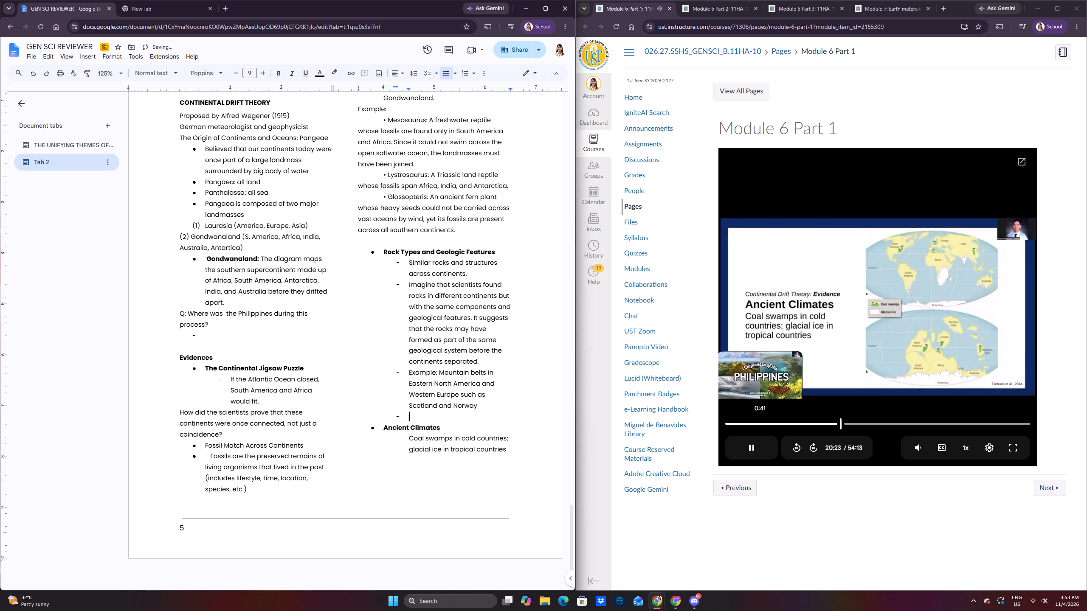
key("BackSpace")
key("BackSpace")
Add a period after "tropical countries" and start a new line without a dash below it.
left_click(521, 453)
key("period")
key("Return")
key("BackSpace")
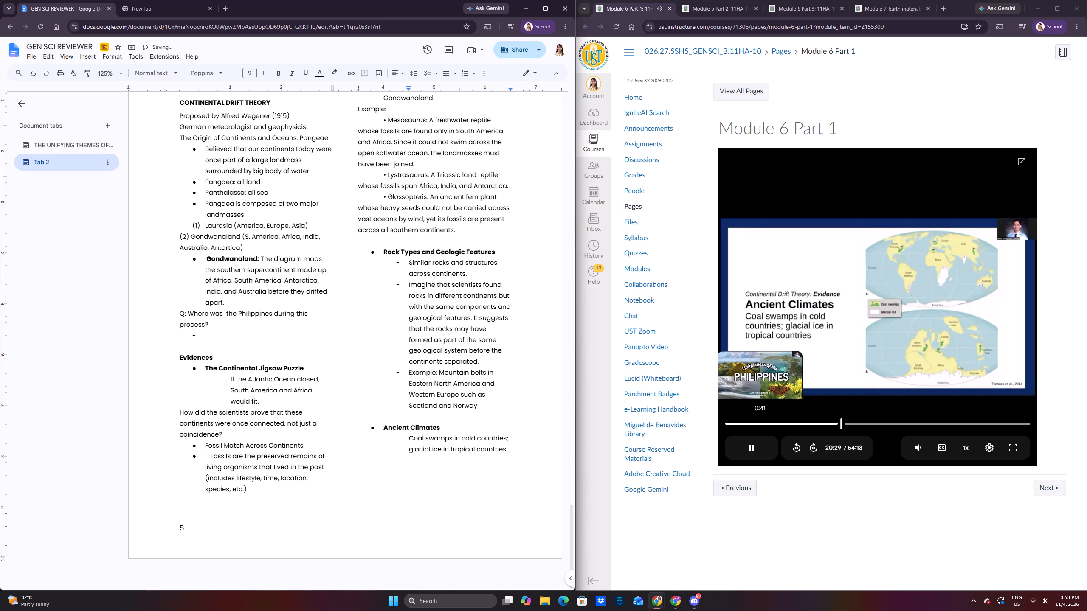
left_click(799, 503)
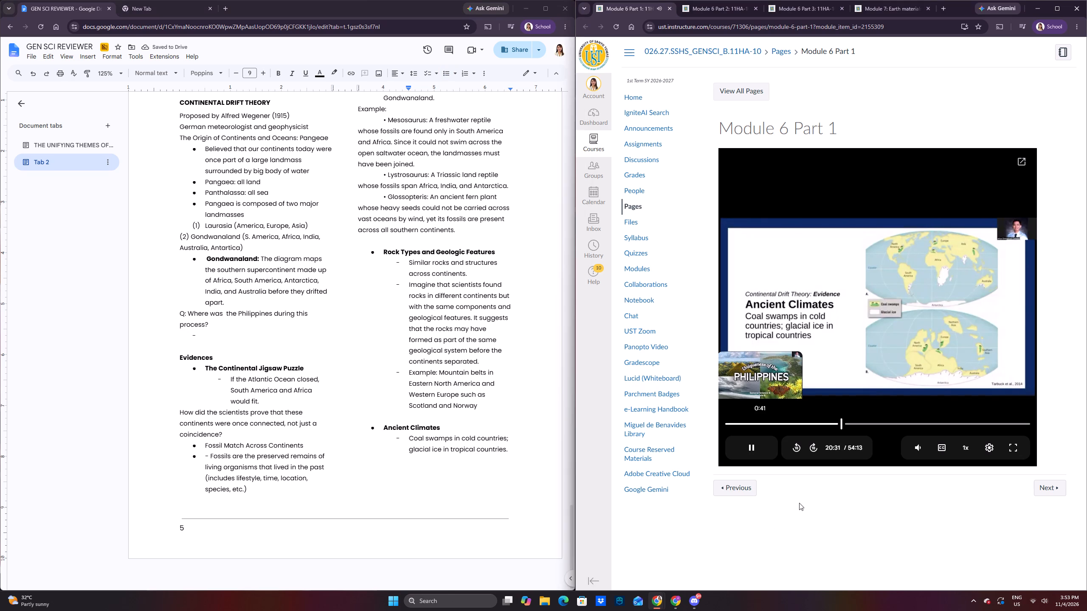
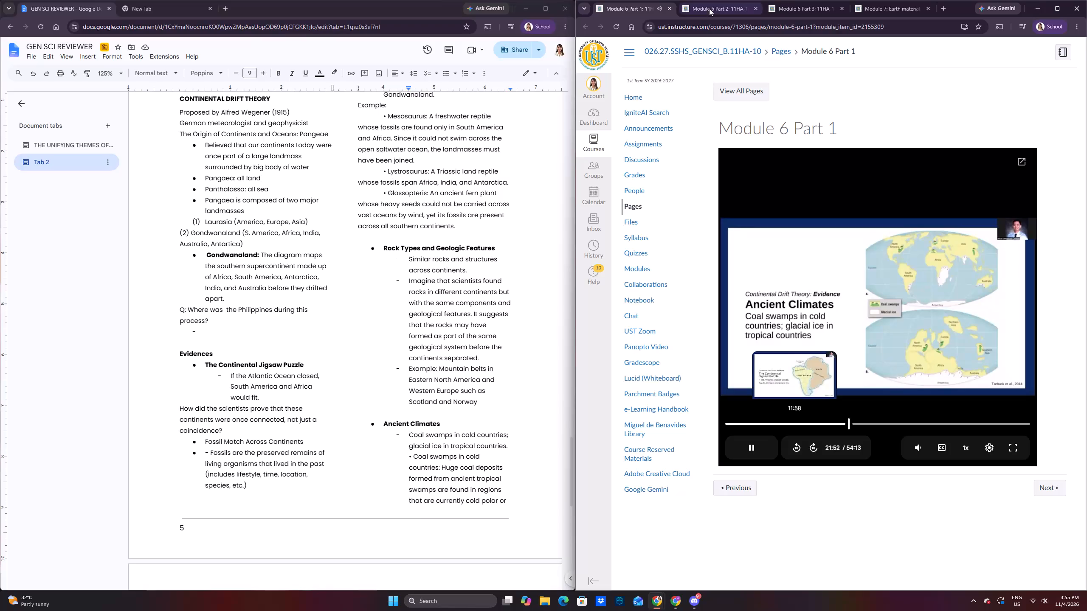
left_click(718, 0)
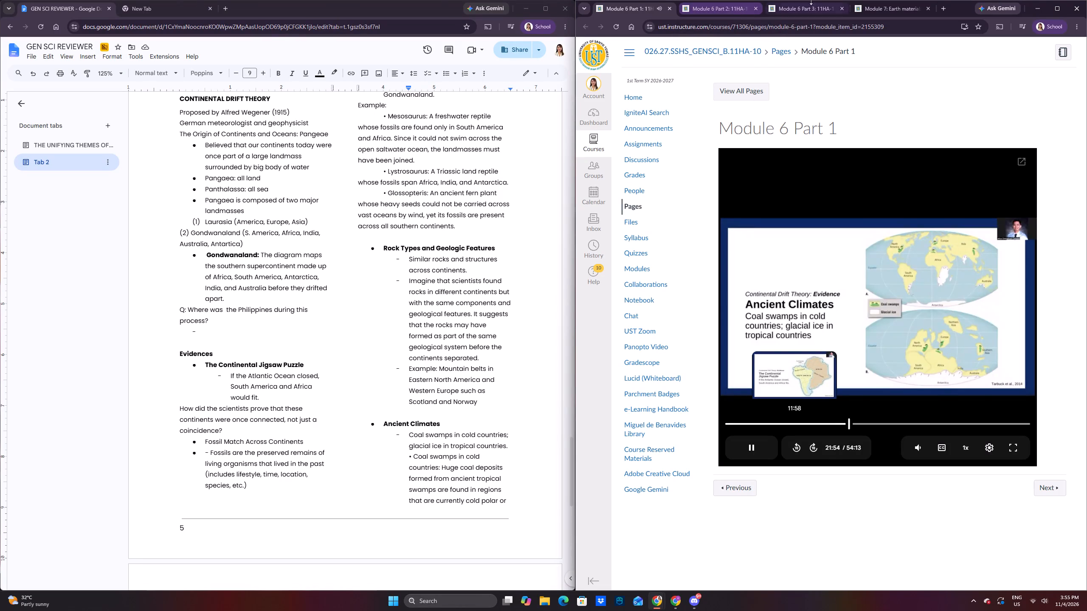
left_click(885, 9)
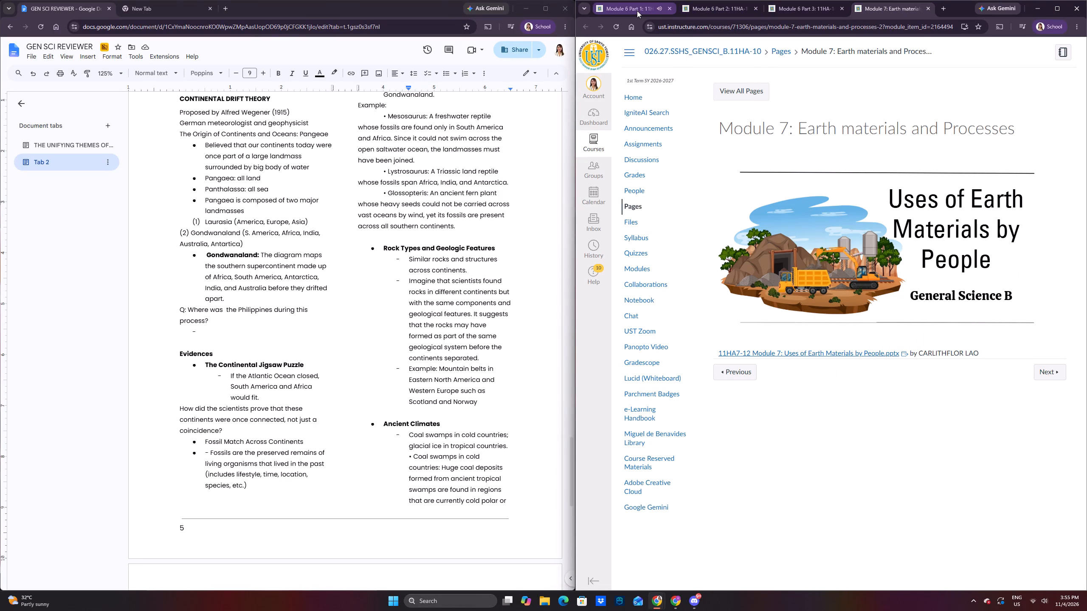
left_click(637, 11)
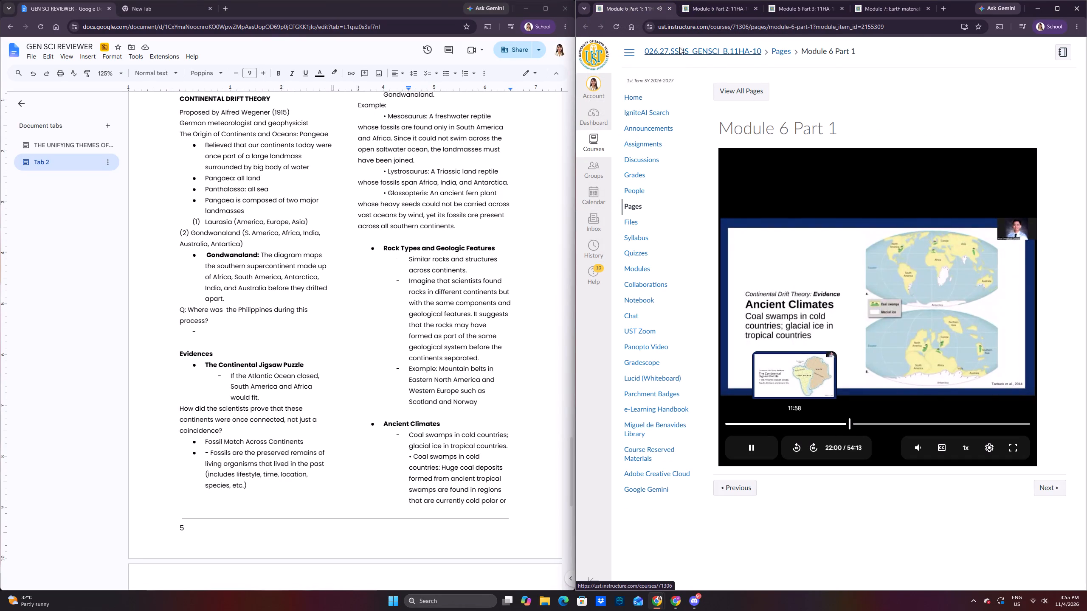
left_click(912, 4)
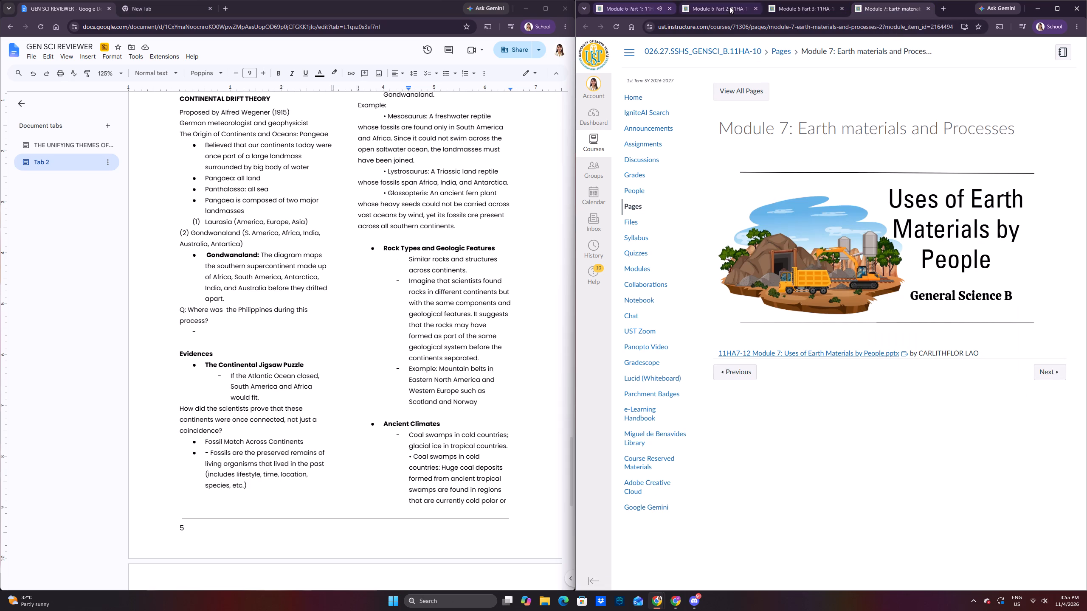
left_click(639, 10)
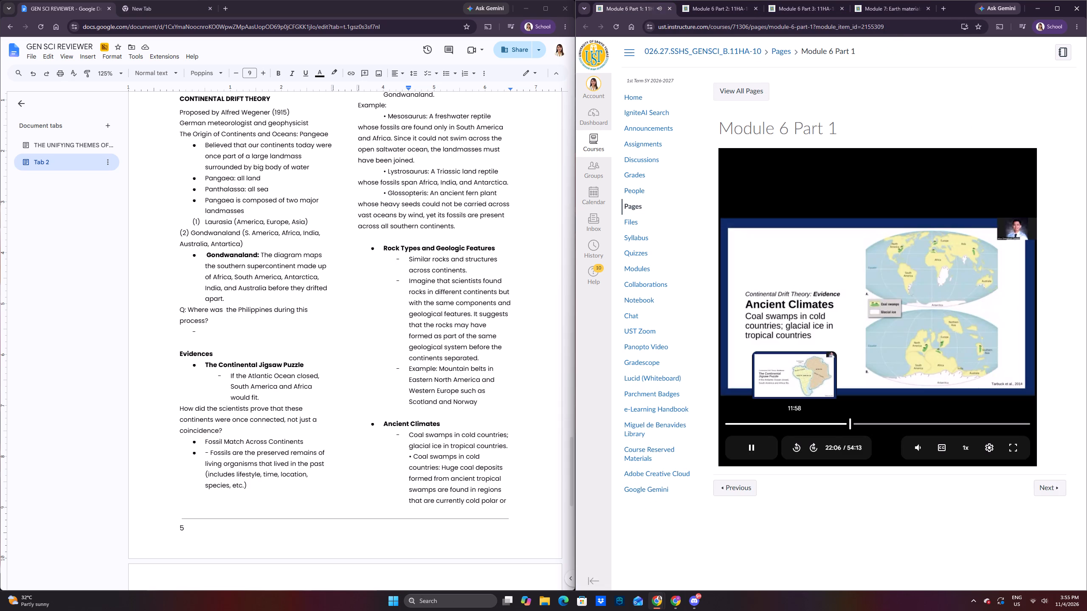
Look through the document's version history for the earlier Module 5 header title, including the November 4, 9:44 AM version.
left_click(433, 57)
left_click(428, 48)
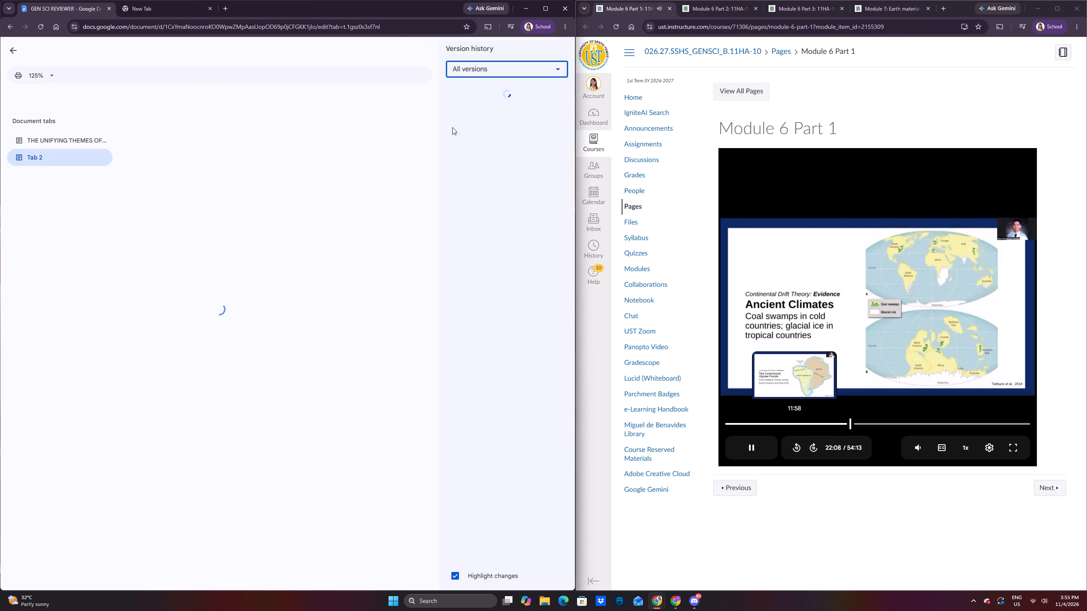
scroll(524, 232, "down", 2)
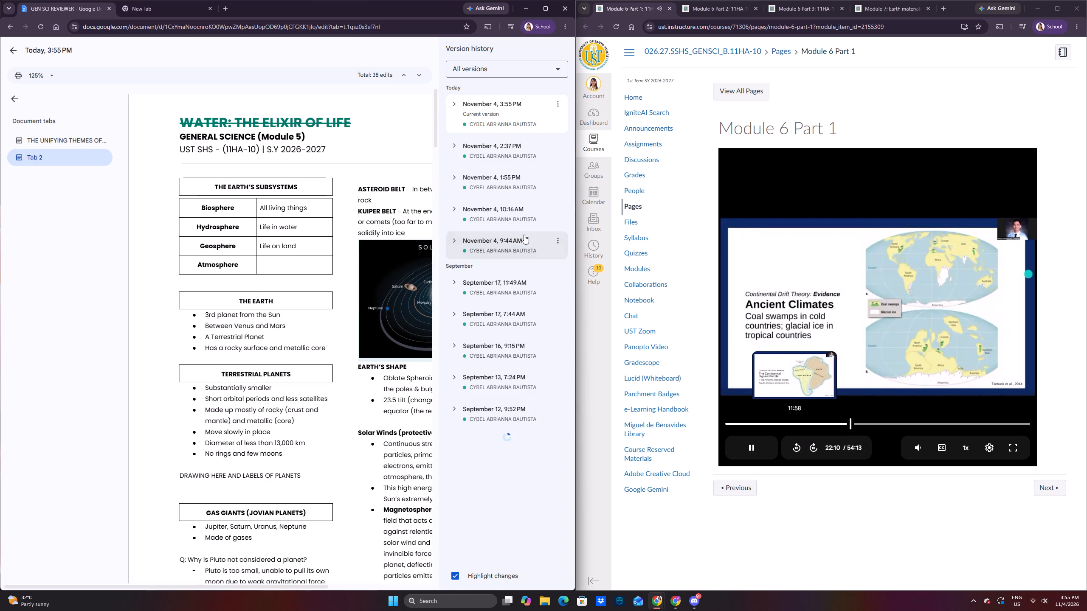
scroll(525, 241, "down", 5)
scroll(430, 267, "down", 6)
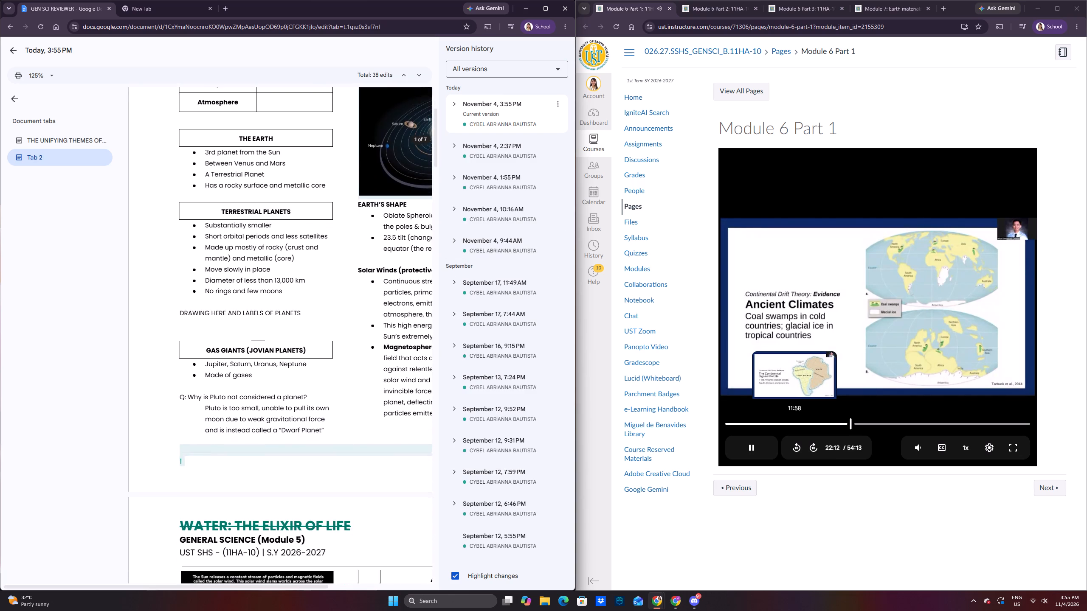
scroll(425, 265, "down", 7)
scroll(458, 284, "down", 5)
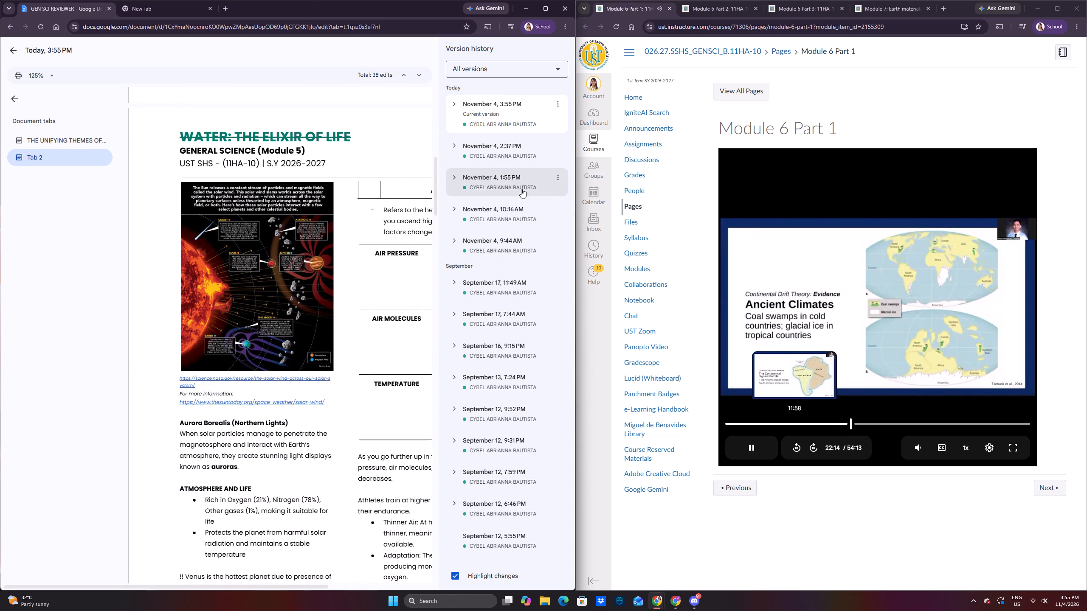
left_click(521, 189)
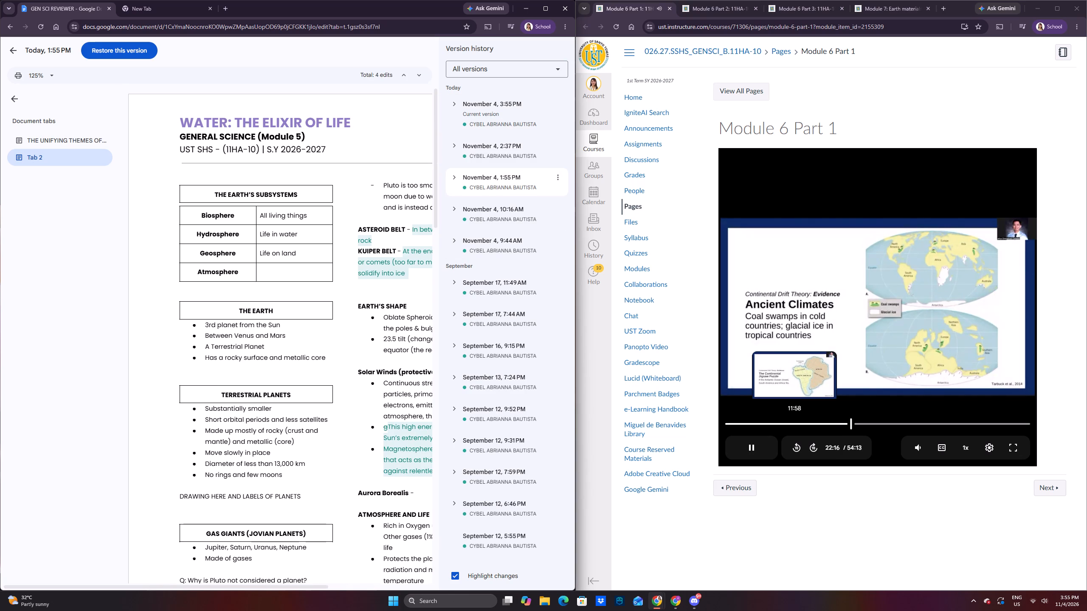
scroll(497, 379, "down", 3)
left_click(507, 454)
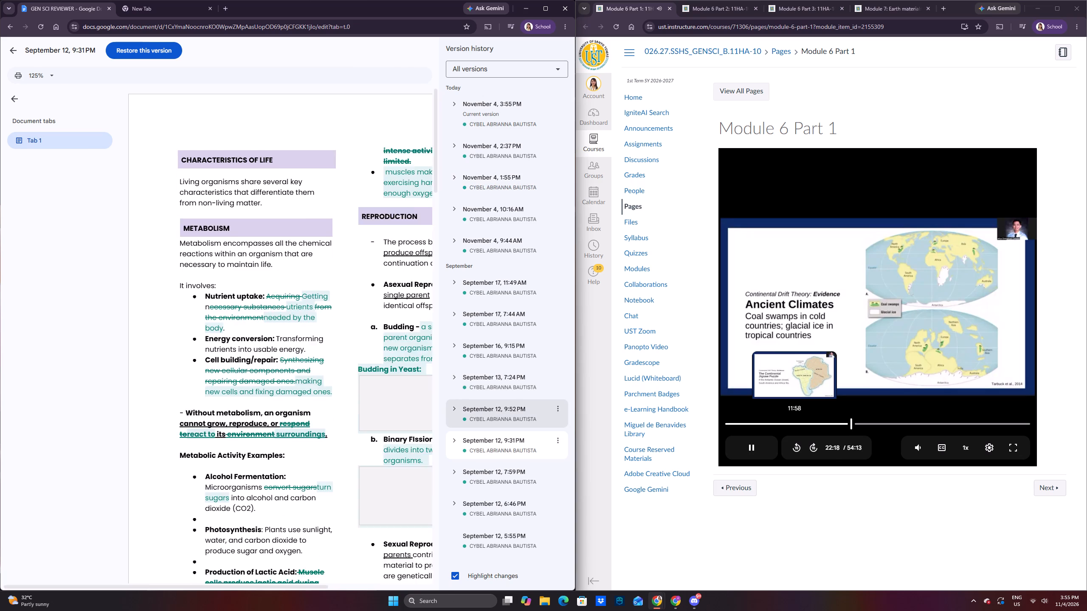
left_click(500, 282)
left_click(504, 238)
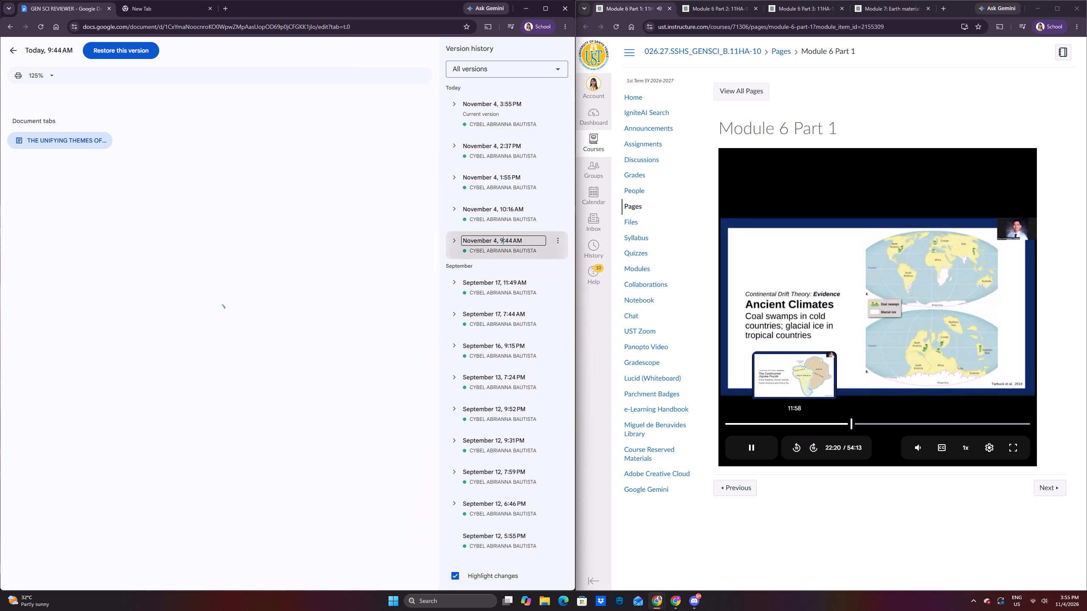
left_click(15, 53)
Write "UNIQUENESS OF PLANET EARTH" as the title above "GENERAL SCIENCE (Module 5)" in the Tab 2 page header.
scroll(290, 177, "up", 10)
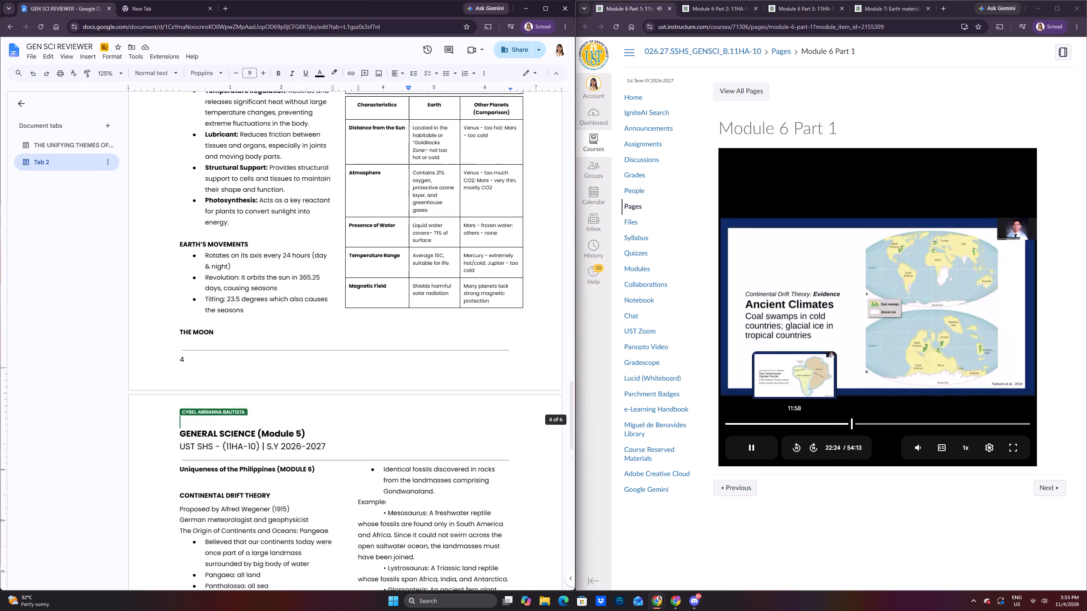
scroll(376, 193, "up", 1)
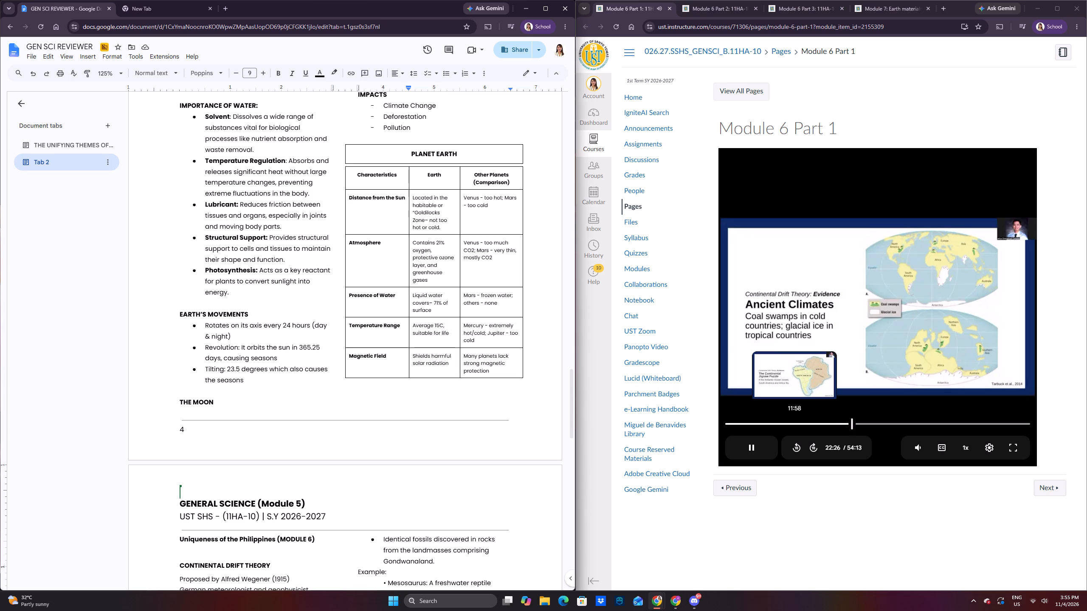
left_click(197, 494)
double_click(204, 485)
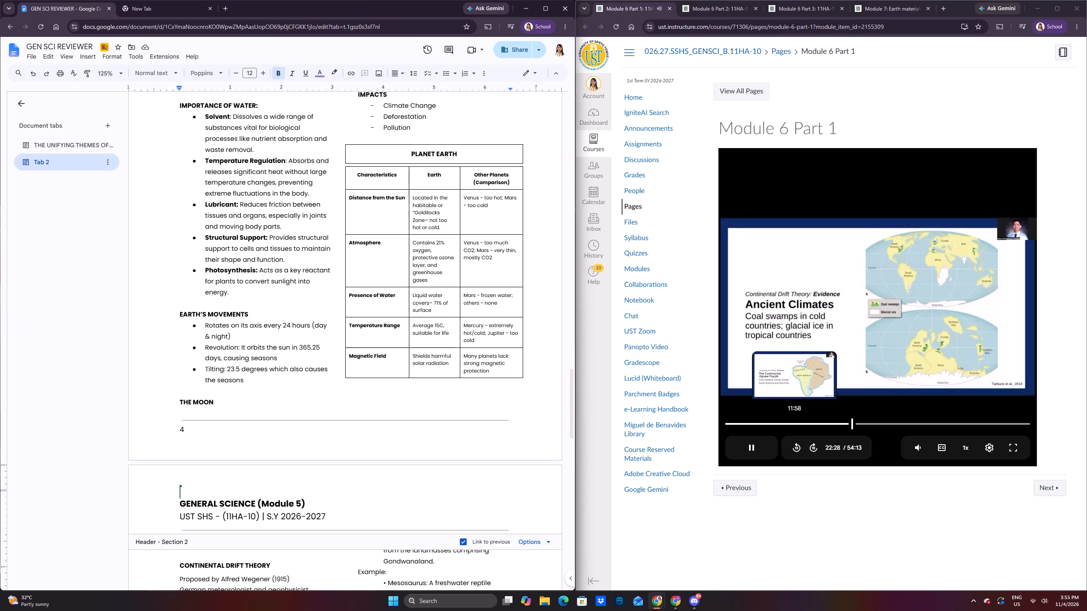
key("BackSpace")
type("UNI")
key("BackSpace")
key("BackSpace")
key("BackSpace")
key("BackSpace")
type("UNIQ")
type("UENESS OF PLANET EARTH")
Enlarge the "UNIQUENESS OF PLANET EARTH" header title to font size 18.
scroll(204, 485, "up", 1)
left_click(279, 536)
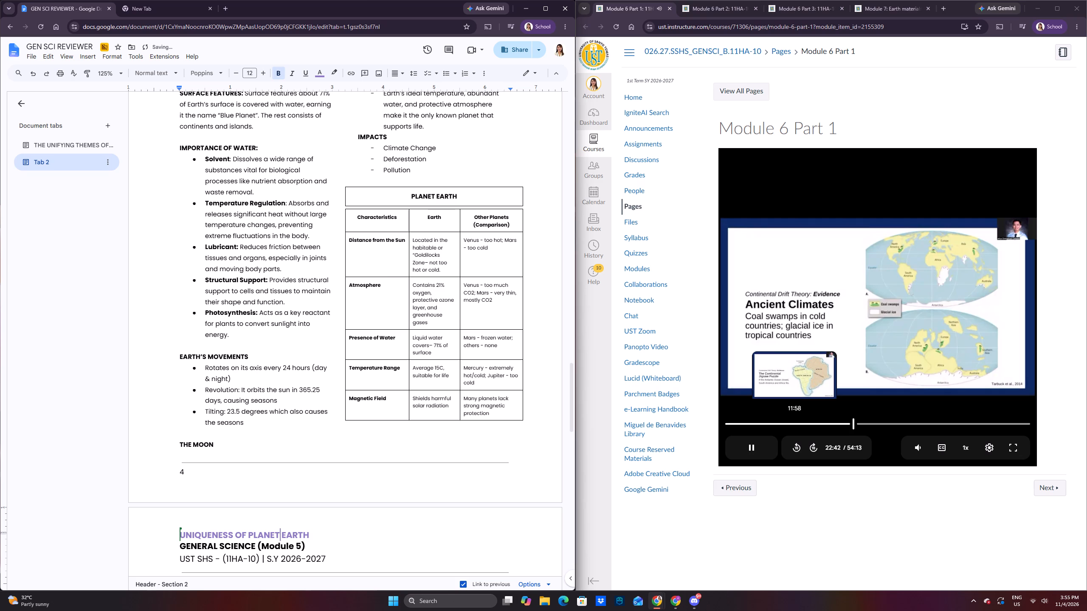
left_click_drag(315, 530, 141, 526)
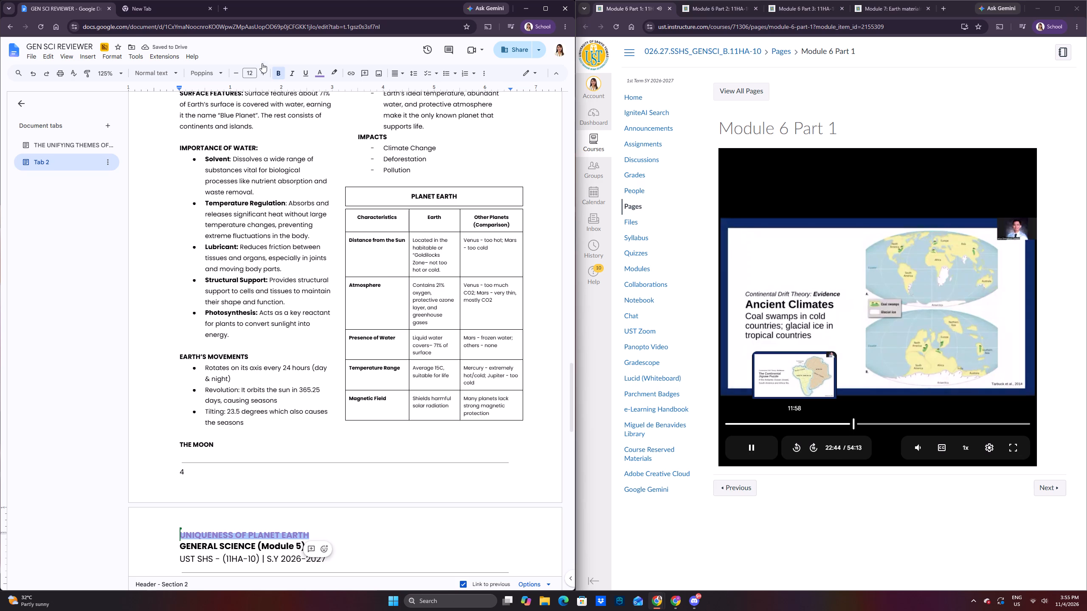
triple_click(265, 76)
triple_click(265, 76)
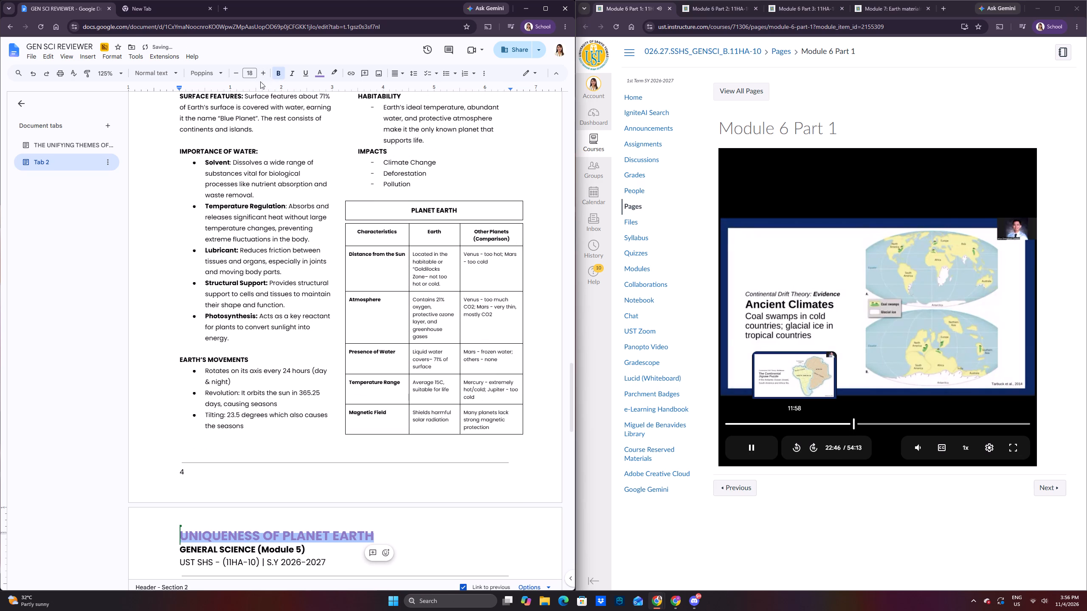
left_click(256, 174)
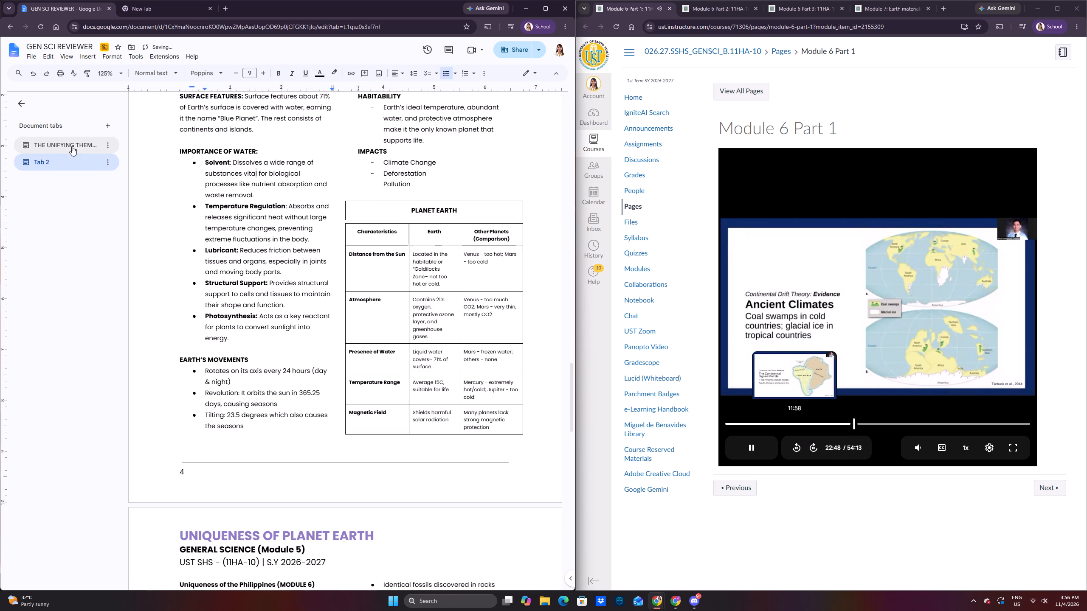
Check the header title size in the Unifying Themes document tab and set Tab 2's "UNIQUENESS OF PLANET EARTH" title to 19.
left_click(72, 146)
scroll(261, 158, "up", 2)
left_click(281, 128)
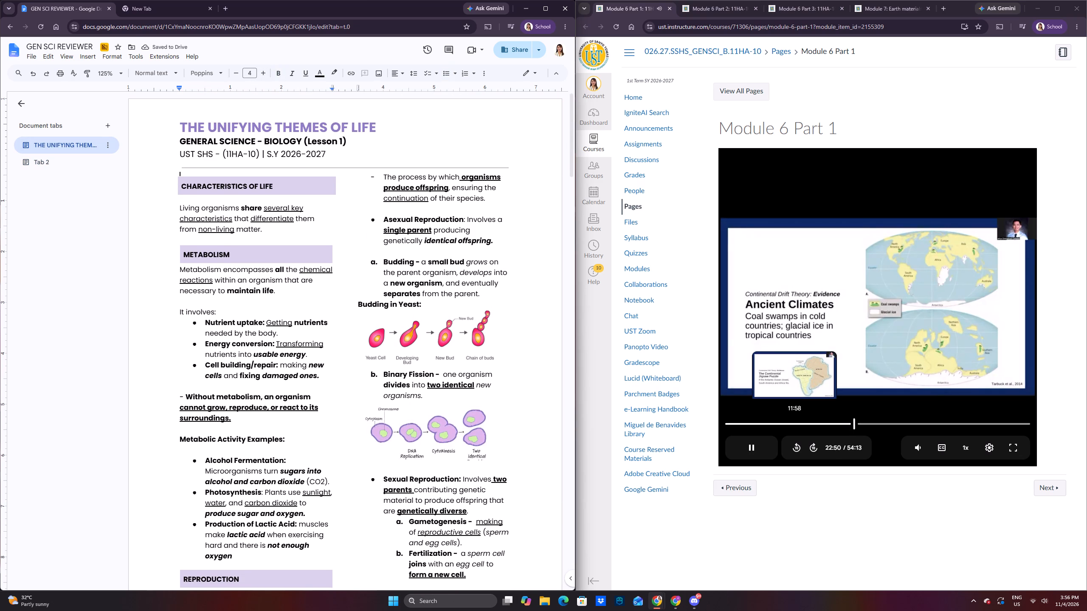
left_click(270, 121)
double_click(267, 124)
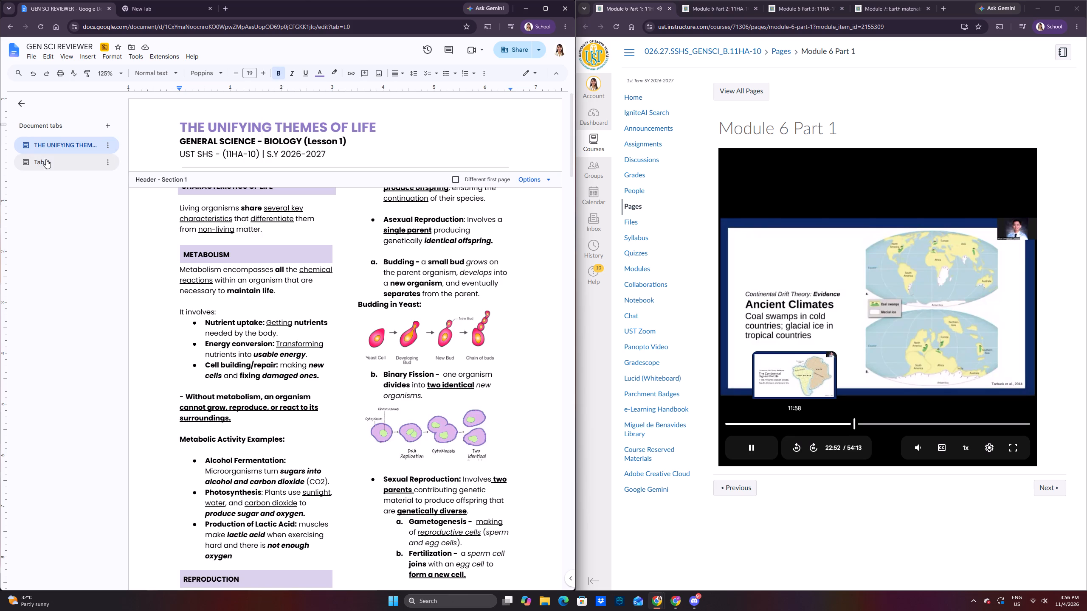
left_click(46, 159)
scroll(121, 243, "down", 4)
left_click_drag(402, 222, 394, 222)
left_click(375, 224)
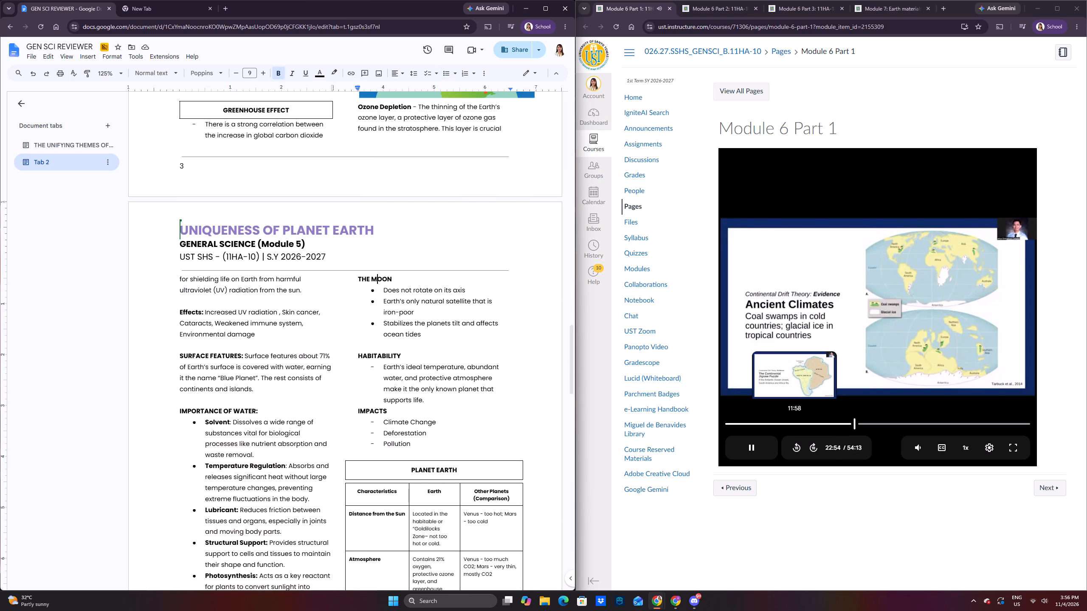
double_click(375, 230)
left_click_drag(375, 230, 104, 211)
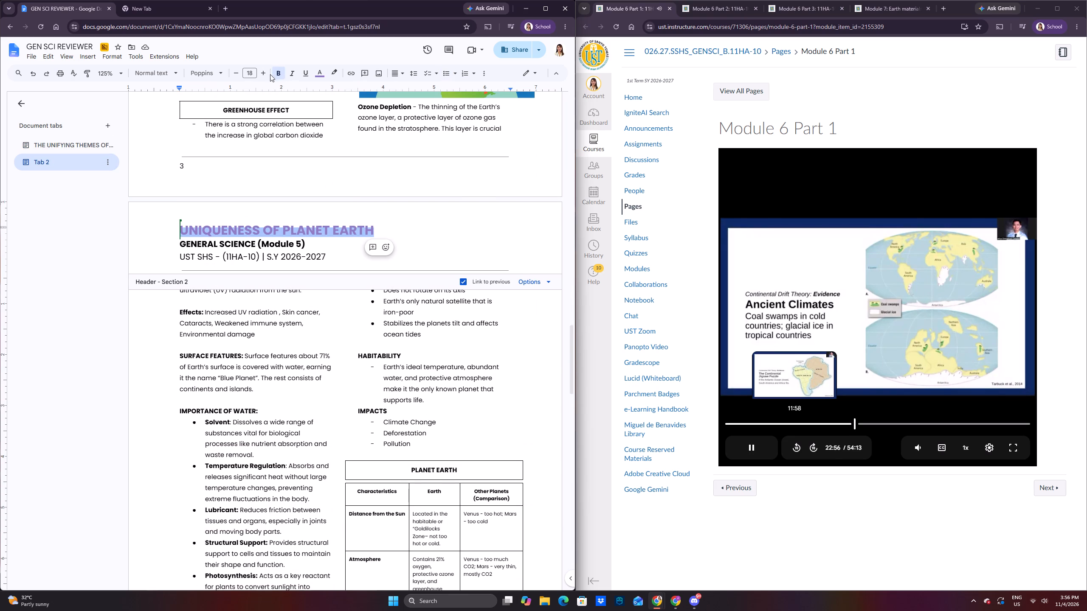
left_click(264, 76)
left_click(276, 236)
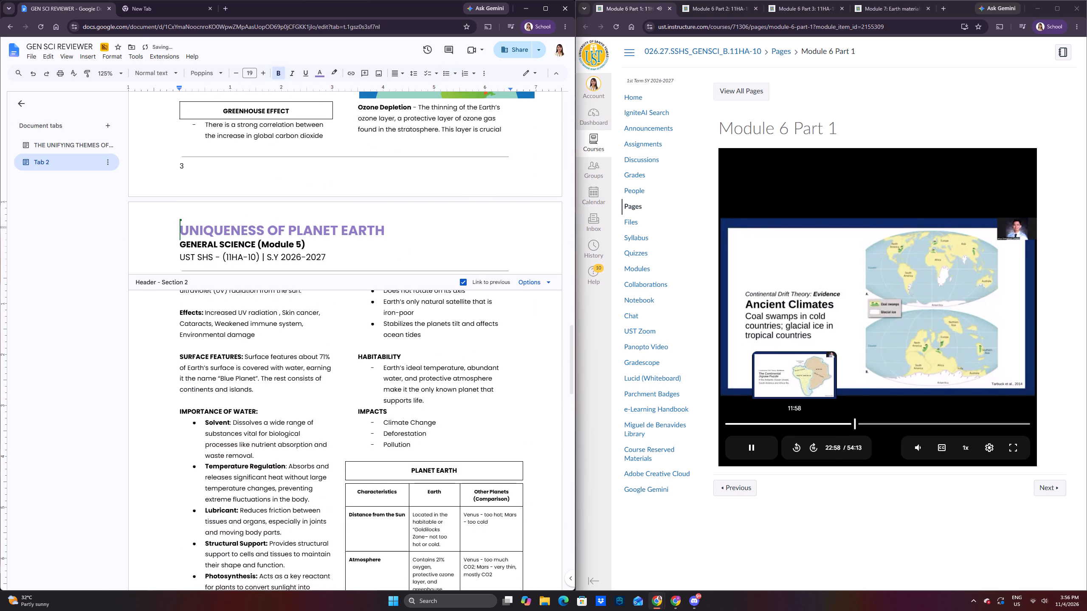
left_click(302, 251)
left_click(293, 331)
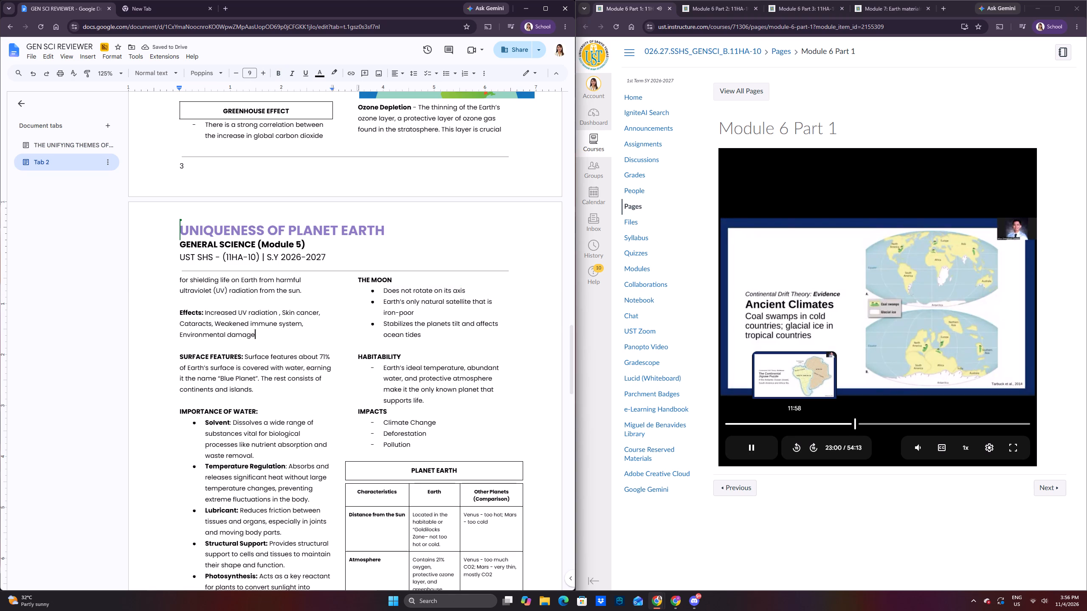
Insert a page break on a new unbulleted line below the Magnetosphere bullet at the end of page 1.
scroll(307, 312, "up", 12)
scroll(328, 305, "up", 14)
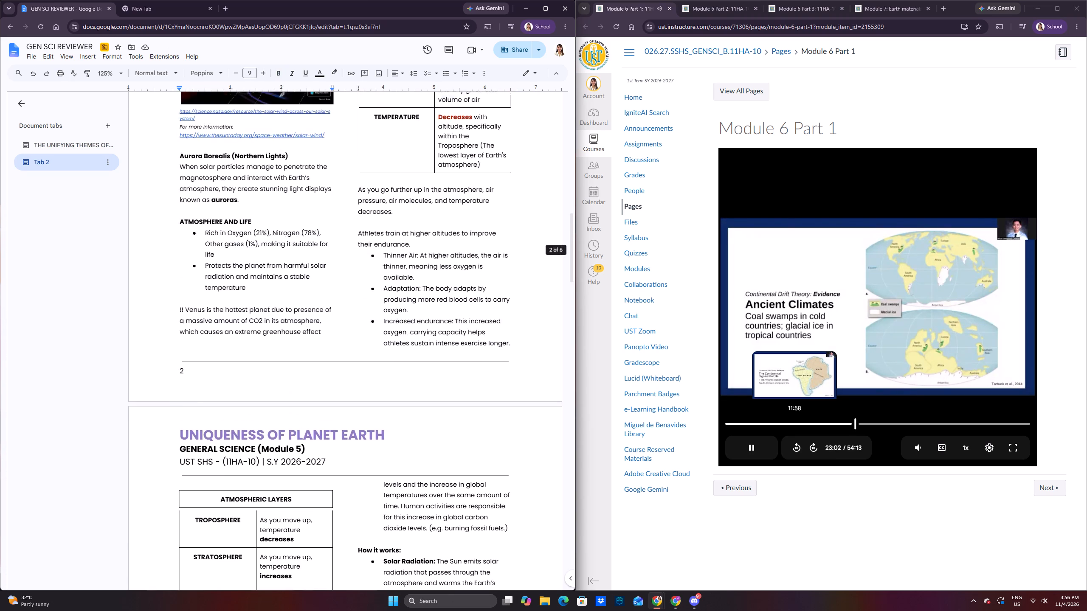
scroll(341, 309, "up", 20)
scroll(341, 309, "up", 1)
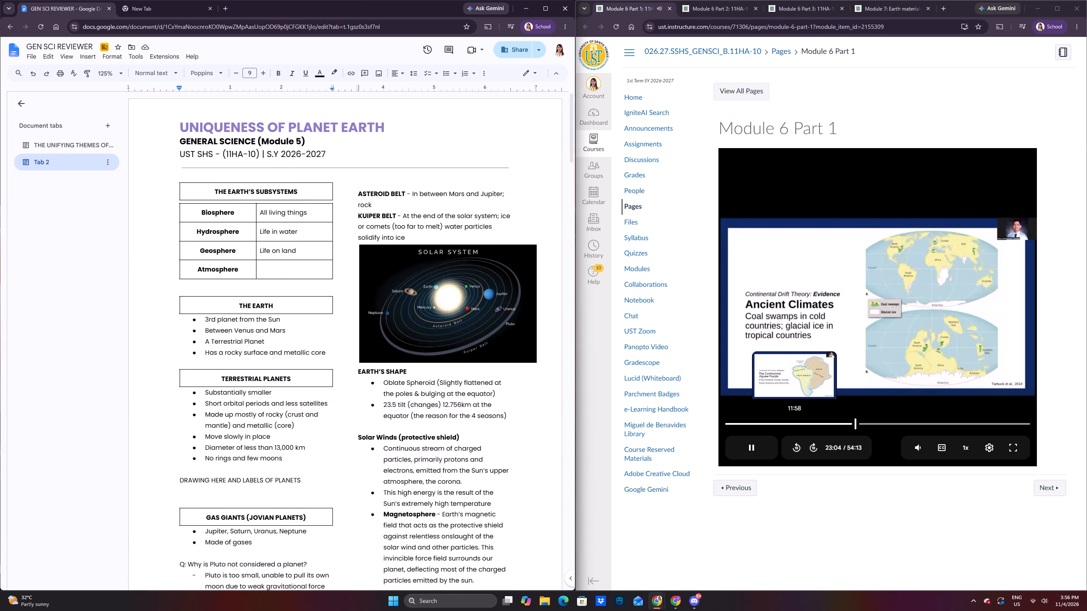
scroll(335, 253, "down", 8)
left_click(414, 271)
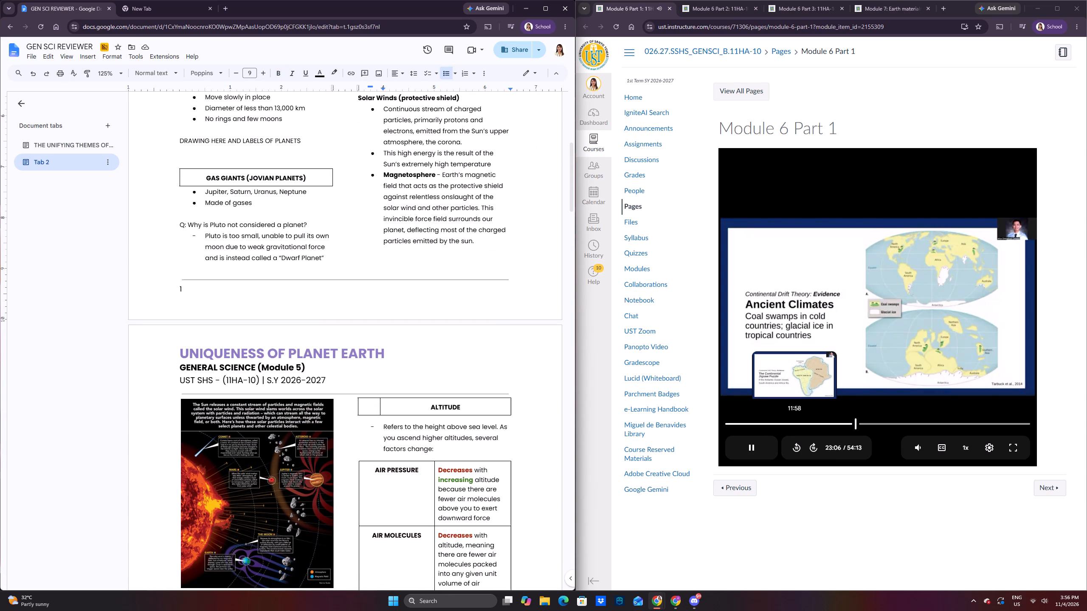
left_click(491, 238)
key("Return")
key("BackSpace")
left_click(89, 61)
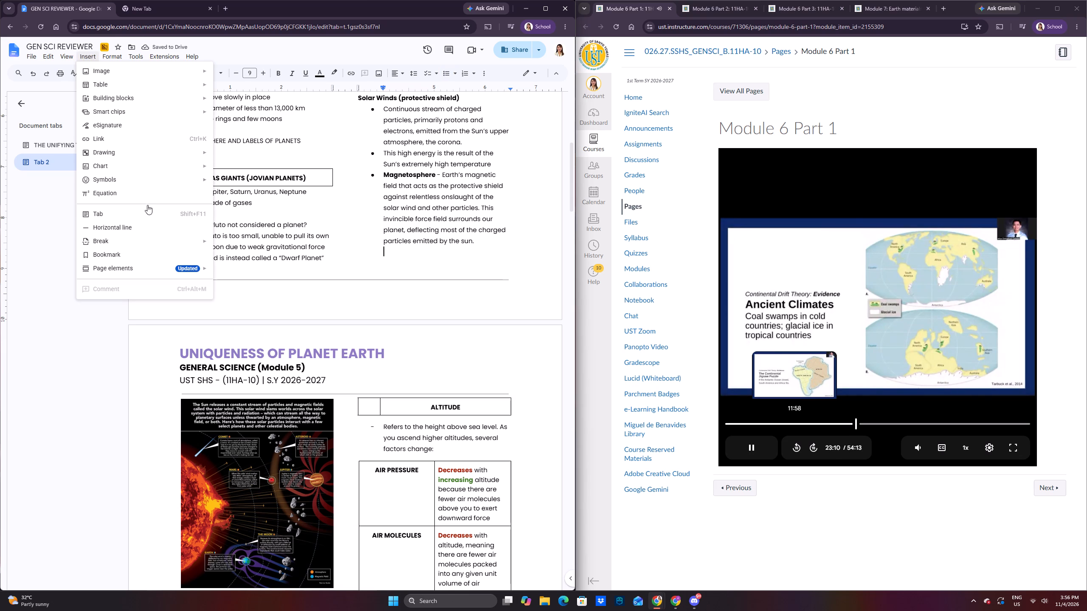
left_click(251, 247)
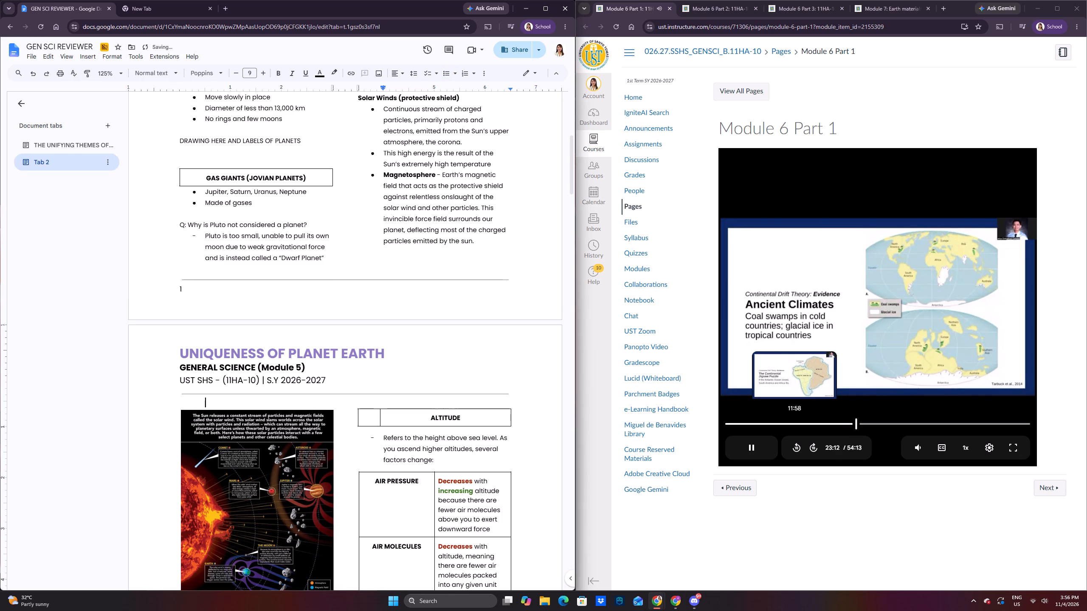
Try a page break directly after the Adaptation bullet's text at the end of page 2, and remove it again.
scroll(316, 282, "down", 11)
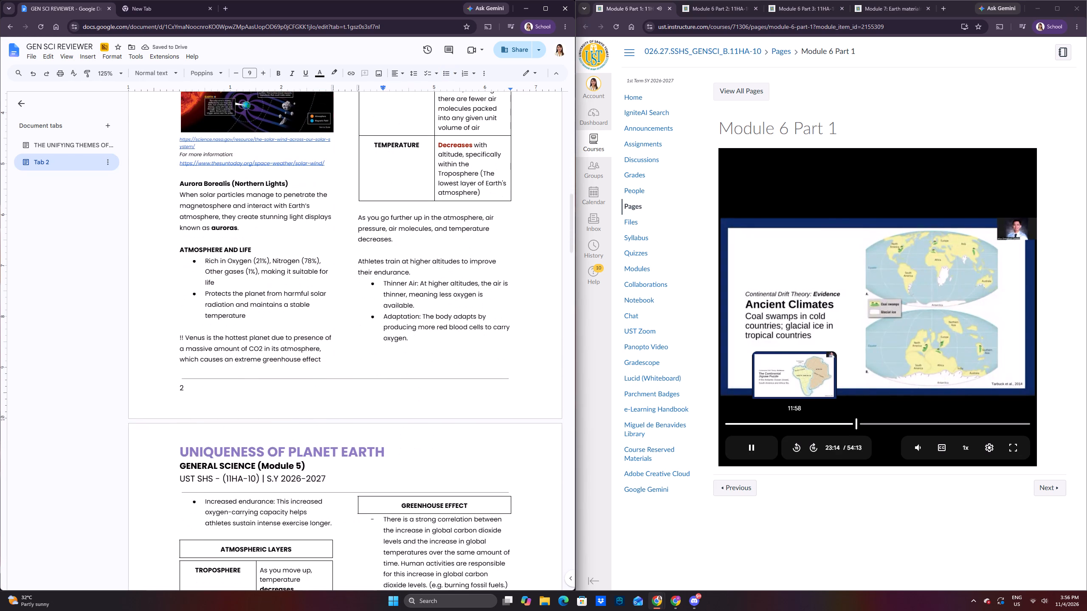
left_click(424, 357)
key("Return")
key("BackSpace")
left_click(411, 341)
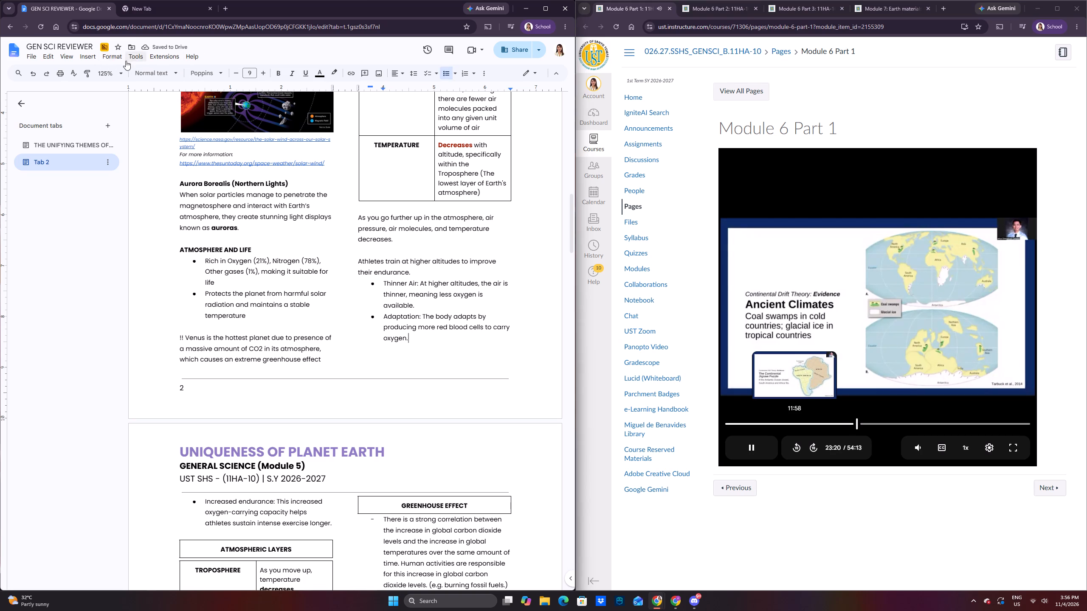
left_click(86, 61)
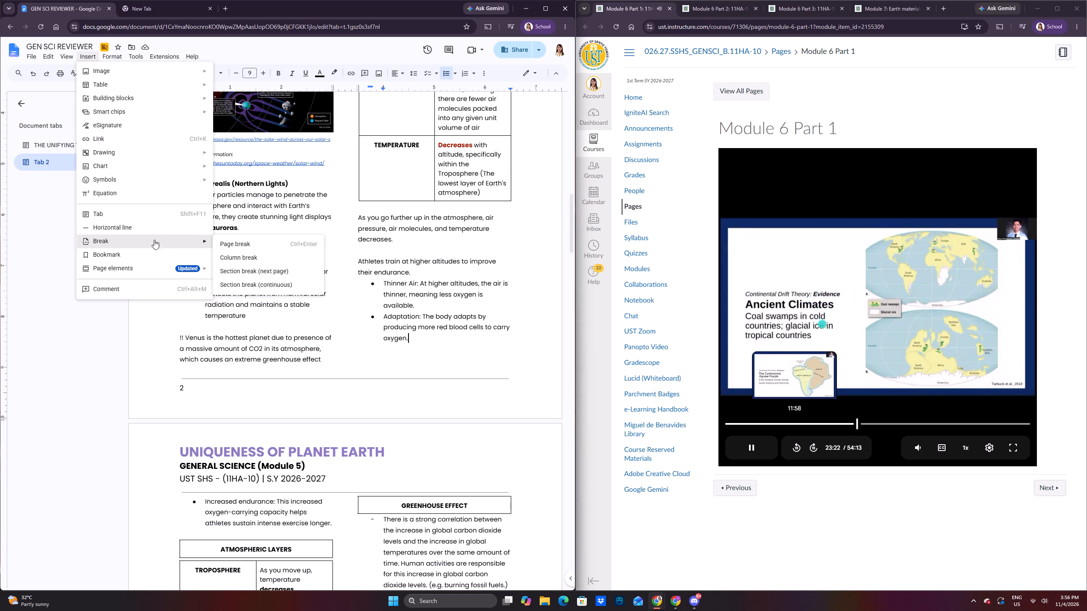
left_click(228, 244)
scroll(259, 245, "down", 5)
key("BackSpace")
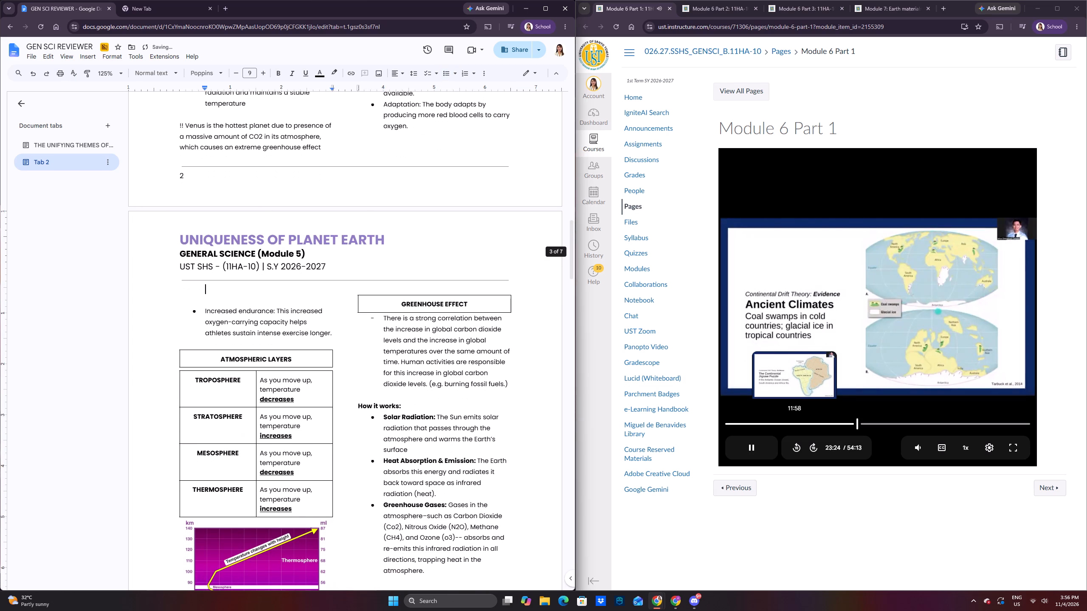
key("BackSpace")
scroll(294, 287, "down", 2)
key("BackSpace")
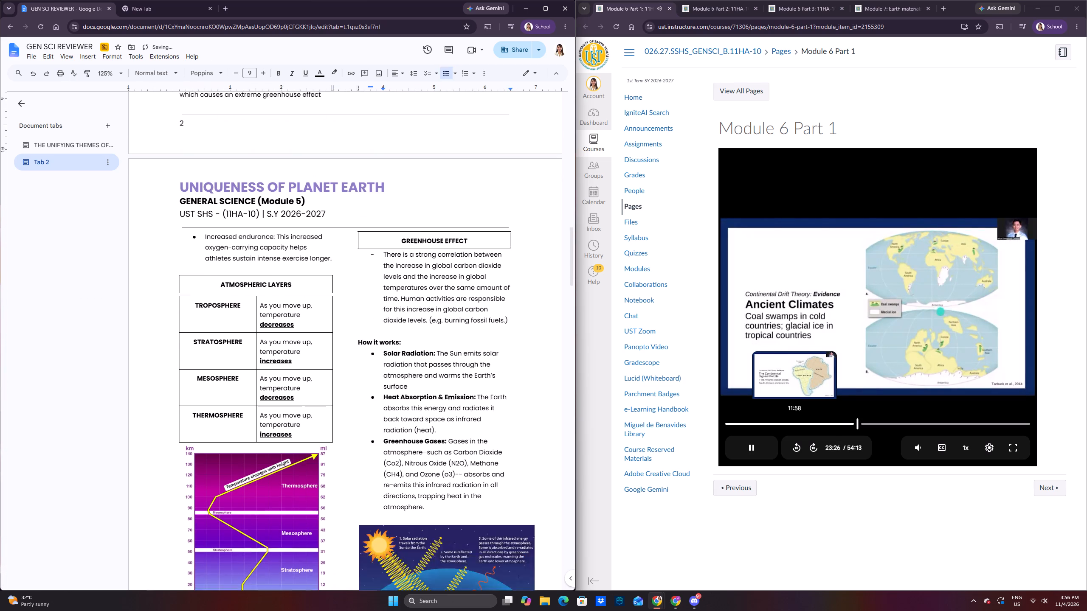
Insert a page break on an unbulleted line below the Adaptation bullet at the end of page 2.
left_click(415, 149)
key("BackSpace")
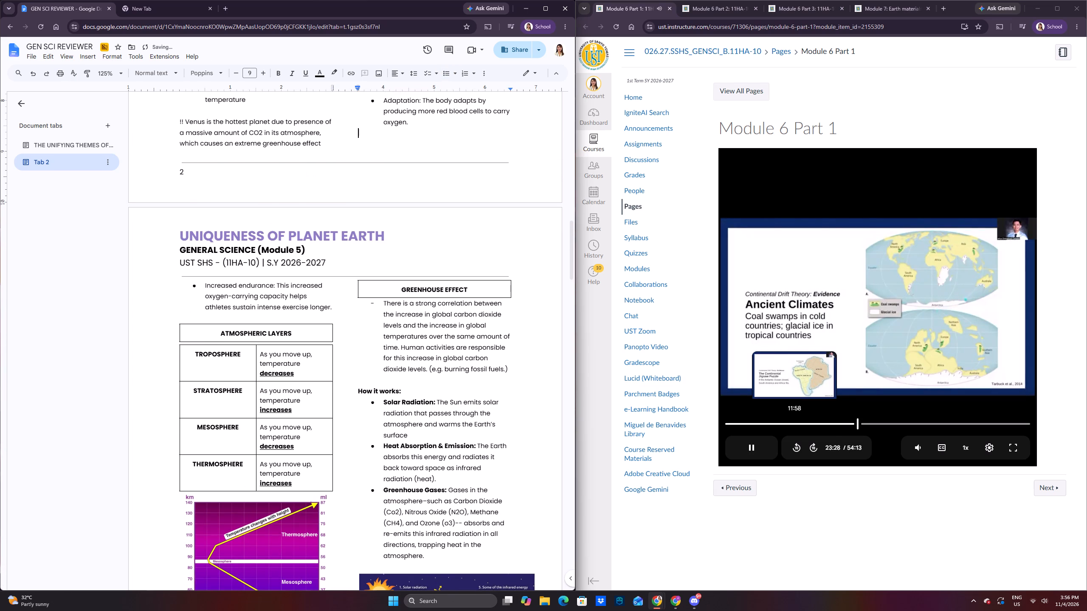
left_click(90, 62)
left_click(90, 57)
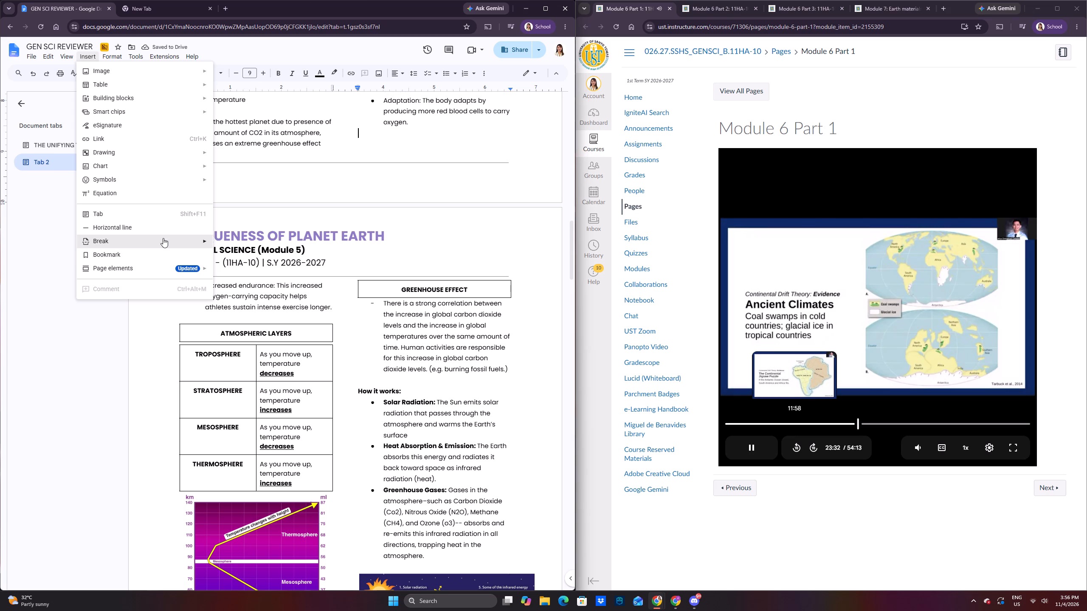
left_click(227, 241)
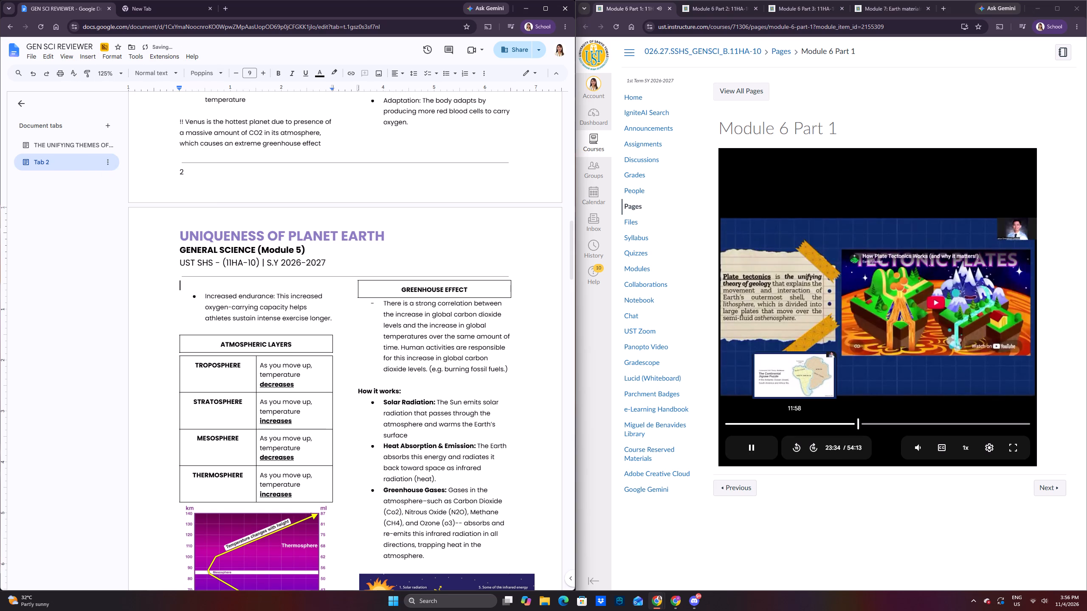
Insert a page break right after the greenhouse effect image at the end of page 3, undoing any accidental image move.
scroll(293, 280, "down", 5)
scroll(299, 233, "down", 3)
scroll(416, 329, "down", 1)
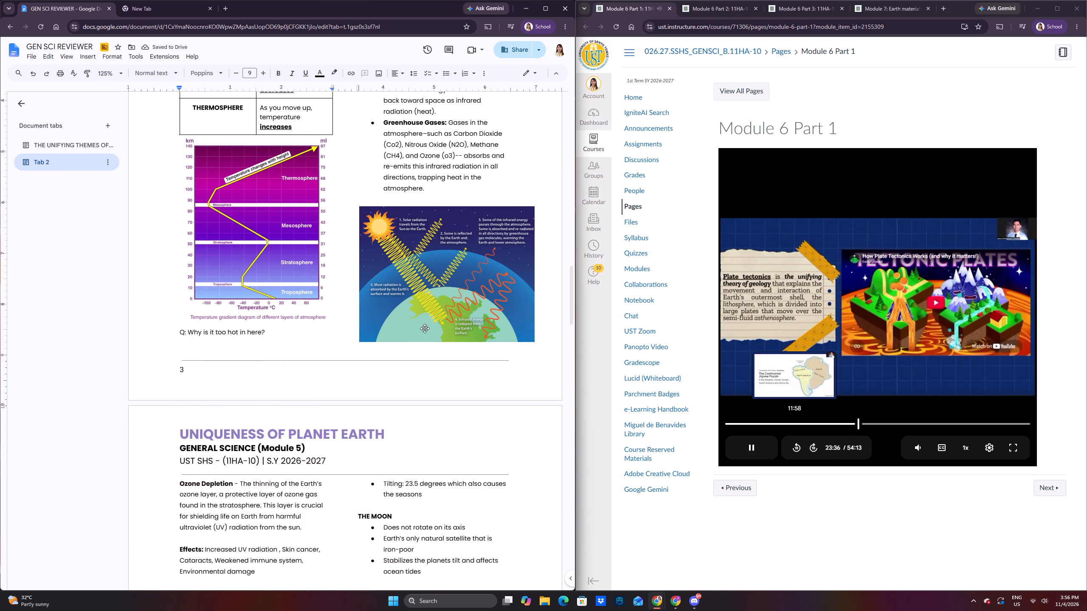
left_click(453, 339)
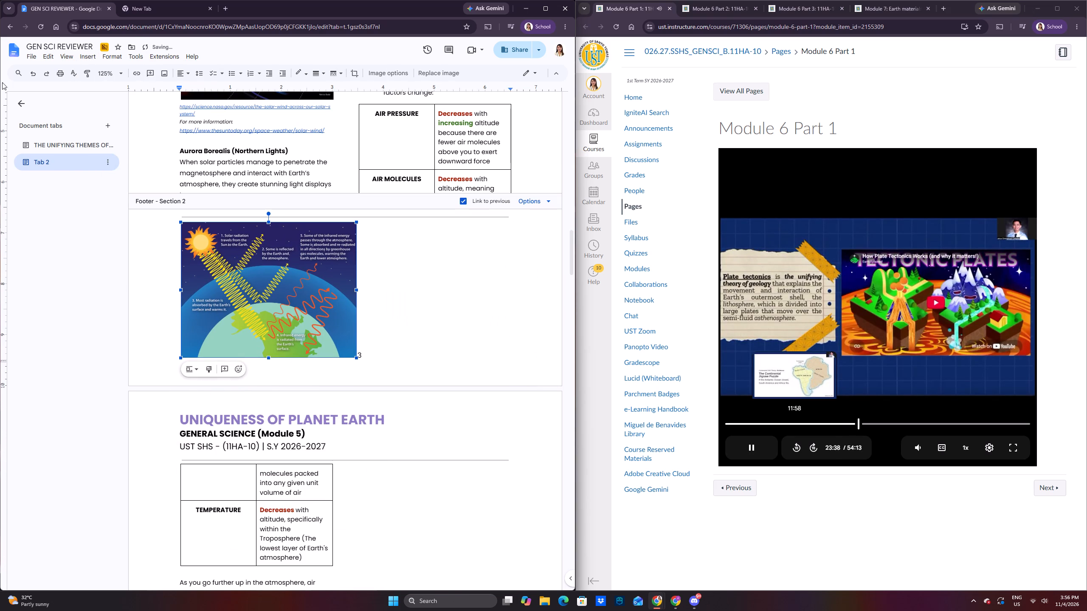
left_click(34, 75)
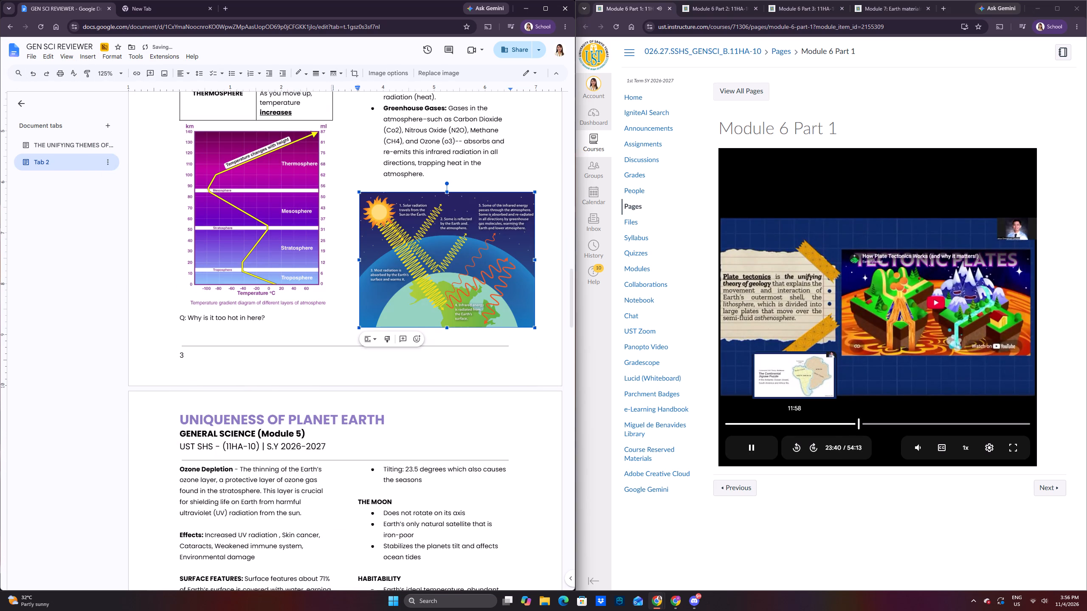
left_click(541, 324)
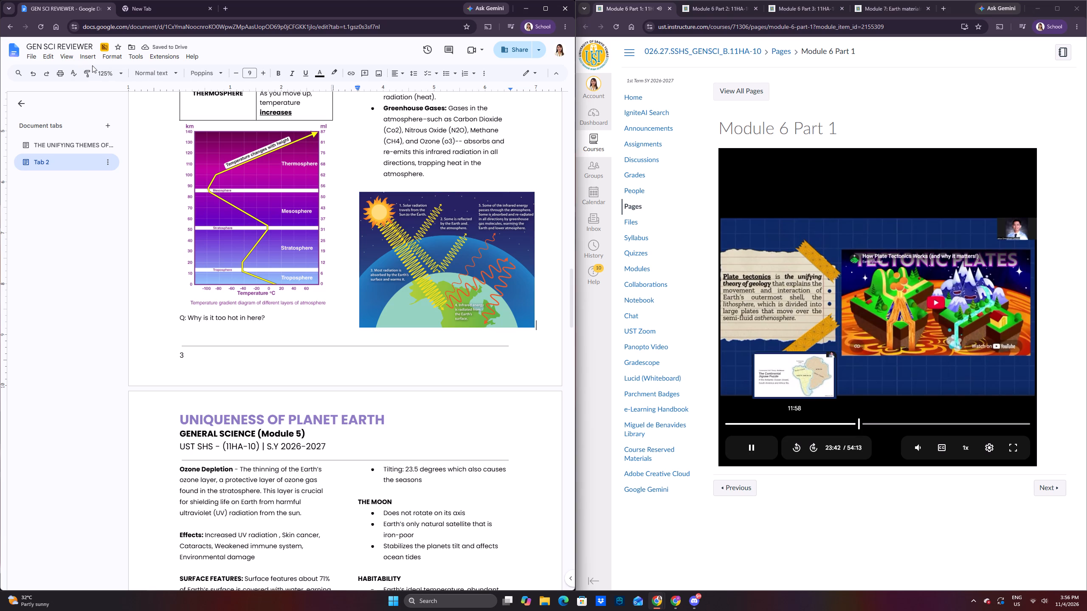
left_click(93, 59)
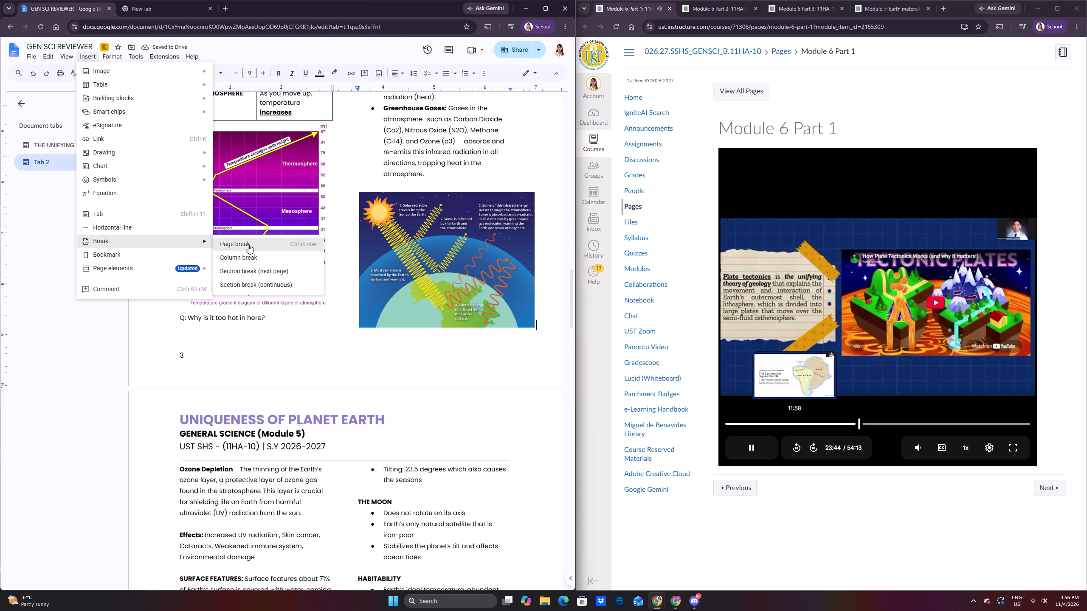
left_click(248, 244)
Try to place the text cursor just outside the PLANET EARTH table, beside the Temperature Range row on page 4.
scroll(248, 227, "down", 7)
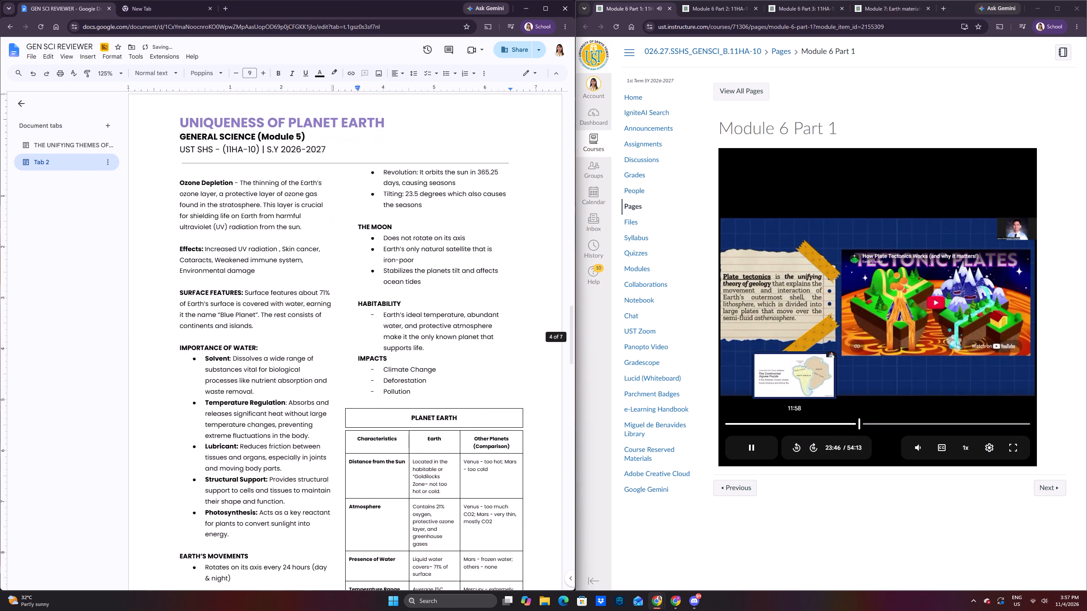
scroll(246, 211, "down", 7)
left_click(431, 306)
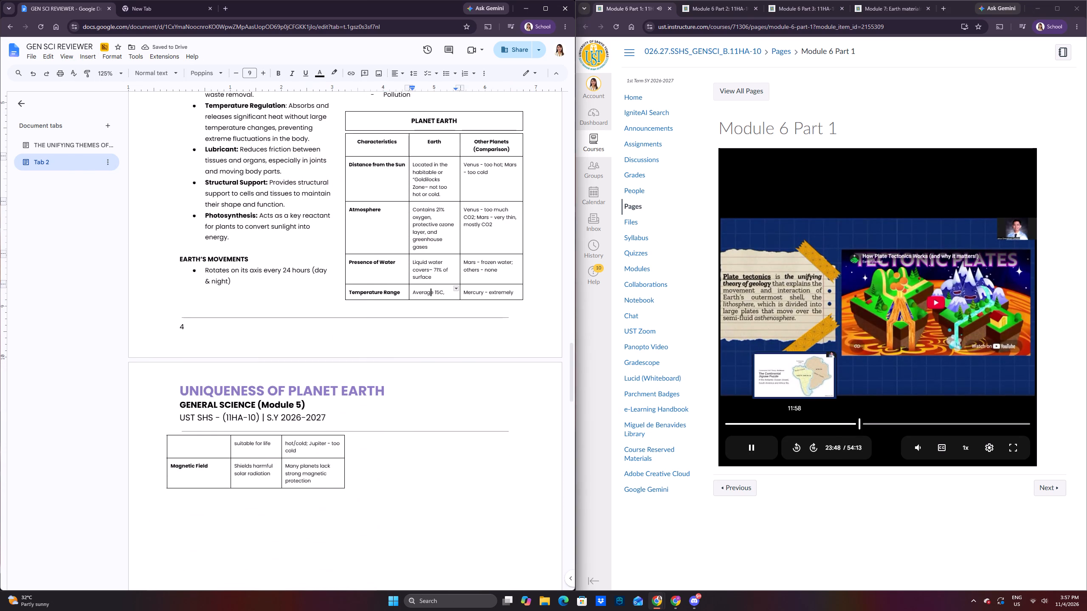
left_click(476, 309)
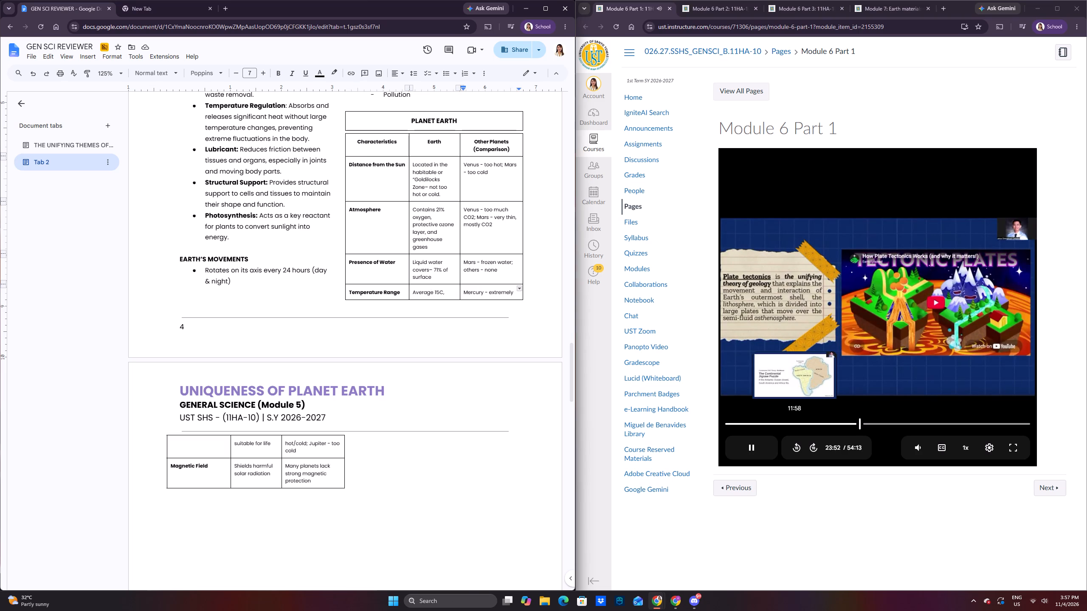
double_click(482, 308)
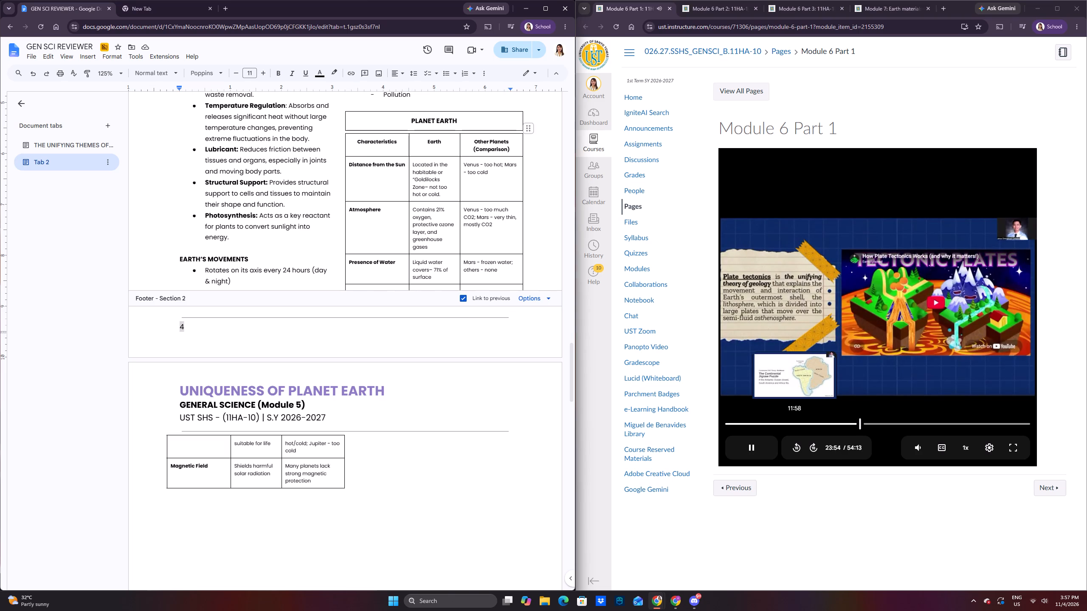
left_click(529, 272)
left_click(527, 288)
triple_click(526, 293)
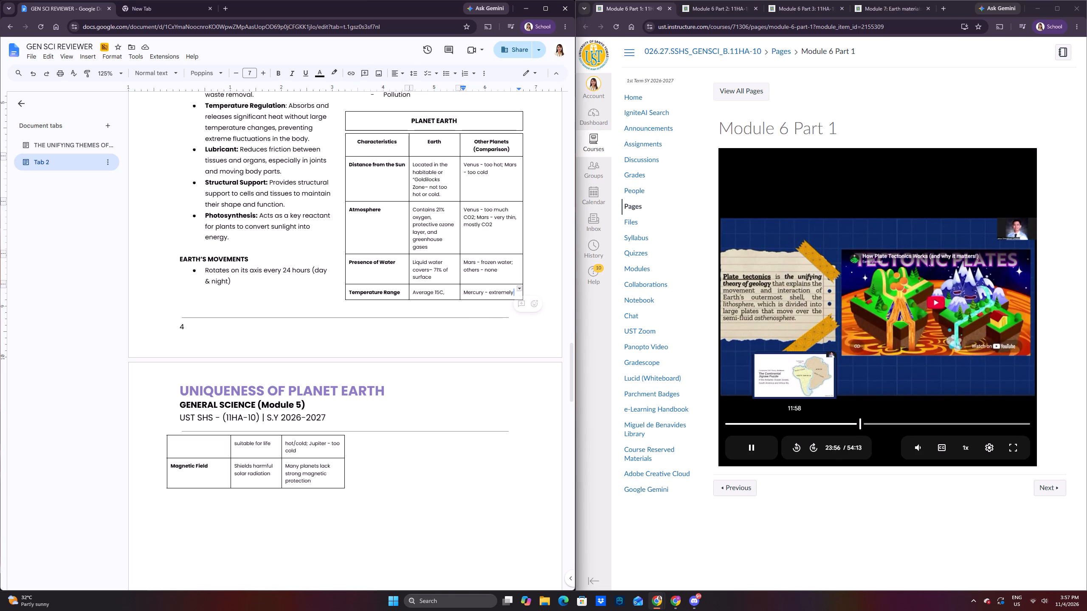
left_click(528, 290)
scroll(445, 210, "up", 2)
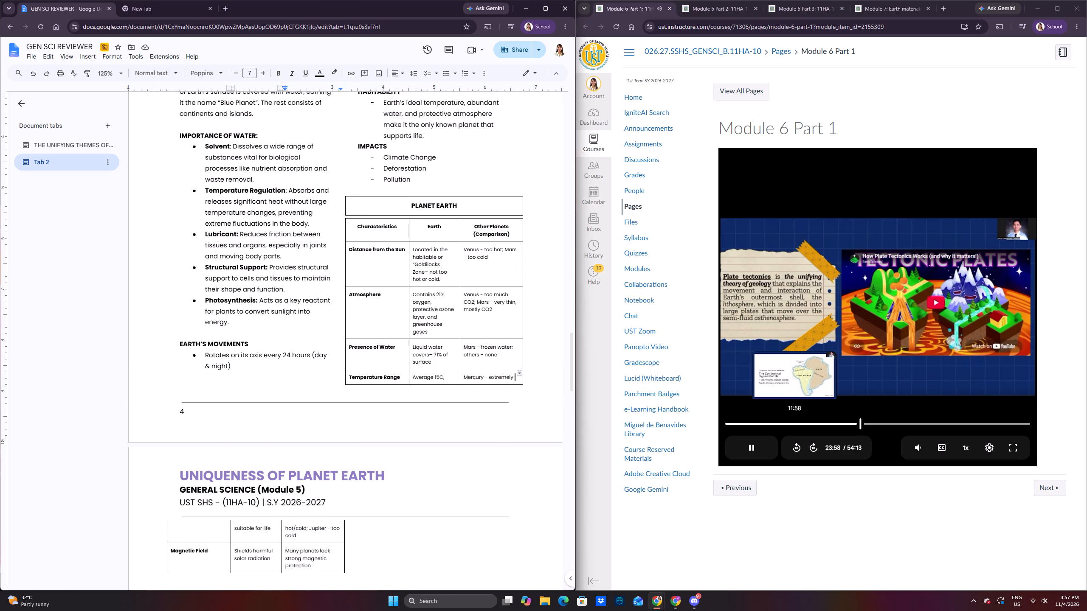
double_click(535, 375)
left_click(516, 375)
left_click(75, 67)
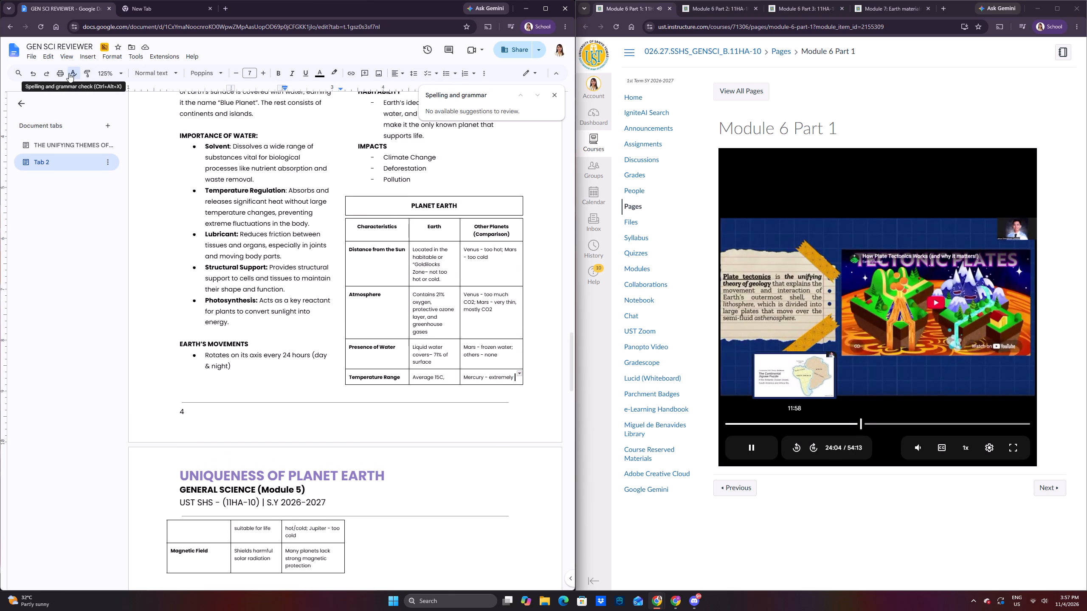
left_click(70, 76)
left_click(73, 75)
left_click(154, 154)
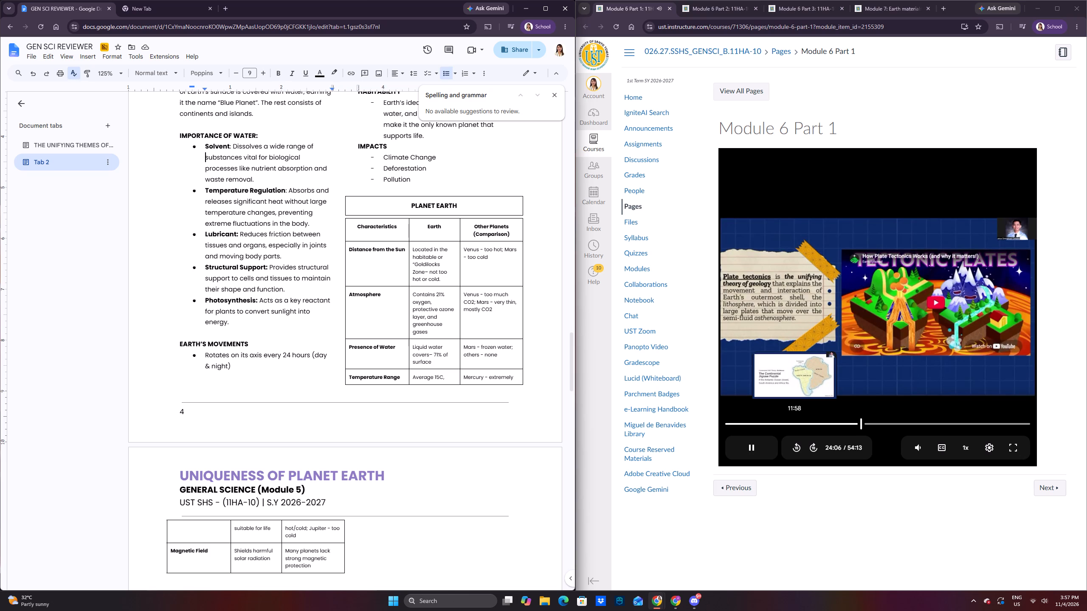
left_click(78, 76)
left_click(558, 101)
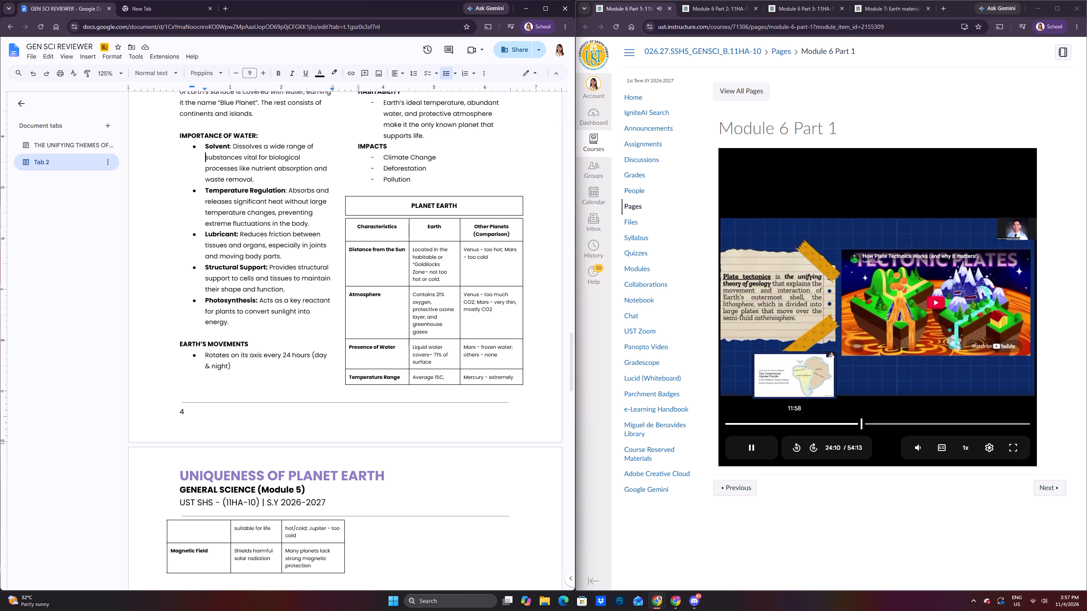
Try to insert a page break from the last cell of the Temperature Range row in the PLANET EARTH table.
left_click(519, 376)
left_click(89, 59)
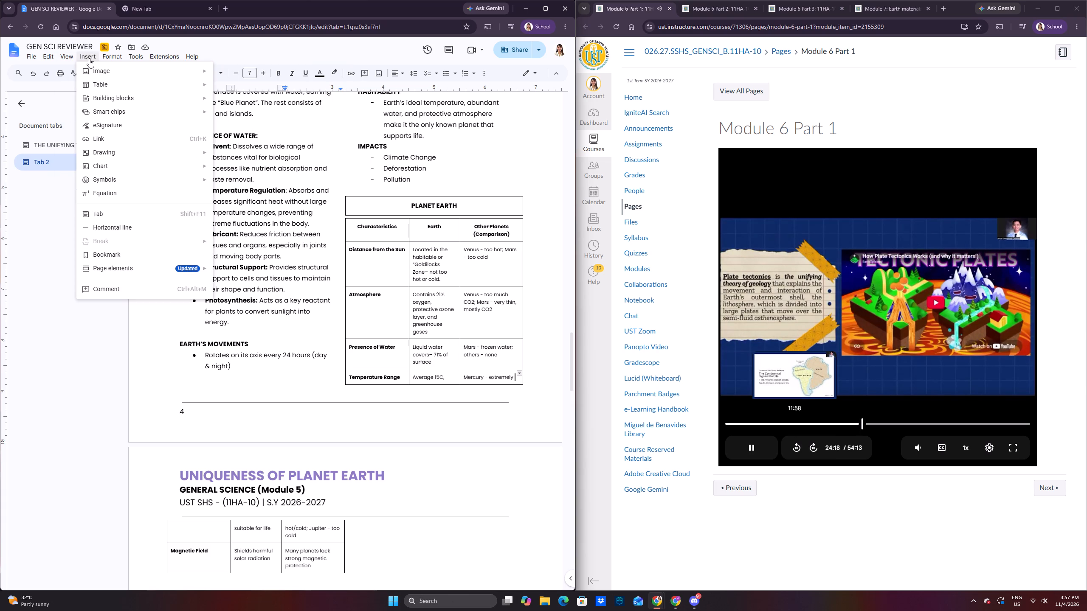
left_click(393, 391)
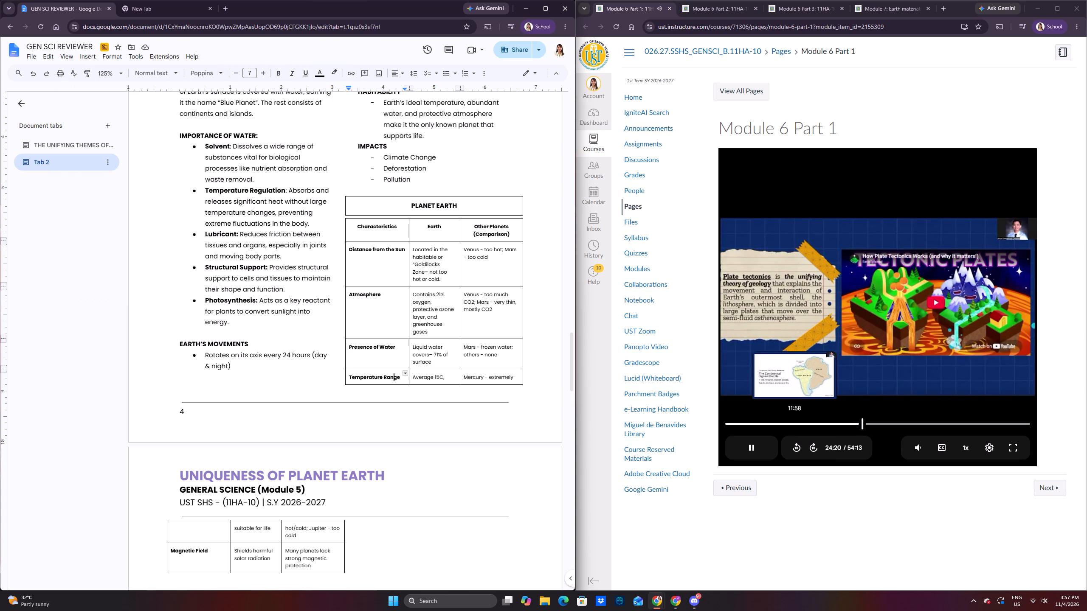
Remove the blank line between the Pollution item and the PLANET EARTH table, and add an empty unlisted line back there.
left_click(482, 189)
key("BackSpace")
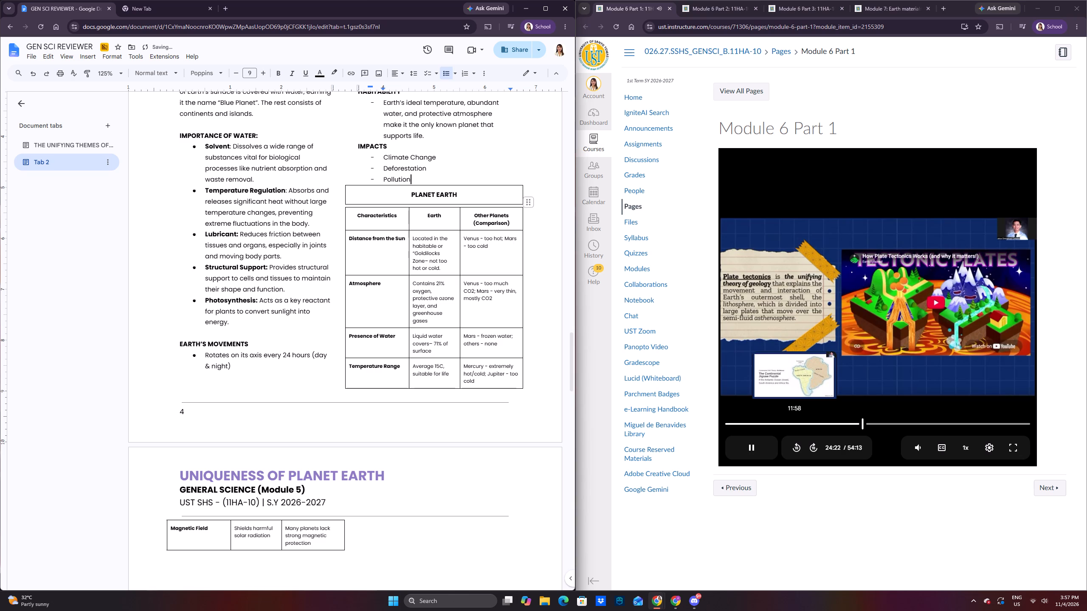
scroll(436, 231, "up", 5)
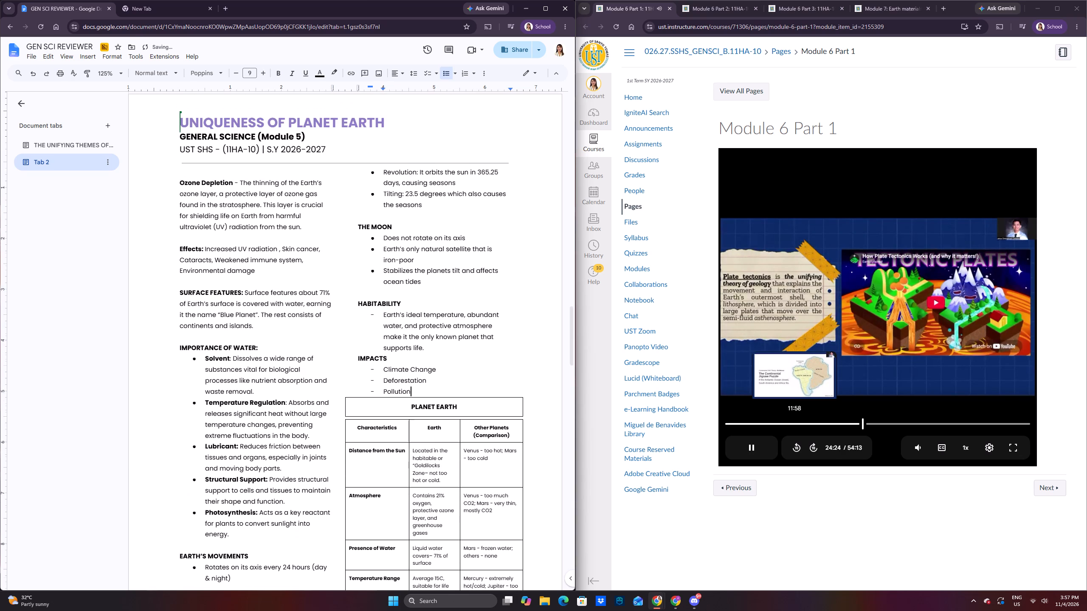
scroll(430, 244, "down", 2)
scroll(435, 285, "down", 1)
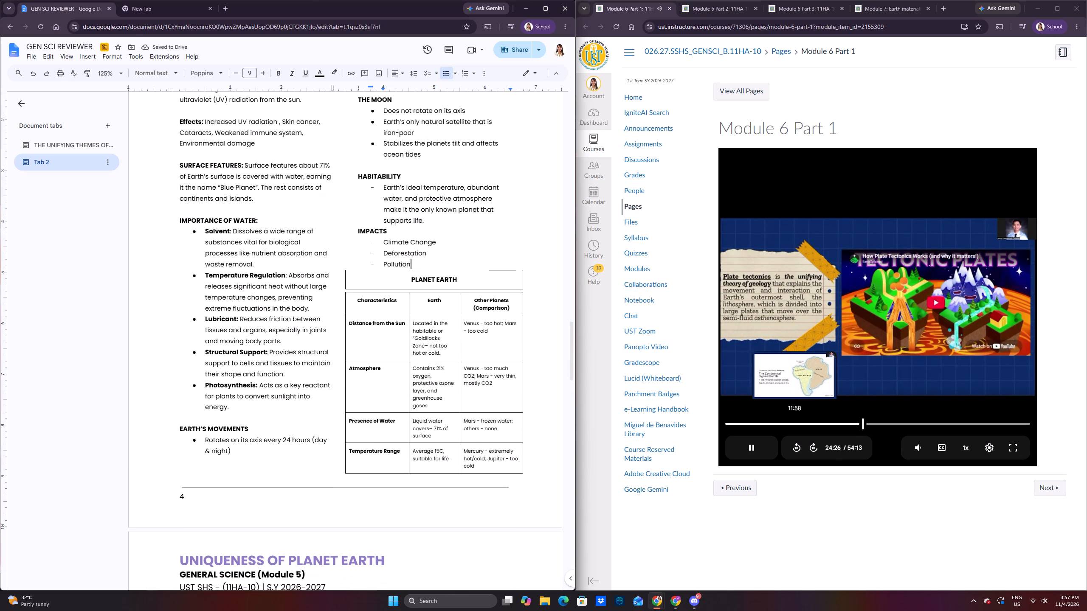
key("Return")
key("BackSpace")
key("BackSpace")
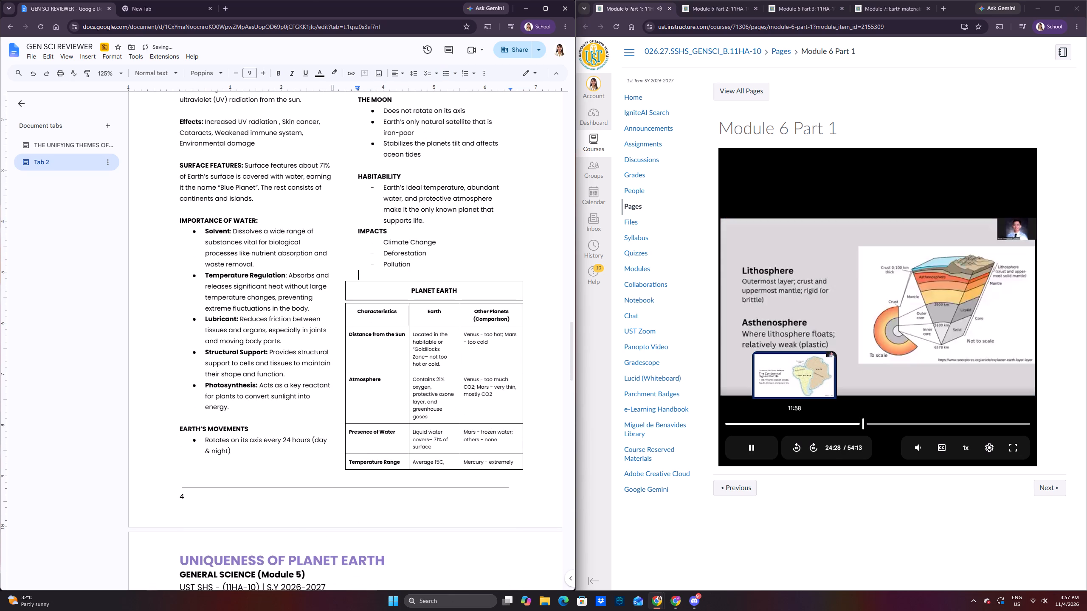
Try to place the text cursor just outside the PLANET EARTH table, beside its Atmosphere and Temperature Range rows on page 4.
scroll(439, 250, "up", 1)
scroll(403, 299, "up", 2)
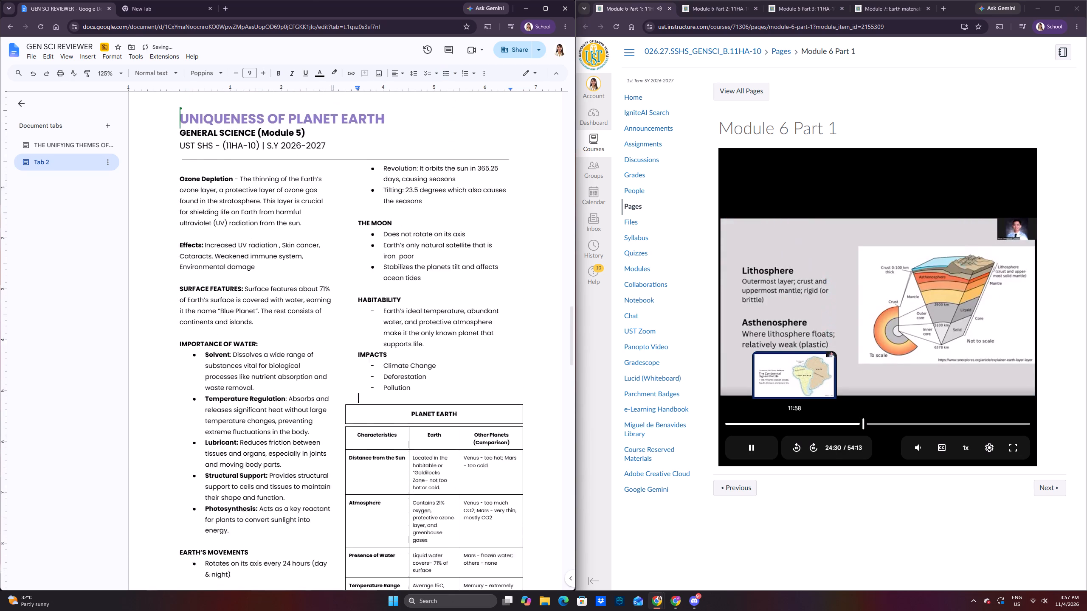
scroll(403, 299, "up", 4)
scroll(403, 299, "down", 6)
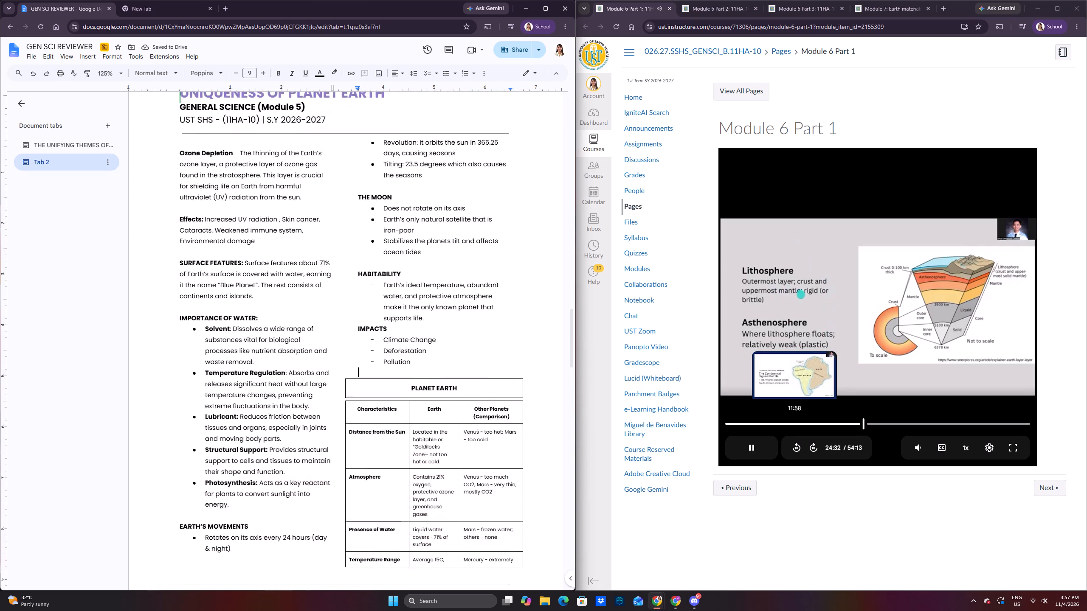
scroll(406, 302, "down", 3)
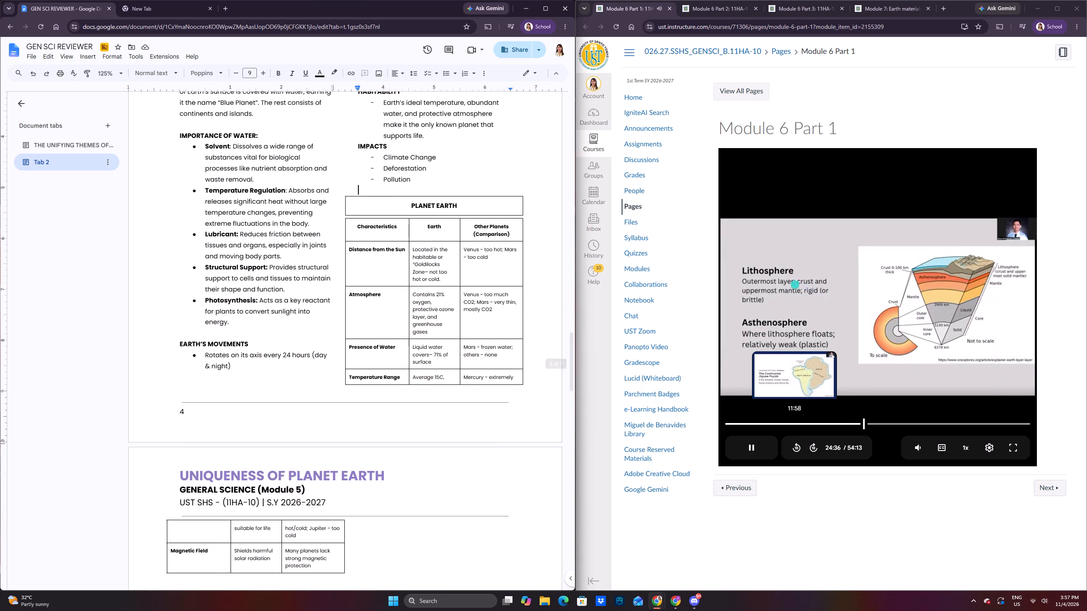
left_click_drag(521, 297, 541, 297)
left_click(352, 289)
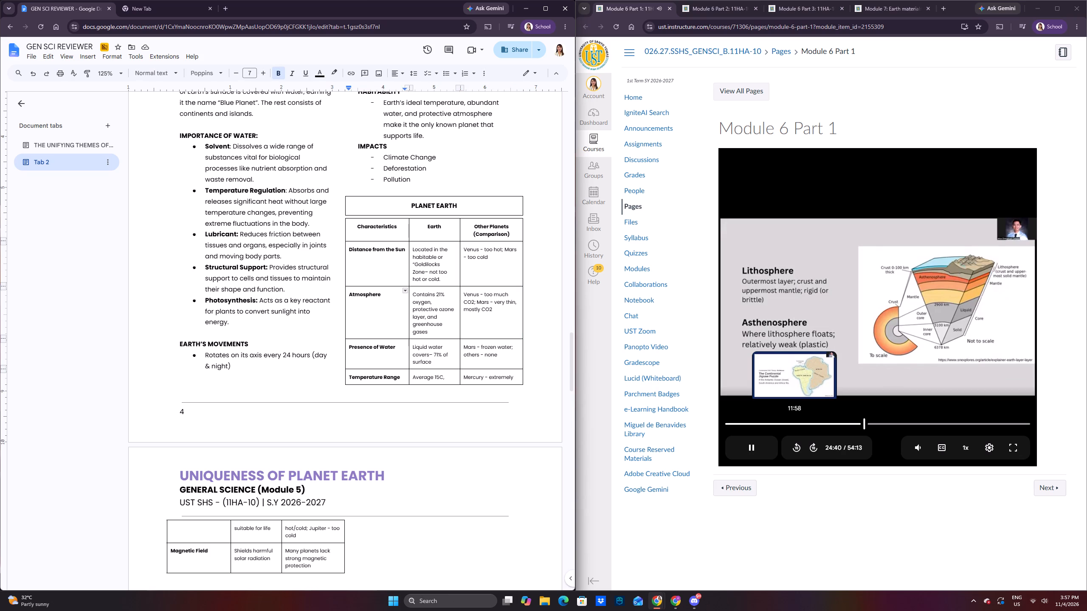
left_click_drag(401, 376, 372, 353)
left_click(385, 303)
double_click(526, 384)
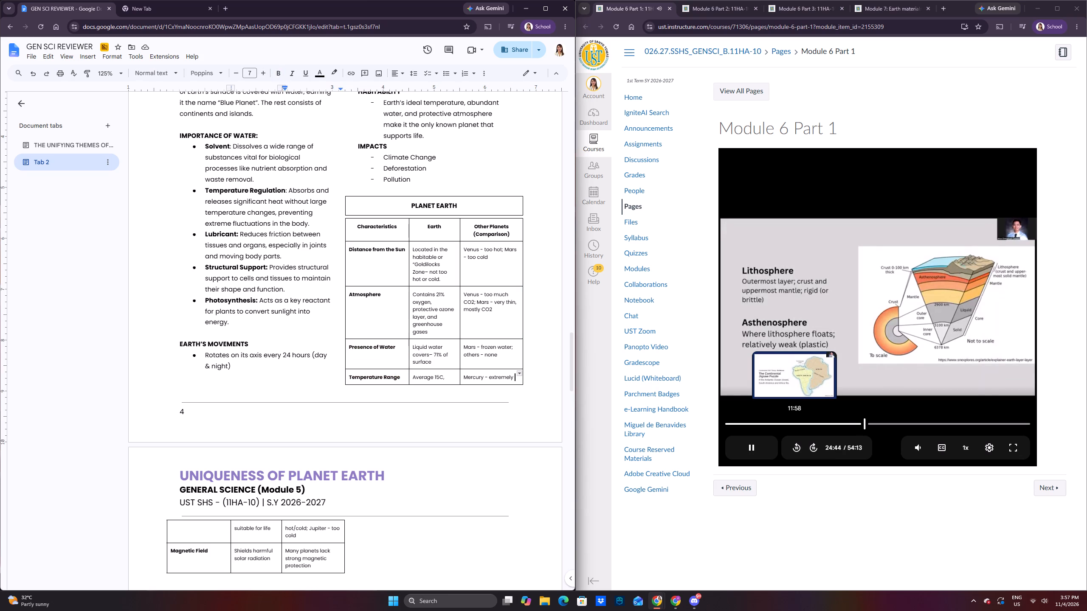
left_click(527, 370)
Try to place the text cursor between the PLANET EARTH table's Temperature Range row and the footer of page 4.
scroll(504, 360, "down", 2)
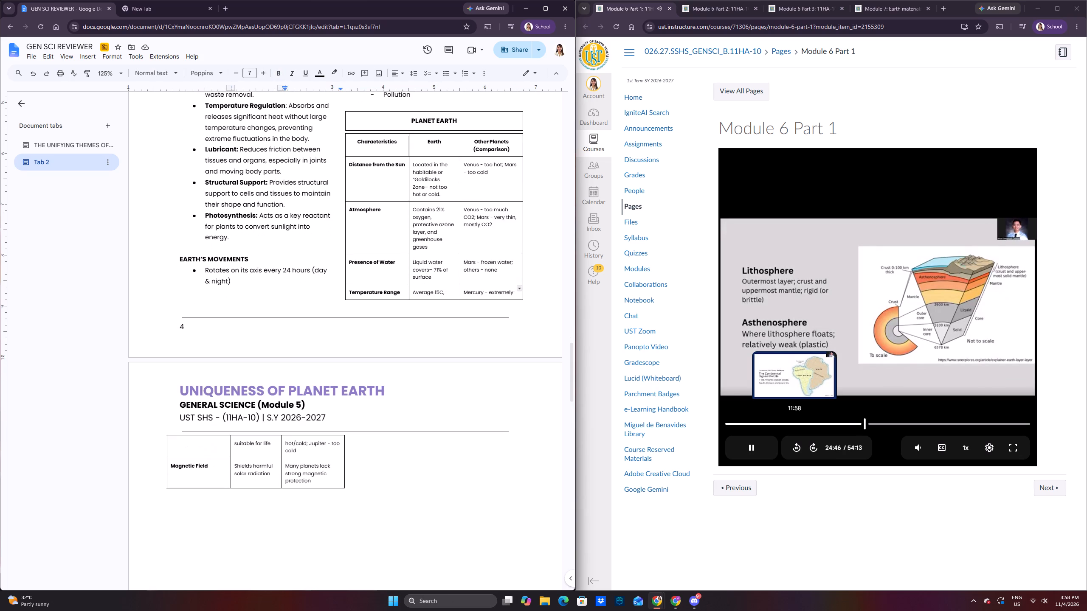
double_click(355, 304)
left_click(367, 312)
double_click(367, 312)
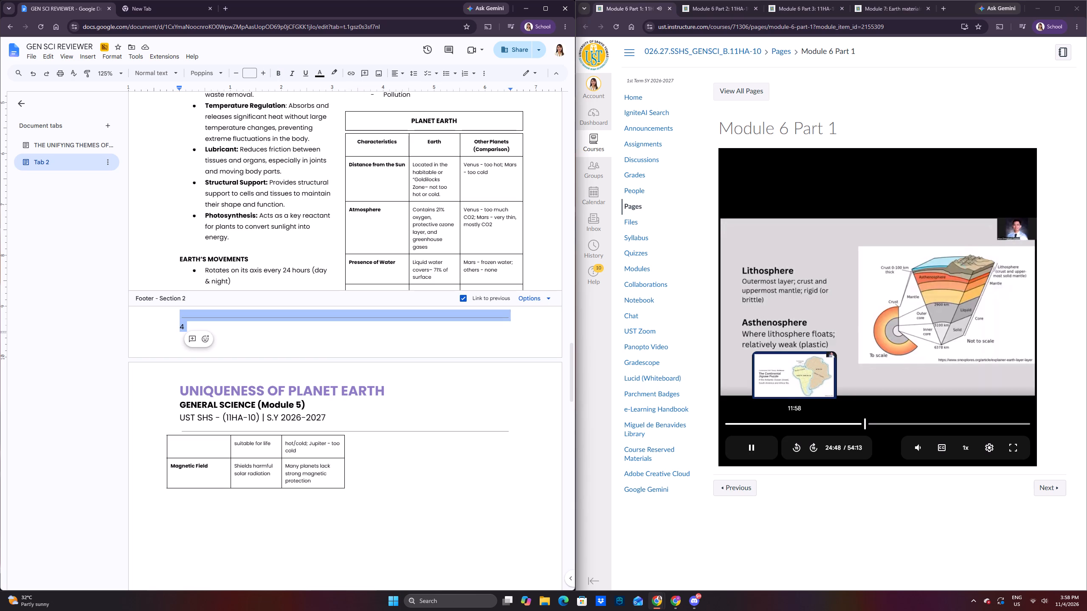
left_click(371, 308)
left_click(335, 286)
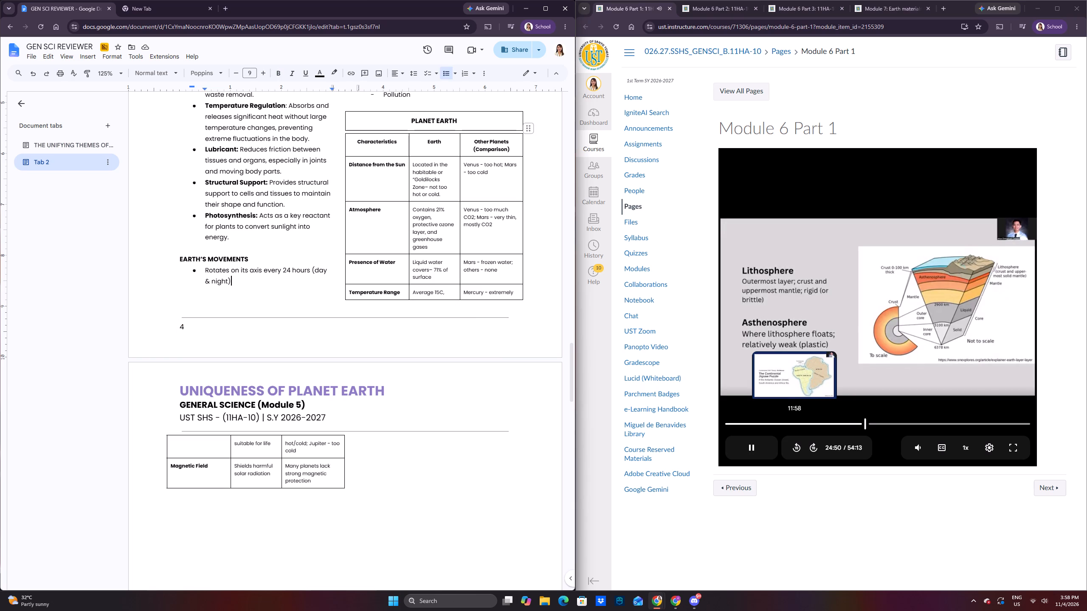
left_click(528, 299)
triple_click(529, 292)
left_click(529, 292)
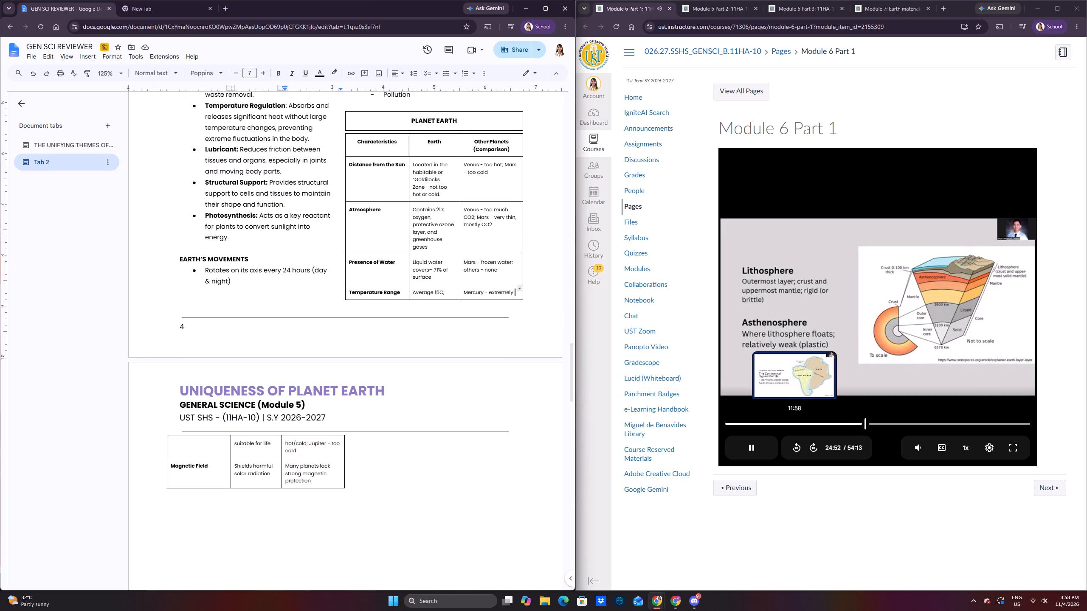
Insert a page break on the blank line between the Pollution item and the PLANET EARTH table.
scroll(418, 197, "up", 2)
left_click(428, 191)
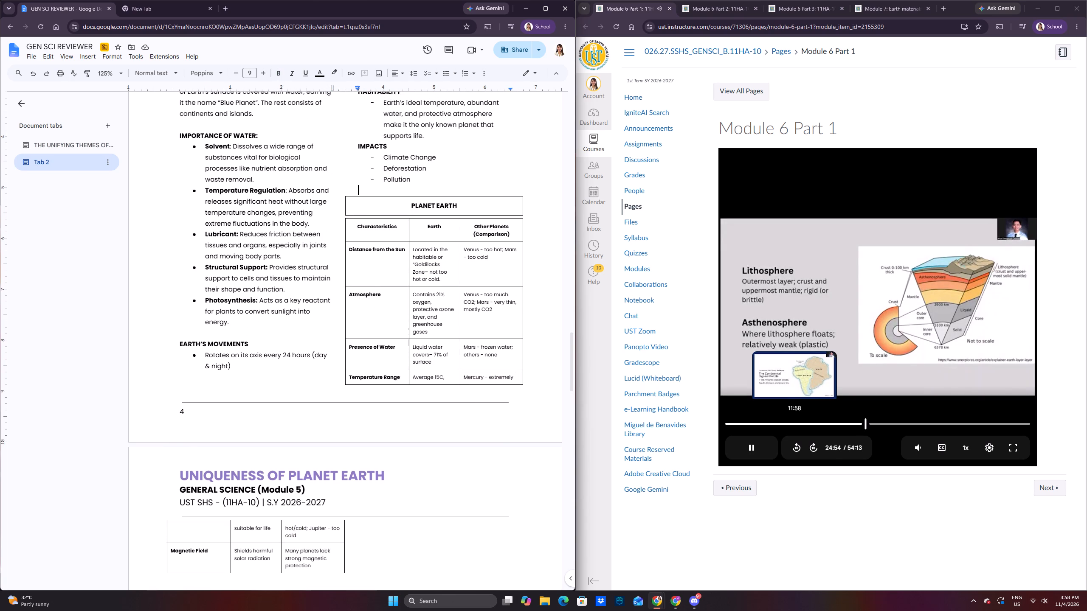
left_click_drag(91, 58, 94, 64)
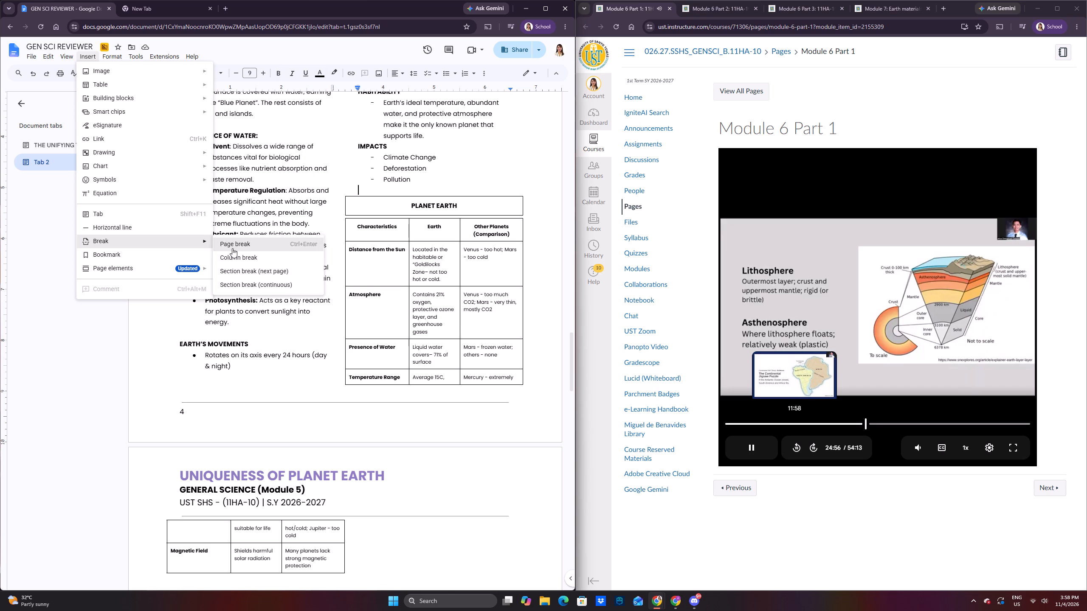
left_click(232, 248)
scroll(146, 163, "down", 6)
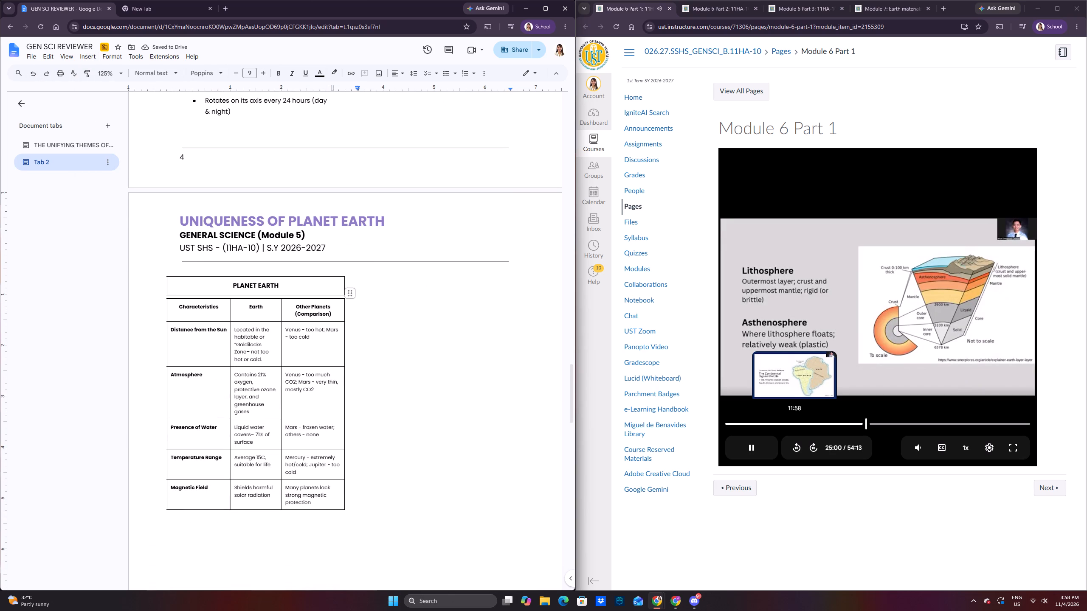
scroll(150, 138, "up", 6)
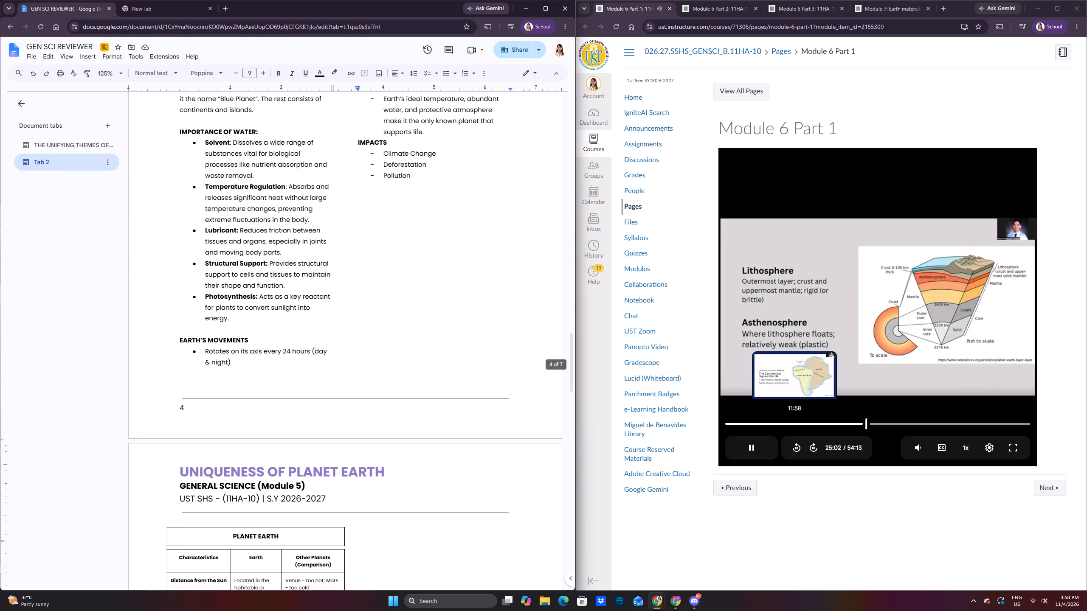
Undo the page break above the PLANET EARTH table and the blank line added after the Pollution item.
left_click(34, 79)
left_click(34, 80)
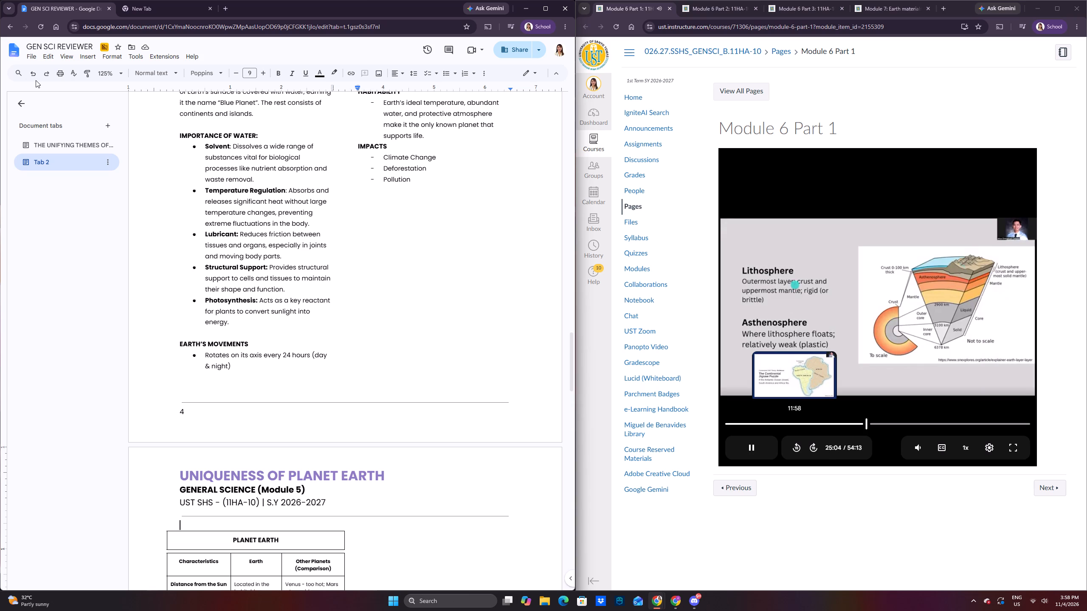
left_click(36, 80)
double_click(32, 70)
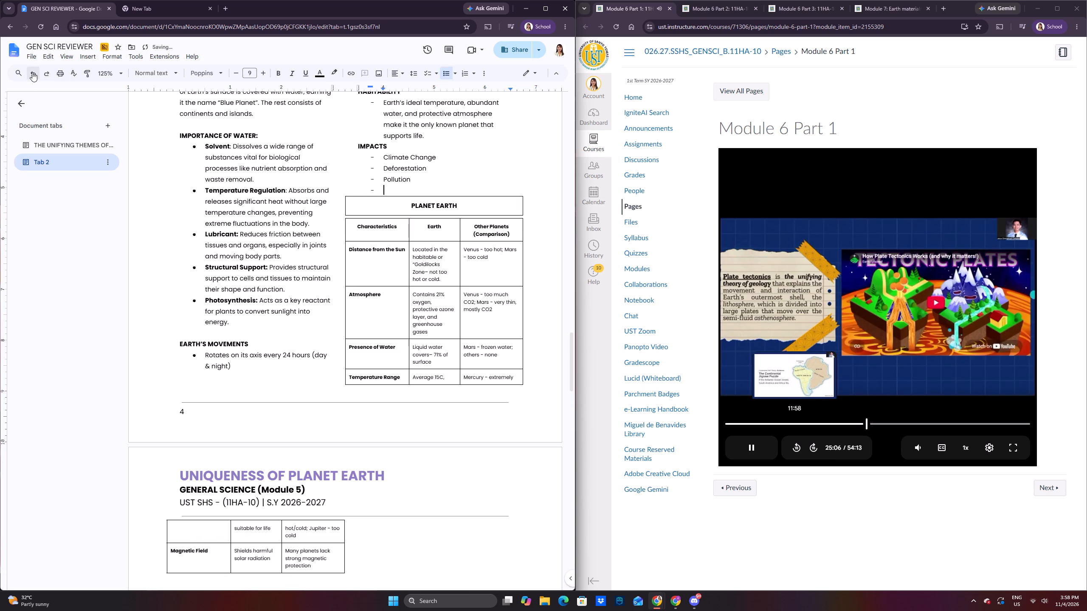
left_click(32, 72)
Join the Deforestation item onto the Climate Change item under IMPACTS, separated by a comma and a space.
scroll(341, 193, "down", 1)
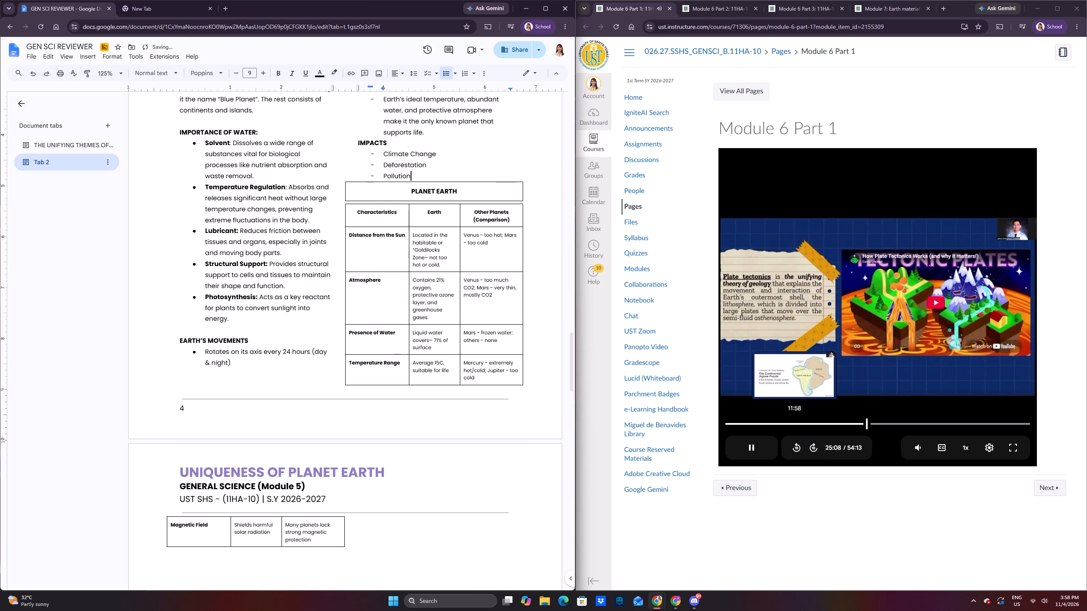
scroll(341, 193, "down", 3)
scroll(341, 193, "up", 7)
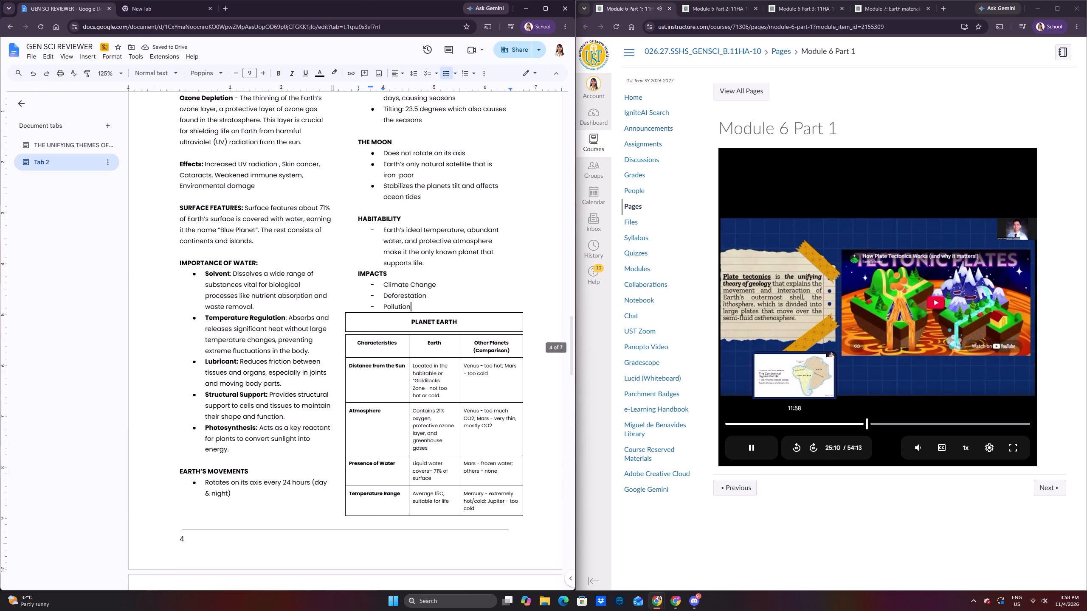
left_click(377, 294)
key("BackSpace")
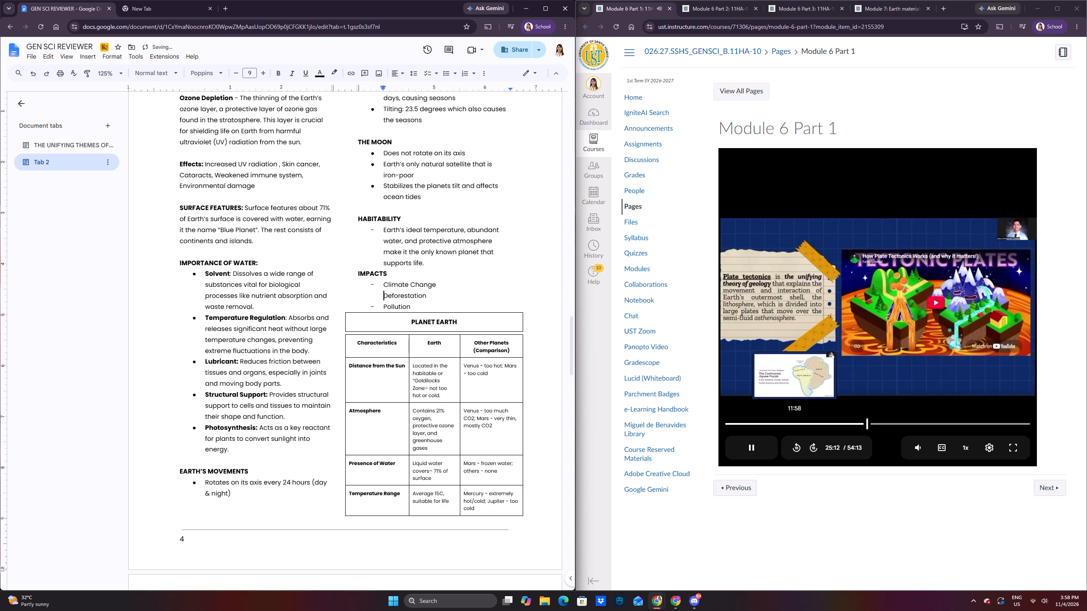
key("BackSpace")
key("BackSpace")
key("comma")
key("space")
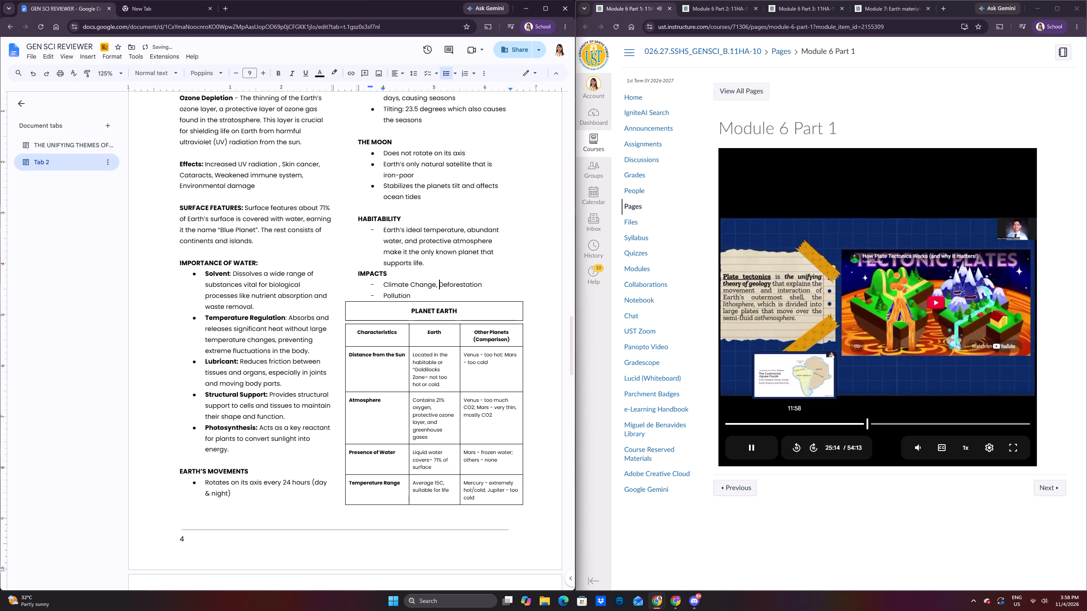
Join the Pollution item onto the same IMPACTS line after Deforestation, separated by a comma without a space.
left_click(385, 297)
key("BackSpace")
key("BackSpace")
key("BackSpace")
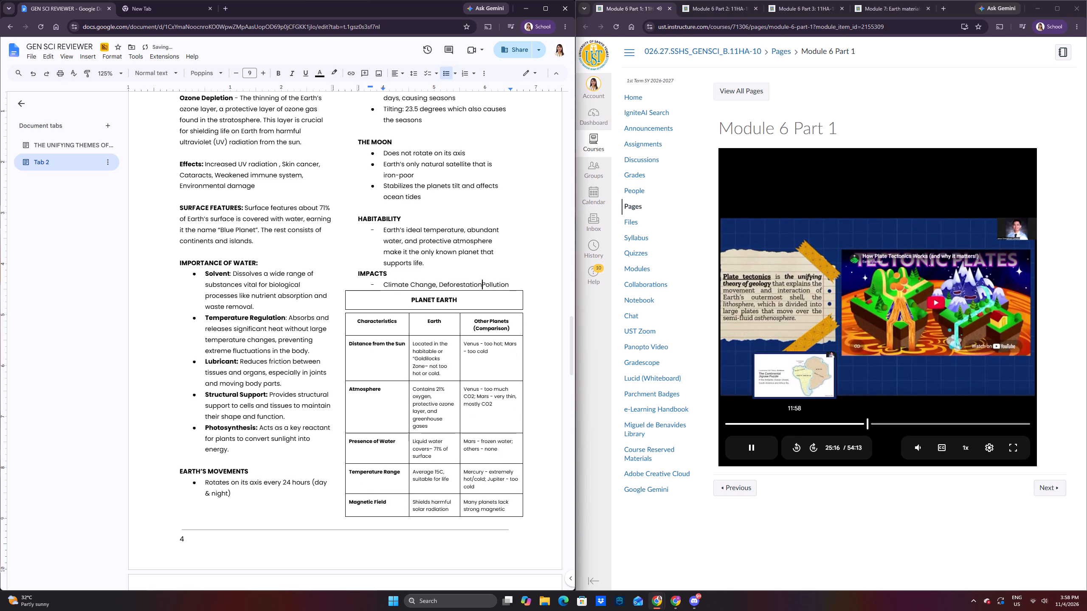
type(",")
key("space")
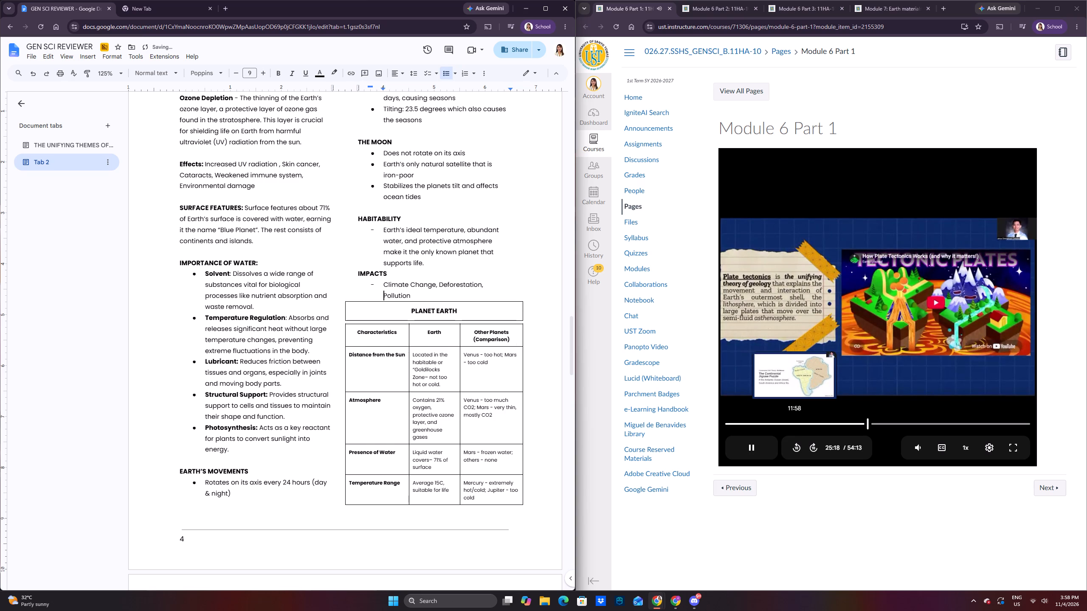
key("BackSpace")
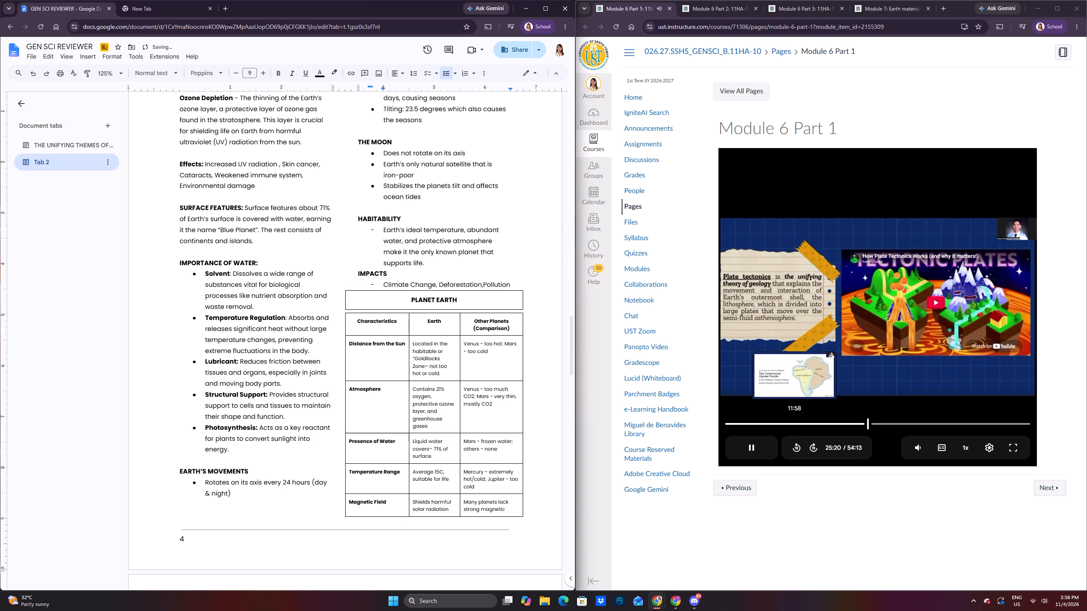
Remove the list formatting from the combined impacts and run them in after the heading as "IMPACTS: ".
left_click(384, 285)
key("BackSpace")
key("BackSpace")
key("BackSpace")
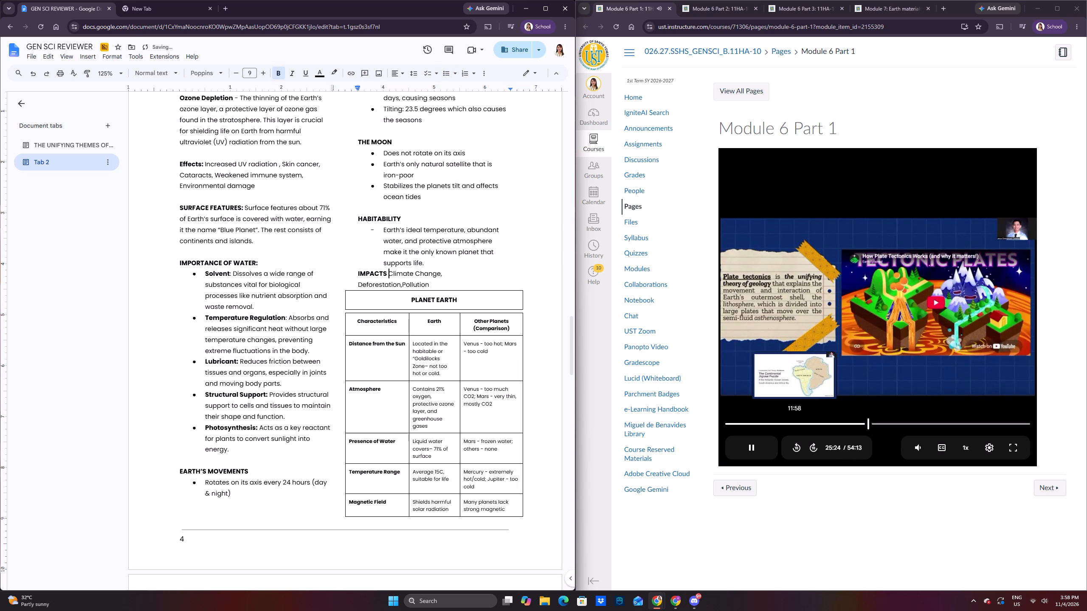
key("BackSpace")
type(":")
key("space")
Add the missing space between "Deforestation," and "Pollution" in the IMPACTS line.
left_click(355, 286)
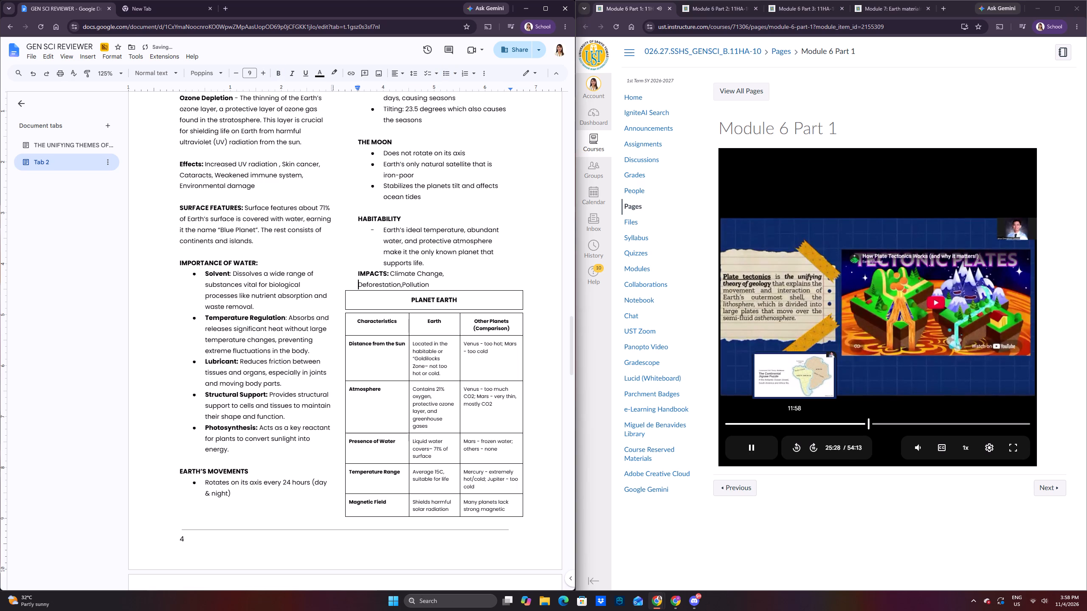
key("BackSpace")
key("space")
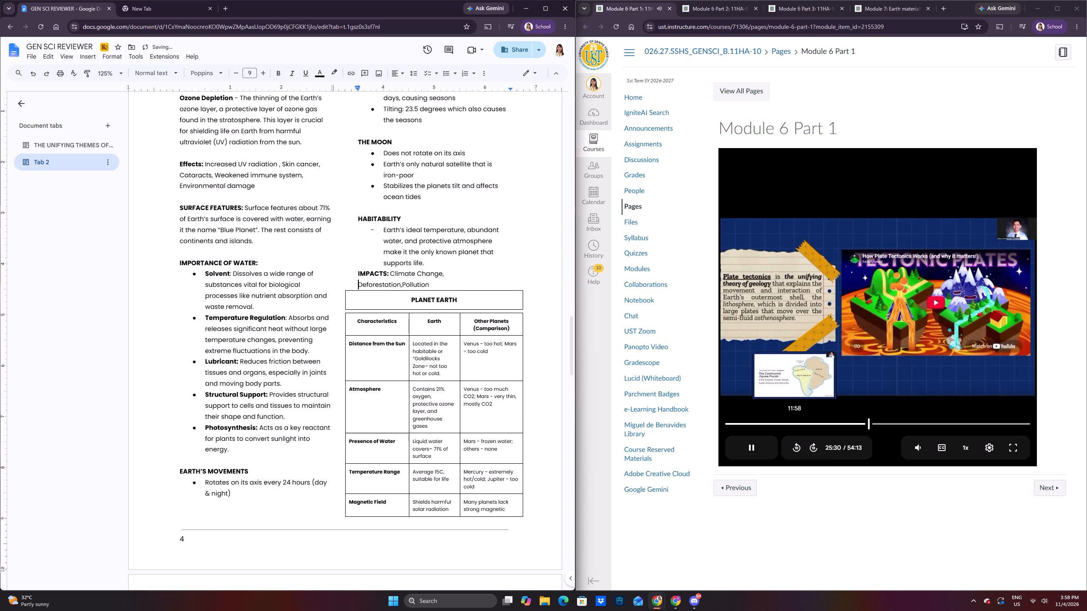
left_click(403, 282)
key("space")
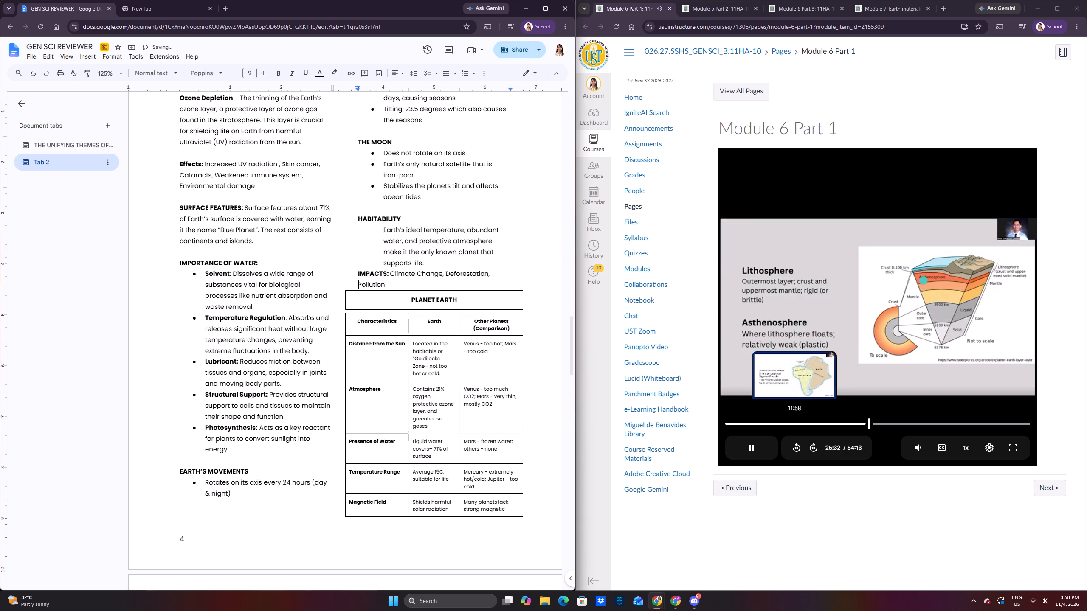
Delete the bold "IMPACTS:" heading and run its list of impacts onto the end of the HABITABILITY point after a space.
scroll(461, 280, "down", 3)
scroll(460, 279, "up", 2)
scroll(453, 273, "down", 2)
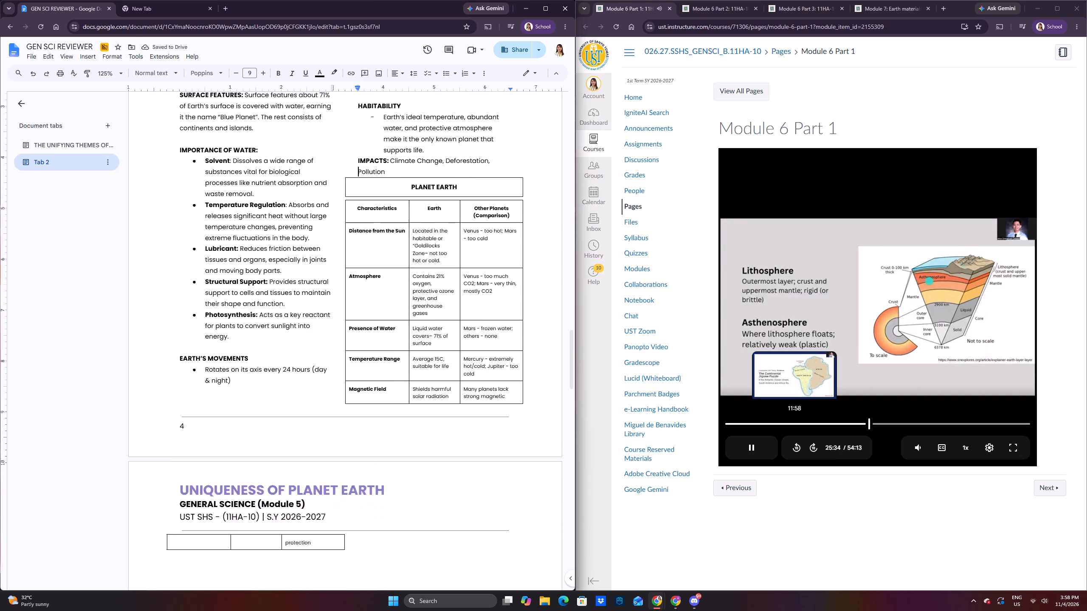
scroll(453, 273, "down", 2)
scroll(452, 272, "up", 3)
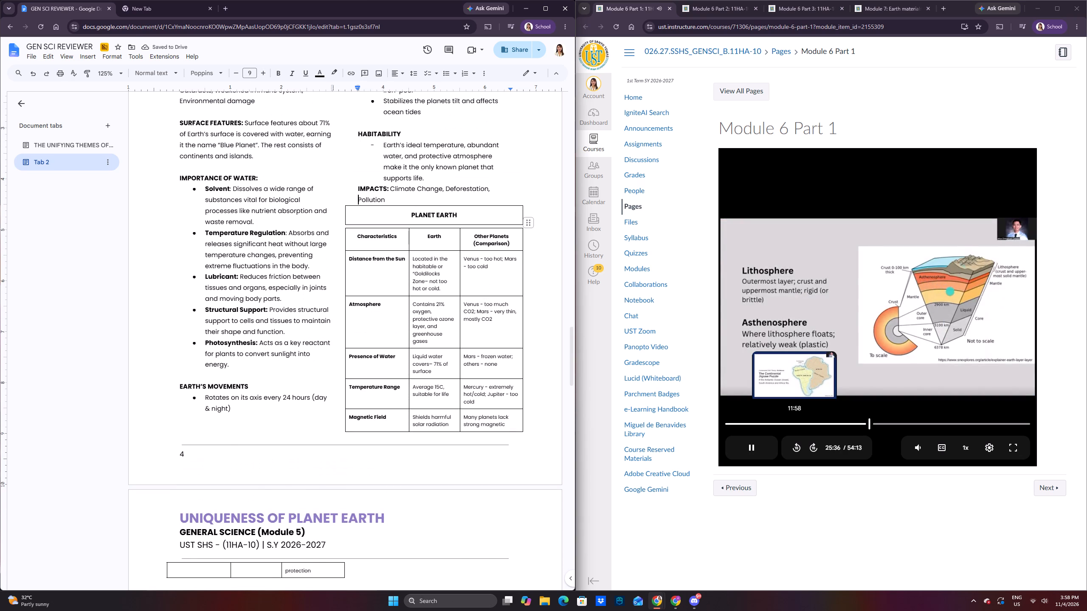
scroll(452, 272, "up", 2)
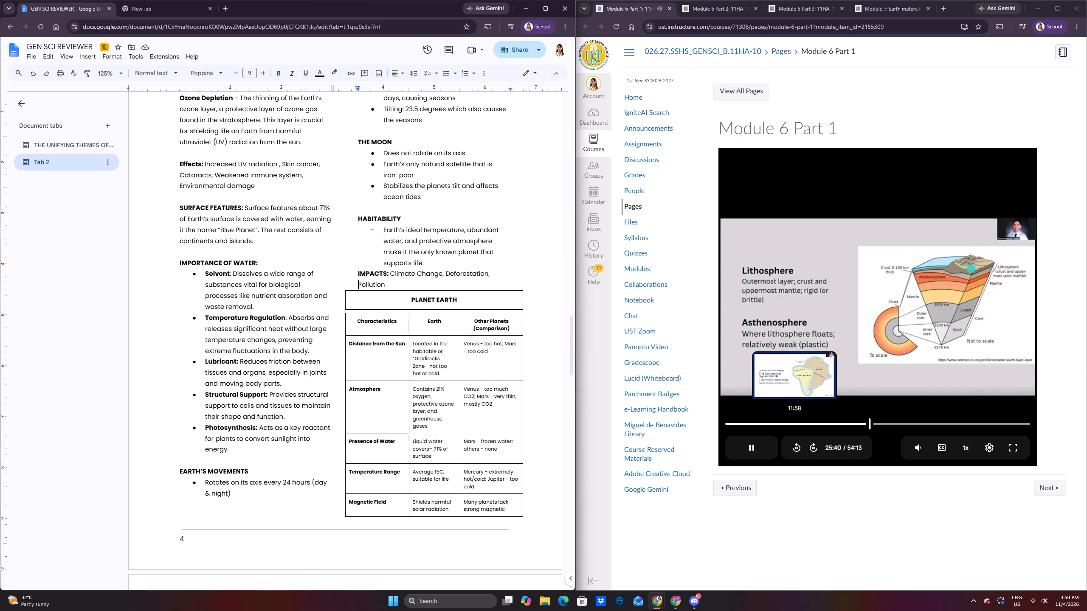
left_click(389, 277)
key("BackSpace")
key("BackSpace")
key("BackSpace")
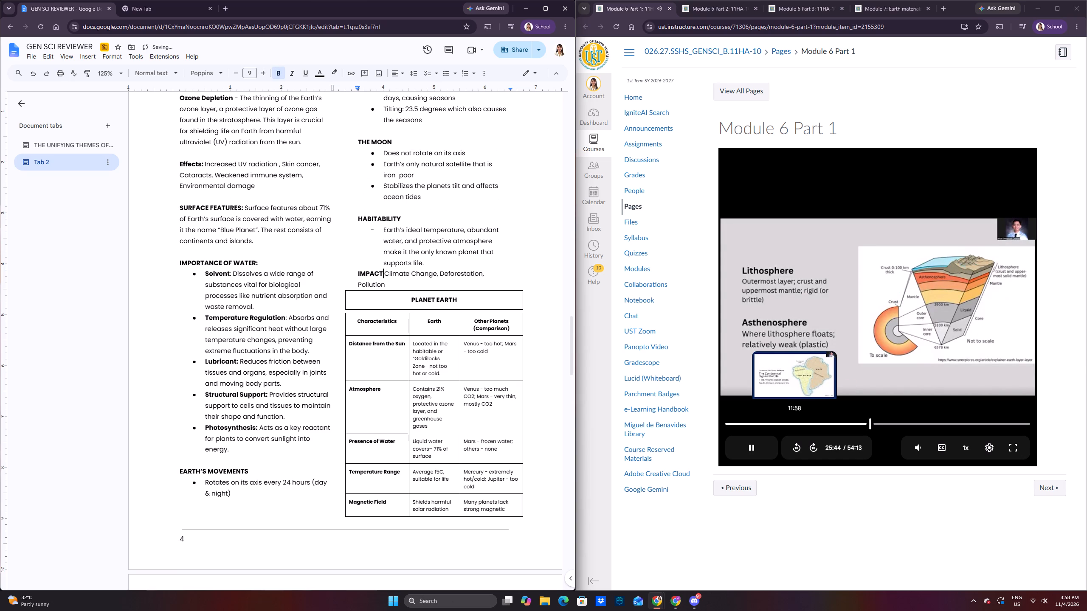
key("BackSpace")
key("BackSpace")
key("BackSpace")
key("BackSpace")
key("BackSpace")
key("BackSpace")
key("space")
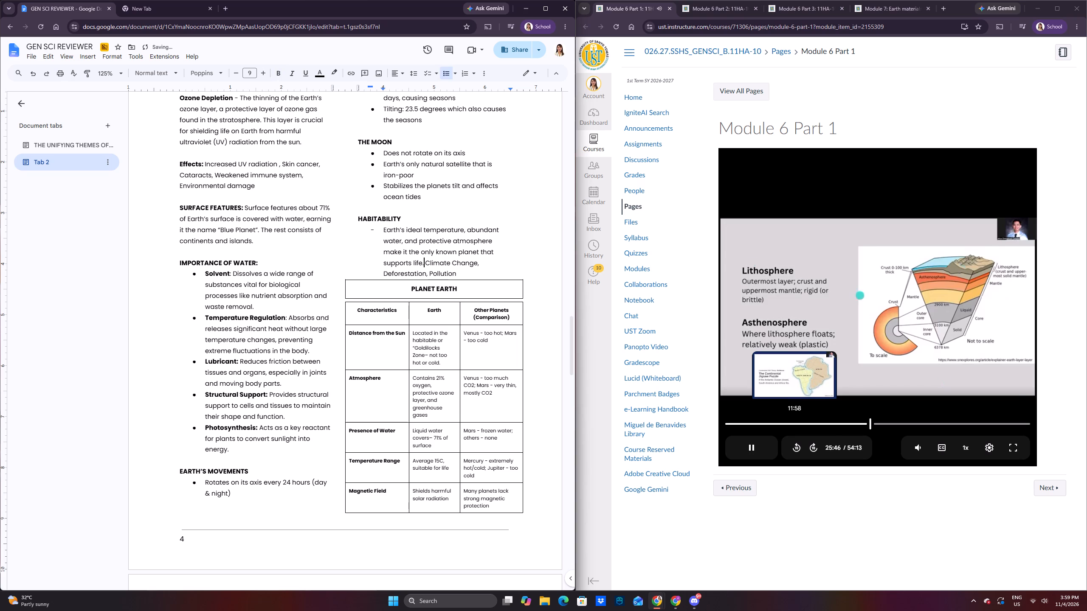
Enclose the impacts in the HABITABILITY point in parentheses, introduced by "Impacts: " before Climate Change and closed after Pollution.
type("(iMPACTS:")
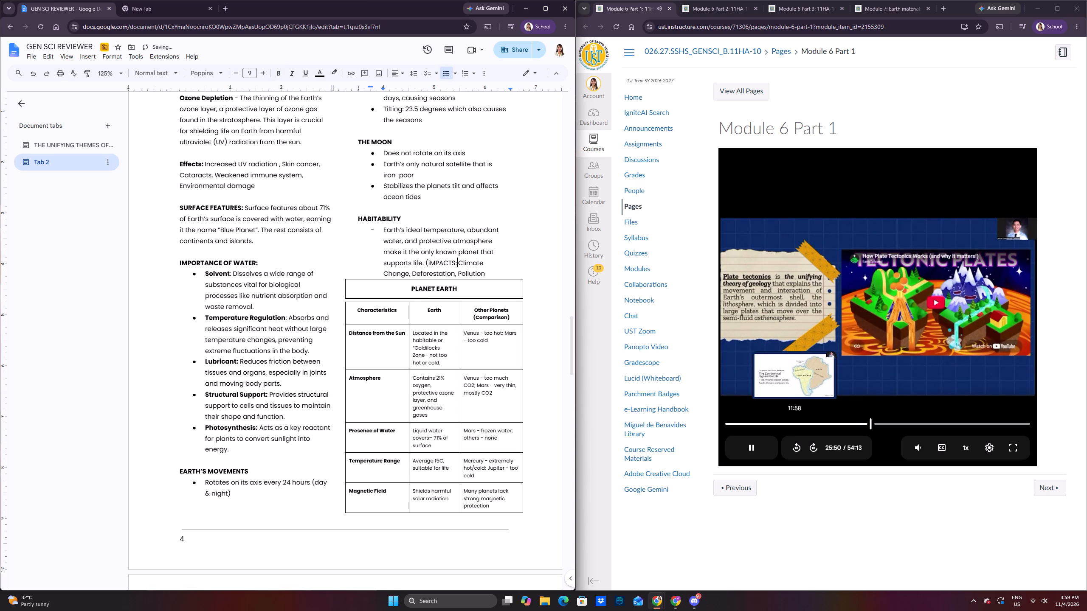
key("BackSpace")
key("BackSpace")
key("BackSpace")
key("BackSpace")
key("BackSpace")
key("BackSpace")
key("BackSpace")
key("BackSpace")
key("i")
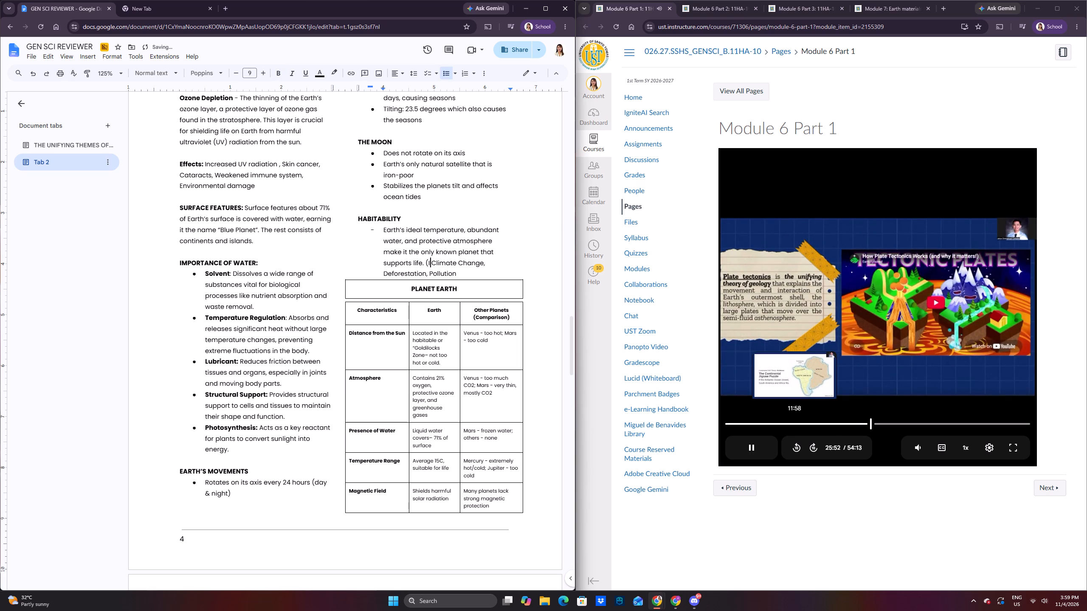
type("mpacts:")
key("space")
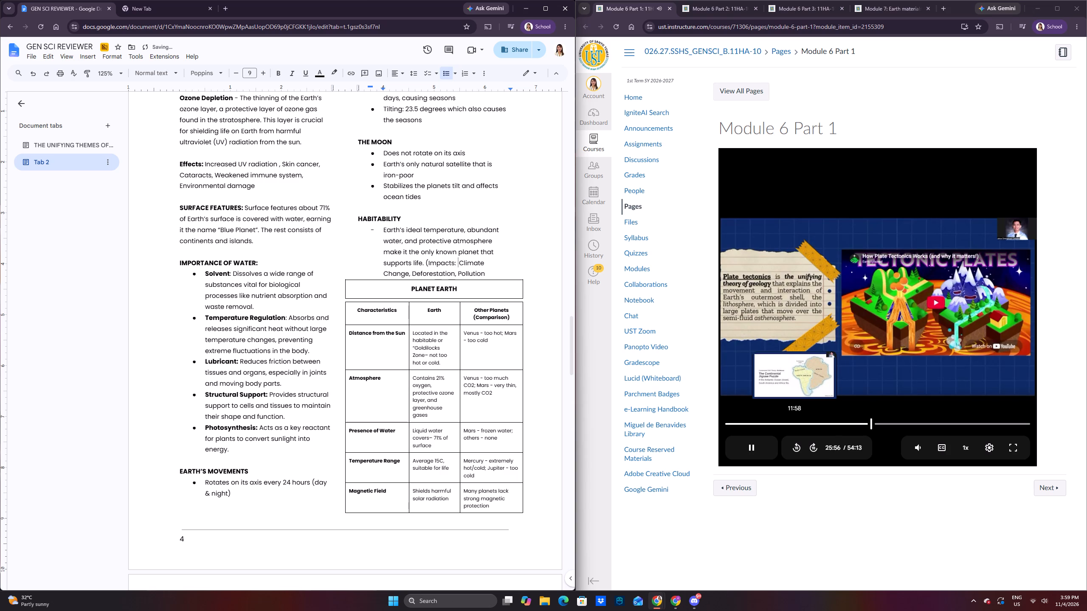
left_click(492, 272)
left_click(496, 273)
key("shift+parenright")
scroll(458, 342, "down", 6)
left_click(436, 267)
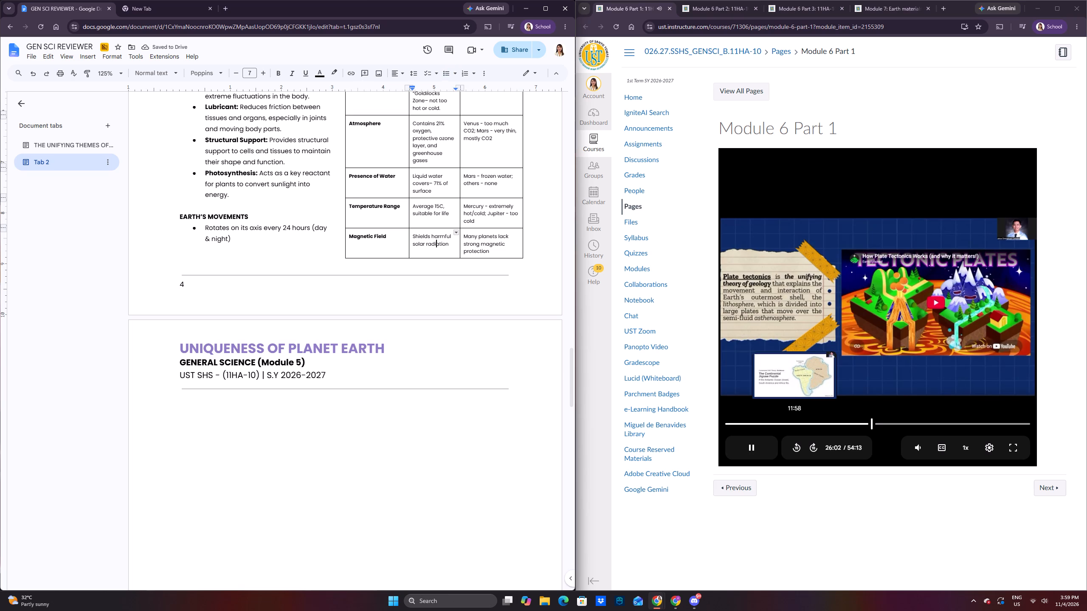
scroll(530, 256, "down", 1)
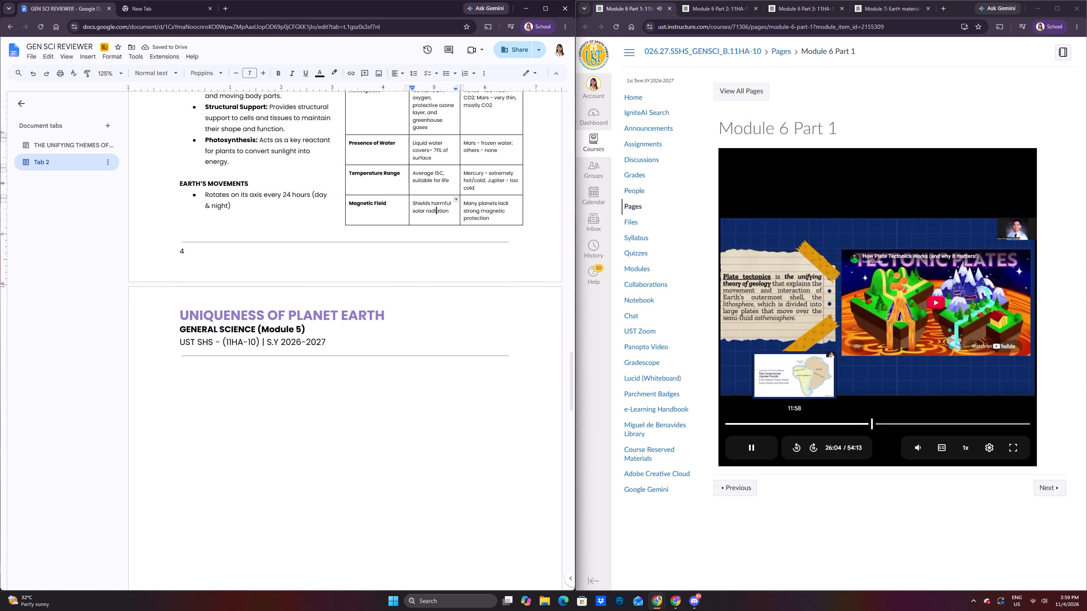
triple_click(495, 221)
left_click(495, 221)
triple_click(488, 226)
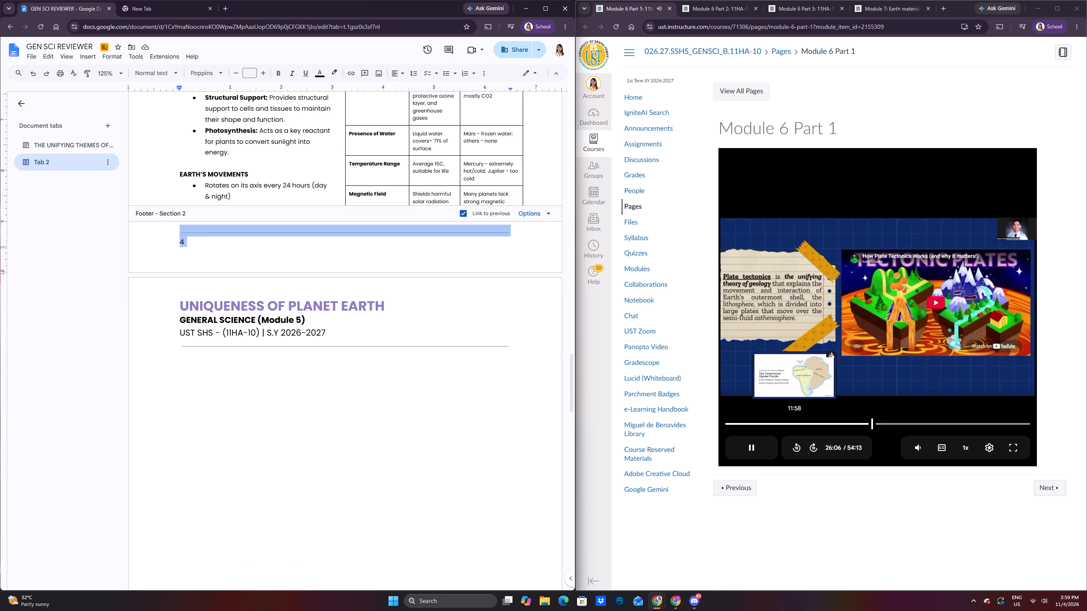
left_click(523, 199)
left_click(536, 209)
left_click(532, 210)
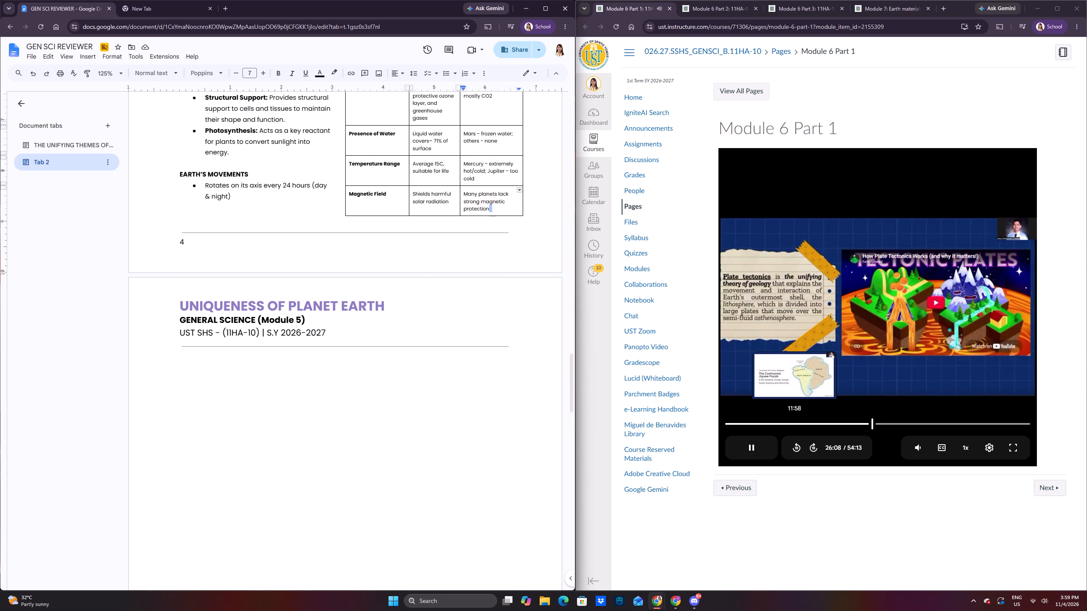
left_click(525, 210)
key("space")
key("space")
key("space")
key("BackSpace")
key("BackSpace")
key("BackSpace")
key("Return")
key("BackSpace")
Delete the blank line between THE MOON's last bullet and the HABITABILITY heading.
scroll(532, 227, "up", 5)
scroll(427, 194, "up", 3)
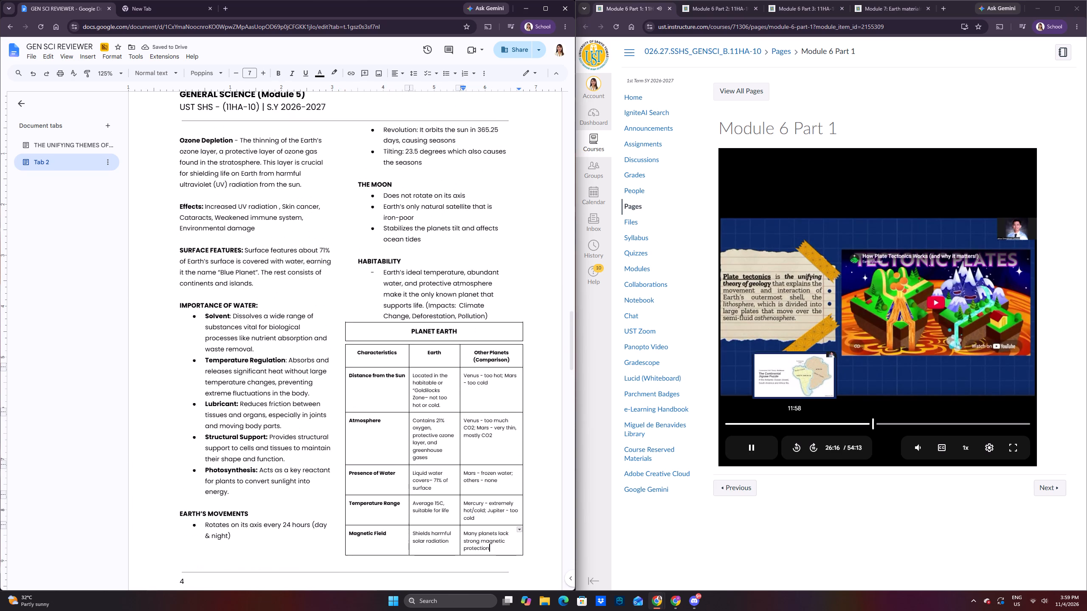
left_click(405, 252)
key("BackSpace")
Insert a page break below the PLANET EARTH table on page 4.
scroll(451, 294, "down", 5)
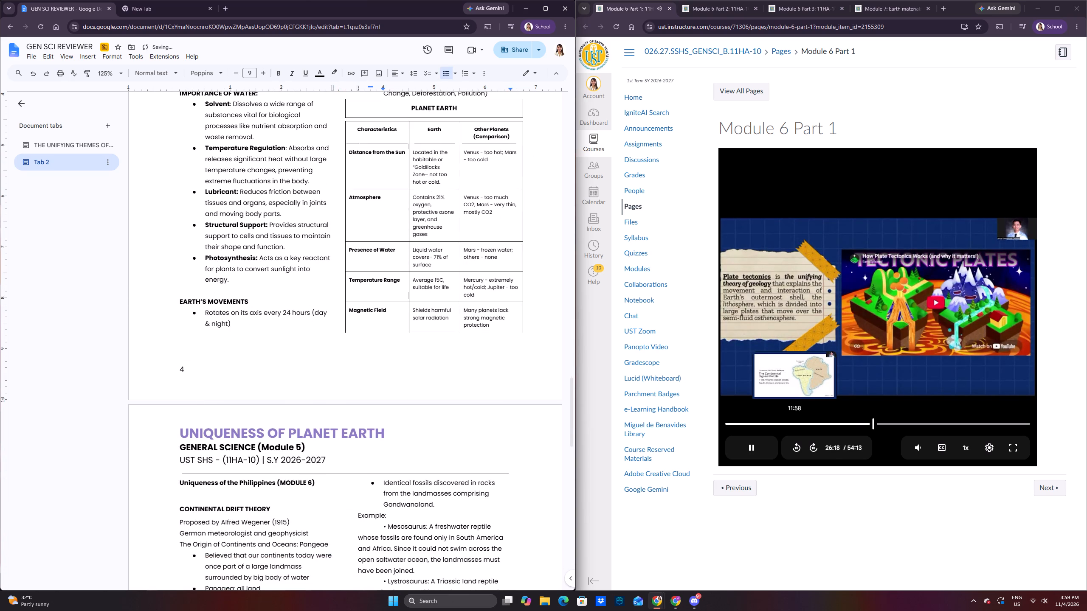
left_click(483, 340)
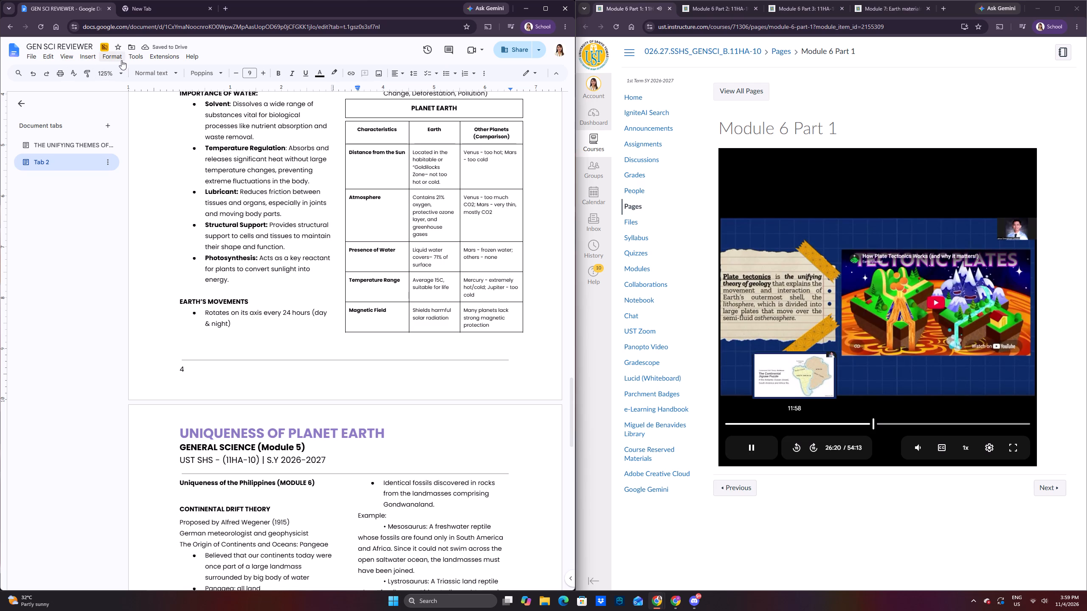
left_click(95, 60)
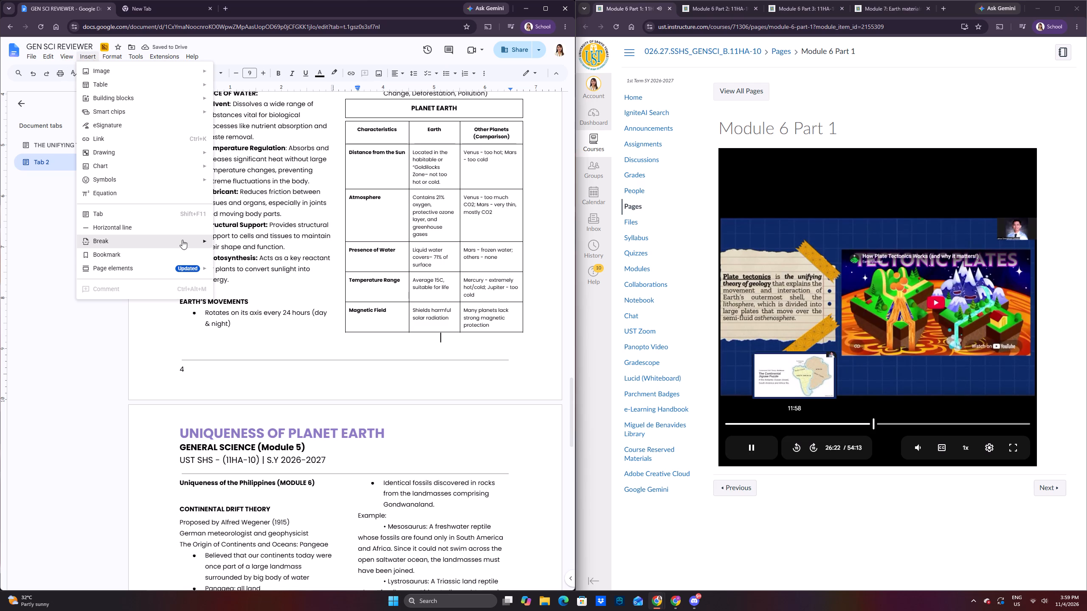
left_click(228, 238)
Add an unbulleted, unindented blank line between the HABITABILITY point and the PLANET EARTH table.
scroll(285, 241, "up", 6)
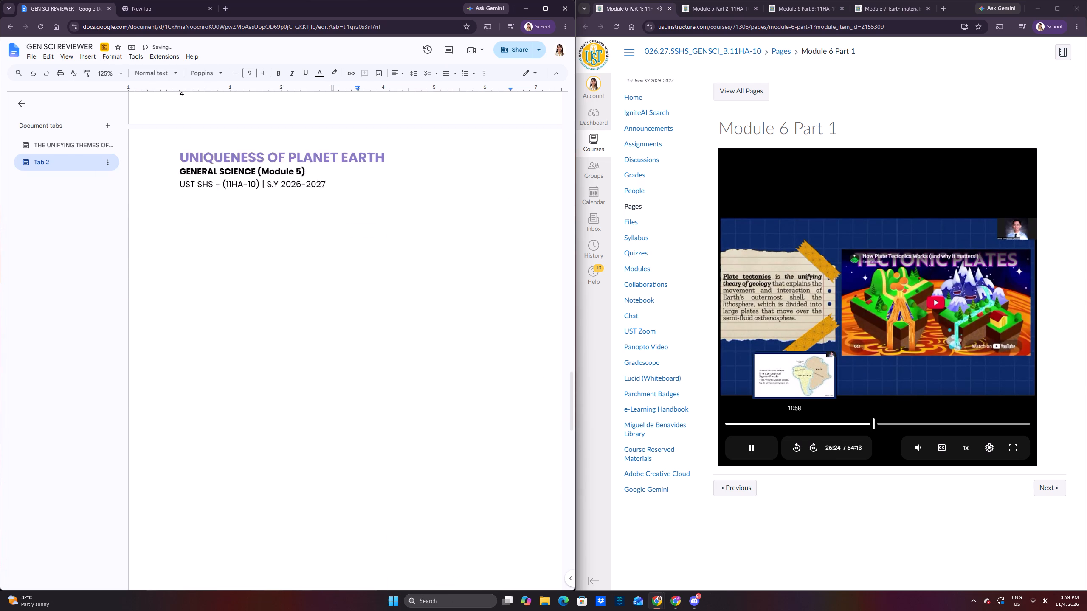
scroll(328, 248, "up", 7)
scroll(408, 232, "up", 2)
left_click(491, 238)
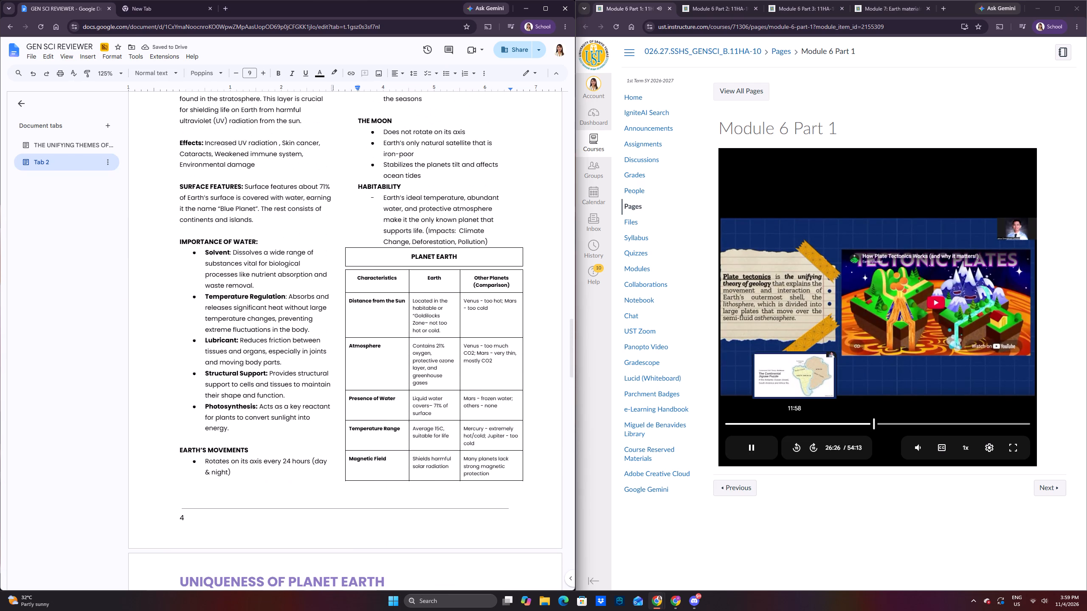
key("Return")
key("BackSpace")
scroll(457, 253, "down", 1)
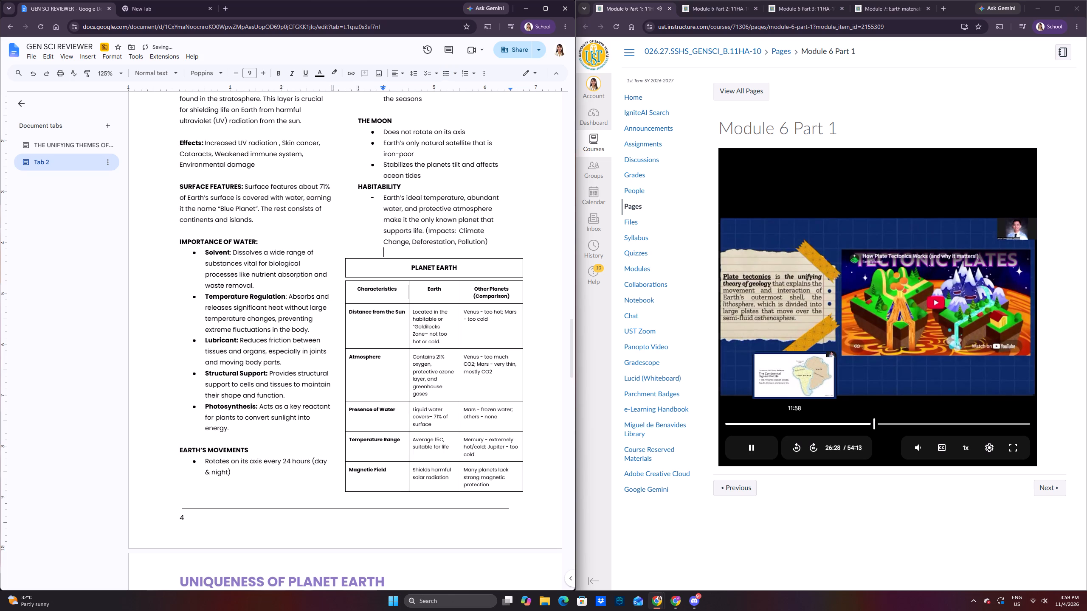
key("BackSpace")
Remove the blank page 5 between the PLANET EARTH table and the Module 6 notes by deleting its page break.
scroll(457, 253, "down", 13)
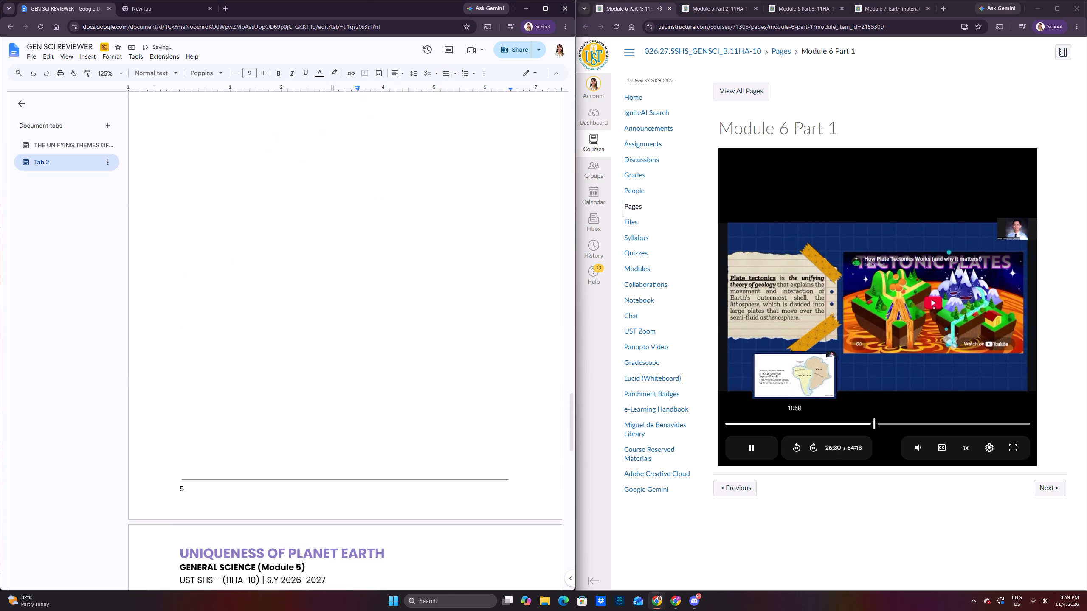
scroll(444, 268, "down", 2)
left_click(294, 285)
scroll(281, 365, "down", 13)
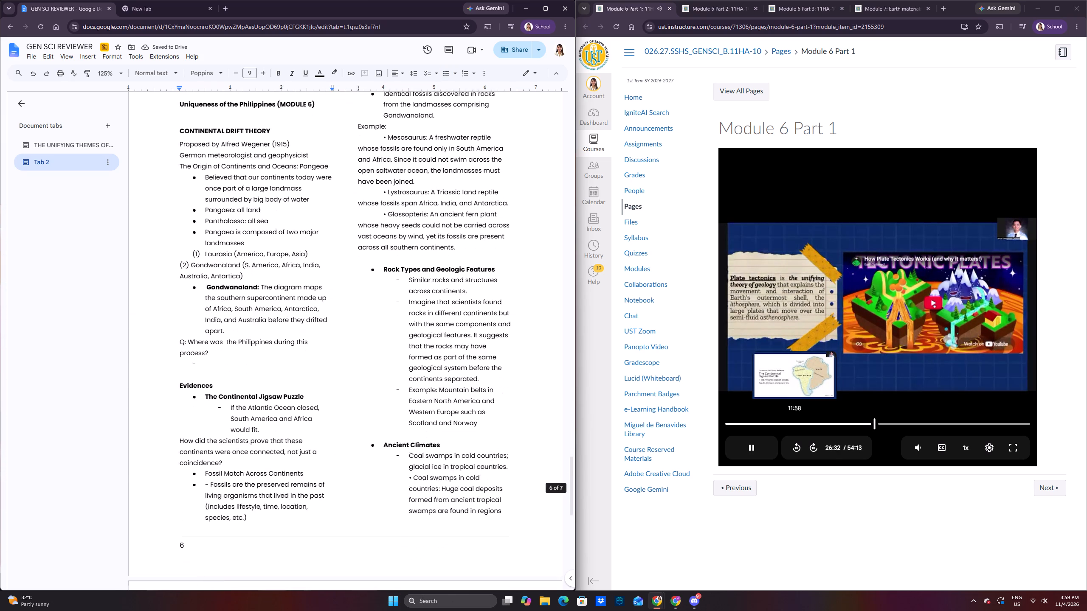
scroll(307, 351, "down", 12)
scroll(302, 345, "up", 20)
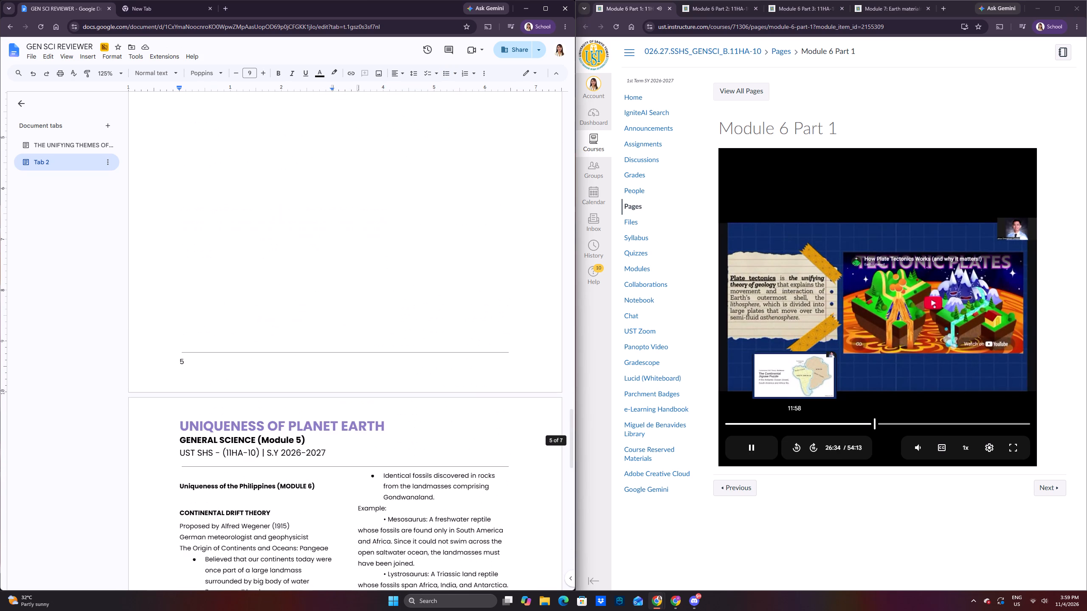
left_click(283, 313)
left_click_drag(282, 391, 215, 289)
key("BackSpace")
key("BackSpace")
scroll(234, 283, "up", 7)
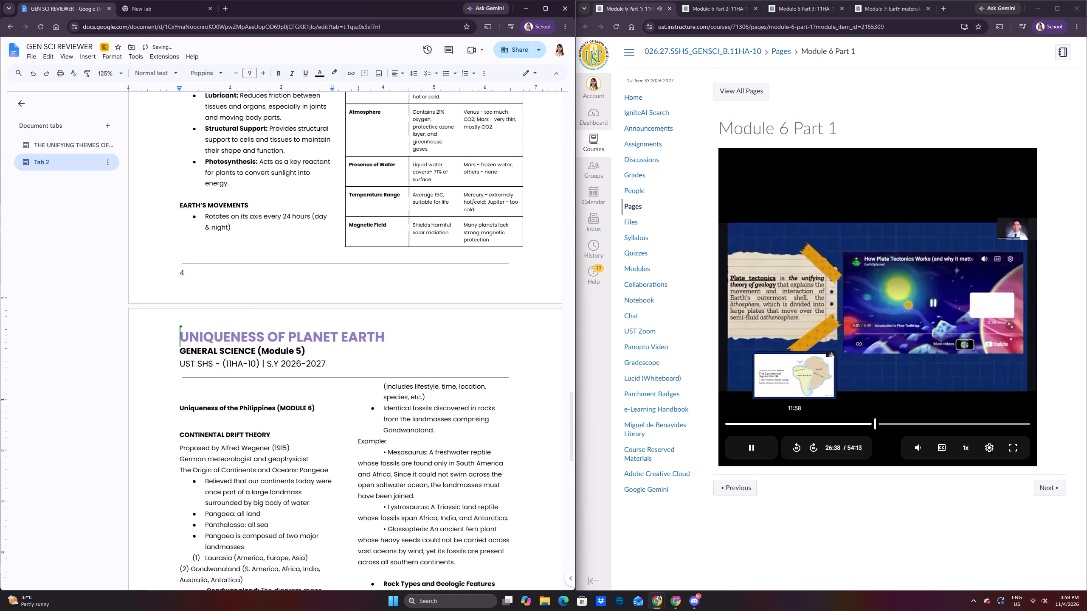
Delete the blank space above the "Uniqueness of the Philippines (MODULE 6)" heading at the start of page 5.
scroll(242, 317, "down", 1)
left_click(180, 399)
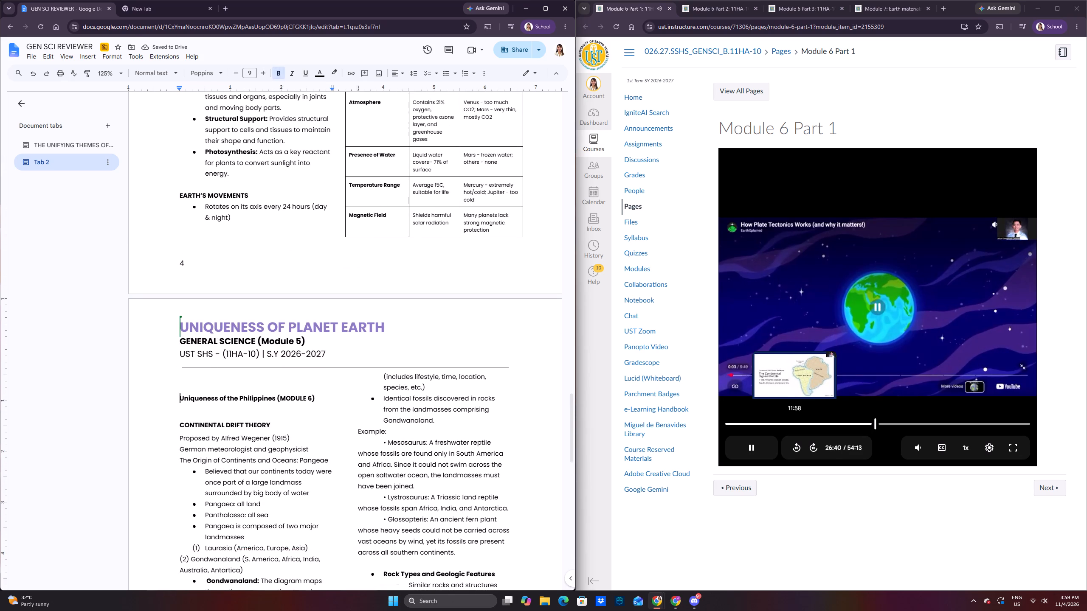
key("BackSpace")
key("BackSpace")
Check the layout of the PLANET EARTH table on page 4 and the Module 6 notes on page 5.
scroll(341, 308, "down", 3)
scroll(342, 312, "up", 3)
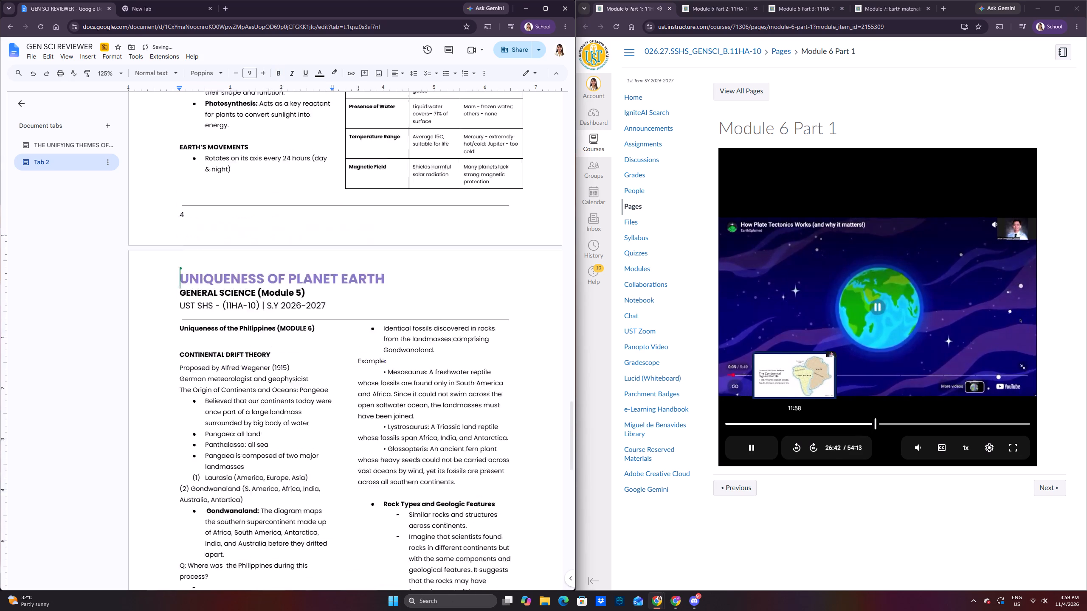
scroll(341, 310, "up", 11)
scroll(339, 307, "down", 1)
scroll(342, 306, "up", 5)
scroll(340, 306, "down", 17)
scroll(335, 306, "down", 4)
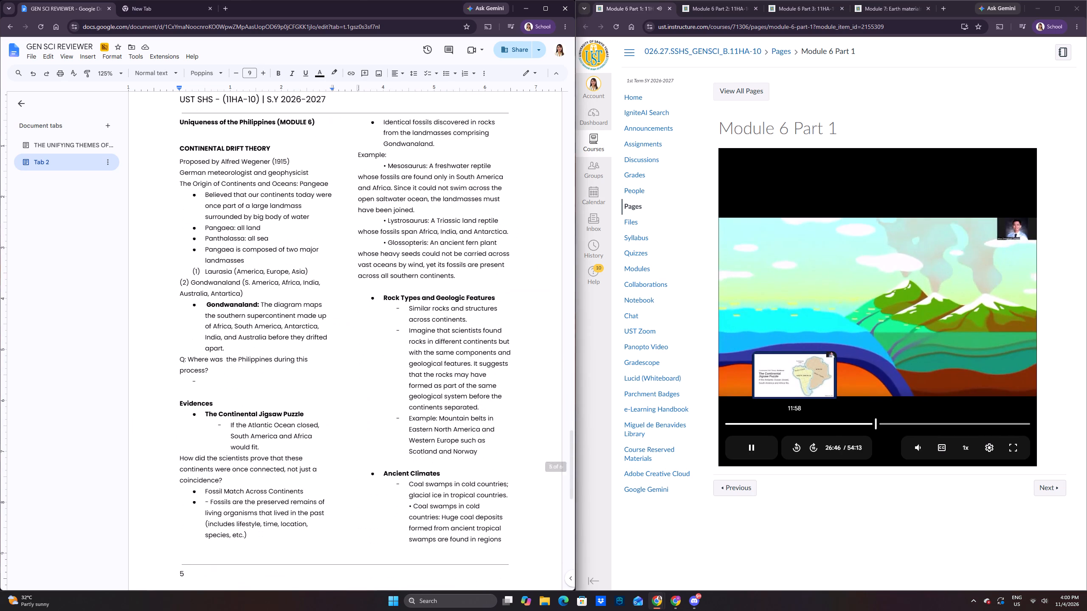
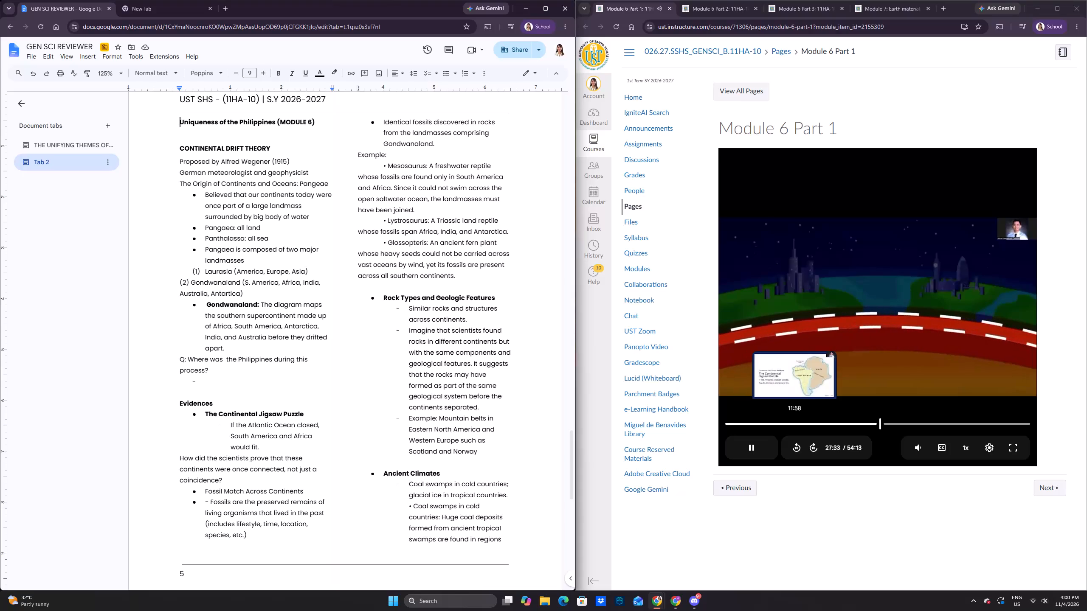
Find the end of the Ancient Climates slide in the Module 6 Part 1 lecture video, at about 23:20.
left_click(808, 296)
left_click(903, 379)
left_click(859, 420)
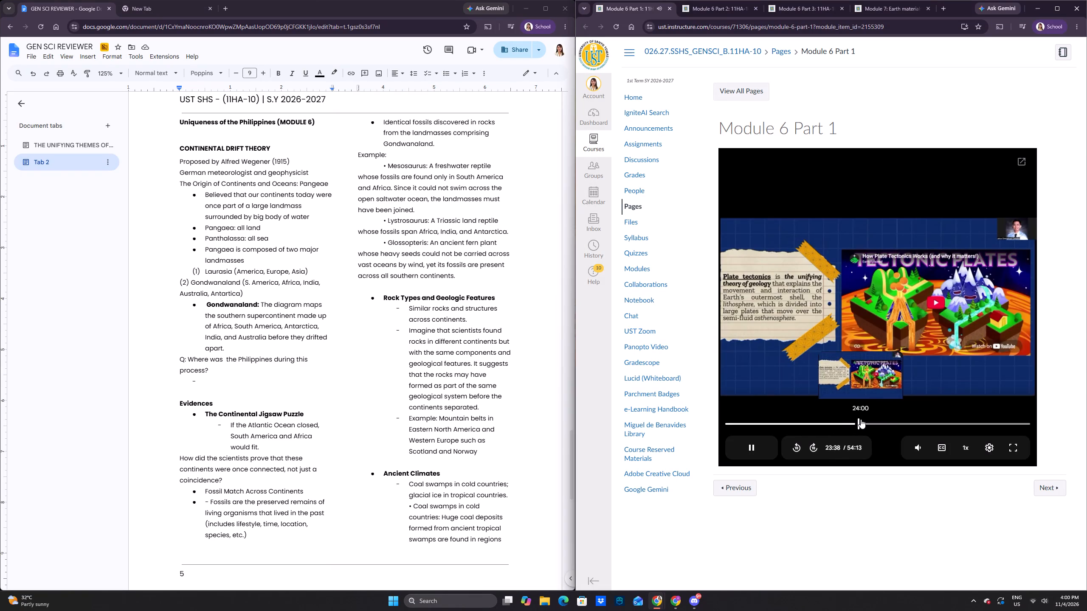
left_click(848, 423)
left_click(851, 422)
left_click(856, 422)
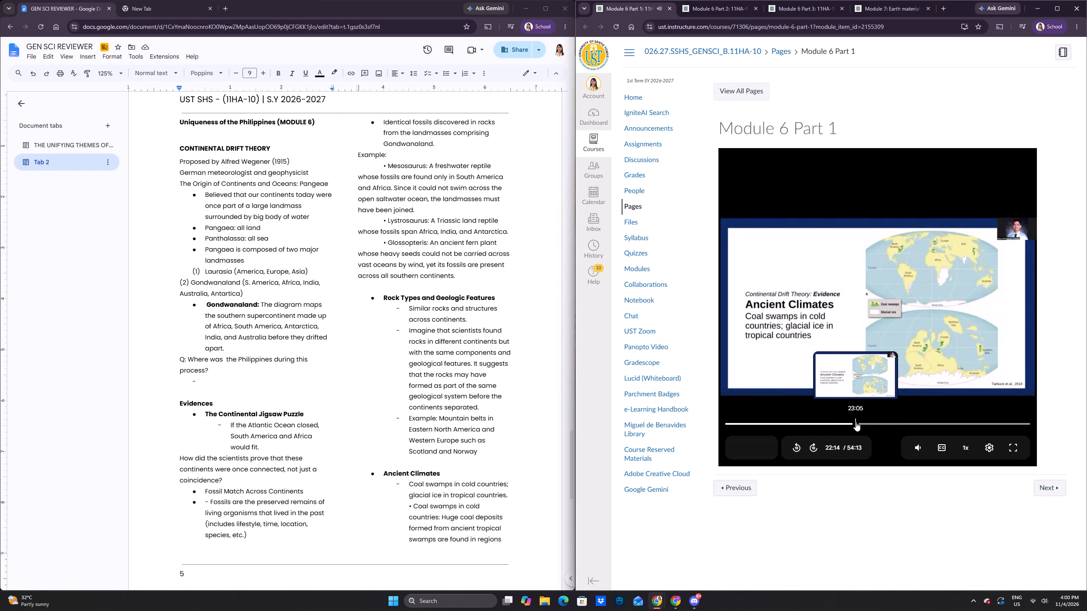
left_click(859, 420)
left_click(856, 421)
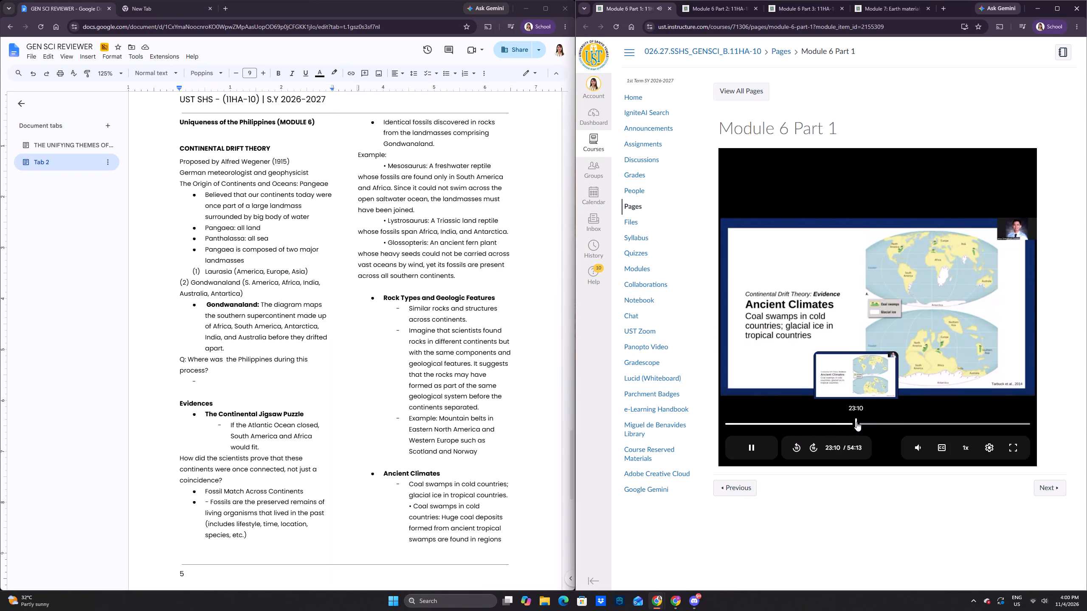
left_click(857, 422)
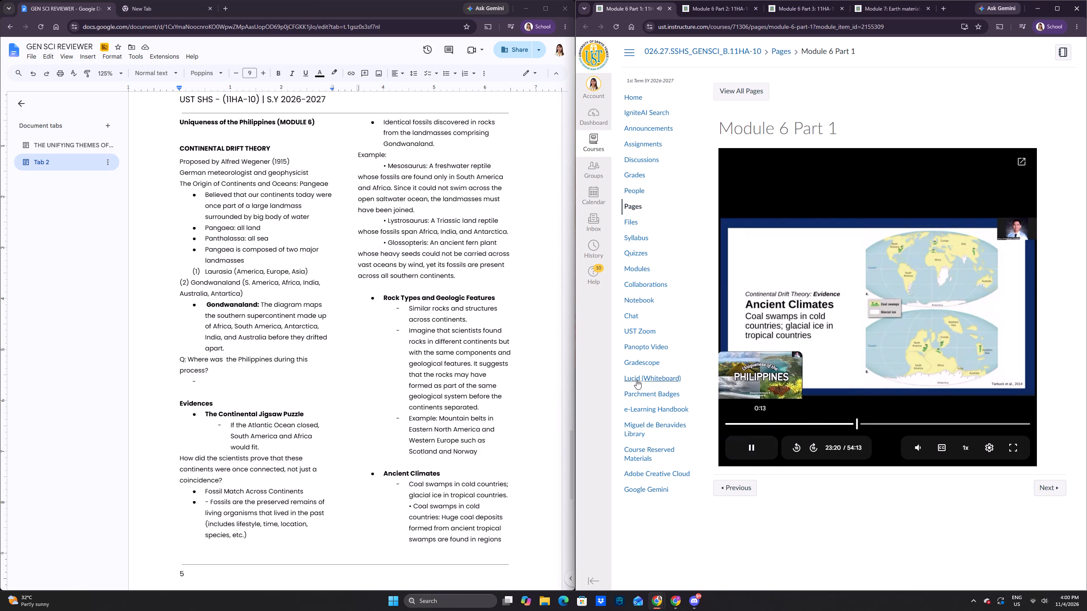
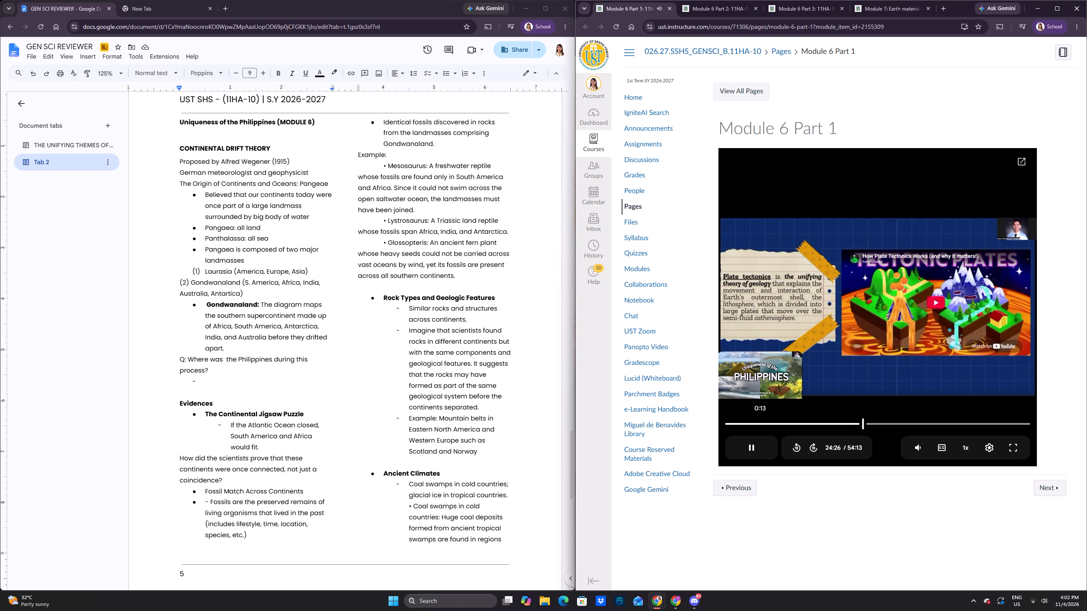
Insert a blank line above the bold Gondwanaland bullet in Tab 2's Continental Drift Theory notes.
scroll(108, 311, "down", 20)
scroll(108, 311, "down", 5)
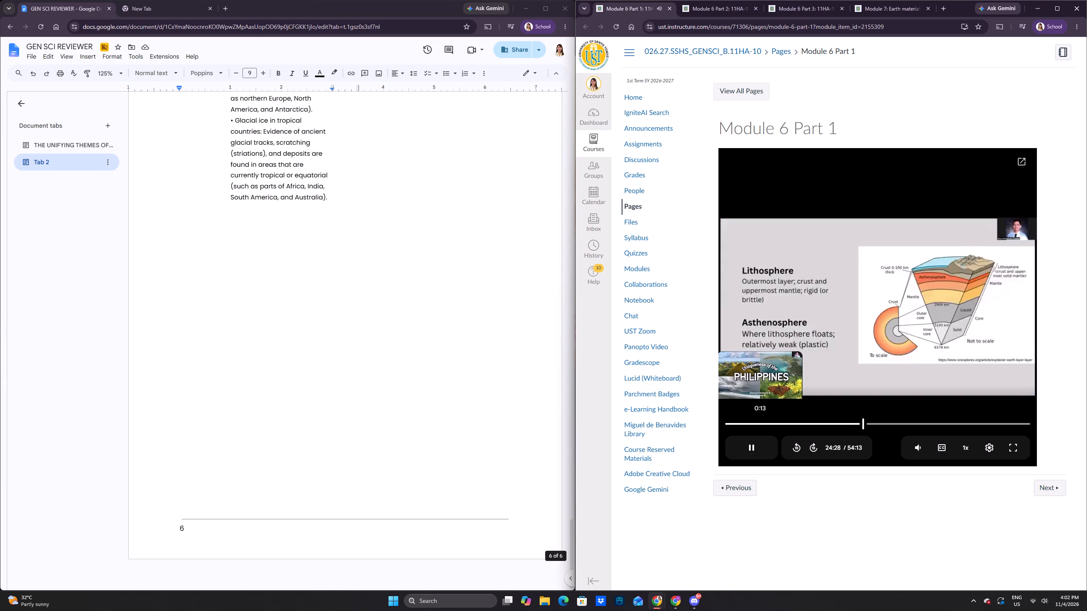
scroll(282, 266, "up", 5)
left_click(273, 432)
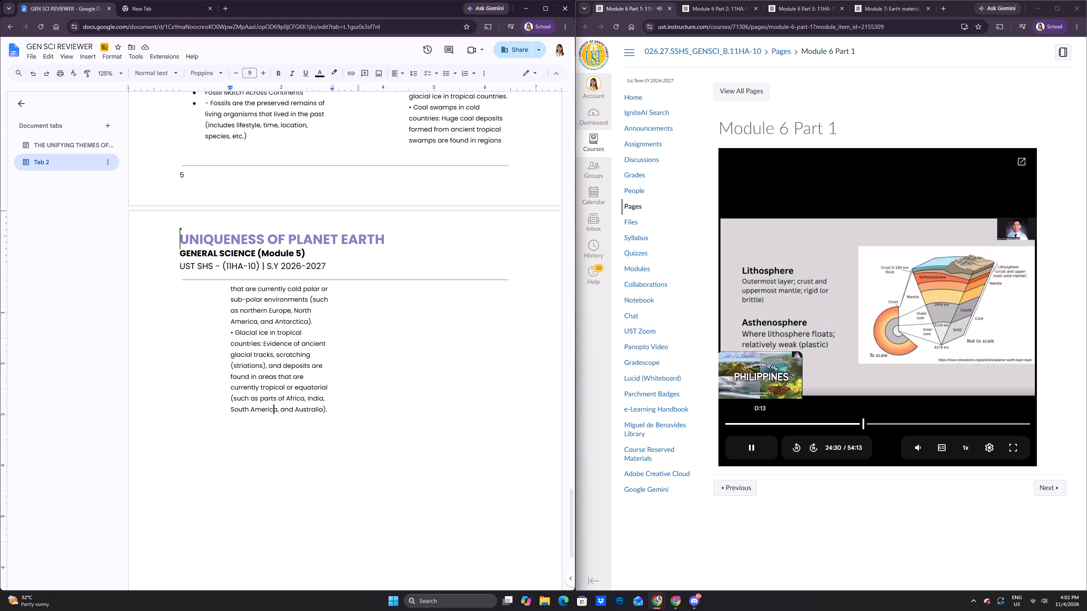
left_click(331, 417)
scroll(404, 338, "up", 6)
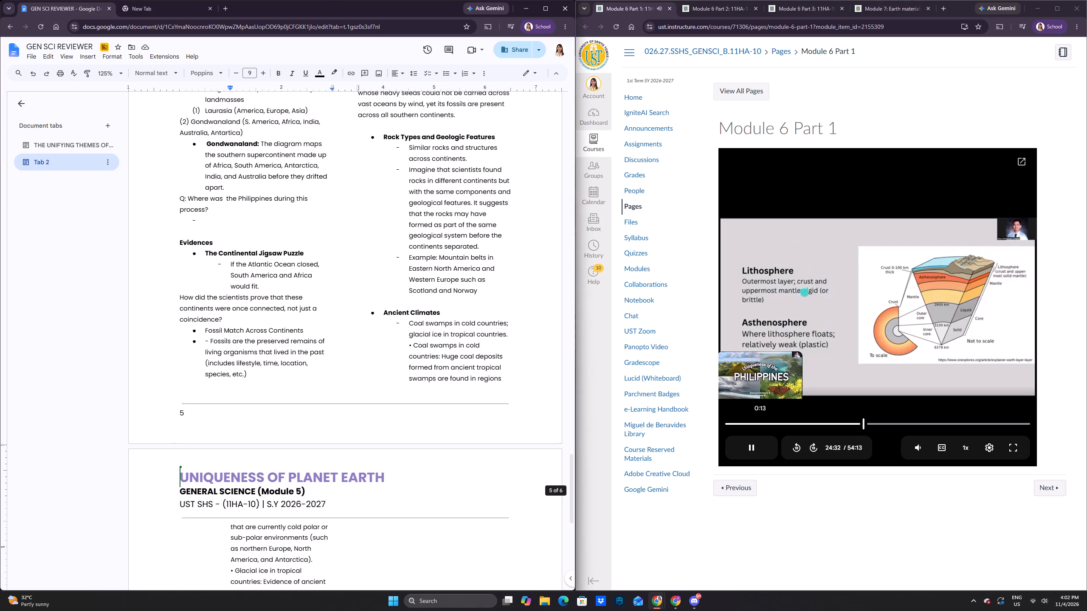
scroll(390, 340, "up", 5)
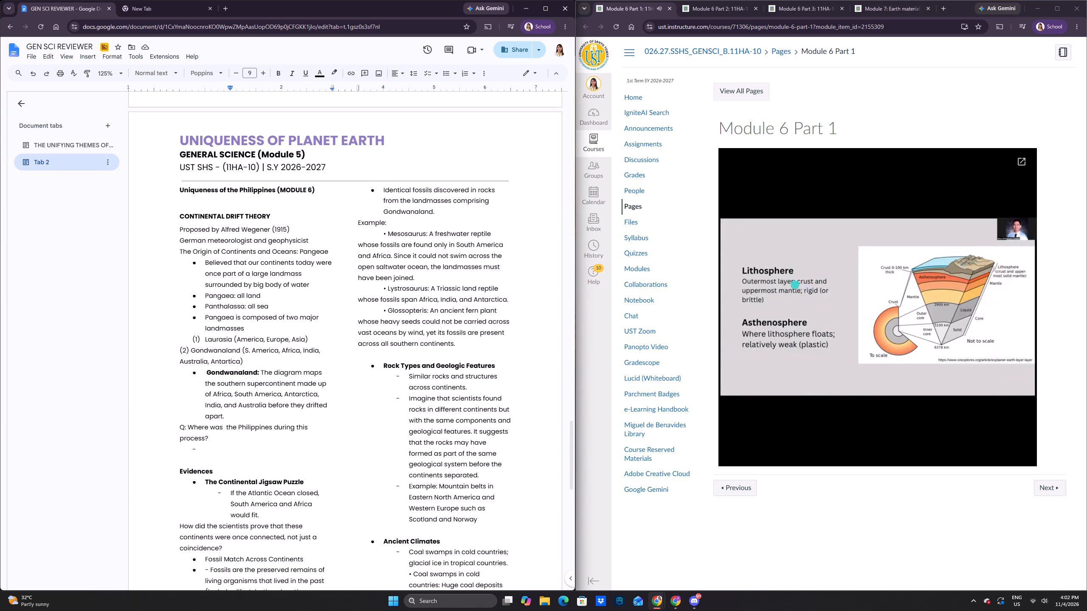
left_click(252, 361)
key("Return")
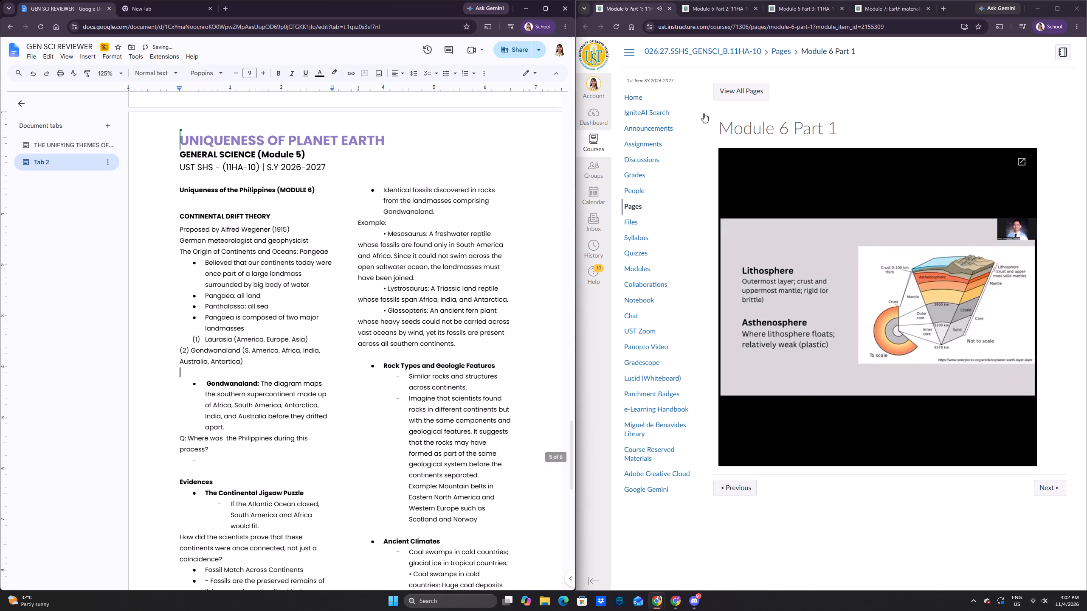
Pause the Module 6 Part 1 lecture video on the Lithosphere and Asthenosphere slide.
left_click(854, 267)
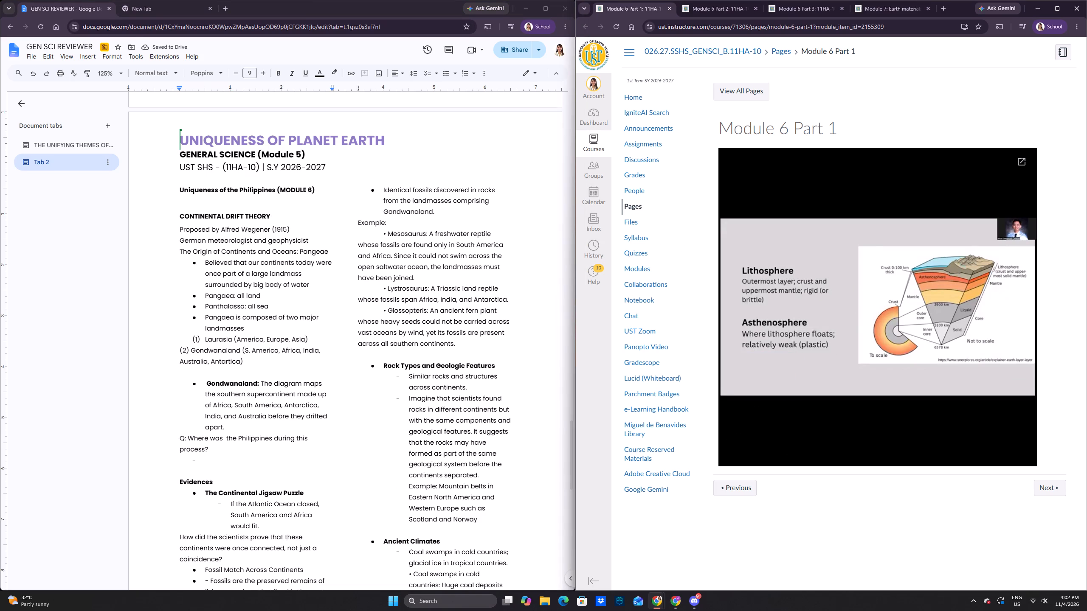
Insert a blank line directly below the CONTINENTAL DRIFT THEORY heading in Tab 2 for a picture.
scroll(264, 452, "down", 2)
scroll(277, 403, "up", 2)
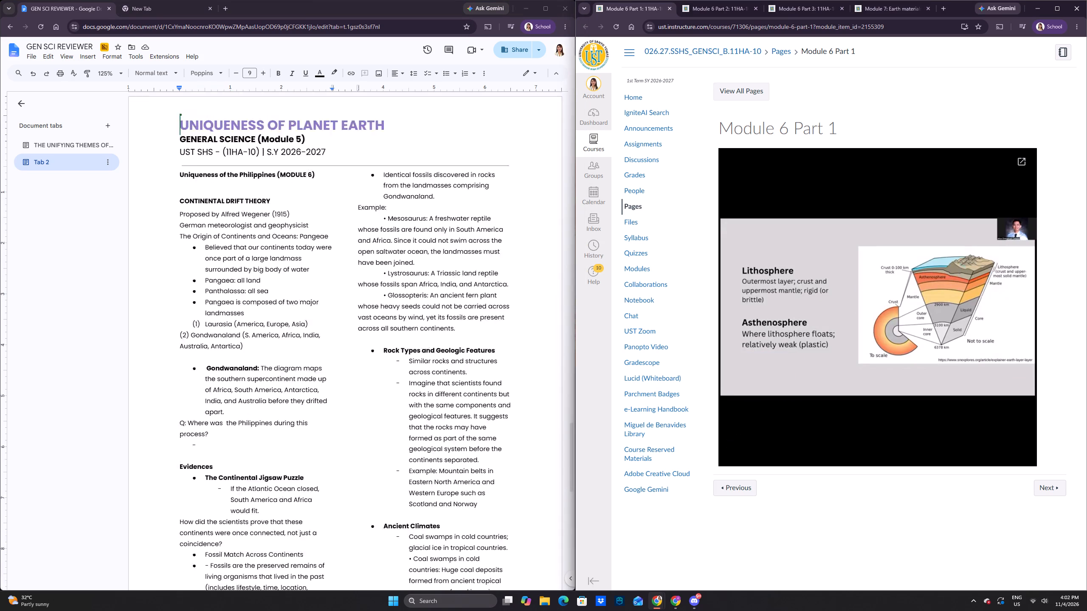
scroll(277, 403, "up", 1)
scroll(276, 409, "down", 10)
scroll(279, 413, "up", 7)
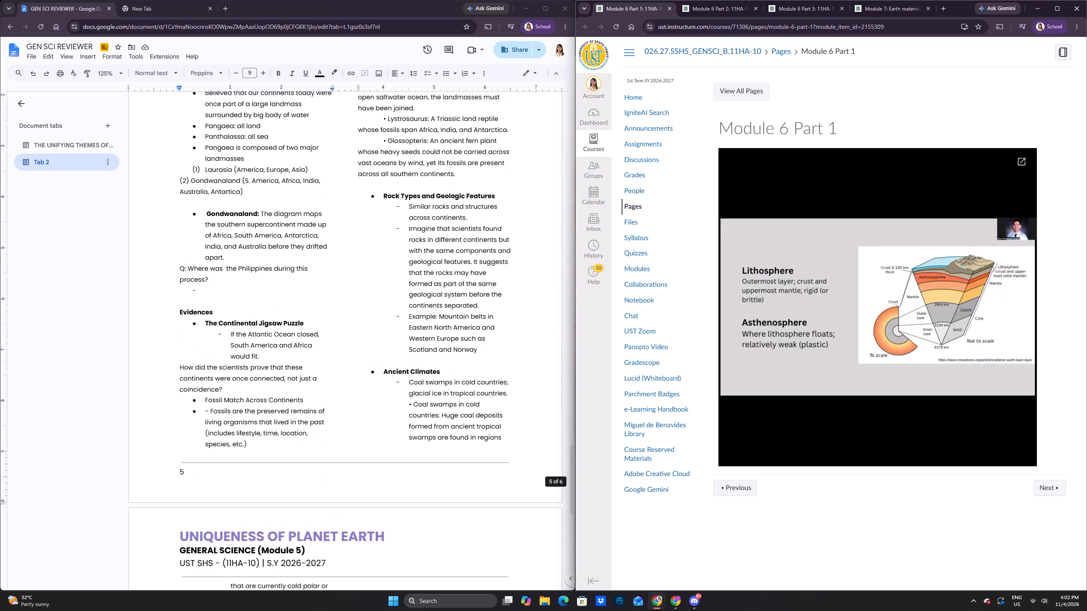
scroll(288, 402, "up", 2)
left_click(248, 457)
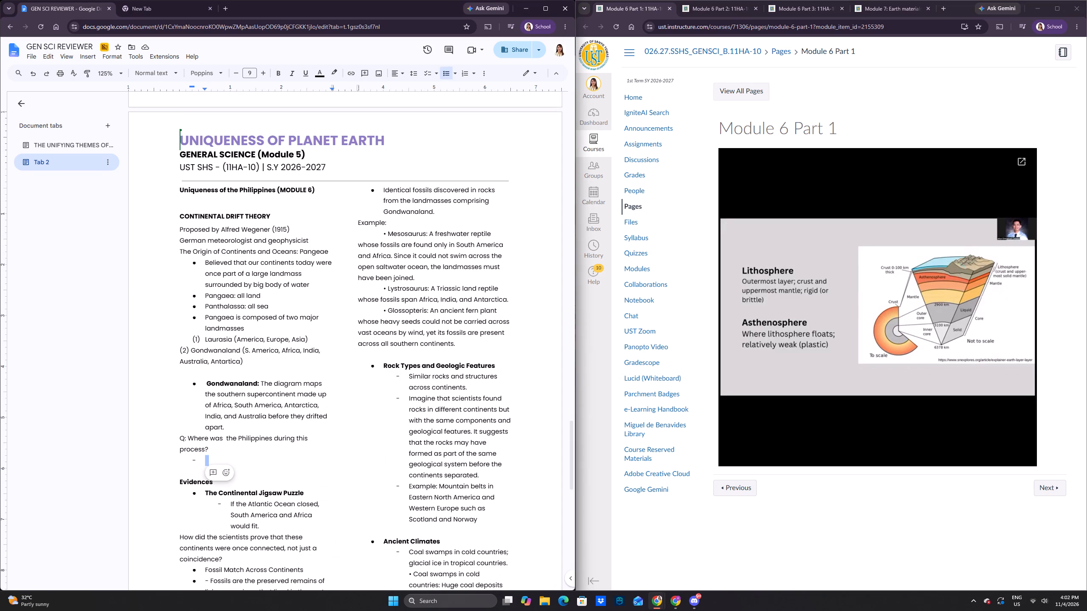
left_click(242, 465)
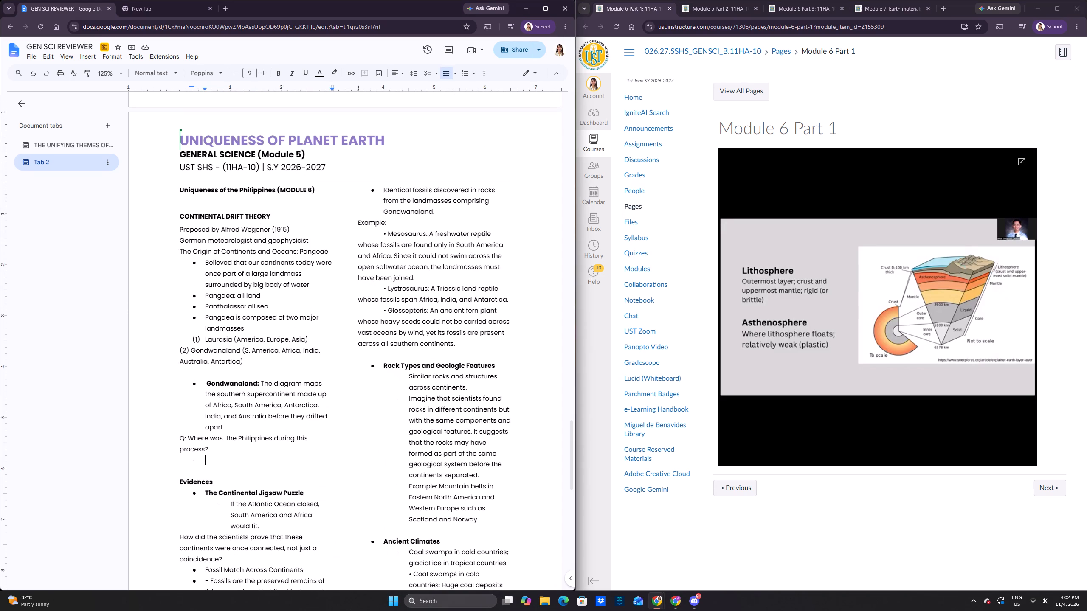
left_click(251, 433)
left_click(244, 373)
left_click(293, 219)
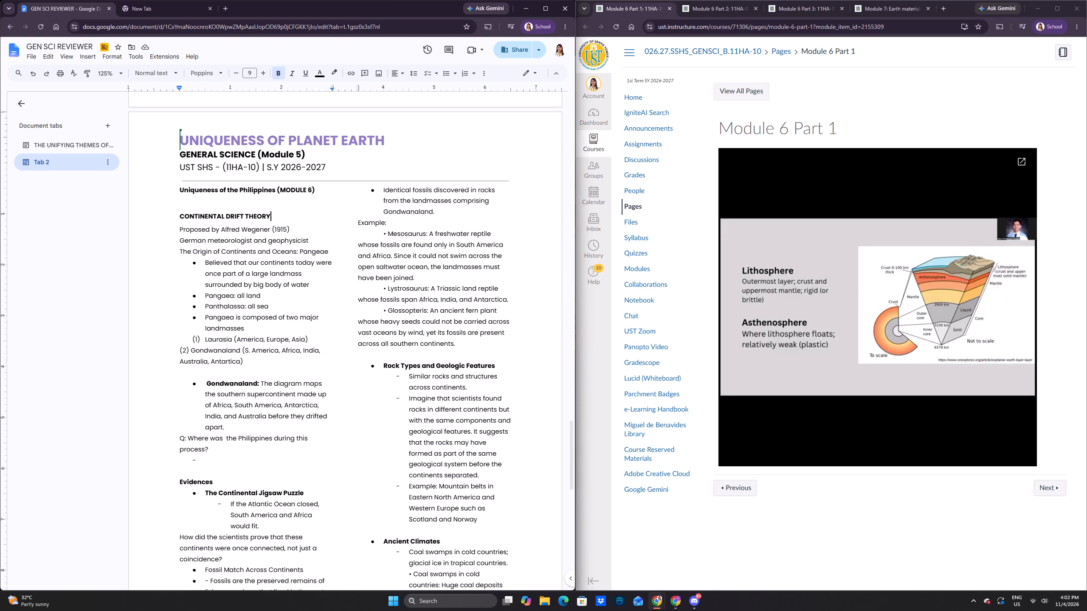
key("Return")
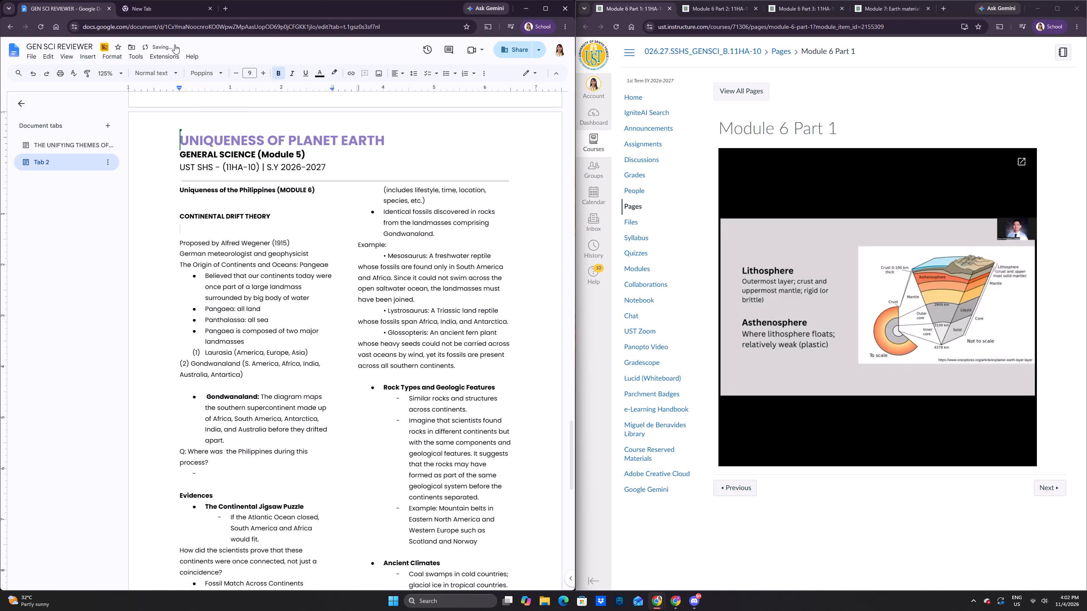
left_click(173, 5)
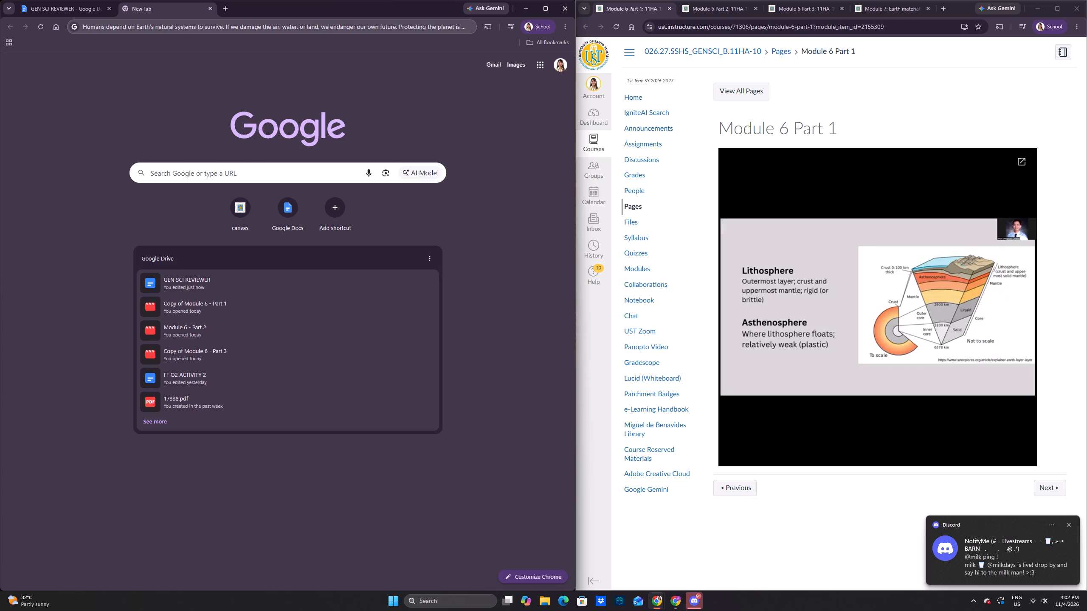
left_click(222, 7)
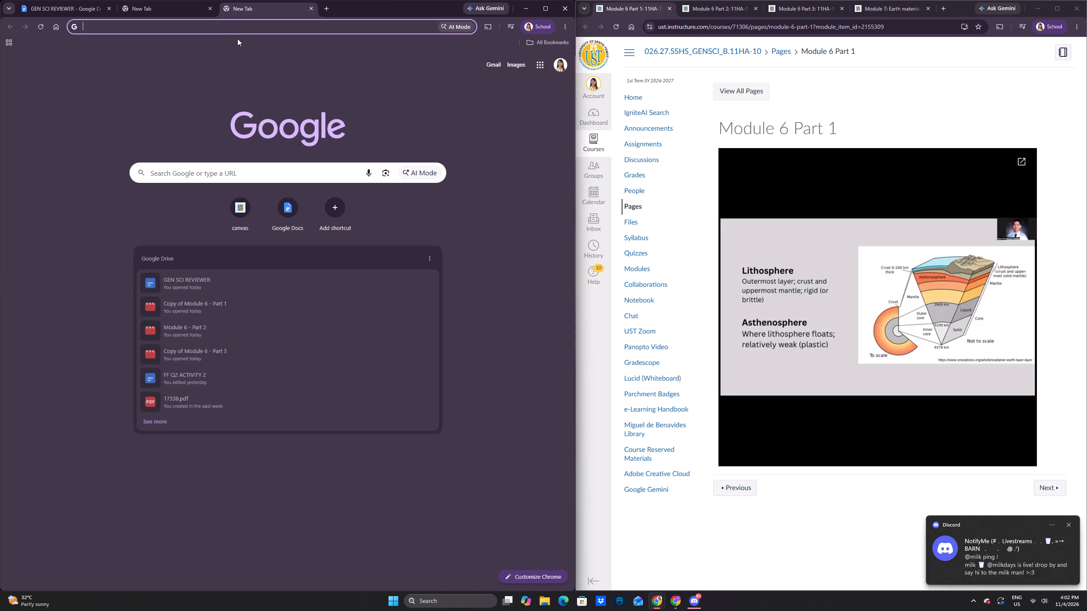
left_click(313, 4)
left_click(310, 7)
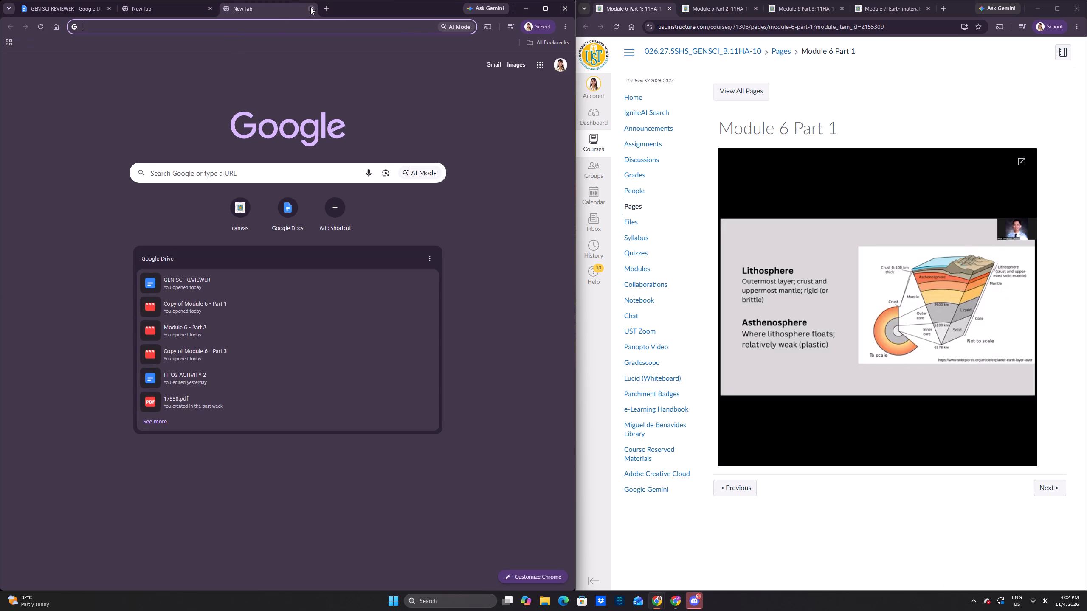
Search Google Images for "continental drift theory" in a new tab of the lecture's browser window.
left_click(944, 6)
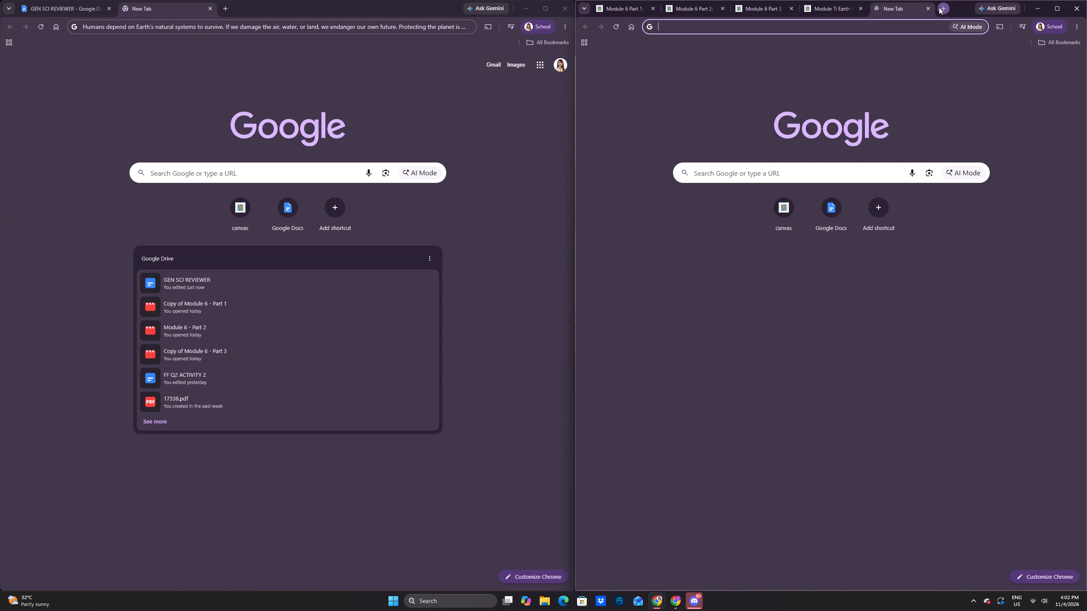
type("conti")
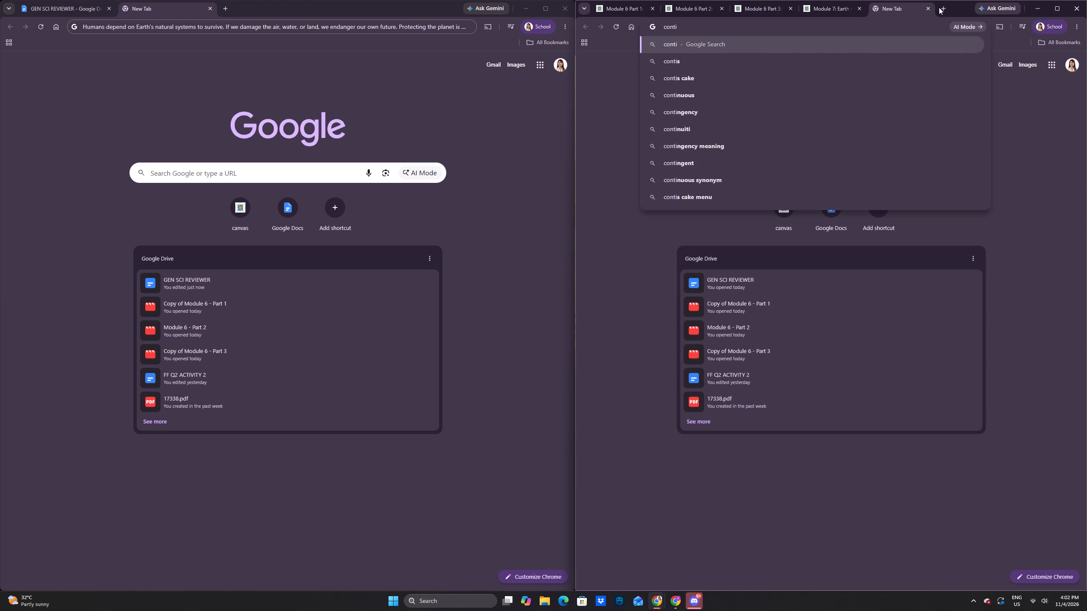
key("e")
key("BackSpace")
type("nental drift theory")
key("Return")
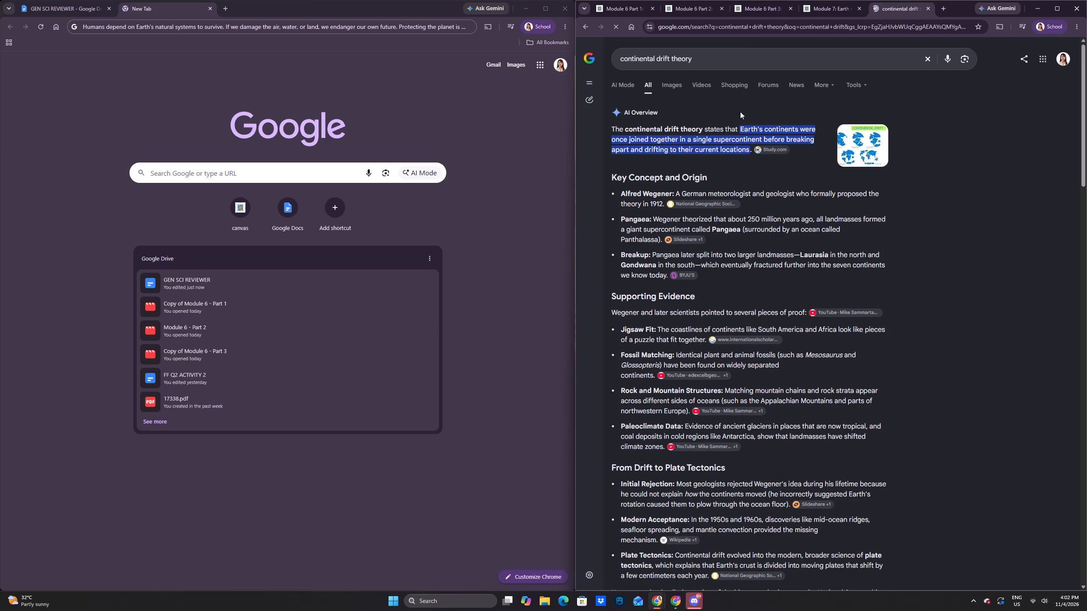
left_click(684, 87)
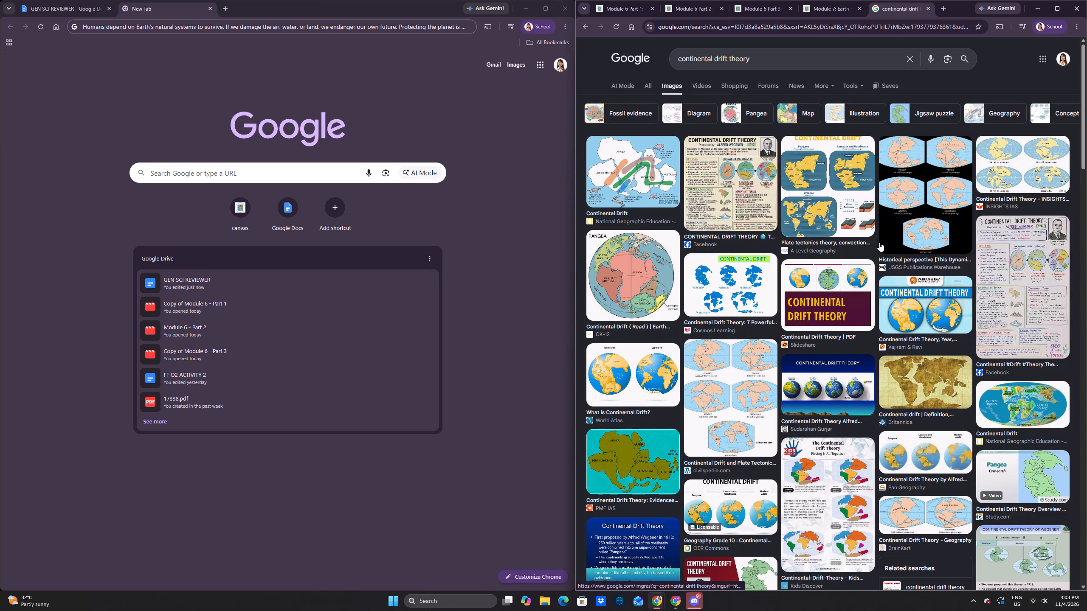
Copy Britannica's pastel continental drift map of Africa, India, South America, Antarctica and Australia from the image results.
scroll(882, 244, "down", 11)
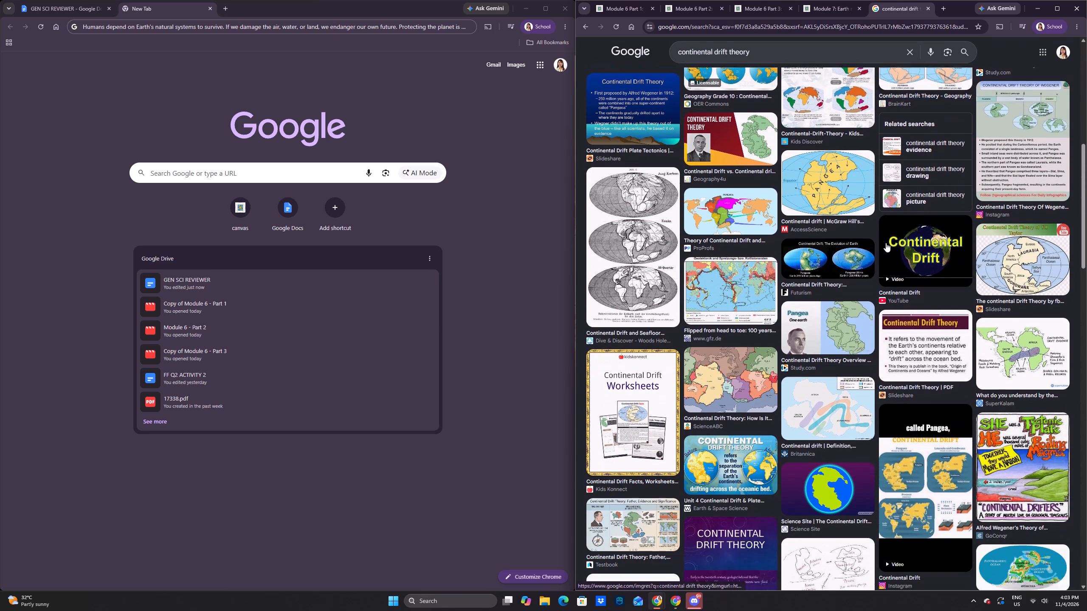
scroll(886, 243, "down", 1)
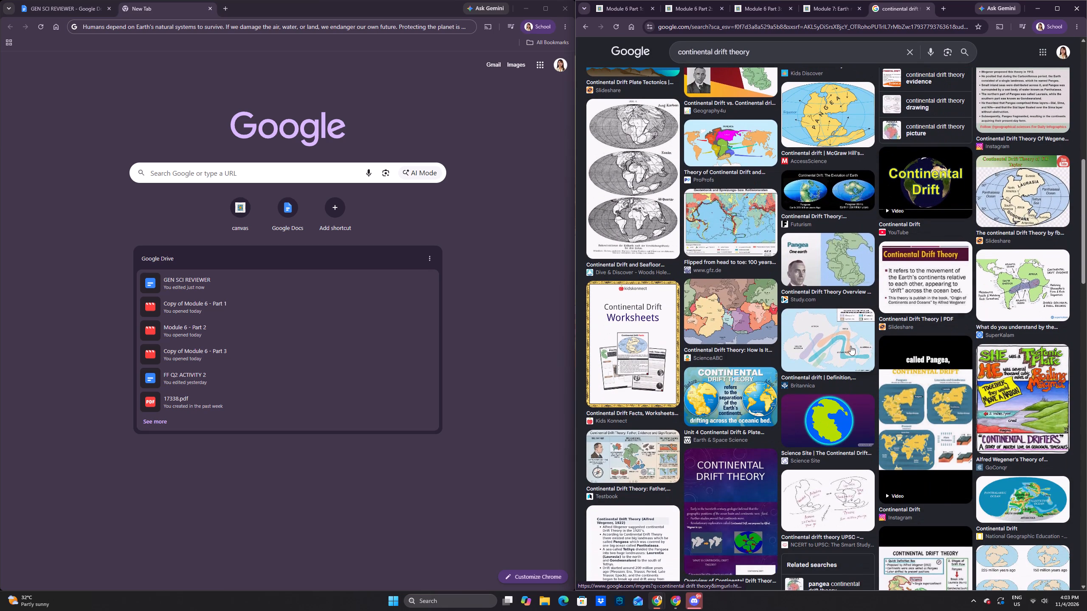
left_click(850, 347)
right_click(979, 154)
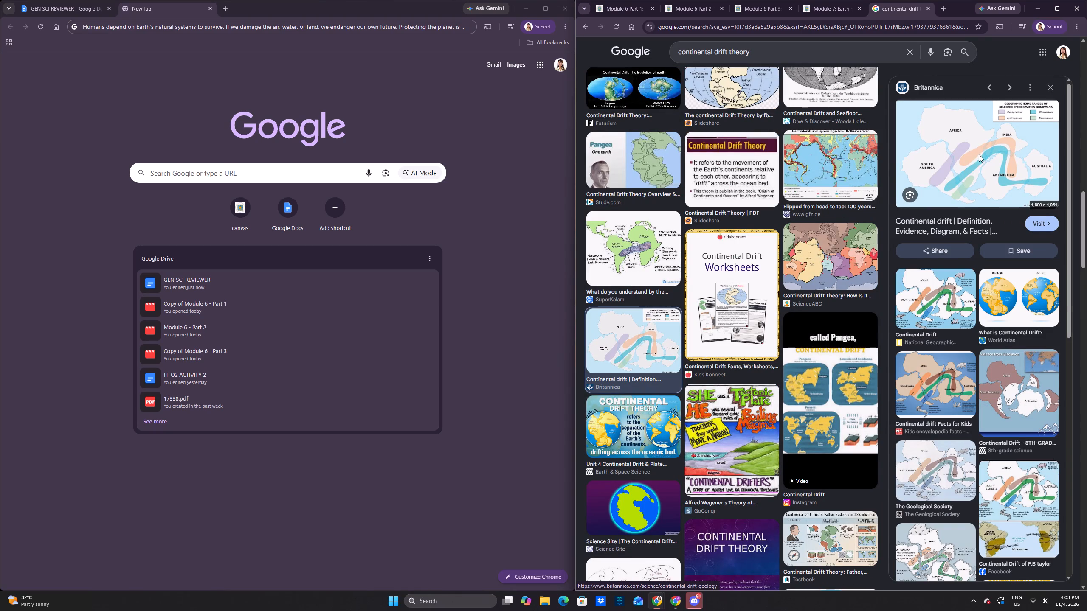
left_click(901, 298)
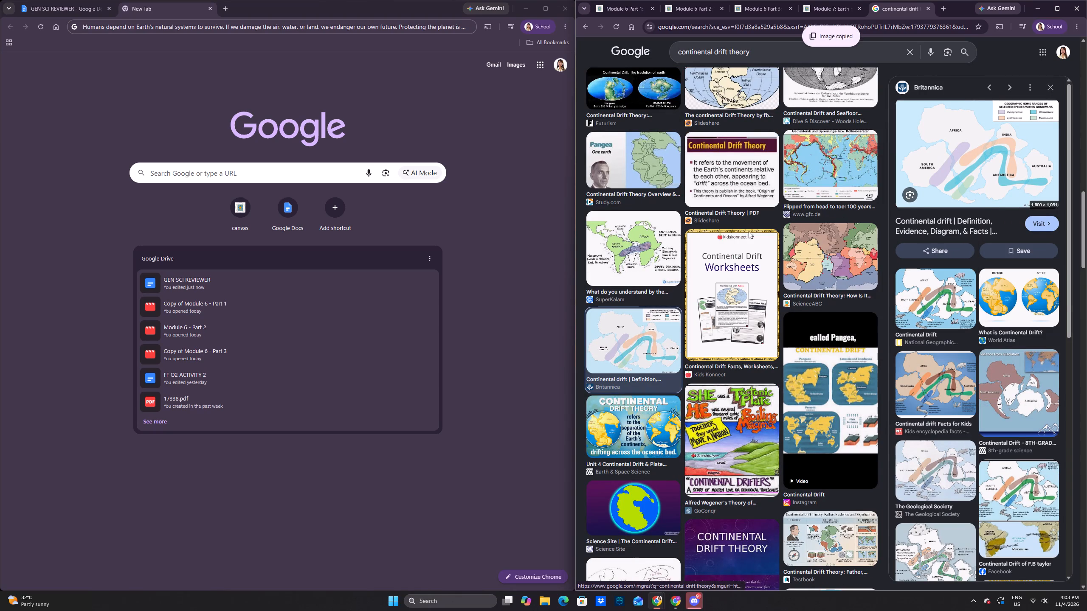
Paste the copied map below the CONTINENTAL DRIFT THEORY heading in GEN SCI REVIEWER and enlarge it slightly.
scroll(999, 376, "down", 4)
scroll(994, 362, "up", 9)
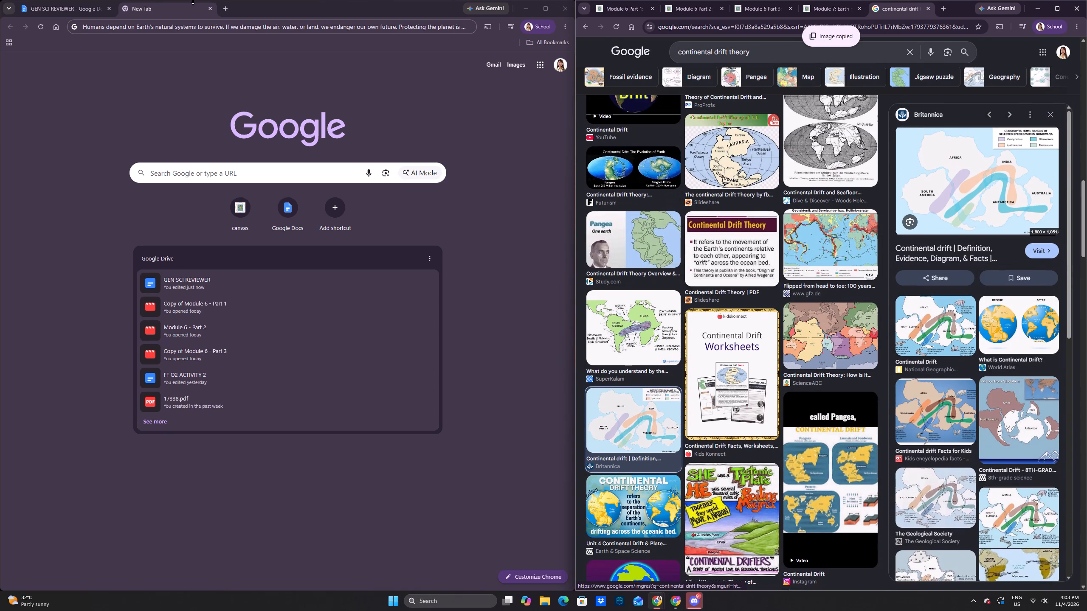
left_click(63, 6)
key("ctrl+v")
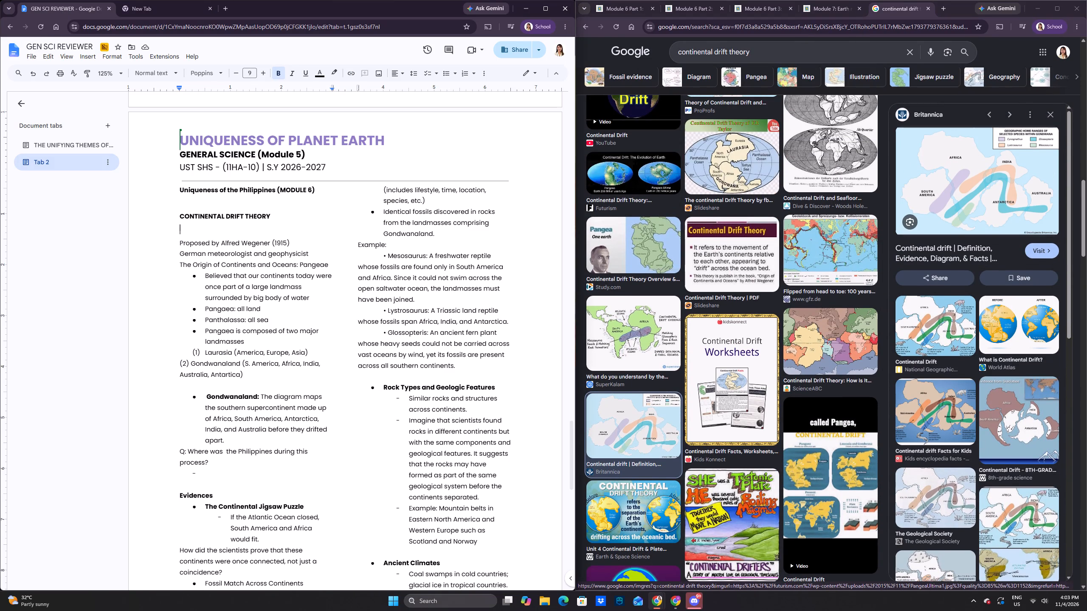
scroll(312, 266, "down", 1)
left_click(313, 251)
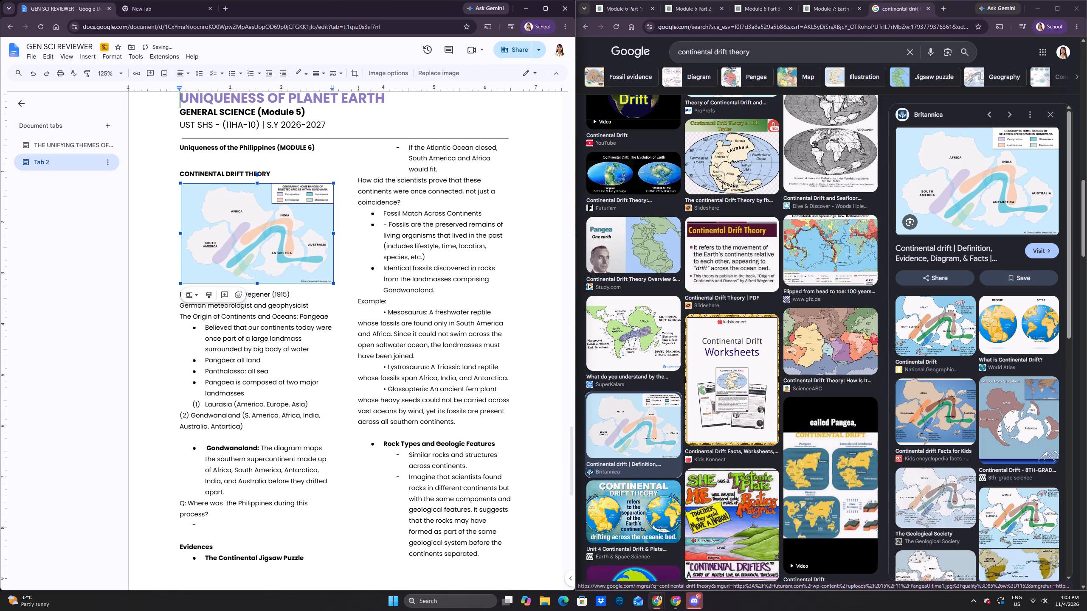
left_click_drag(332, 284, 334, 289)
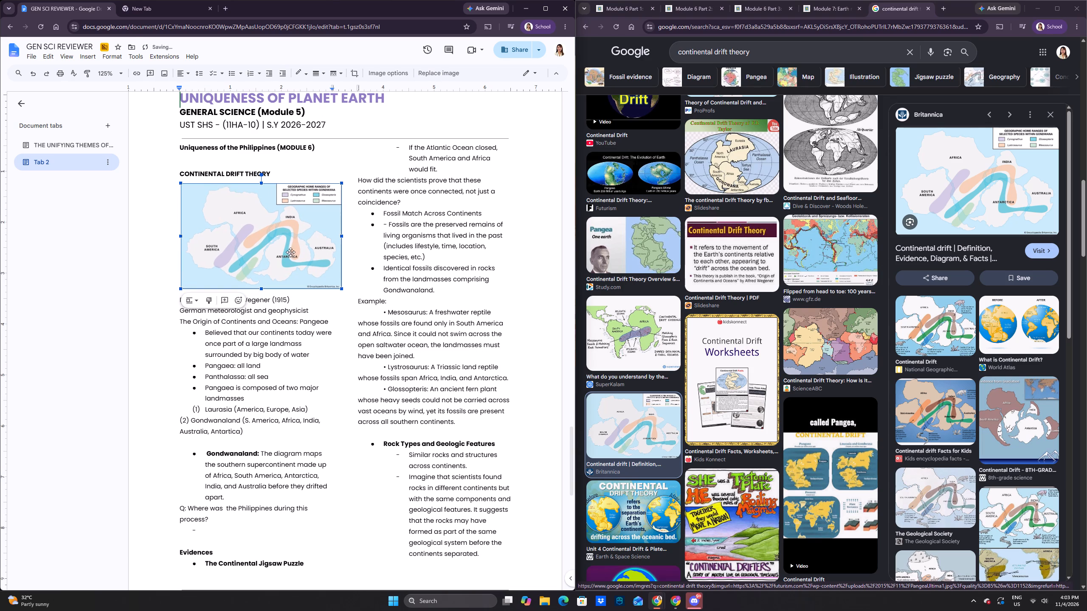
Copy the bold label "Gondwanaland:" from the notes and search Google Images for "continental drift theory Gondwanaland:".
scroll(290, 252, "down", 2)
left_click(290, 253)
scroll(293, 274, "down", 2)
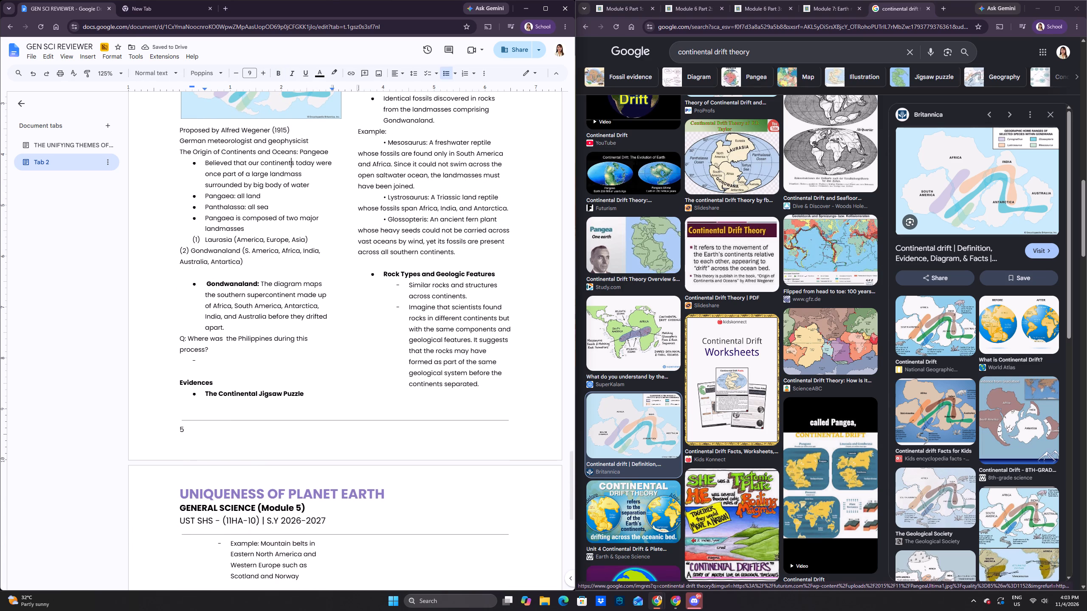
left_click(257, 274)
left_click_drag(259, 282, 207, 287)
key("ctrl+c")
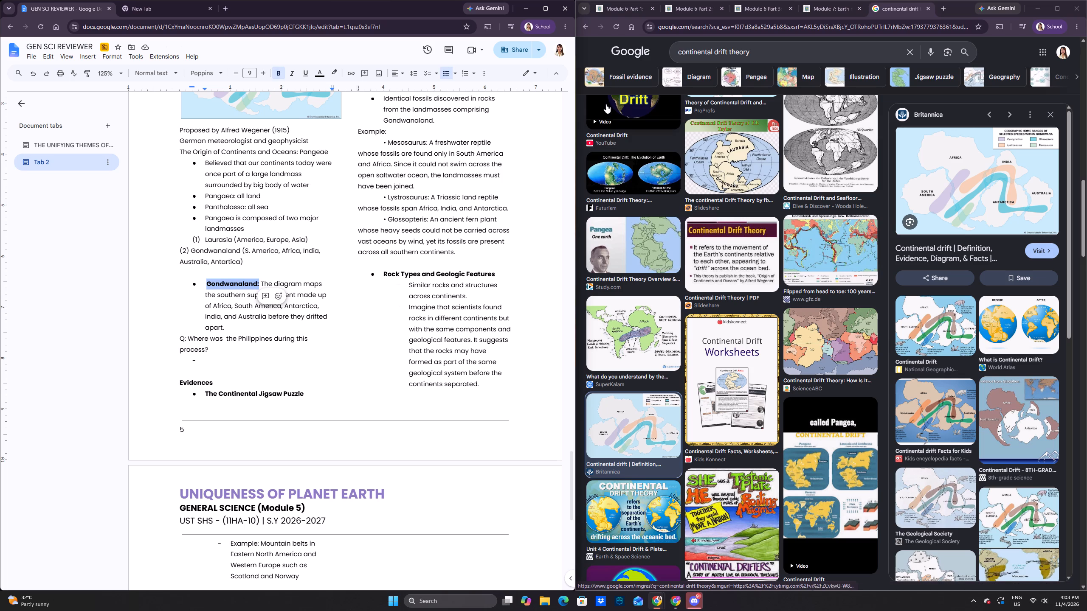
left_click(705, 30)
key("BackSpace")
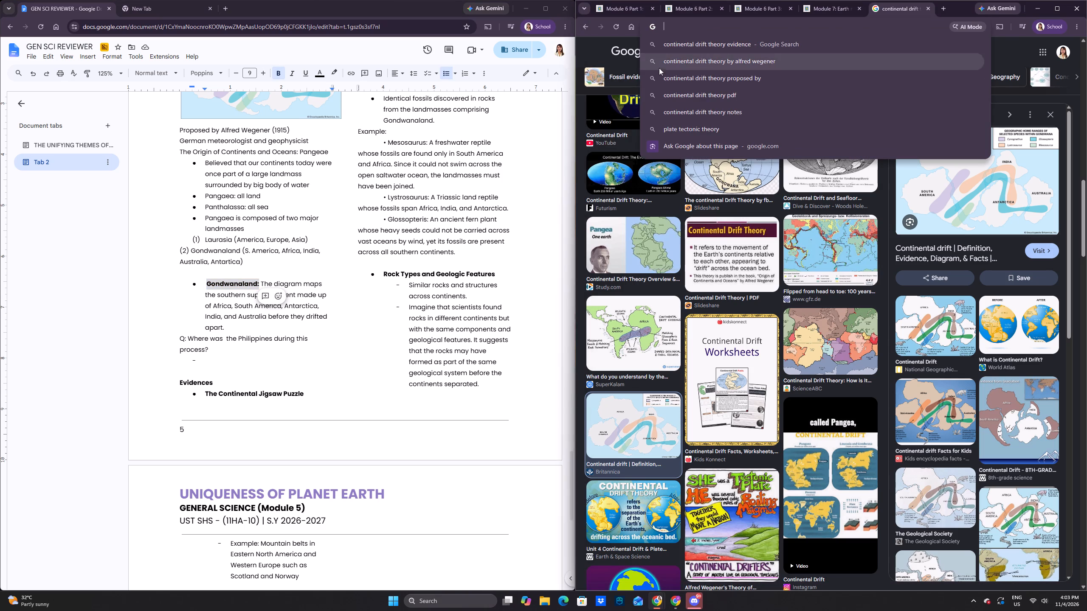
left_click(1024, 58)
left_click(832, 54)
key("space")
key("ctrl+v")
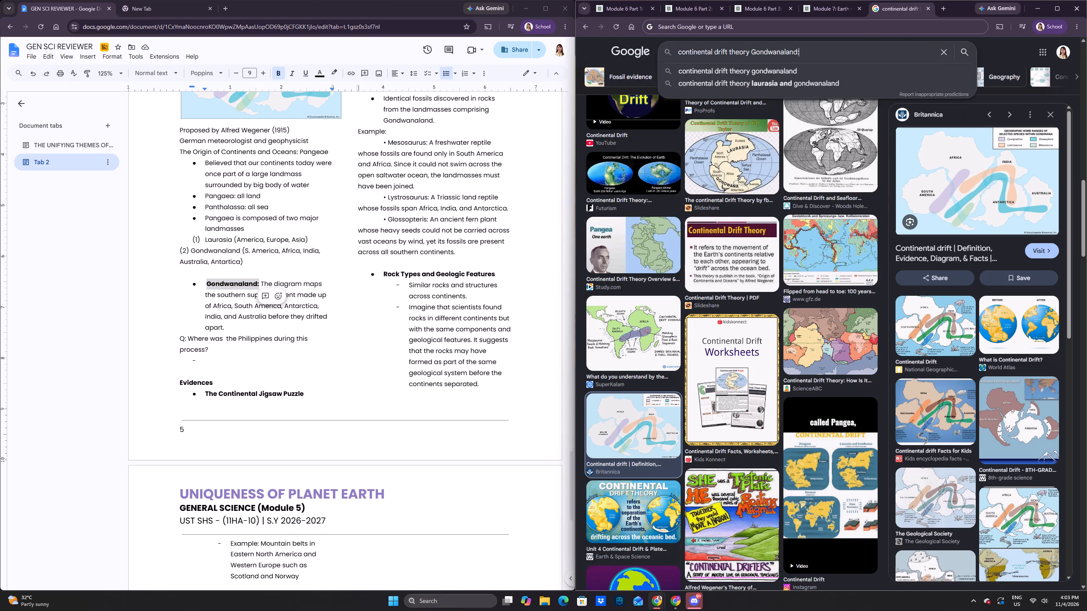
key("Return")
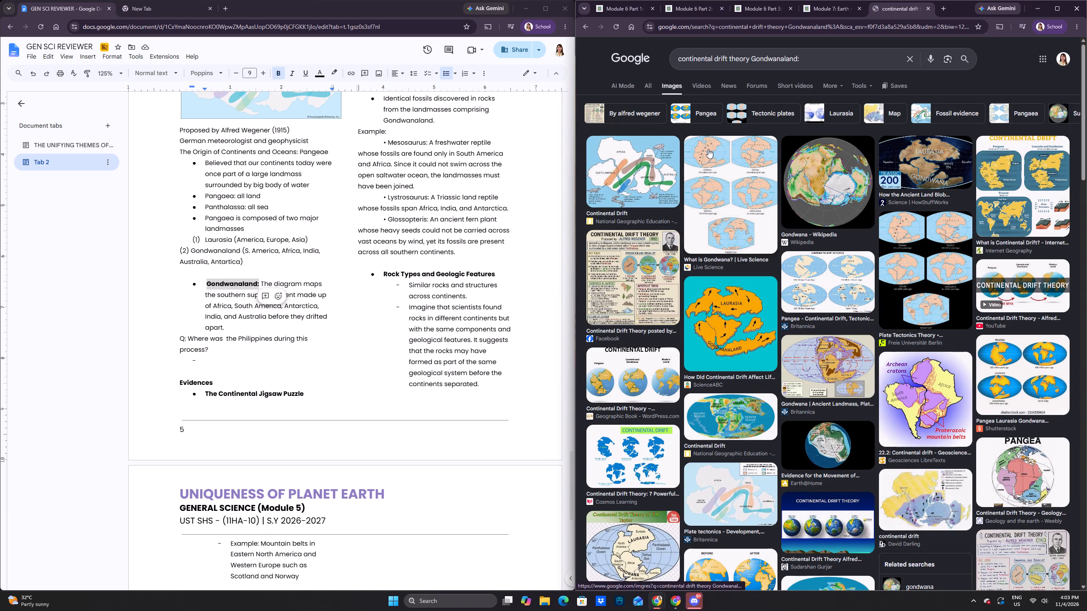
Replace the map below the CONTINENTAL DRIFT THEORY heading with National Geographic's labelled fossil-evidence continental drift map, copied from the image results.
left_click(648, 175)
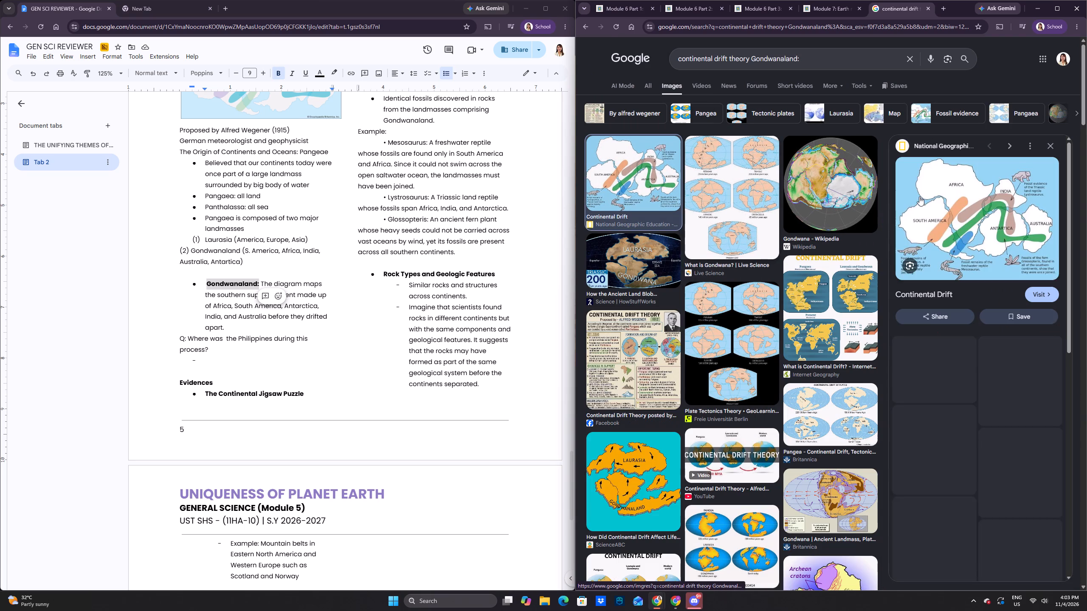
right_click(1004, 199)
left_click(920, 343)
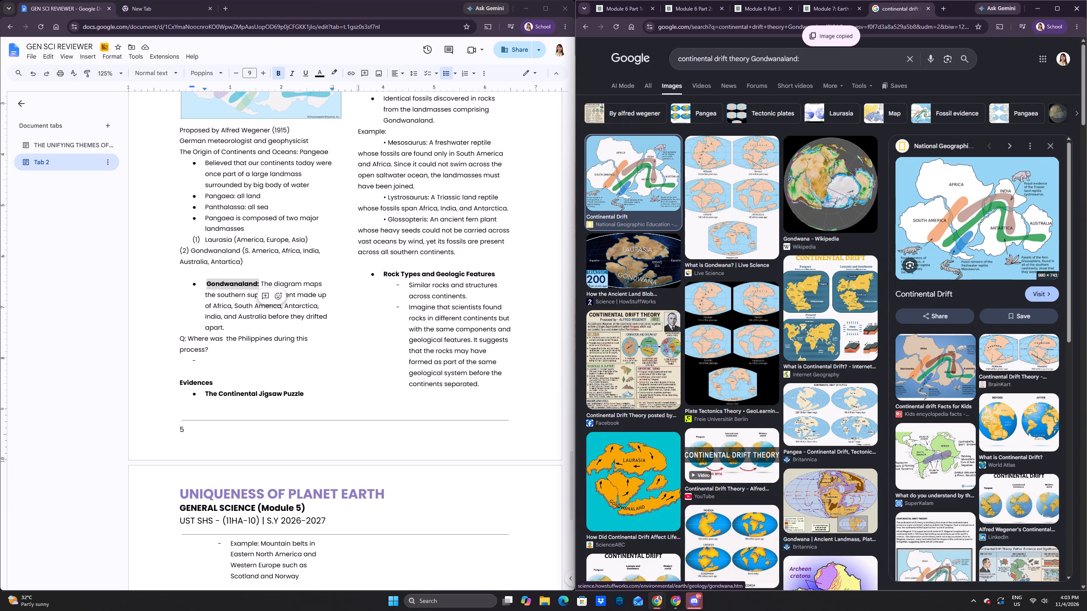
scroll(273, 244, "up", 3)
left_click(251, 201)
key("BackSpace")
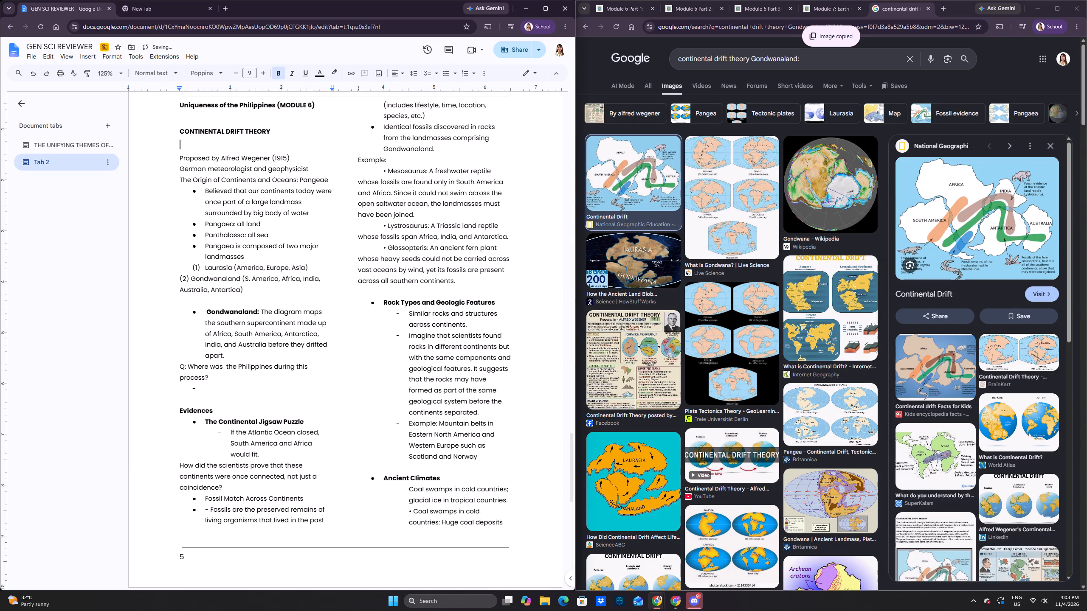
key("ctrl+v")
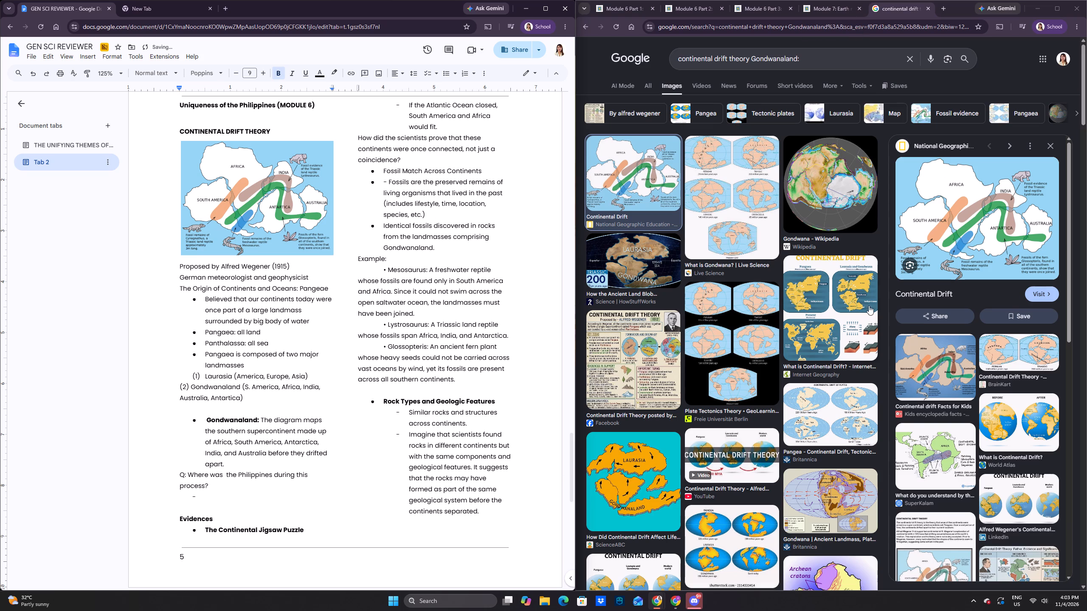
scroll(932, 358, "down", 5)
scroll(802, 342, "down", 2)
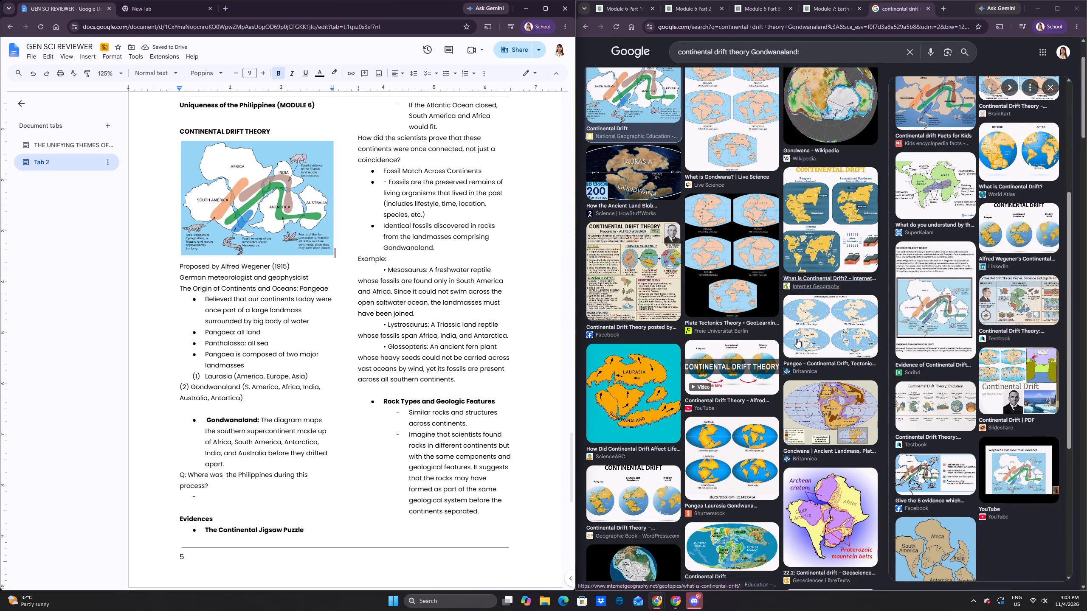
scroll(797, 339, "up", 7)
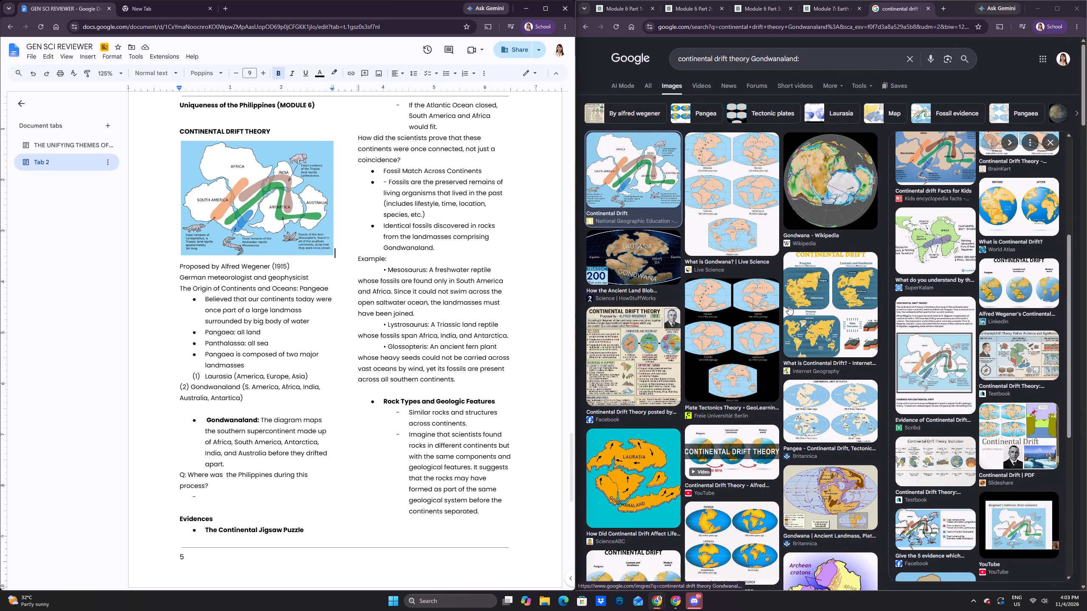
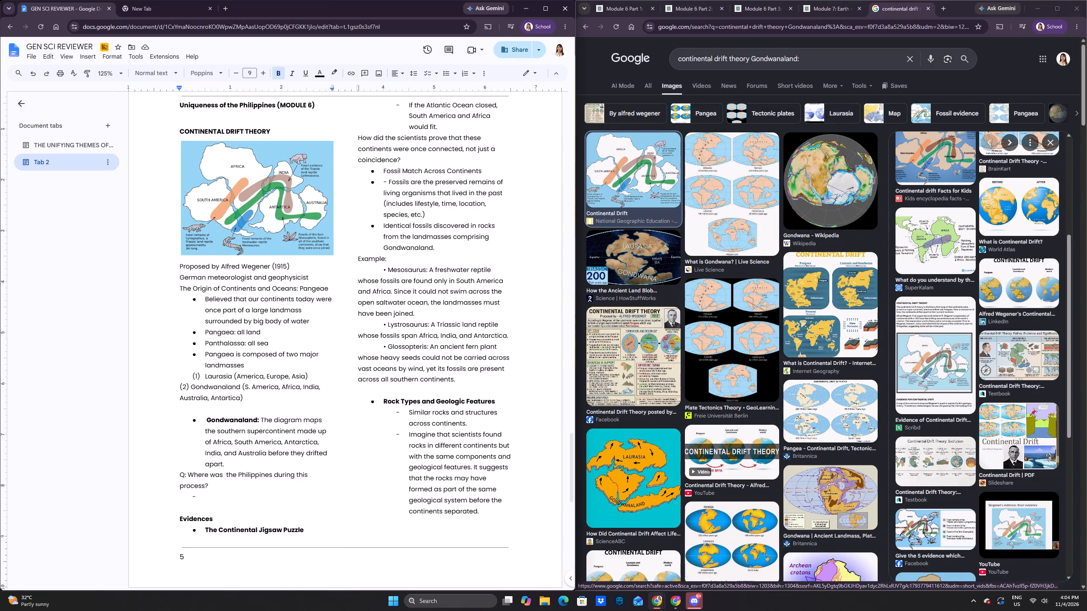
Resume the Module 6 Part 1 lecture and rewind it to the slide defining plate tectonics.
left_click(636, 8)
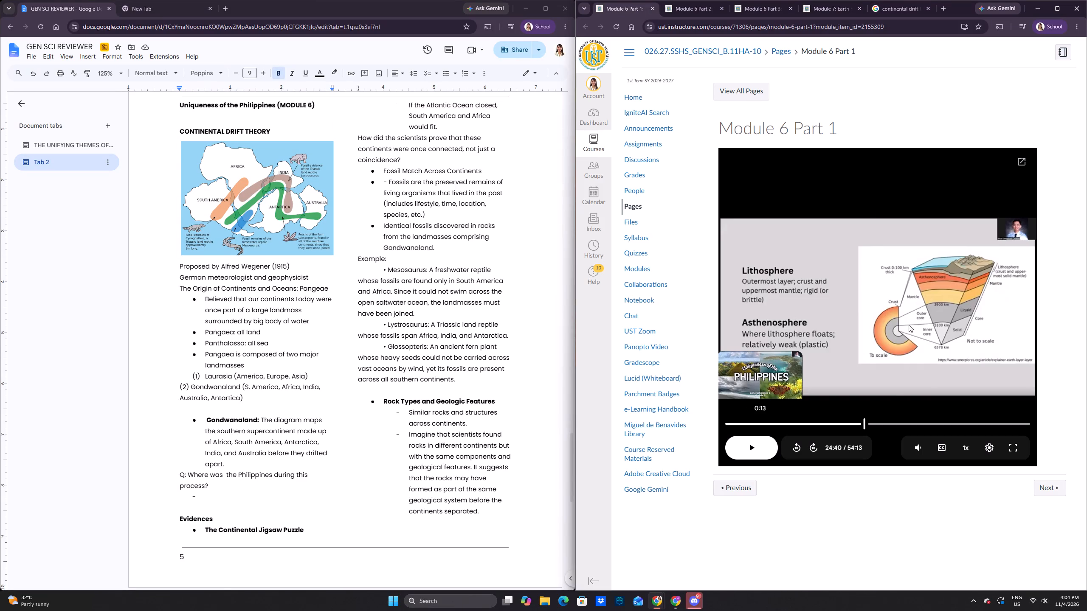
left_click(762, 448)
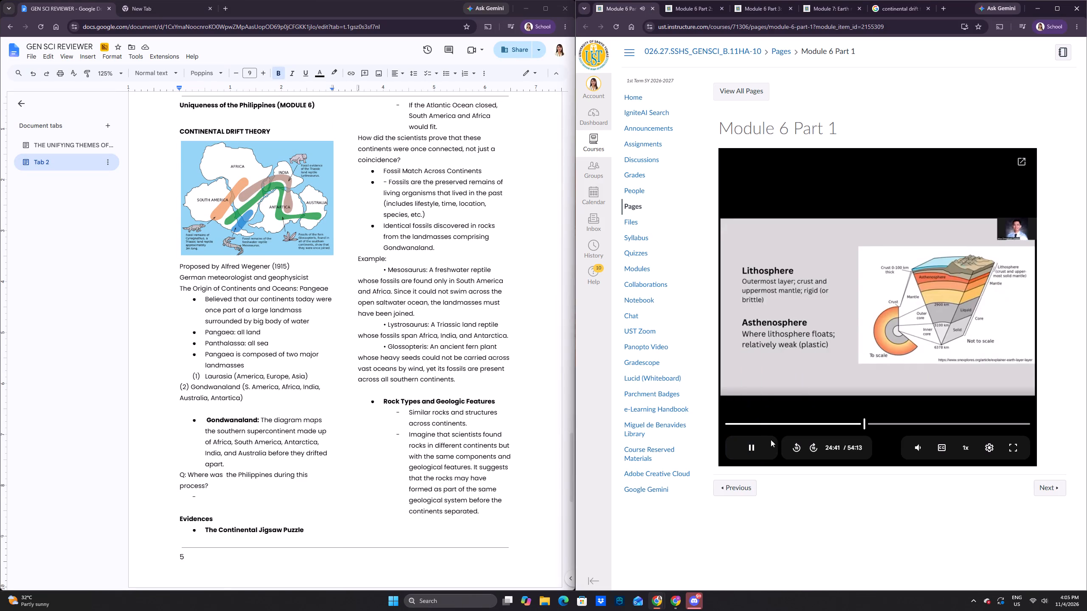
double_click(791, 444)
left_click(791, 442)
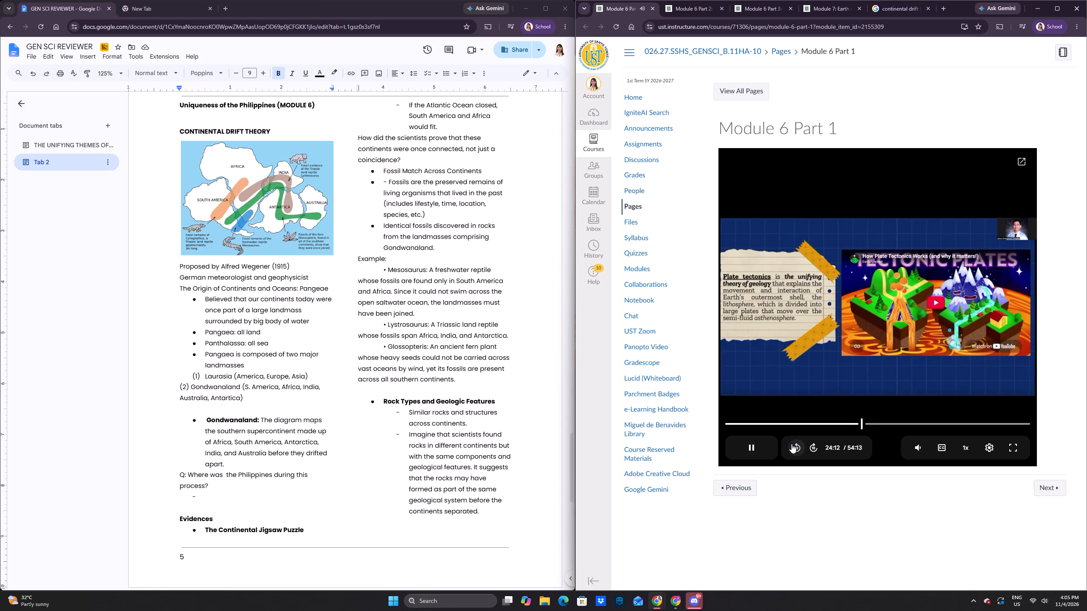
left_click(791, 445)
left_click(793, 447)
left_click(800, 450)
Add the line "PLATE TECTONICS" at the left margin below the Ancient Climates notes in GEN SCI REVIEWER.
scroll(377, 389, "down", 15)
left_click(316, 372)
left_click(342, 329)
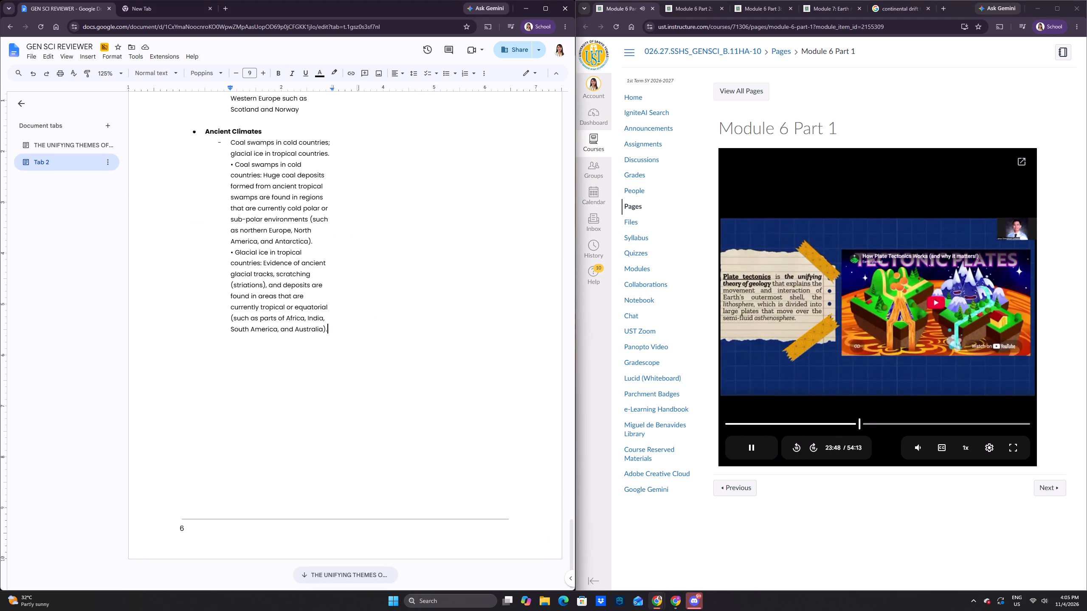
key("Return")
key("Return")
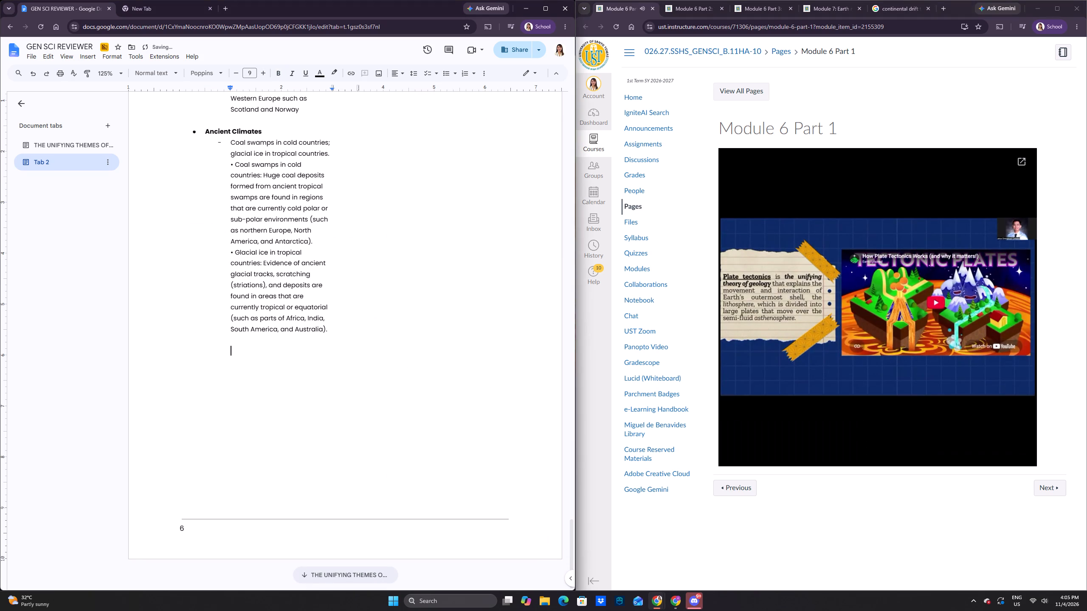
key("BackSpace")
key("BackSpace")
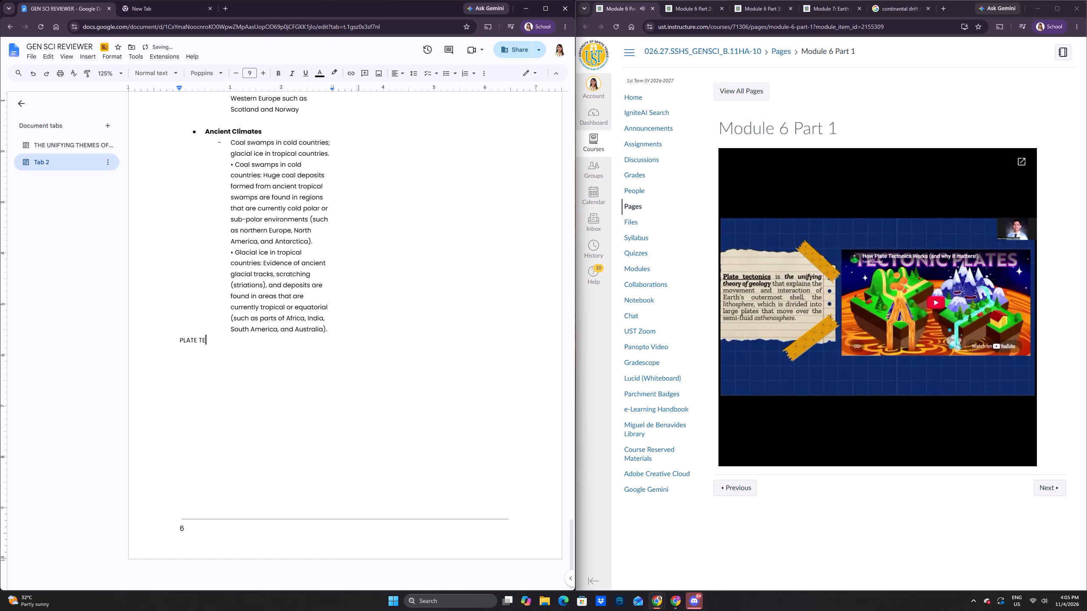
key("s")
key("Return")
Begin a dash bullet under PLATE TECTONICS: "Unifying theory of geology, explains the movement and interaction of Earth's outermost shell, the lithosphere,".
type("-")
key("space")
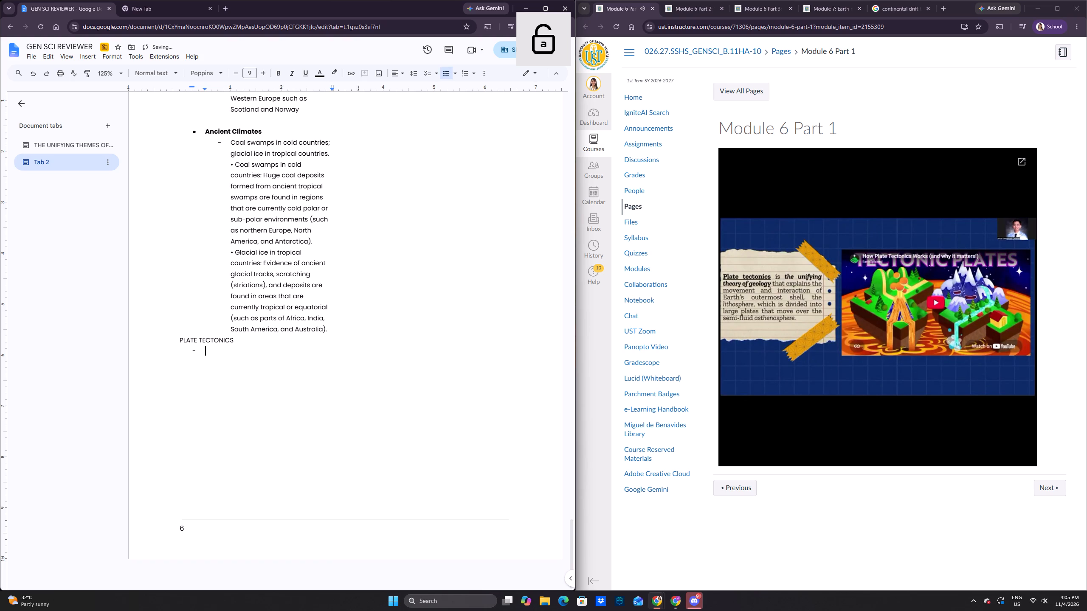
type("Uinifying theory of geology")
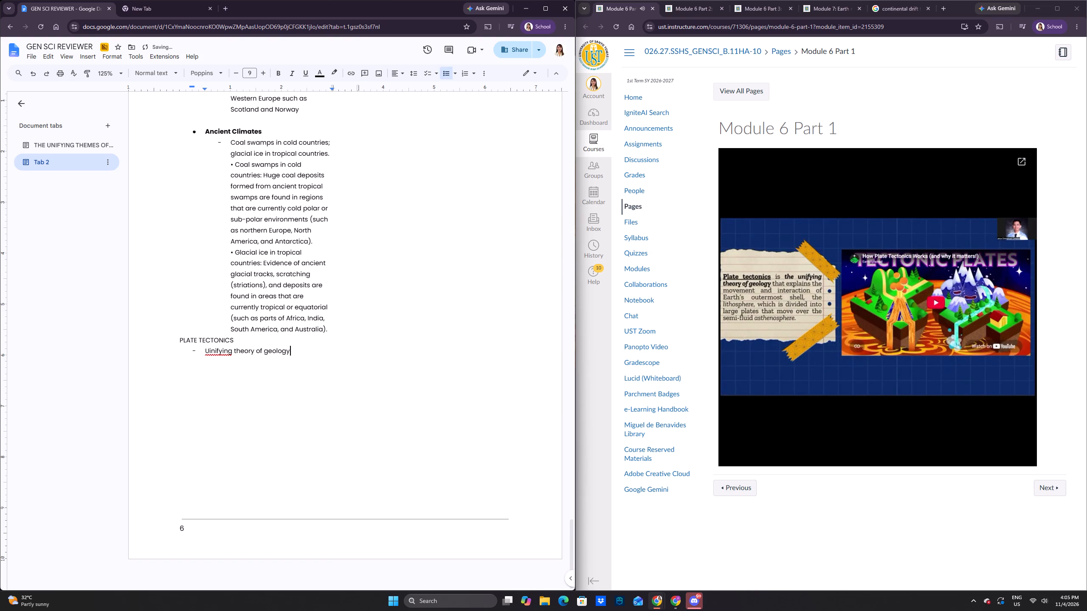
key("space")
type(",")
key("BackSpace")
key("BackSpace")
type(", explains the movement and interaction of Earth's")
key("space")
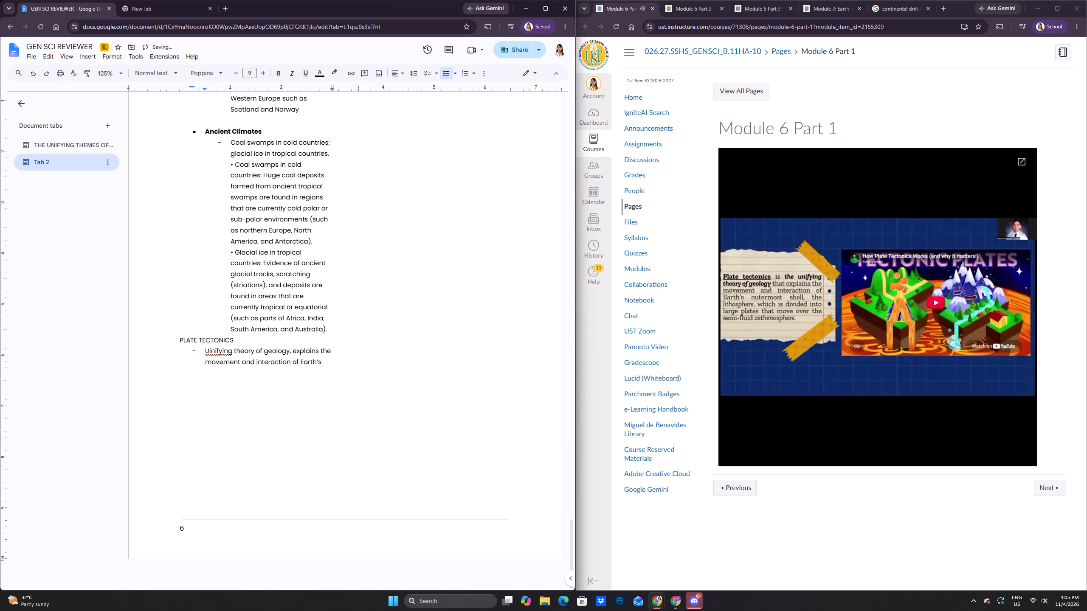
type("outer")
type("most shell")
type(", the")
key("space")
type("lithospherer")
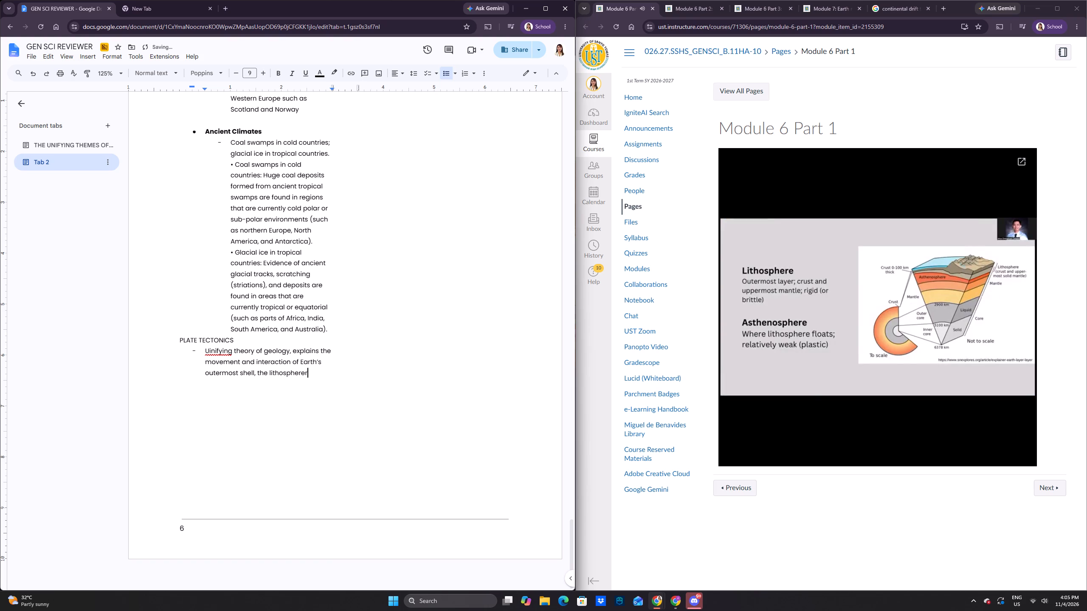
key("BackSpace")
key("comma")
Rewind the lecture to the plate tectonics slide and complete the bullet with "which is divided into large plates that move over the semi-fluid asthenosphere.".
left_click(795, 446)
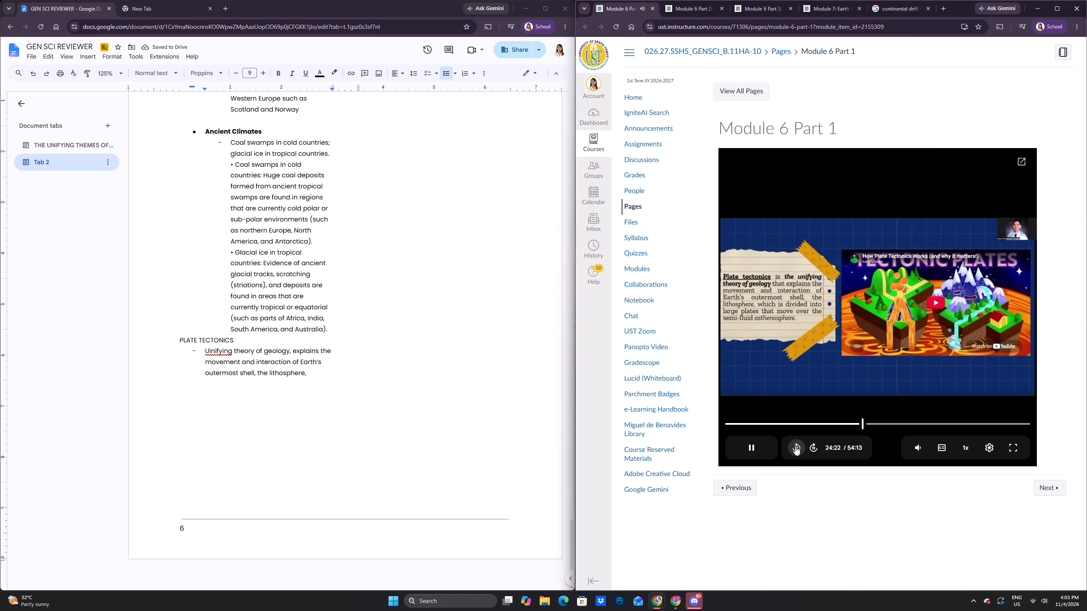
left_click(795, 446)
left_click(795, 446)
left_click(331, 375)
left_click(331, 375)
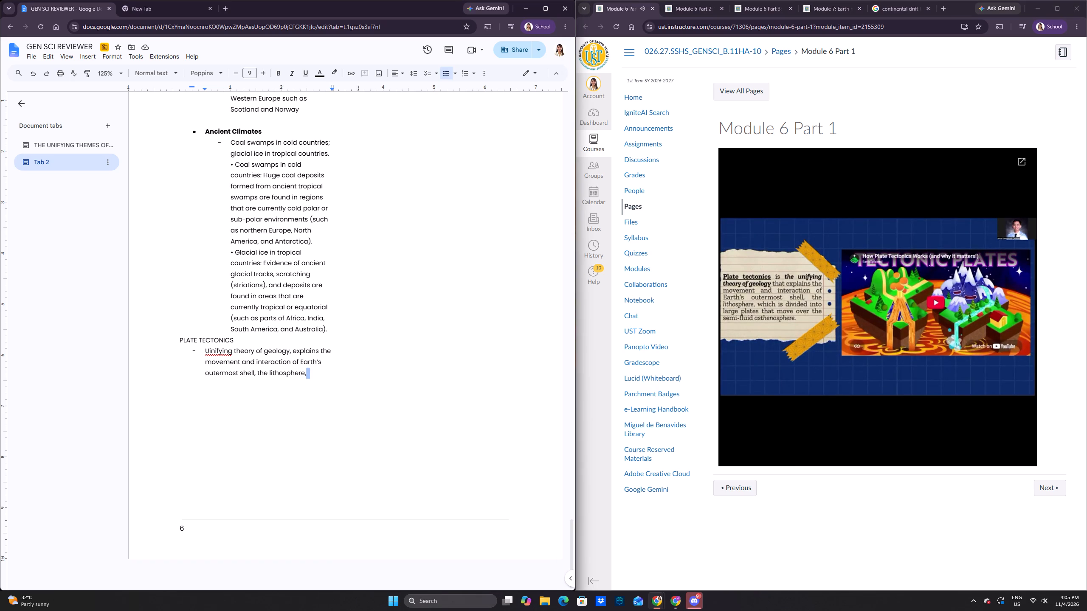
left_click(331, 368)
key("space")
type("which is divided into large plates that move over the semi")
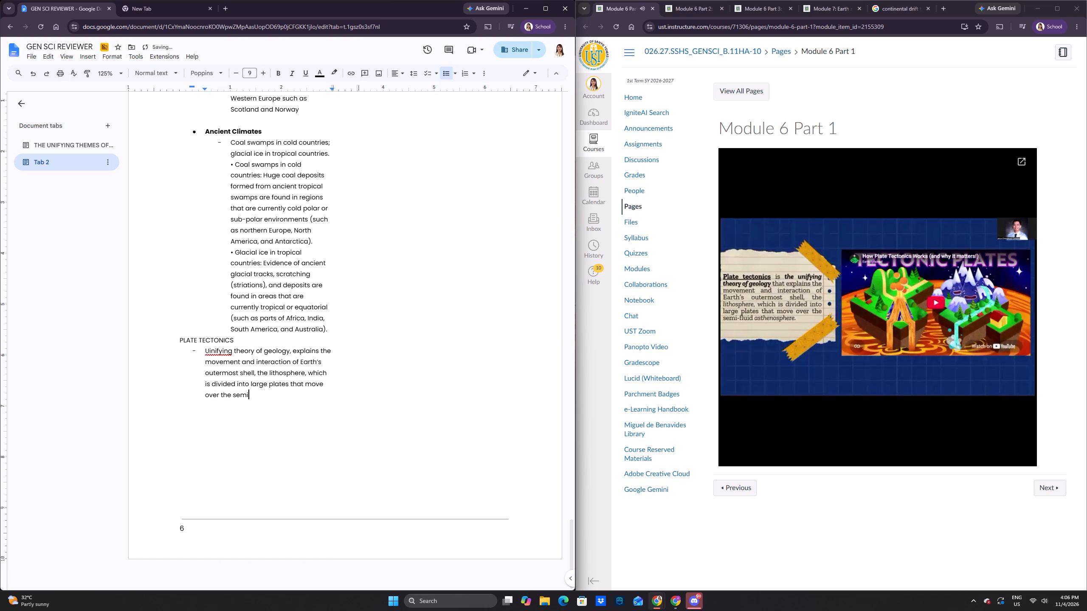
type("-fluif")
key("BackSpace")
type("d")
key("space")
type("asthe")
type("nosphere")
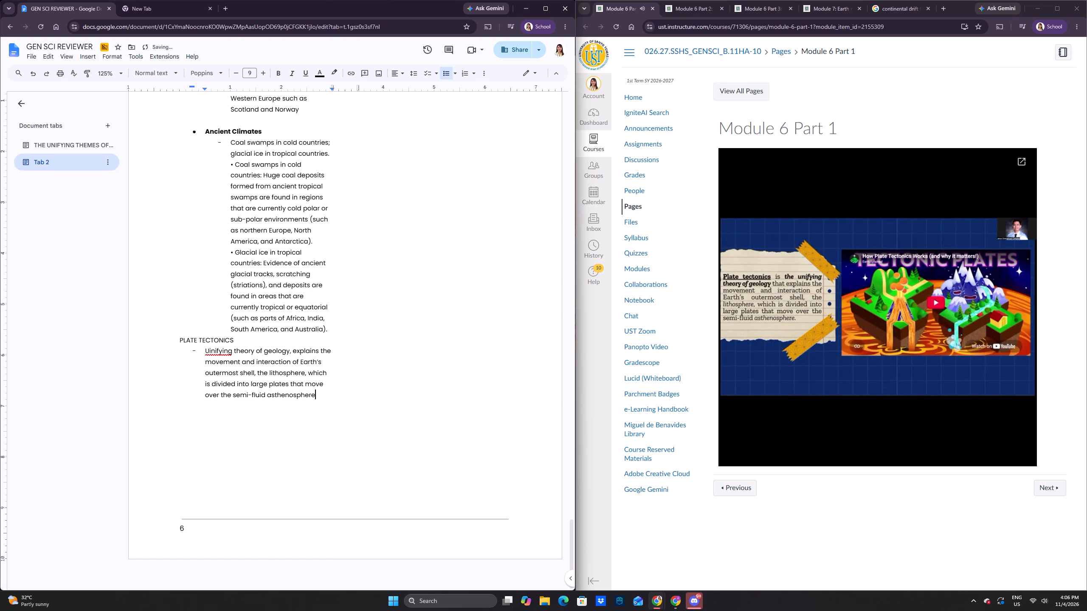
key("period")
Correct the misspelled first word of the PLATE TECTONICS bullet to "Unifying".
left_click(212, 356)
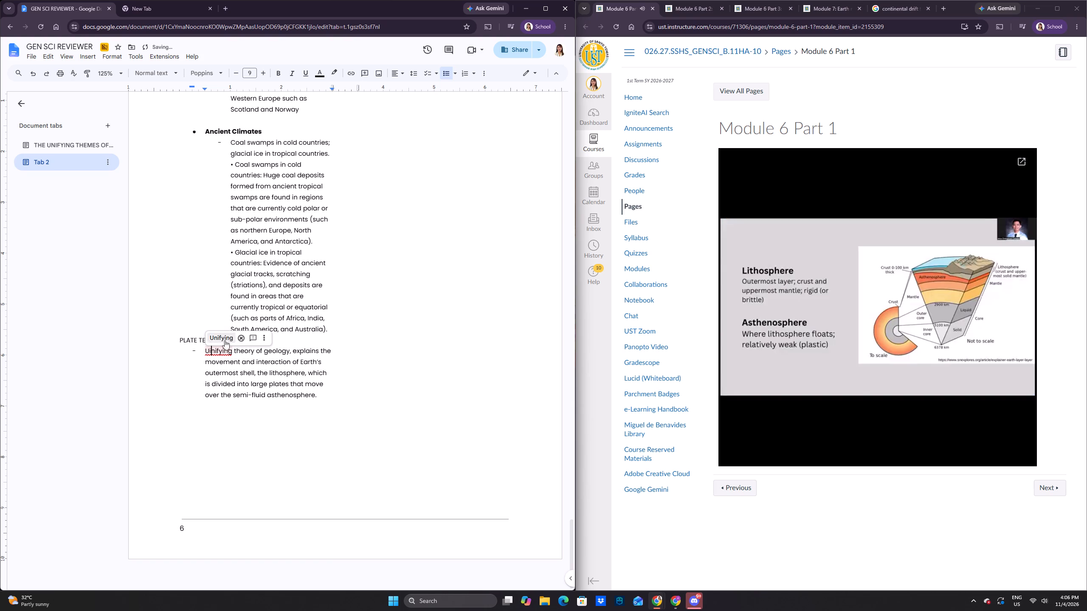
left_click(225, 339)
Leave a blank line after the PLATE TECTONICS bullet and start an unbulleted entry reading "Lithosphere - ".
left_click(345, 395)
key("Return")
key("Return")
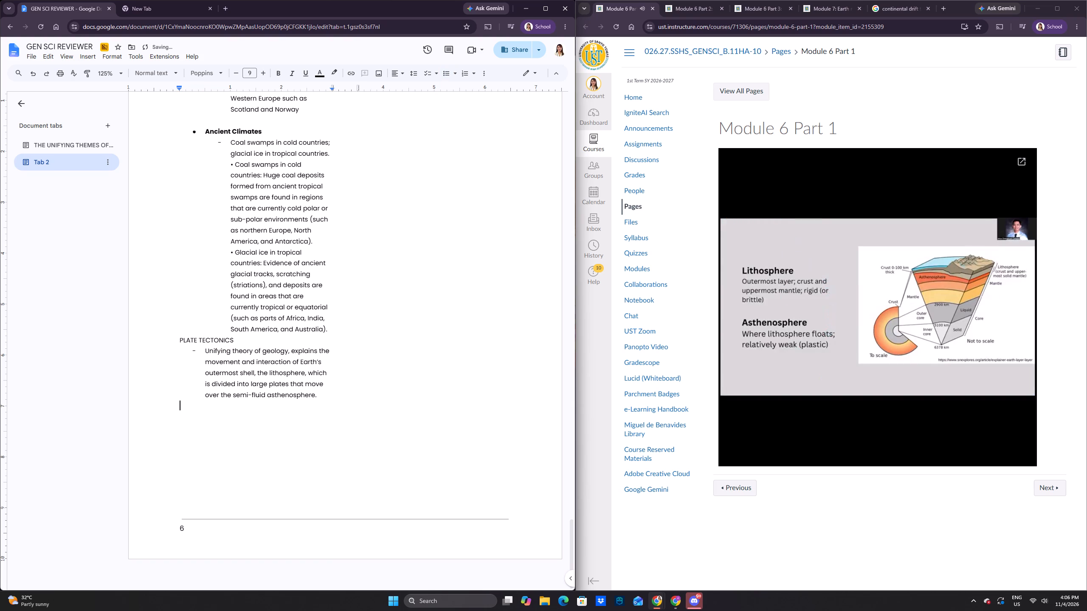
key("Return")
type("Lithosphere")
key("space")
type("-")
key("space")
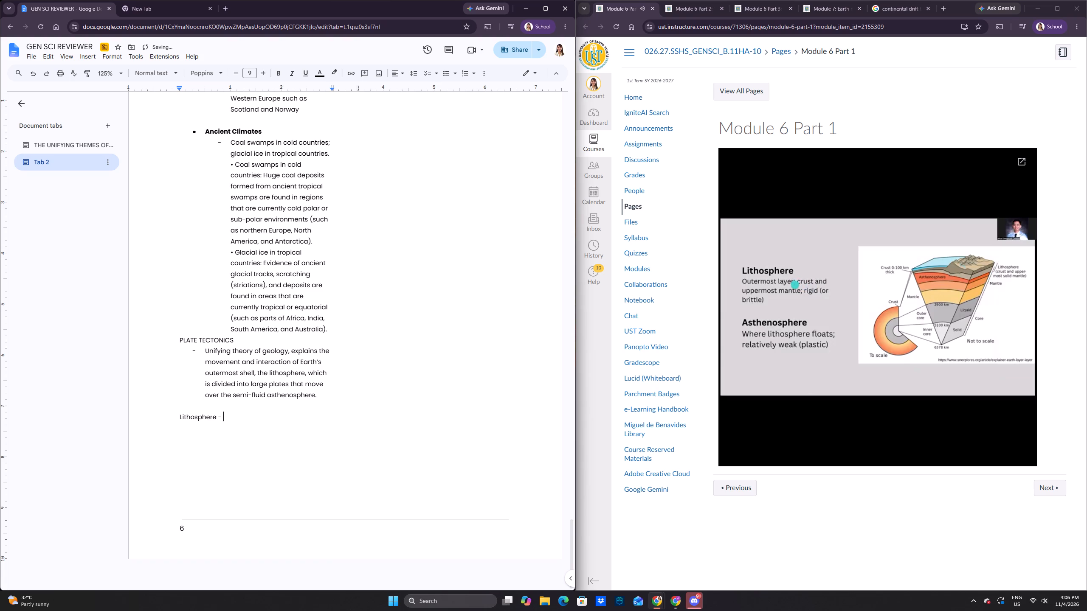
Define the Lithosphere entry as "Outermost layer; crust and uppermost mantle; rigid (or brittle)" and start a new line below it.
type("Oter")
type("mos")
key("BackSpace")
key("BackSpace")
key("BackSpace")
key("BackSpace")
key("BackSpace")
key("BackSpace")
type("ur")
key("BackSpace")
type("termost layer; cru")
type("st and upper")
key("space")
key("BackSpace")
type("most")
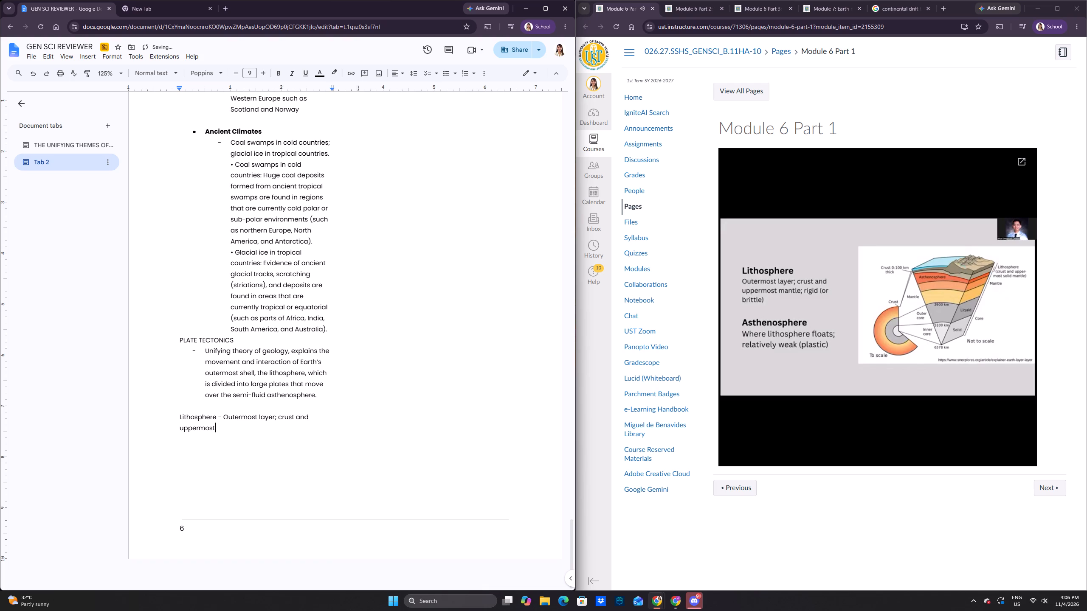
key("space")
type("mna tl")
key("BackSpace")
key("BackSpace")
key("BackSpace")
key("BackSpace")
key("BackSpace")
type("antle")
type("; rigid (or birttle)")
key("space")
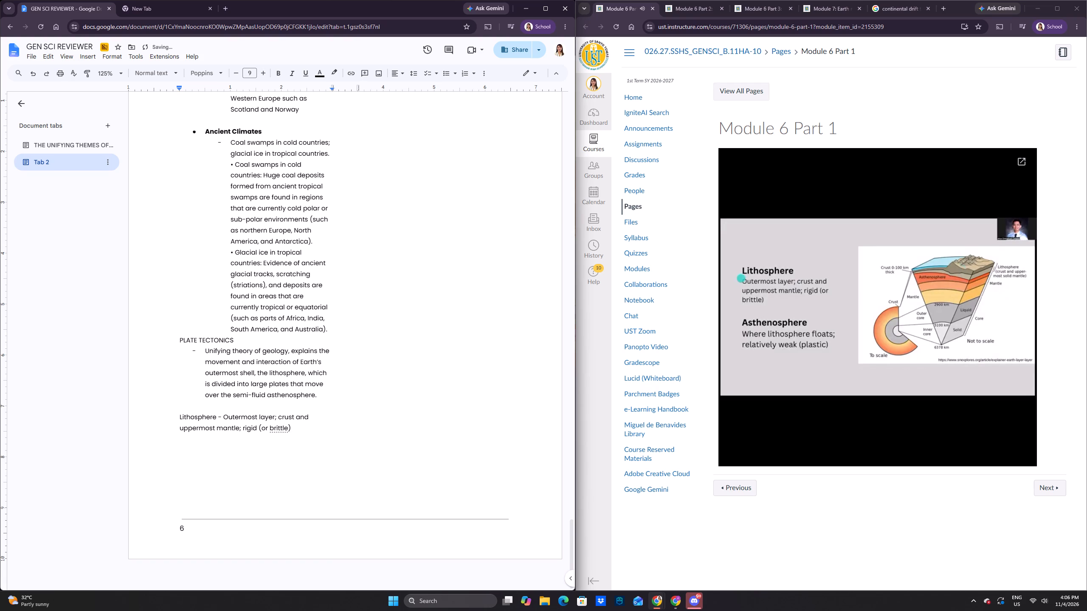
key("Return")
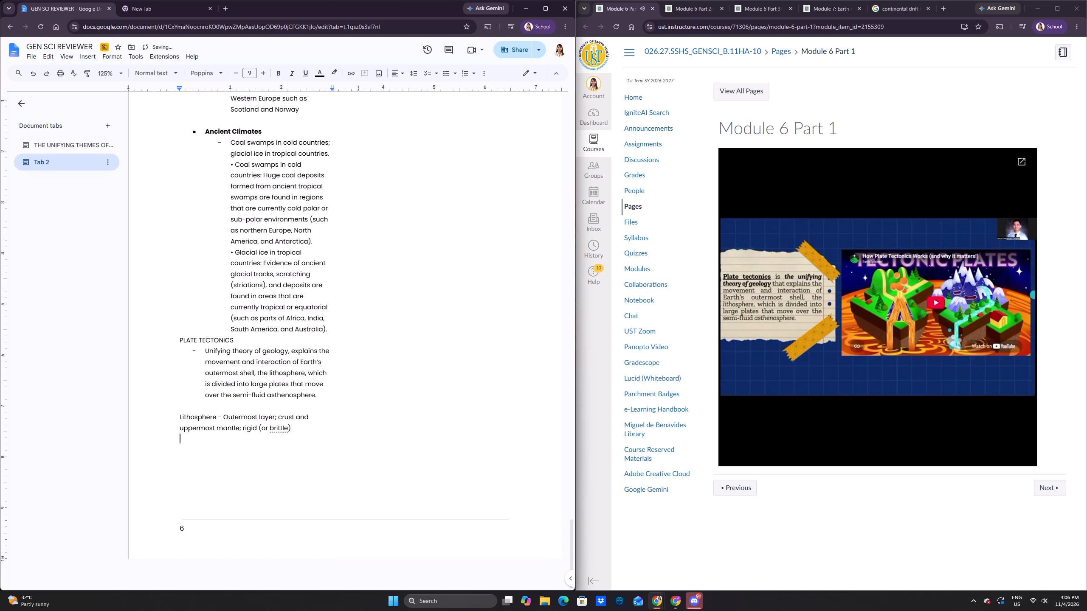
Rewind and pause the lecture at the Lithosphere and Asthenosphere slide, and add the entry "Asthenosphere - Where lithosphere floats; relatively weak (plastic)".
left_click(795, 448)
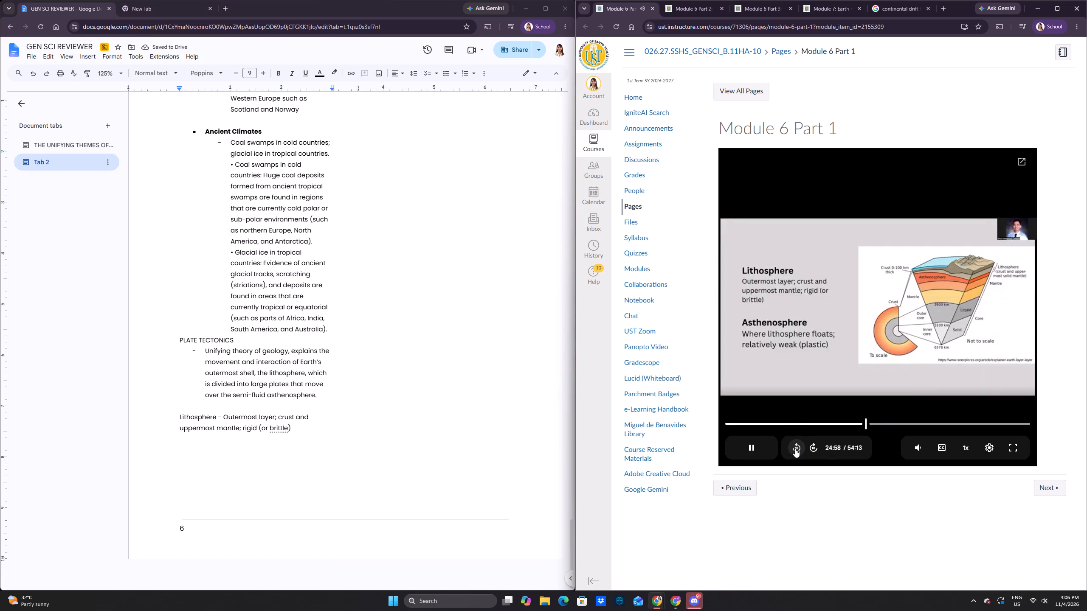
left_click(747, 443)
left_click(230, 439)
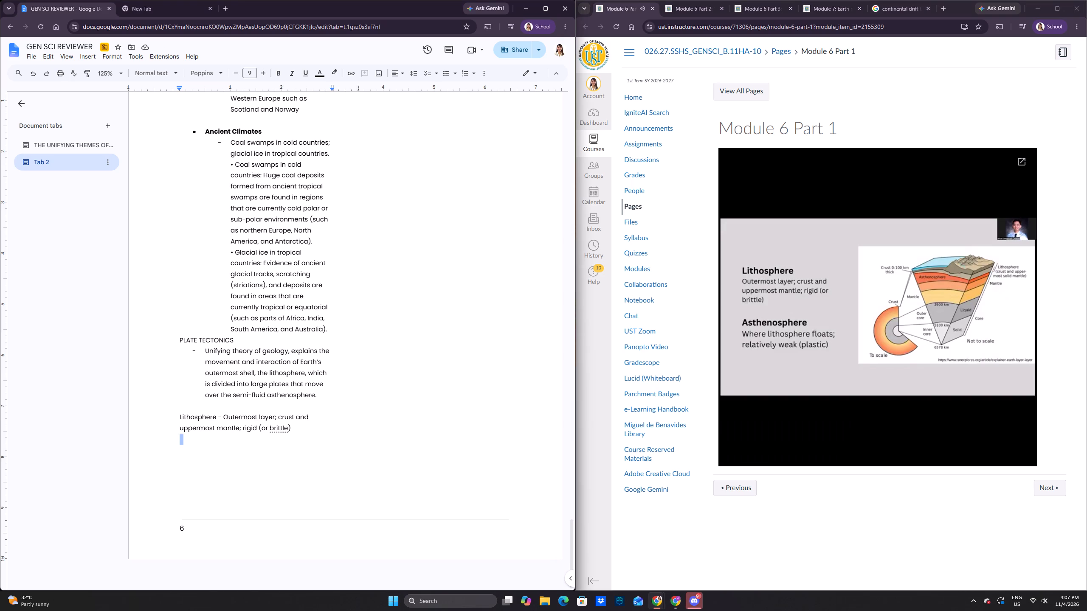
left_click(230, 439)
left_click(239, 443)
type("As")
type("t he")
key("BackSpace")
key("BackSpace")
key("BackSpace")
type("henos[h")
key("BackSpace")
key("BackSpace")
key("BackSpace")
type("sphere")
key("space")
type("- Where li")
type("thosphere floats; relatively weak (plastic)")
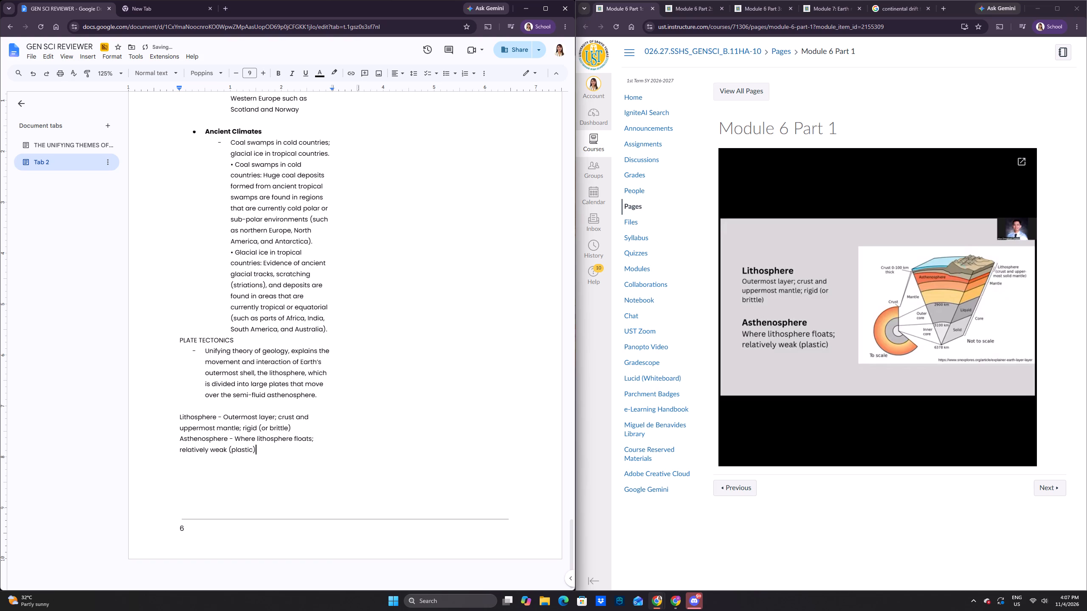
key("space")
Switch to the Module 7: Earth materials and Processes page and advance its embedded slides to Tectonic Plate Movements.
left_click(889, 4)
left_click(814, 4)
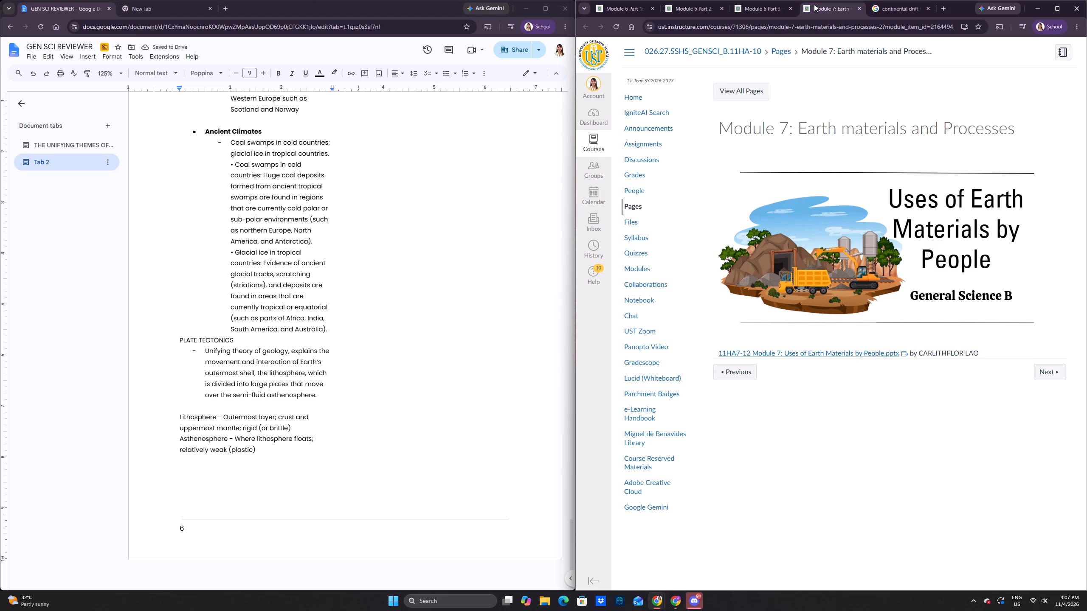
left_click(1002, 248)
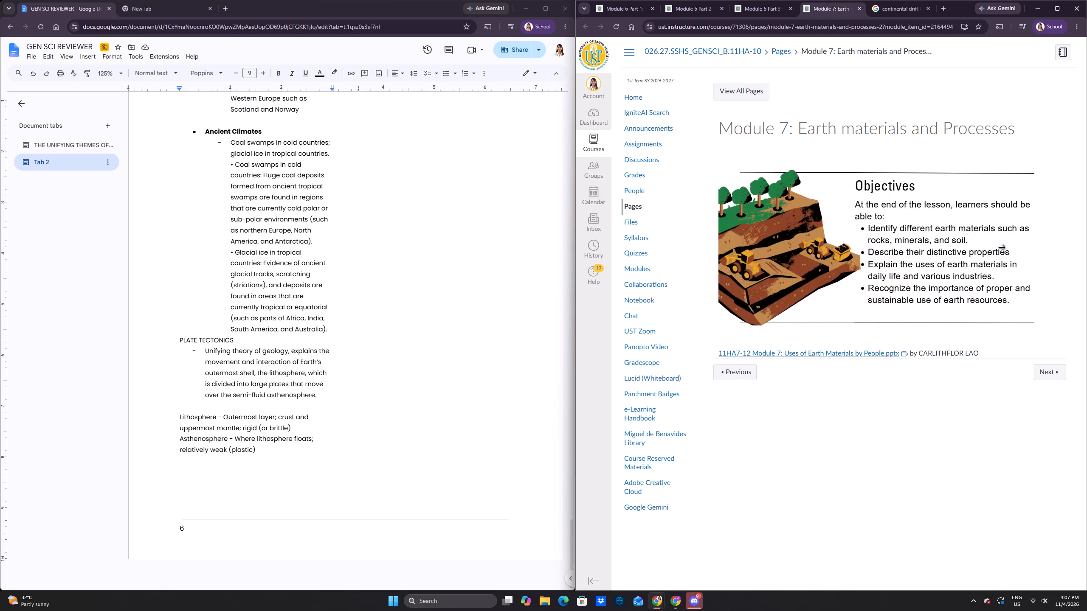
left_click(1002, 248)
left_click(1001, 248)
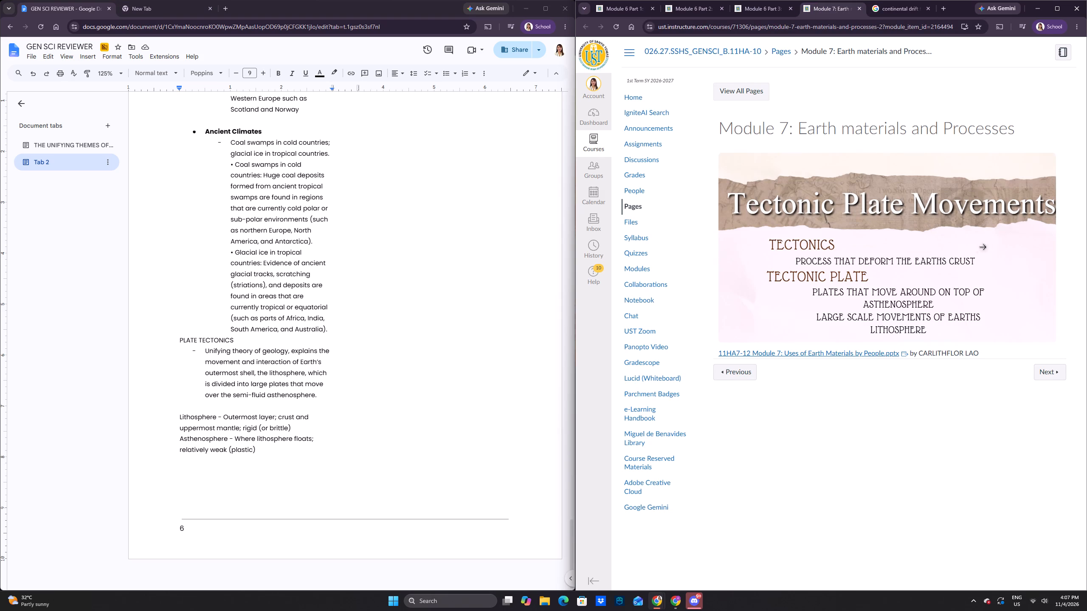
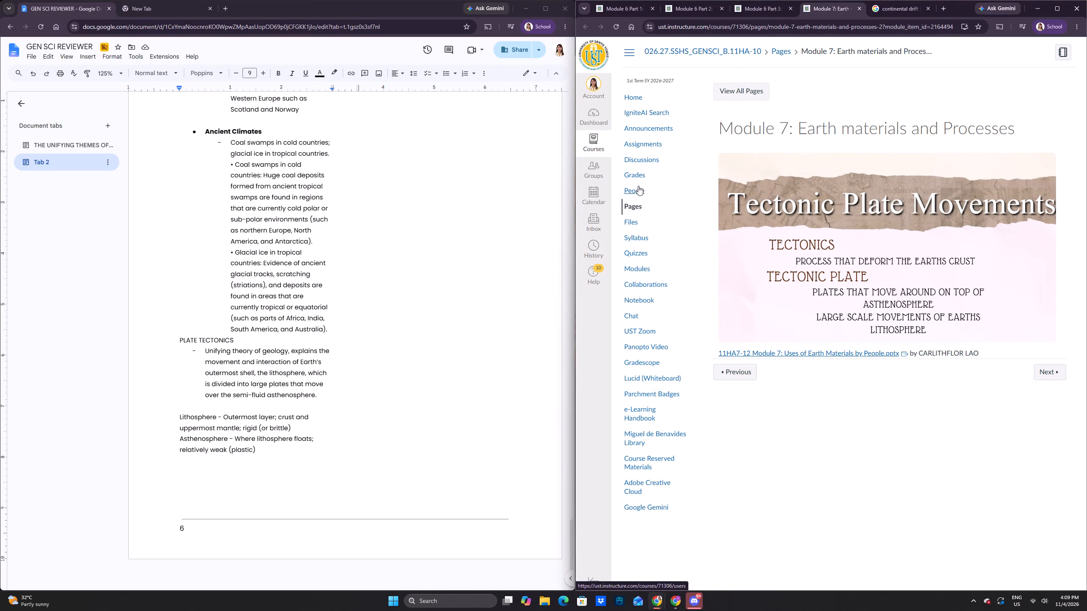
Switch back to the Module 6 Part 1 page and resume the lecture video.
left_click(626, 11)
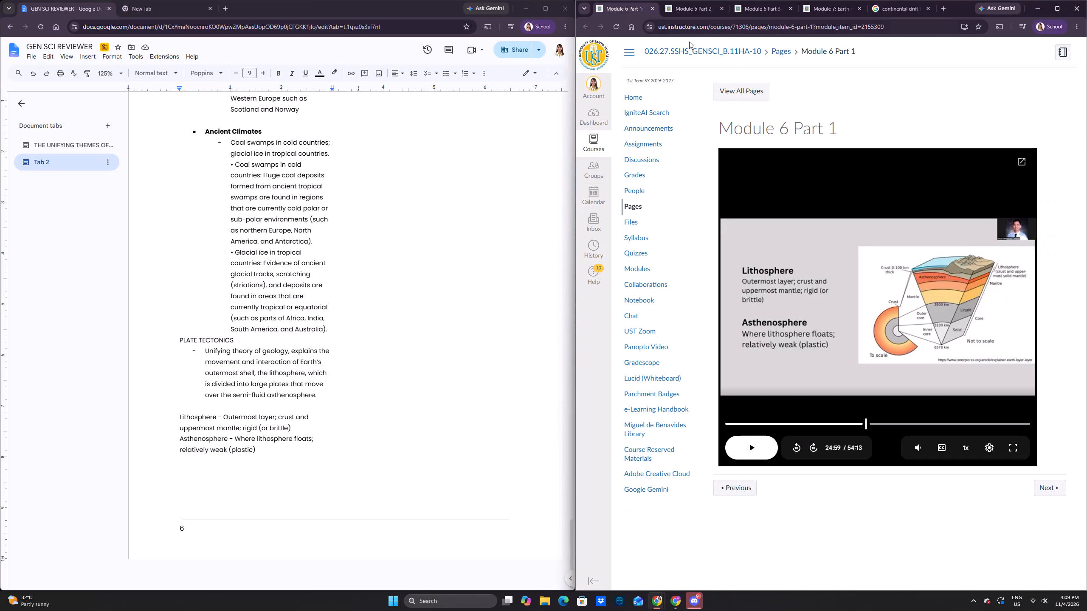
left_click(763, 450)
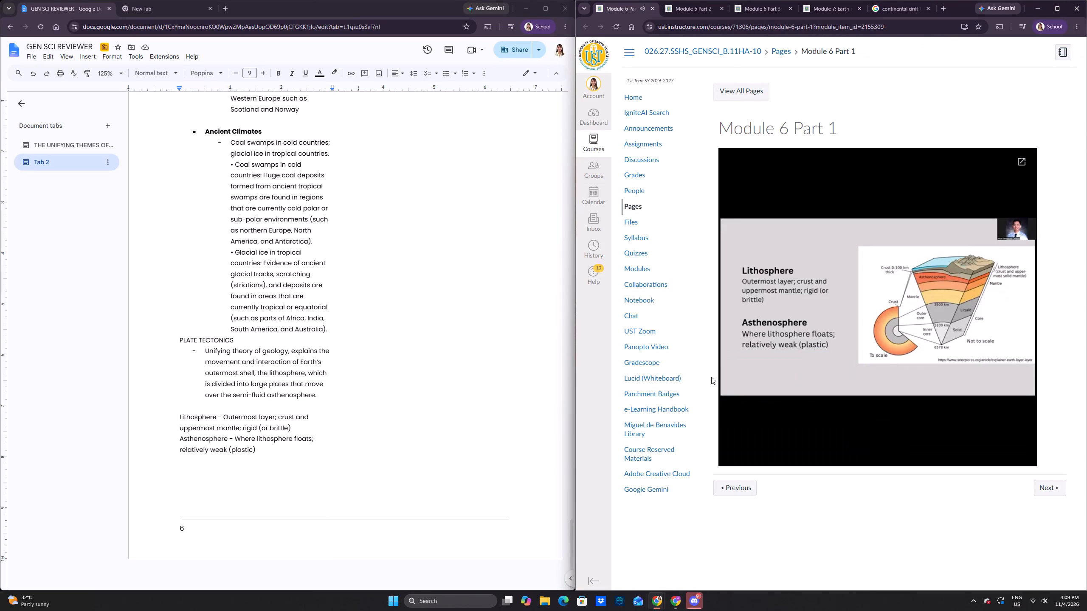
Make the PLATE TECTONICS heading on page 6 of the reviewer bold.
left_click(270, 448)
left_click(270, 448)
left_click_drag(237, 337, 237, 337)
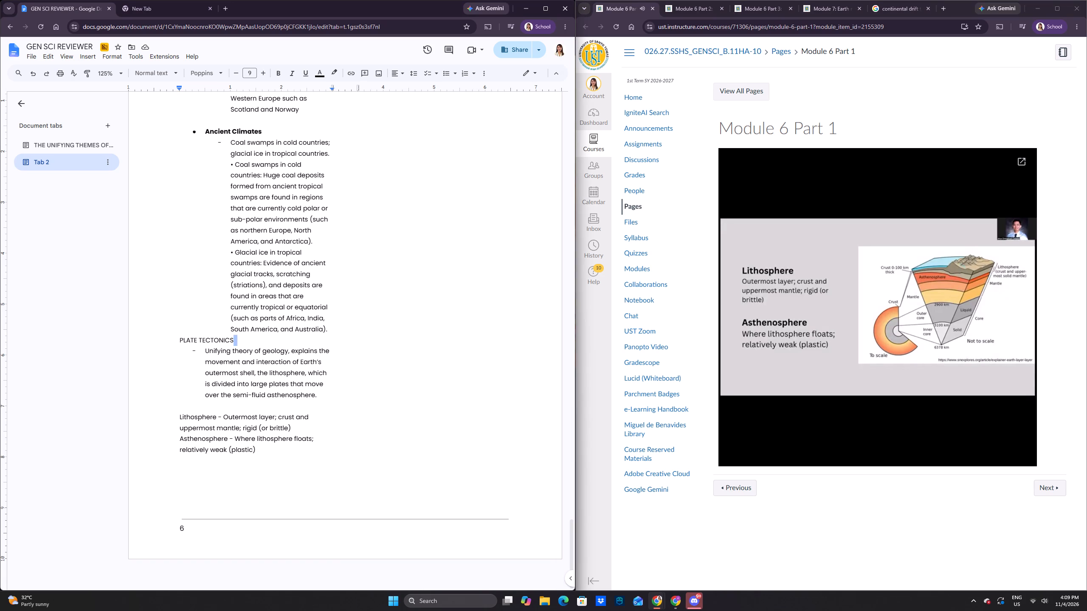
left_click_drag(237, 337, 177, 331)
left_click(203, 336)
left_click_drag(238, 341, 206, 341)
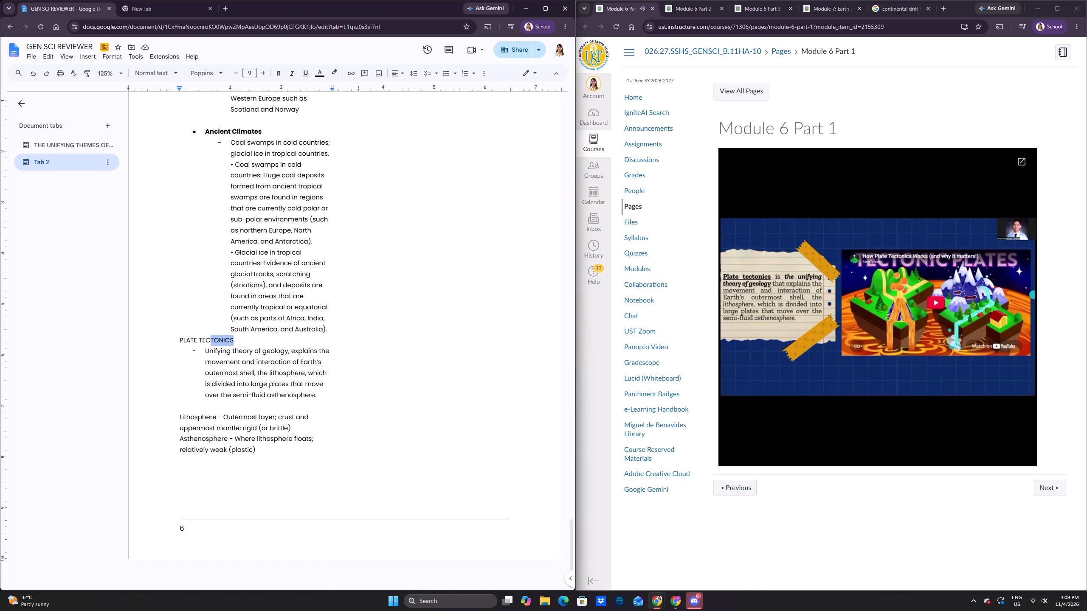
left_click_drag(206, 341, 180, 341)
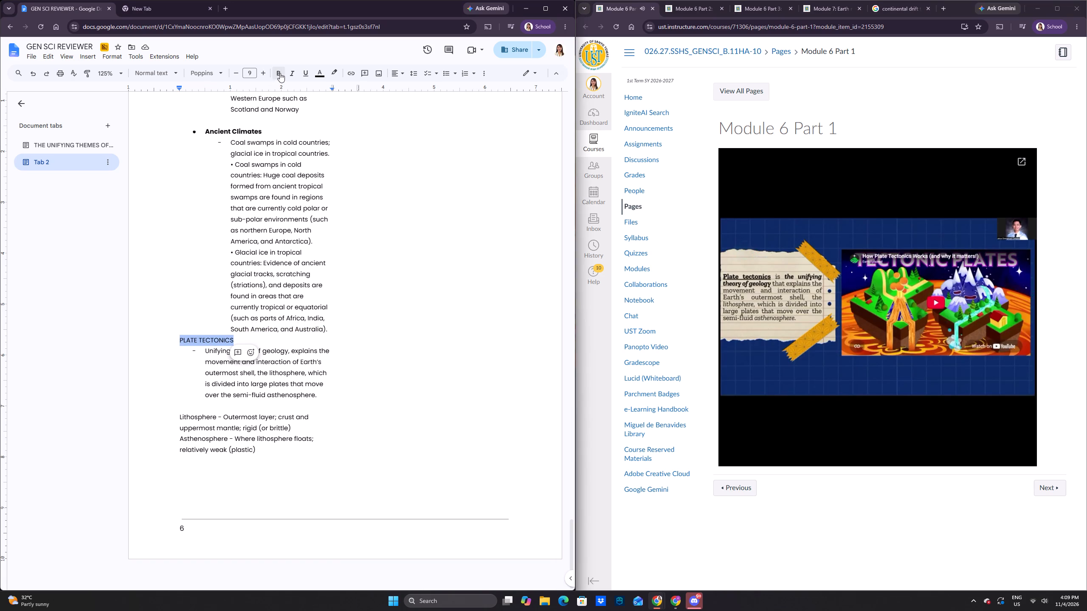
left_click(280, 73)
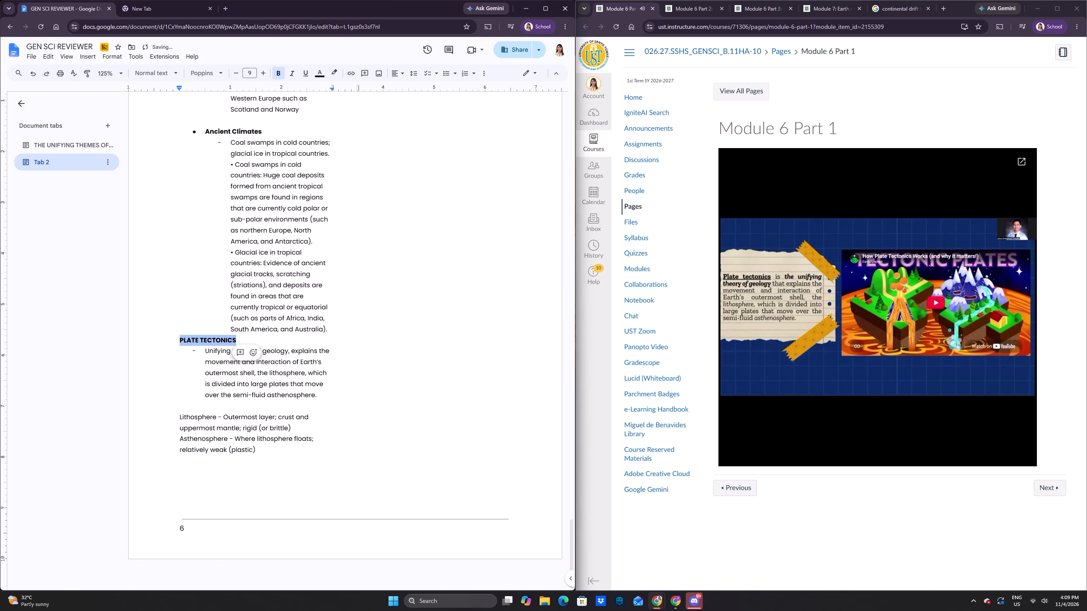
Bold the terms Lithosphere and Asthenosphere at the start of their definitions below the PLATE TECTONICS section.
scroll(474, 252, "up", 4)
scroll(476, 252, "down", 9)
left_click(280, 425)
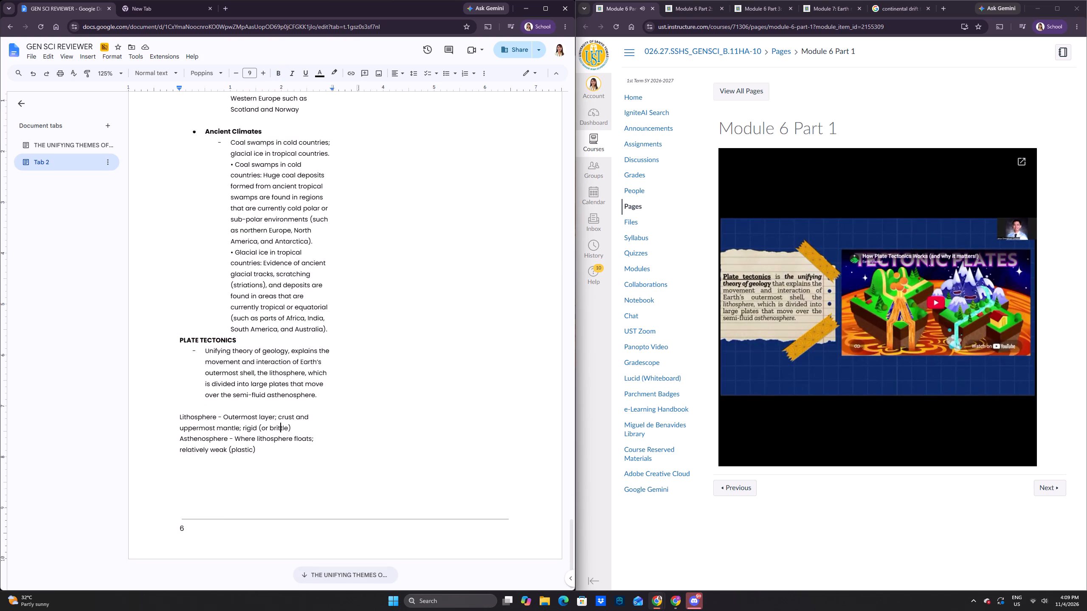
left_click_drag(216, 416, 175, 412)
left_click(281, 73)
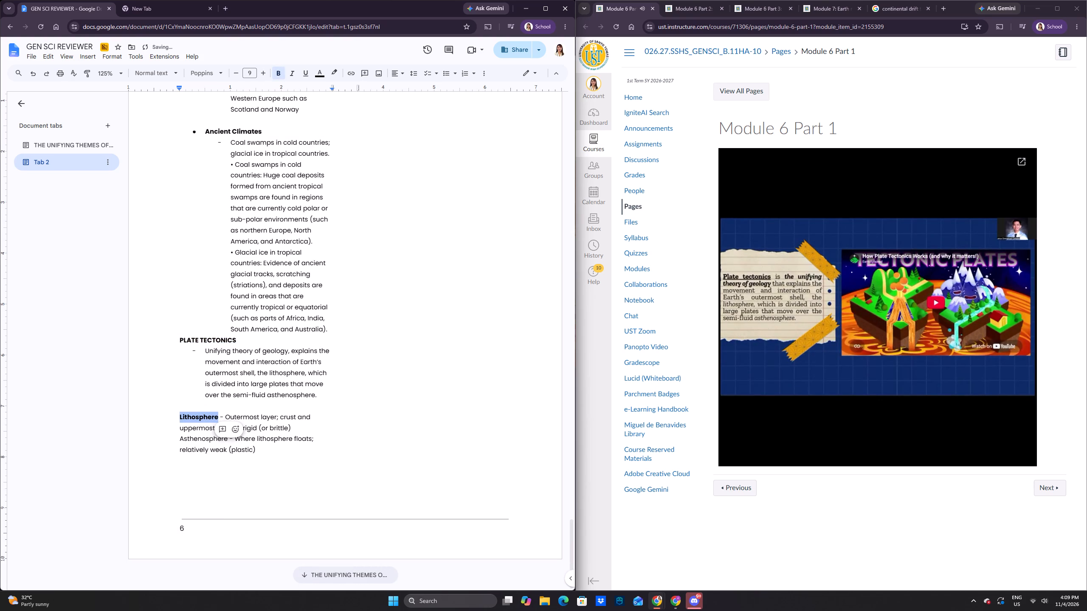
double_click(200, 441)
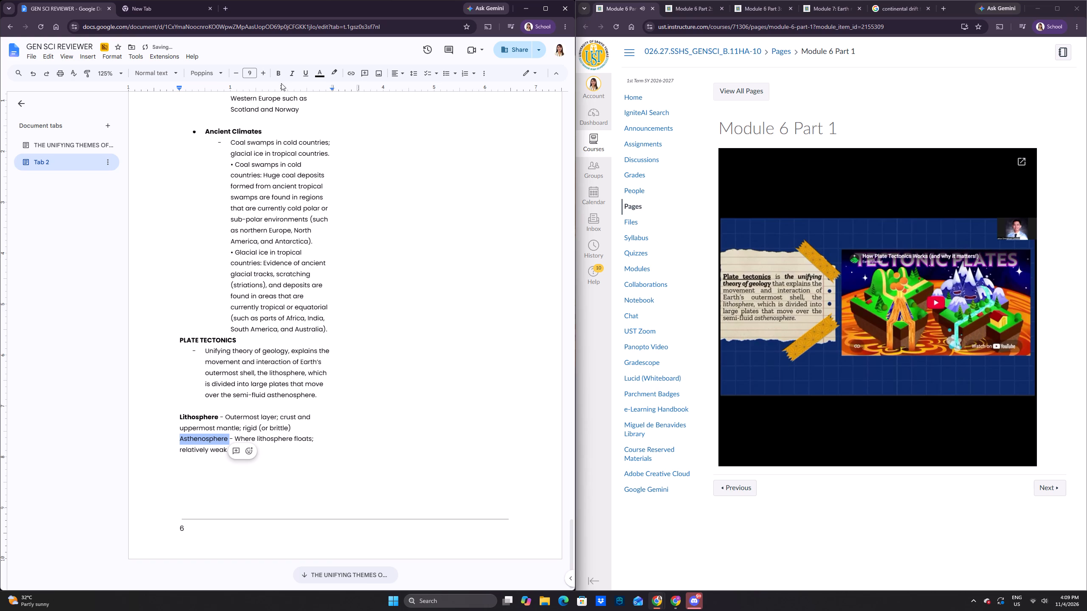
left_click(281, 79)
left_click(309, 409)
Review the notes and formatting on Tab 2's earlier pages, from the Module 6 section back through the Module 5 content.
scroll(300, 379, "up", 5)
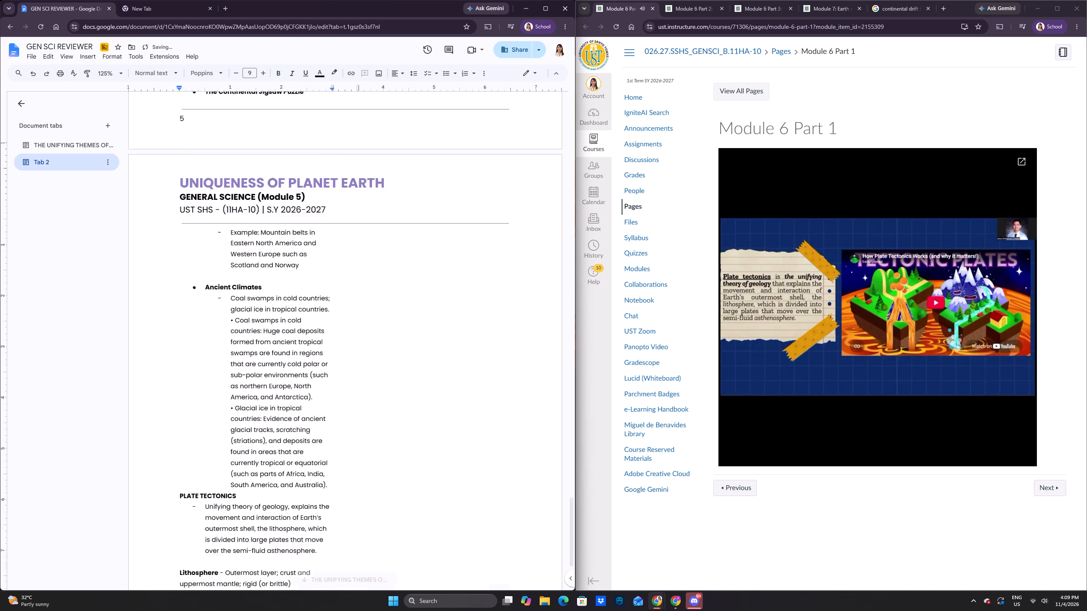
scroll(300, 378, "up", 6)
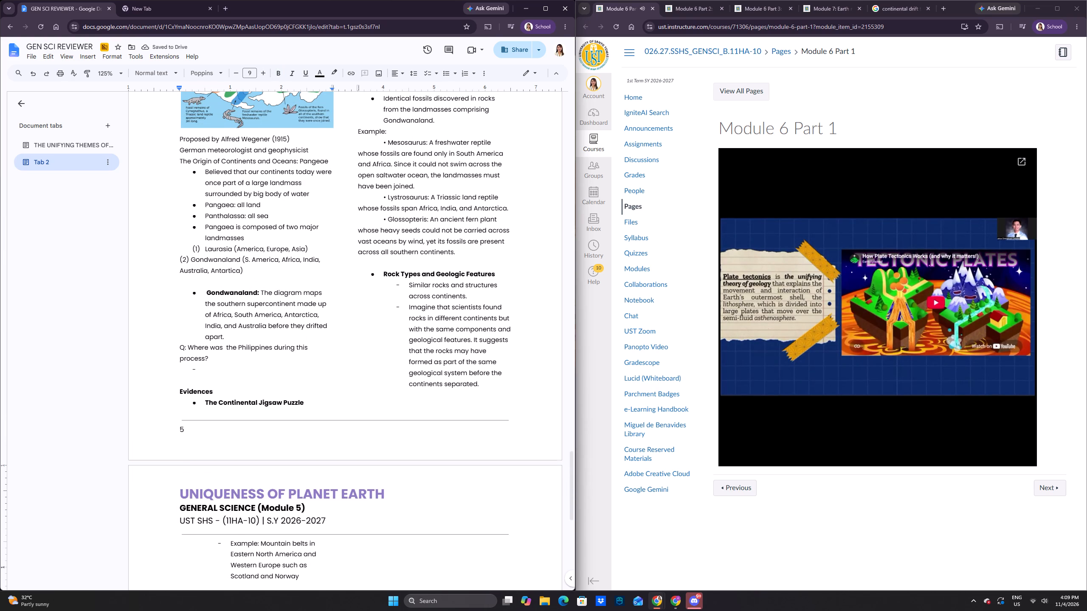
scroll(313, 385, "up", 5)
scroll(314, 377, "down", 2)
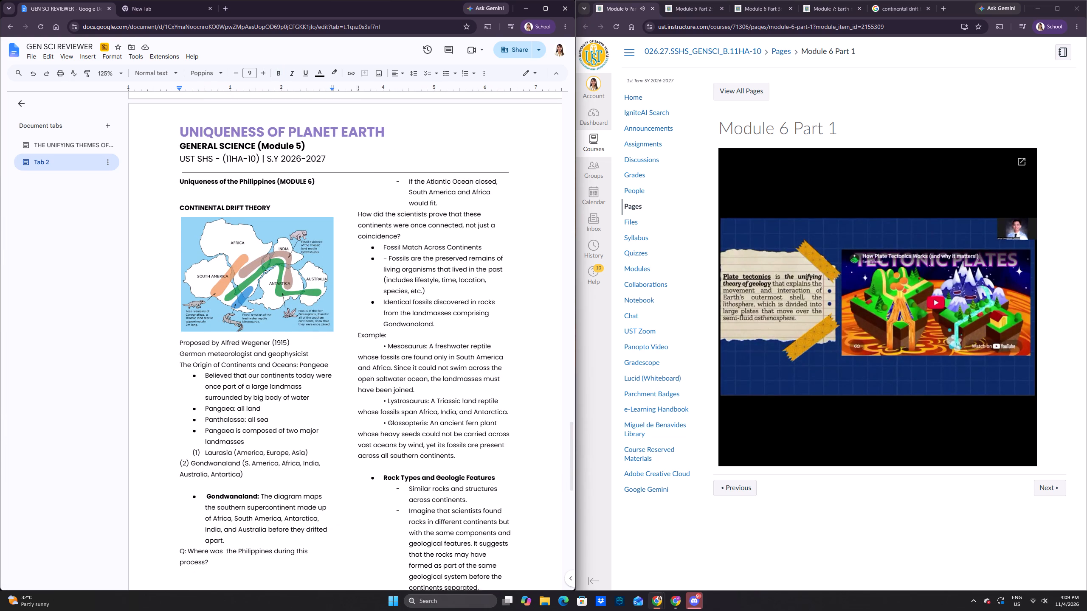
scroll(314, 377, "down", 3)
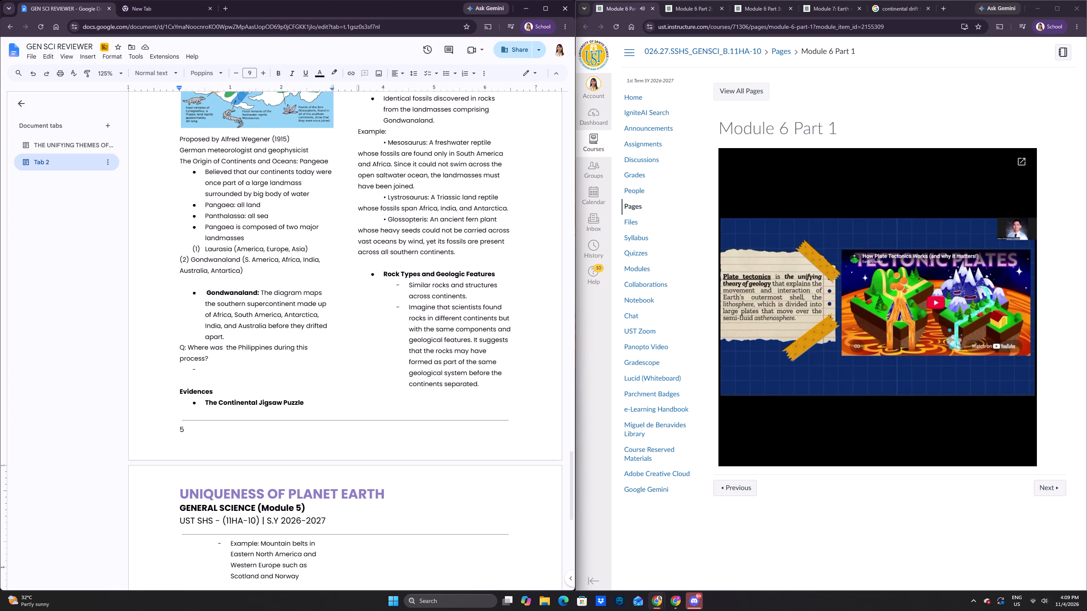
scroll(268, 365, "down", 4)
scroll(293, 278, "down", 2)
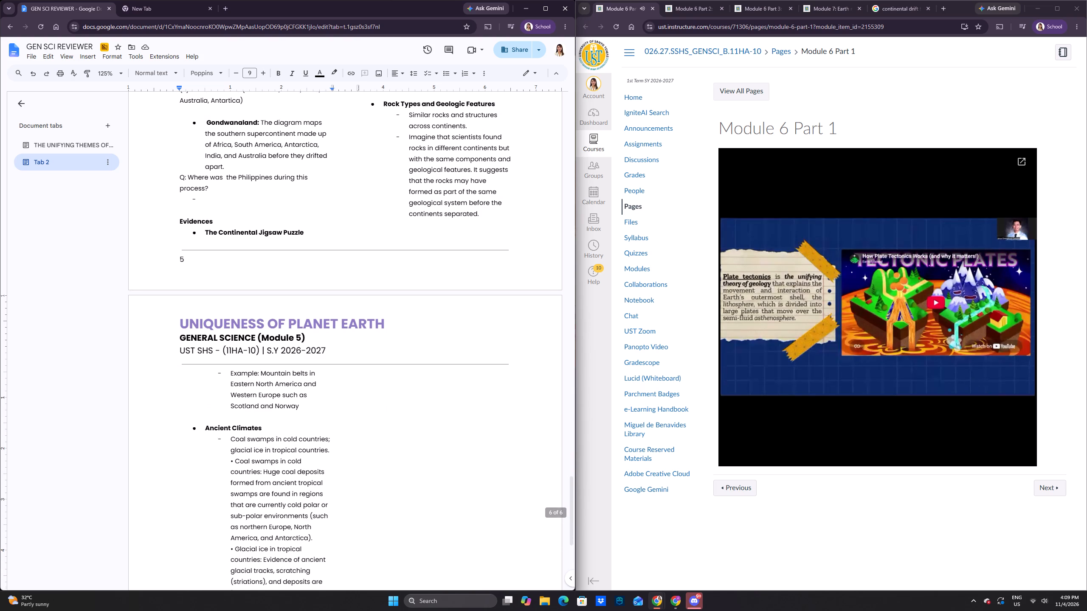
scroll(293, 279, "down", 9)
scroll(306, 297, "up", 20)
scroll(306, 297, "up", 4)
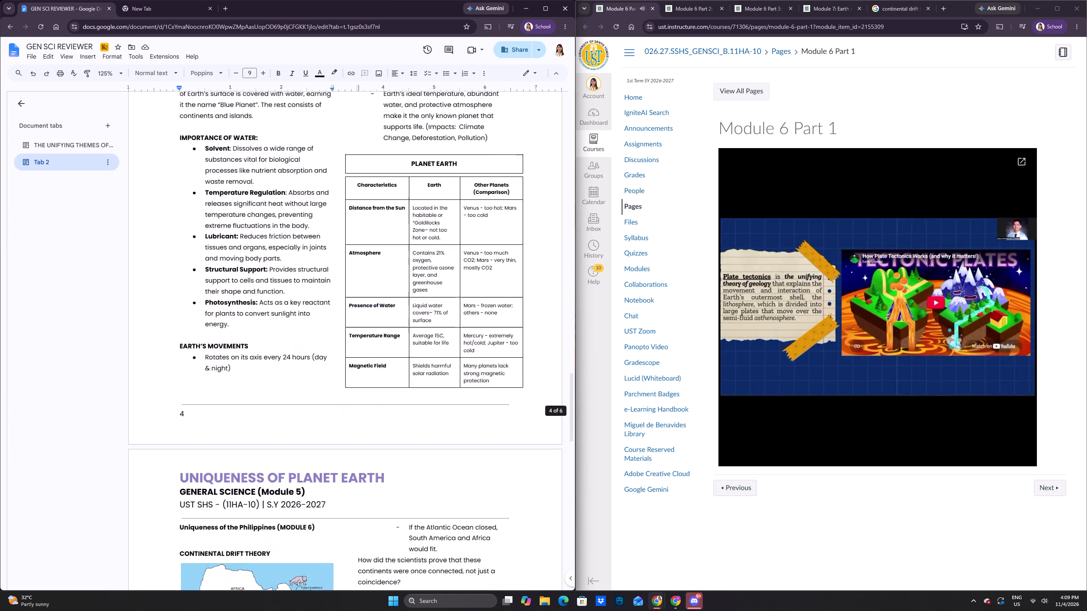
scroll(321, 303, "up", 20)
scroll(321, 303, "up", 13)
scroll(367, 300, "down", 2)
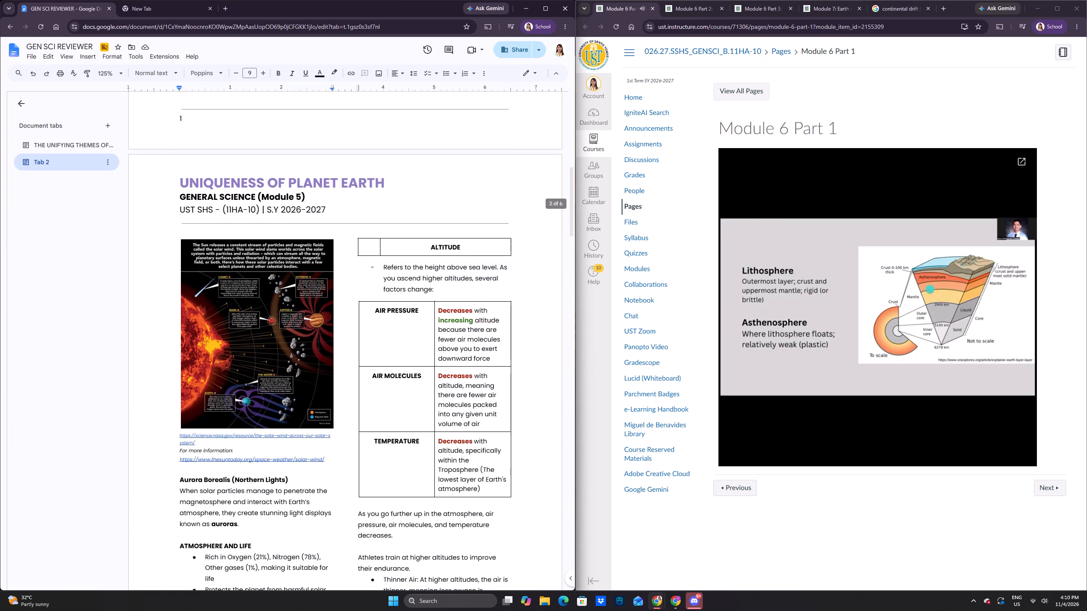
scroll(352, 291, "down", 20)
scroll(352, 291, "down", 20)
scroll(352, 291, "down", 11)
scroll(356, 343, "down", 14)
Leave a blank line below the Asthenosphere entry and start a new line.
left_click(251, 474)
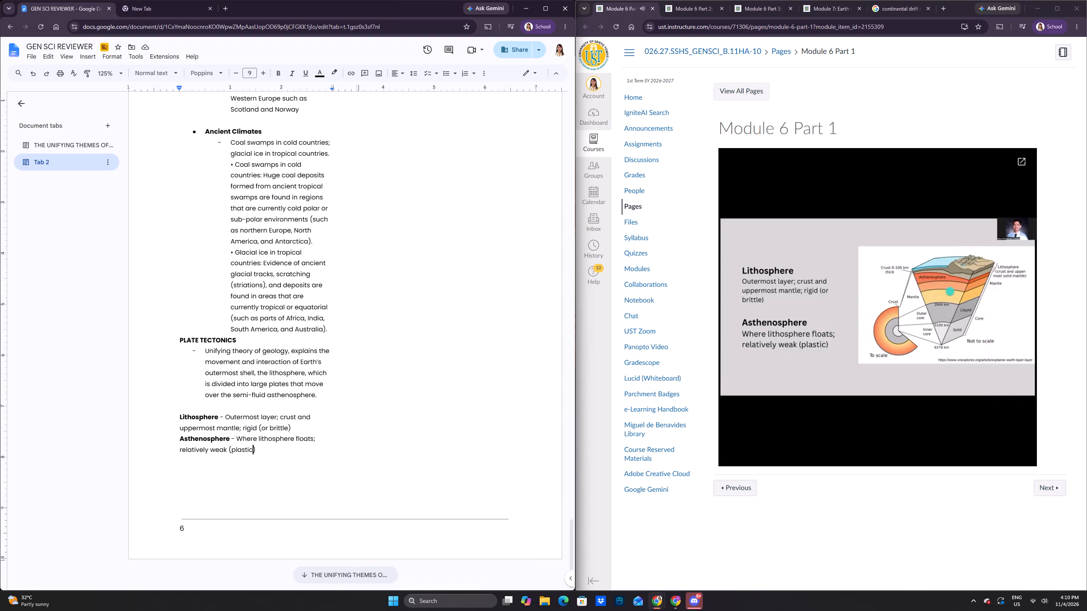
left_click(270, 454)
key("Return")
key("Return")
Append ". Location: Between" to the Asthenosphere entry after "(plastic)", leave a blank line and start a new line below it.
left_click(303, 458)
left_click(304, 454)
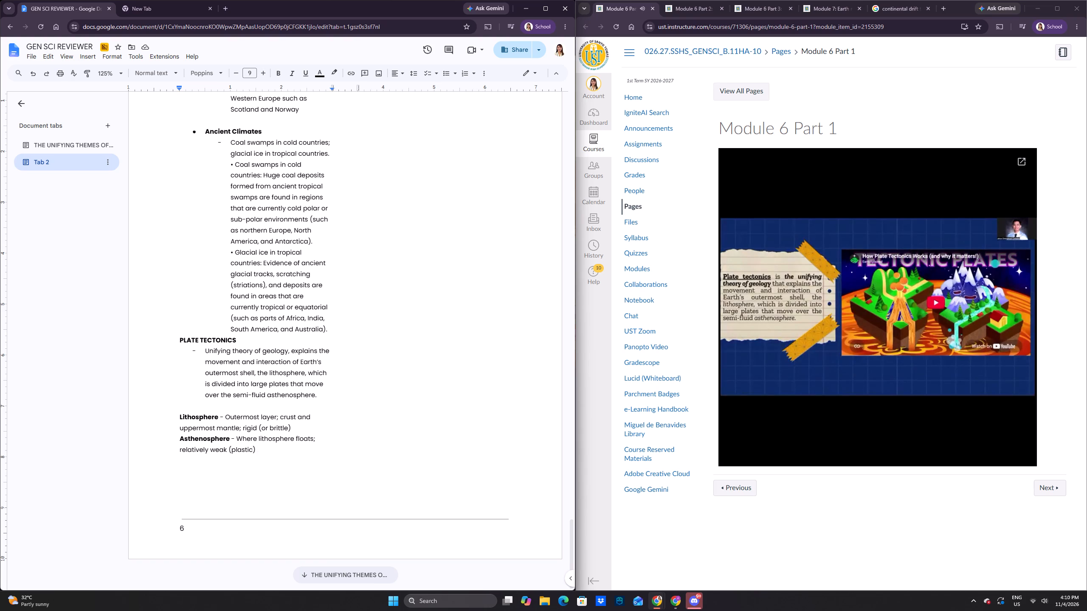
type("lo")
key("BackSpace")
key("equal")
key("BackSpace")
key("BackSpace")
key("BackSpace")
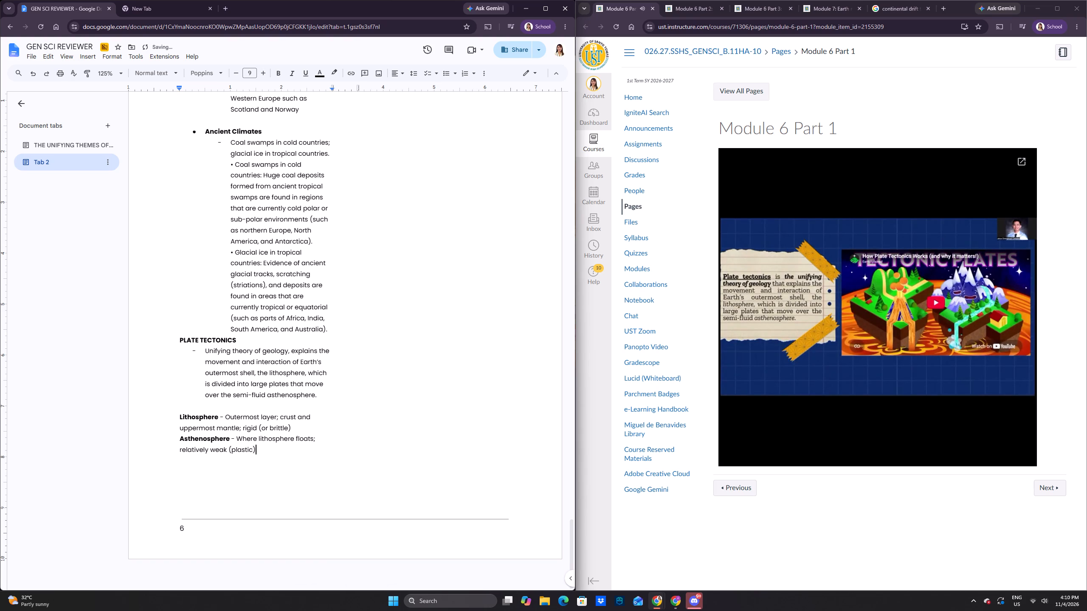
type(".")
key("space")
key("BackSpace")
key("BackSpace")
type(".")
key("space")
key("BackSpace")
key("BackSpace")
type(". Location: Between")
key("Return")
key("Return")
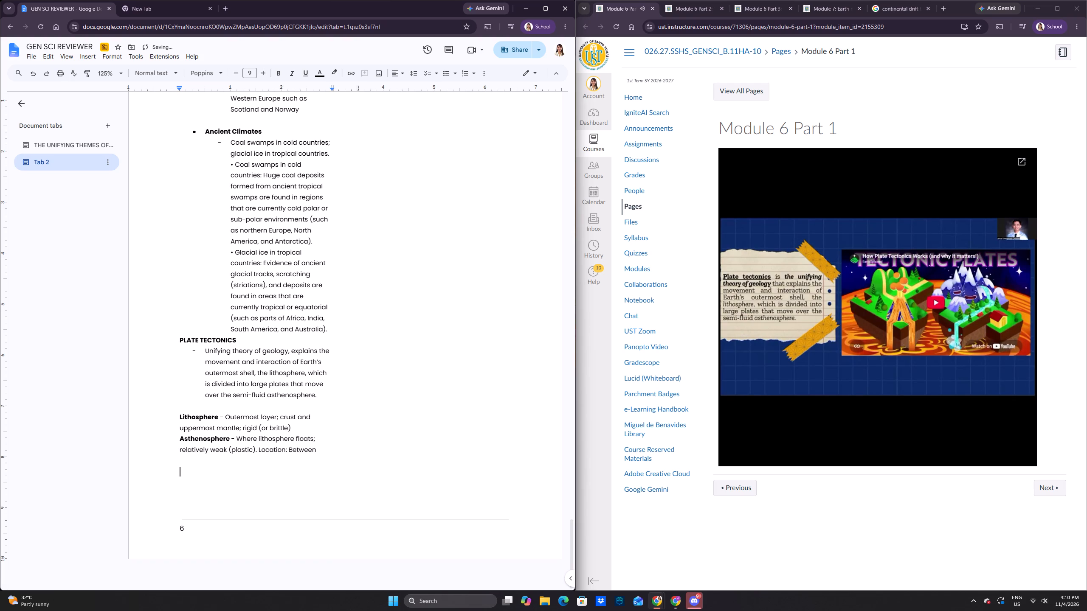
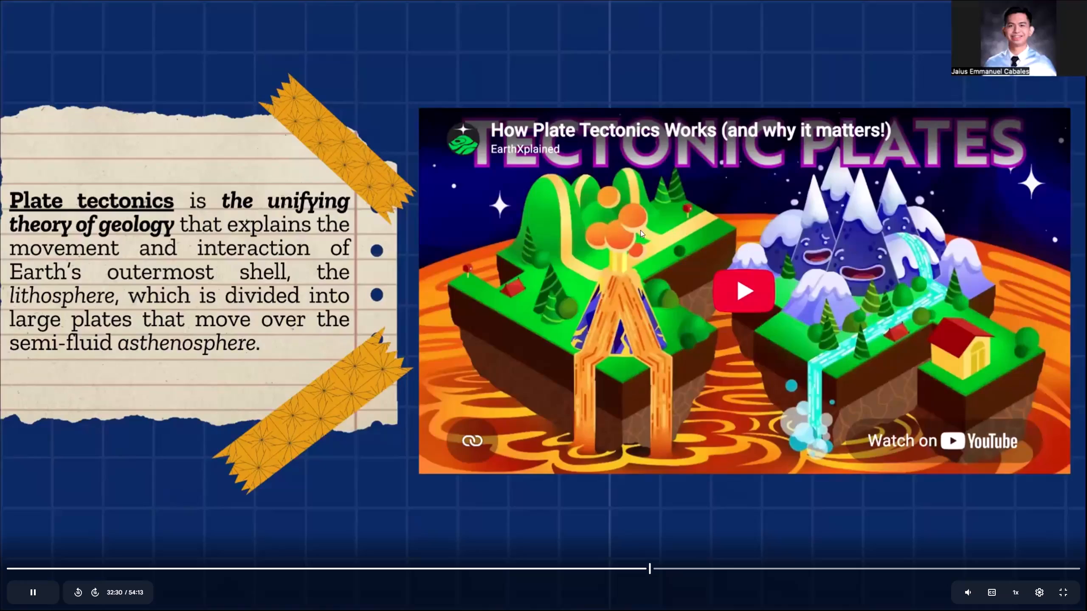
Exit the full-screen view of the Module 6 Part 1 lecture and skip playback forward from the plate tectonics slide.
key("space")
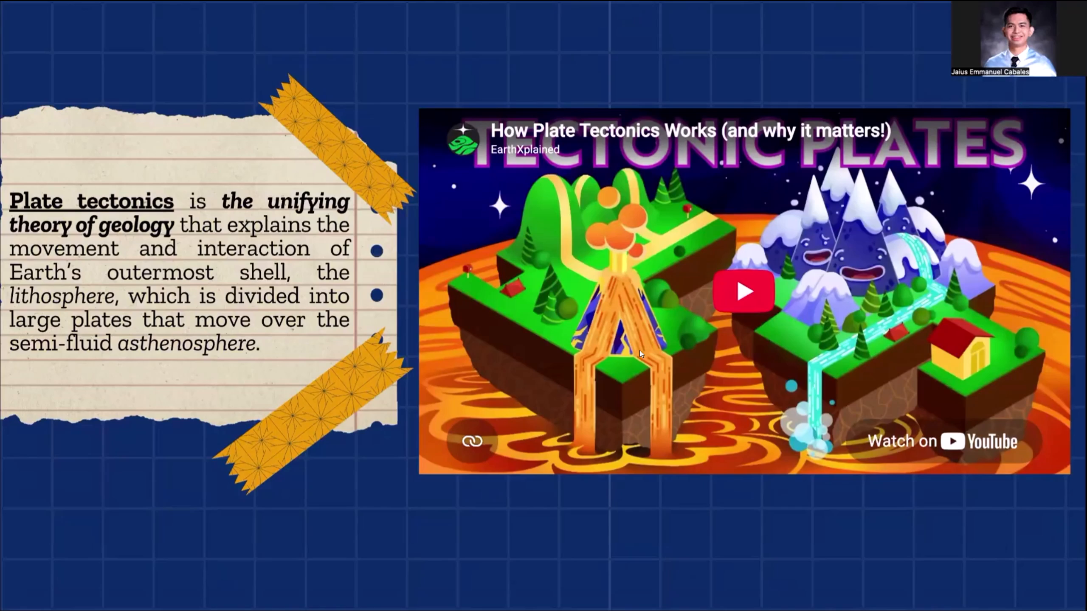
left_click(1072, 592)
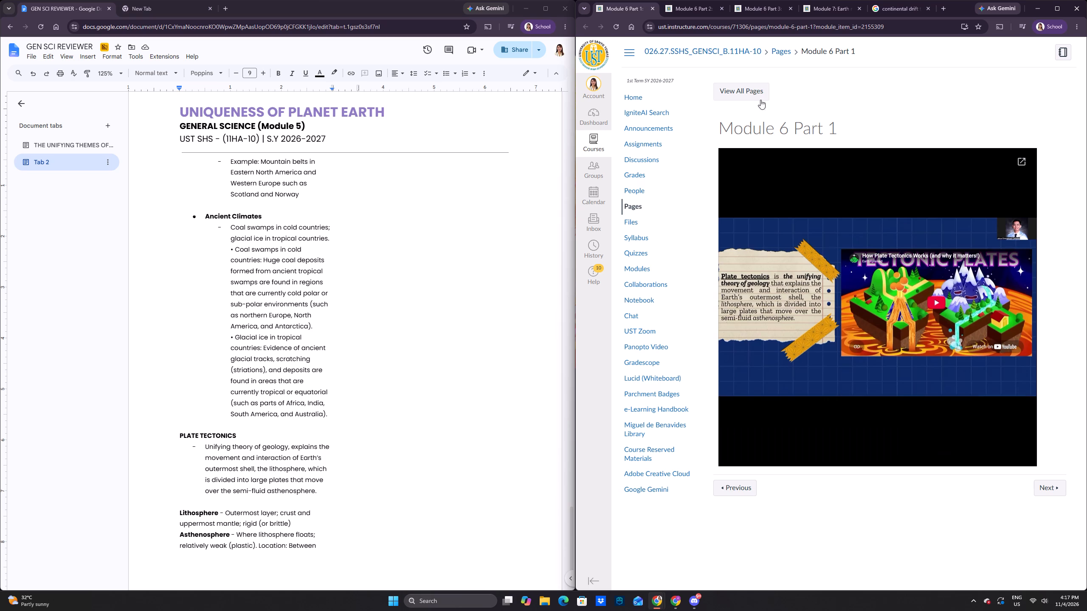
left_click(847, 247)
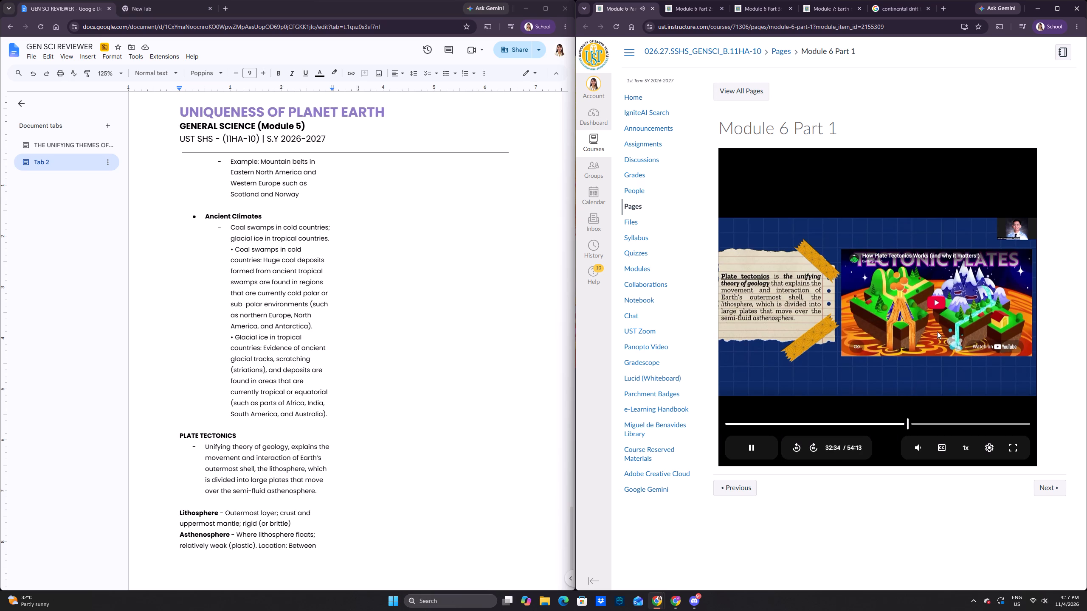
key("Right")
key("Right")
left_click(920, 518)
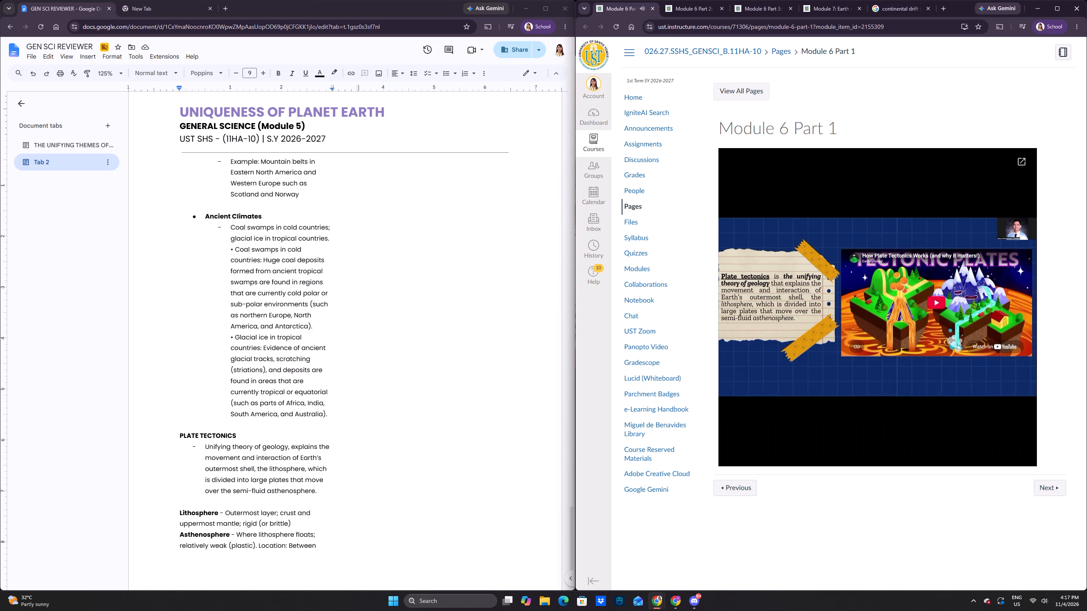
Review Tab 2's notes from the Asthenosphere entry back to the Module 5 atmosphere pages and return to the end.
scroll(298, 280, "down", 8)
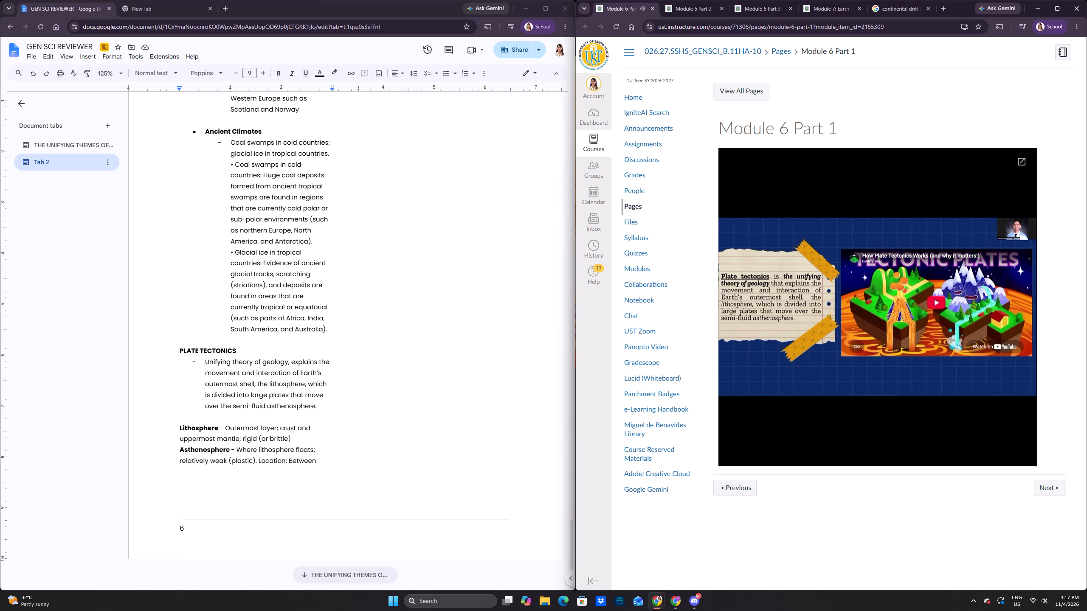
left_click(327, 463)
left_click(327, 462)
scroll(339, 430, "up", 2)
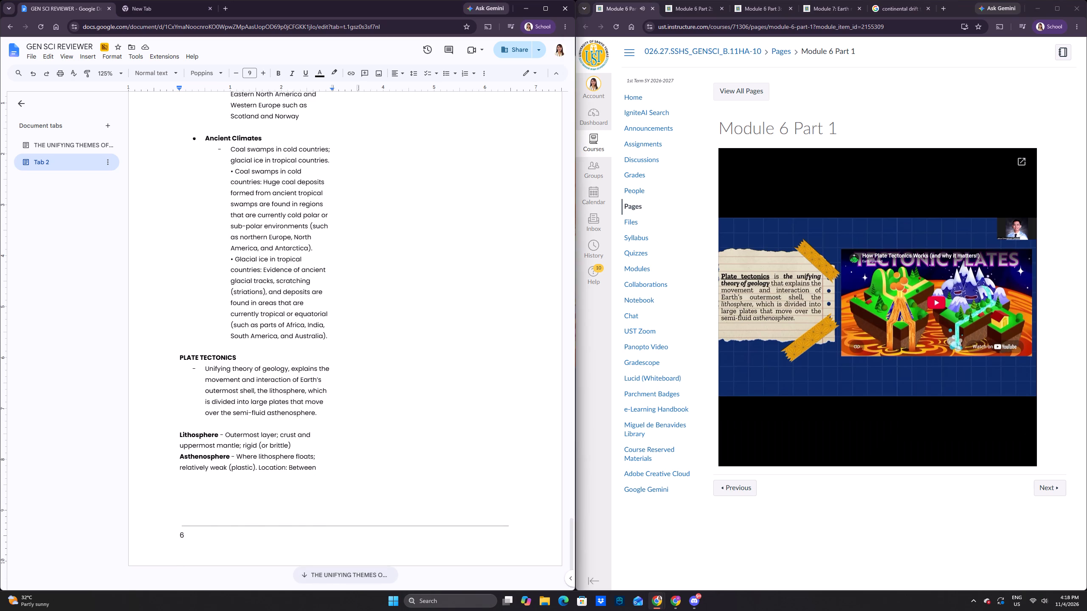
scroll(338, 427, "up", 20)
scroll(338, 427, "up", 20)
scroll(338, 427, "up", 3)
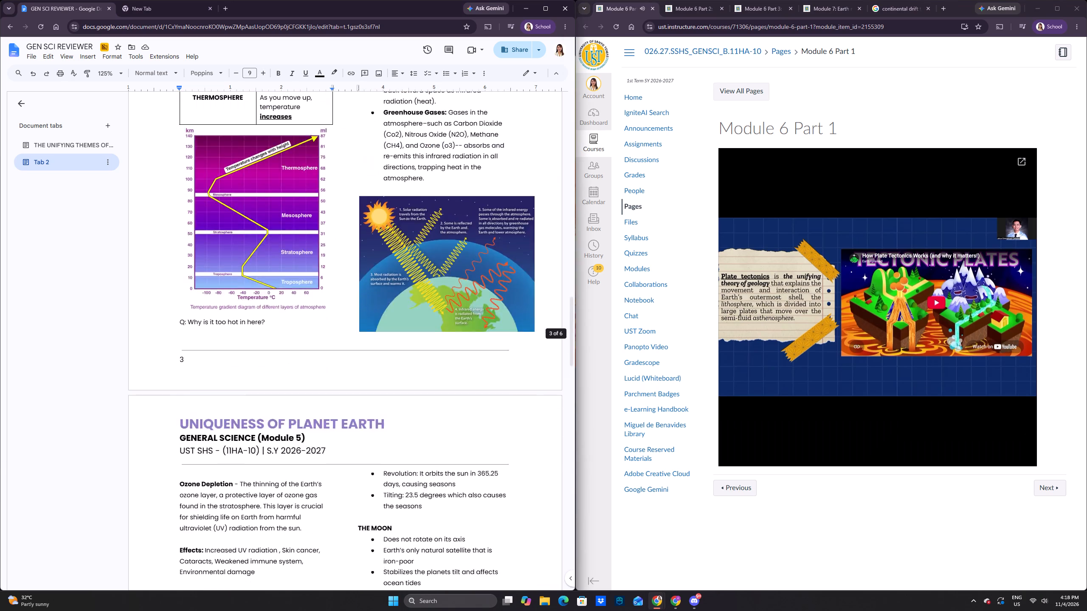
scroll(368, 415, "up", 20)
scroll(368, 415, "up", 5)
scroll(369, 424, "down", 17)
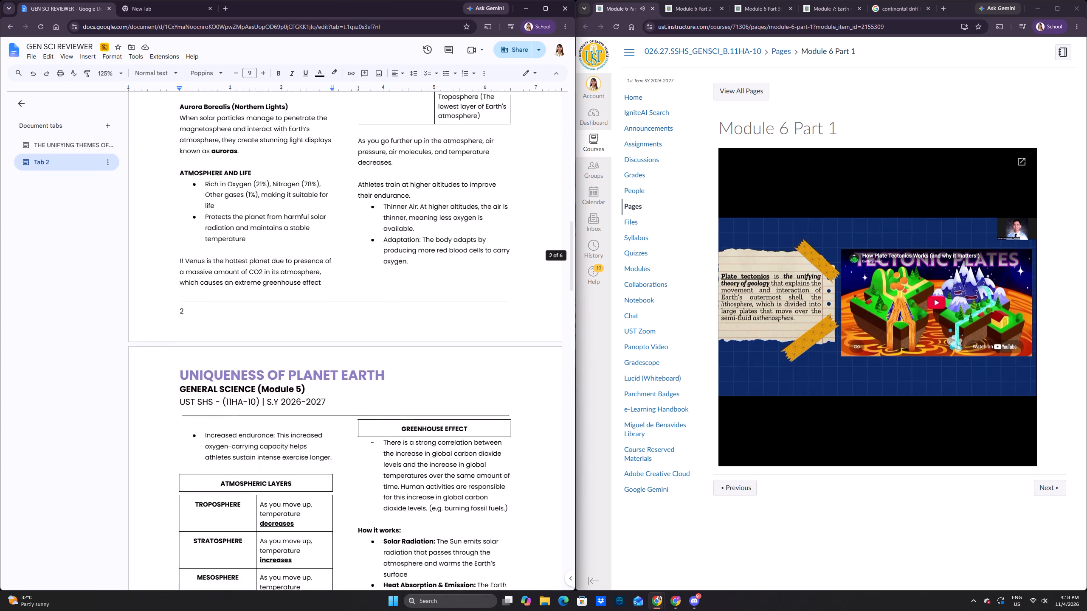
scroll(391, 500, "down", 20)
scroll(391, 500, "down", 20)
scroll(391, 500, "down", 5)
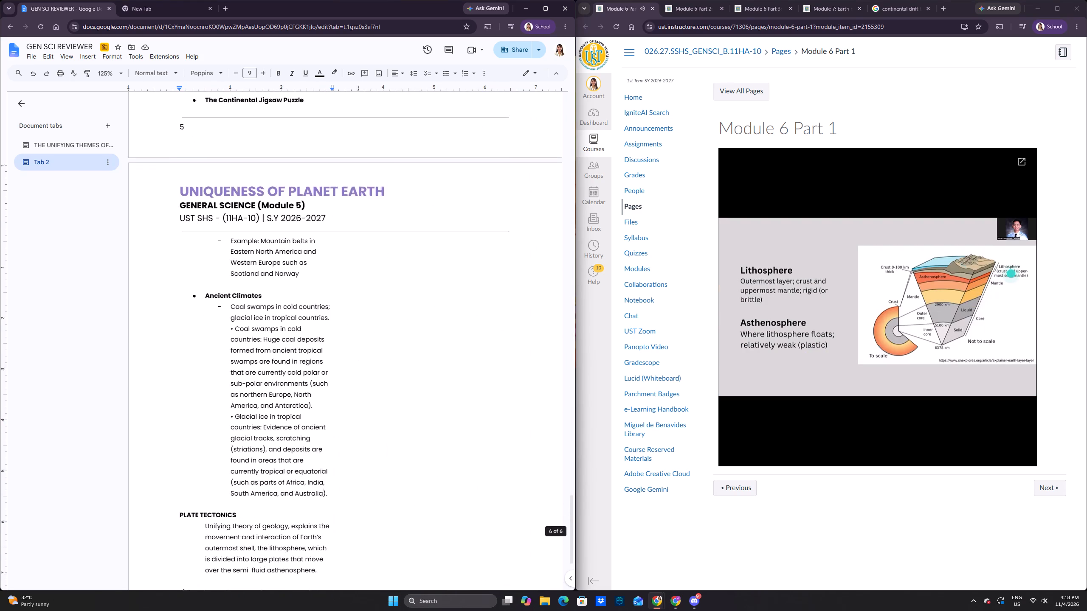
scroll(362, 574, "down", 19)
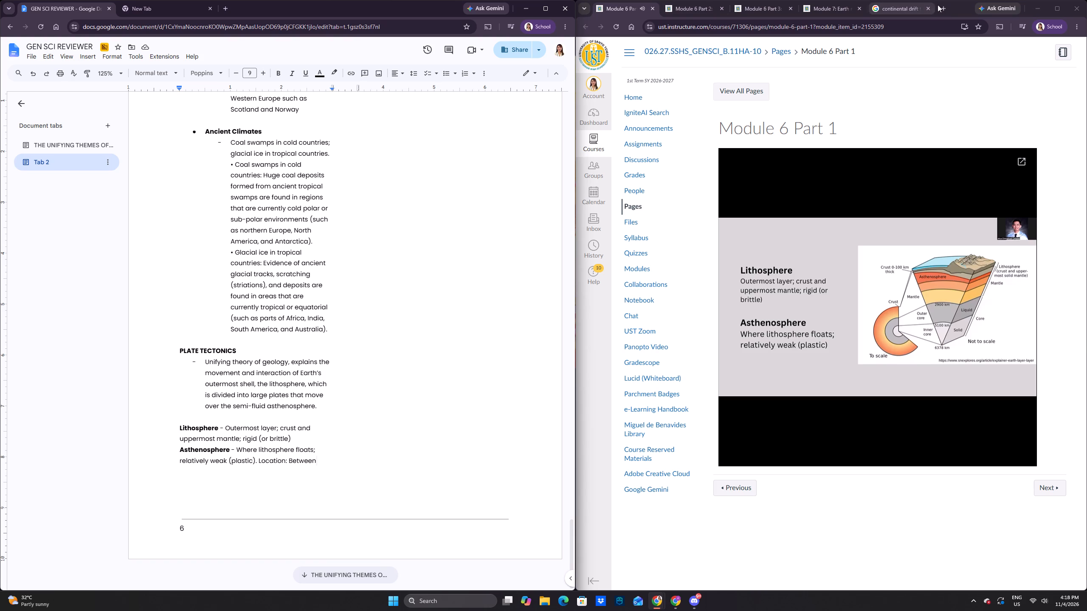
Replace the continental drift search with an image search for "lithosphere and asthenosphere".
left_click(910, 5)
left_click(850, 29)
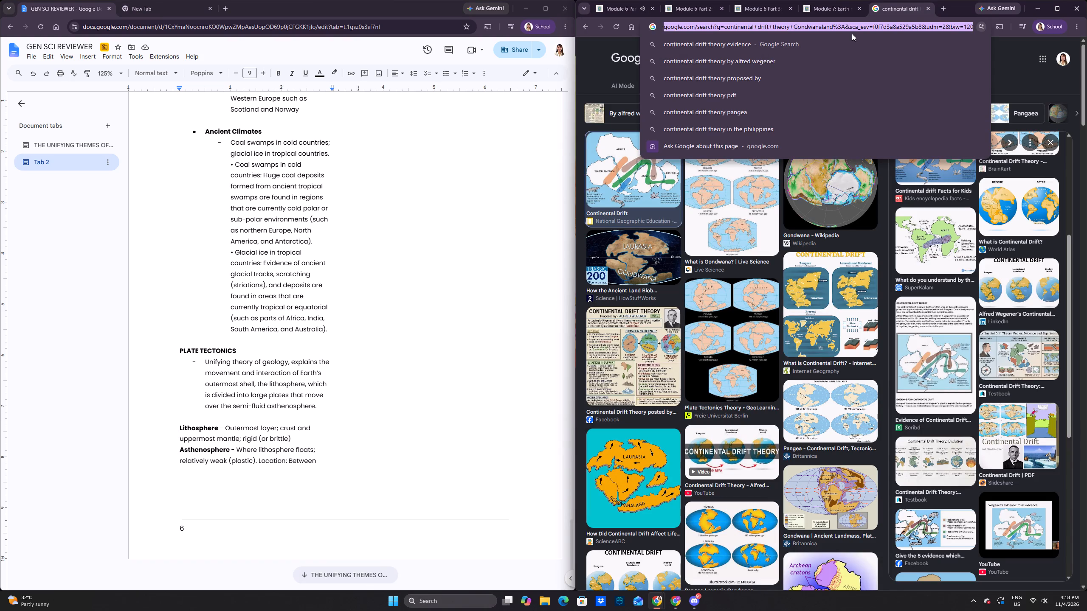
key("BackSpace")
type("lithosphere")
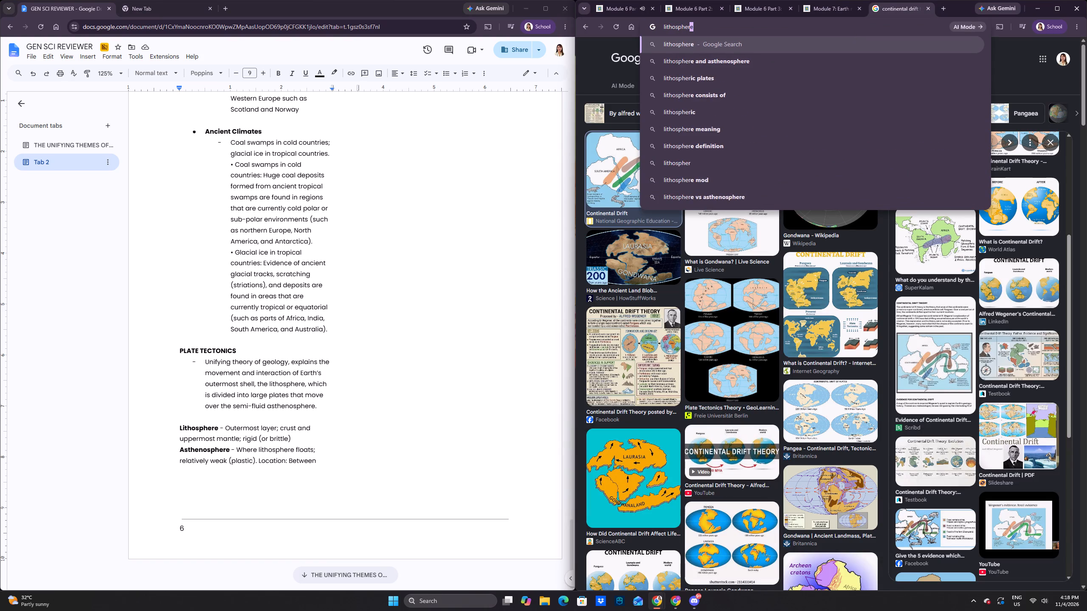
key("space")
left_click(823, 53)
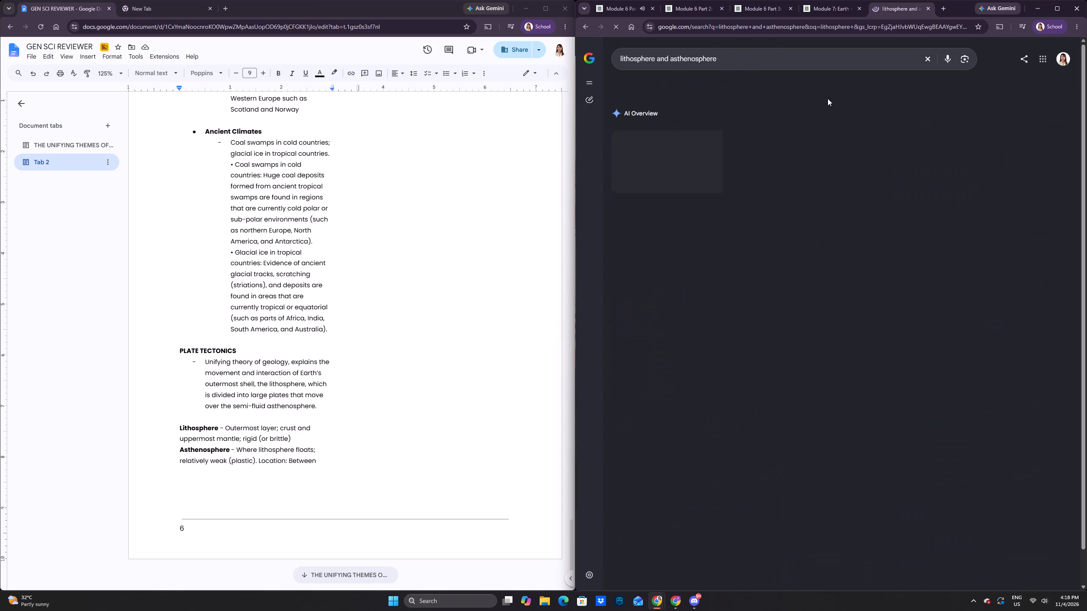
left_click(669, 82)
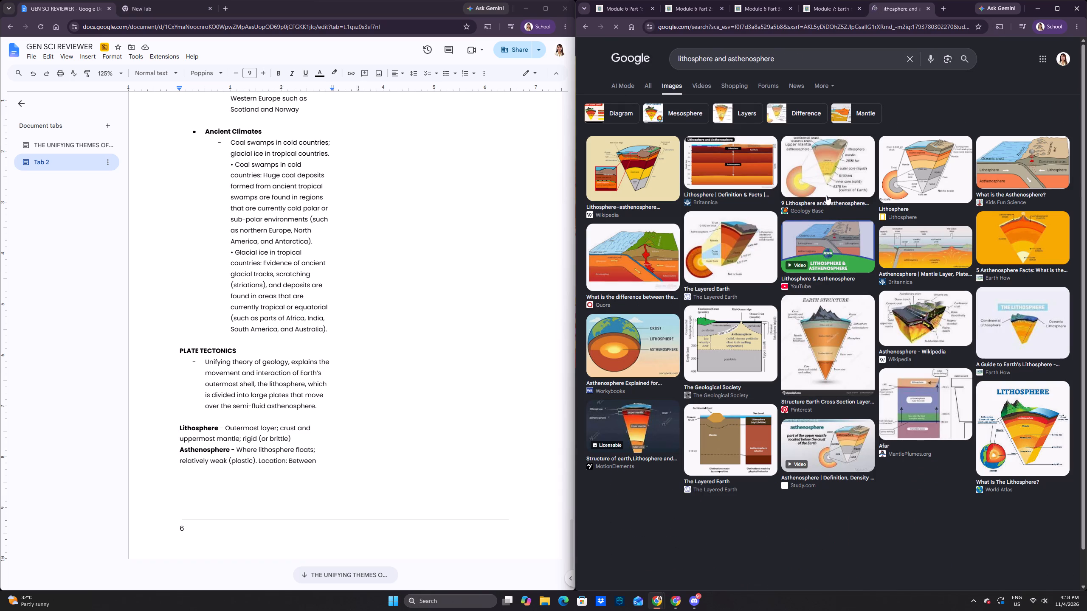
Copy the "Lithosphere" cross-section diagram labelled "Not to scale" from the image results and paste it below the Asthenosphere entry in Tab 2.
left_click(915, 178)
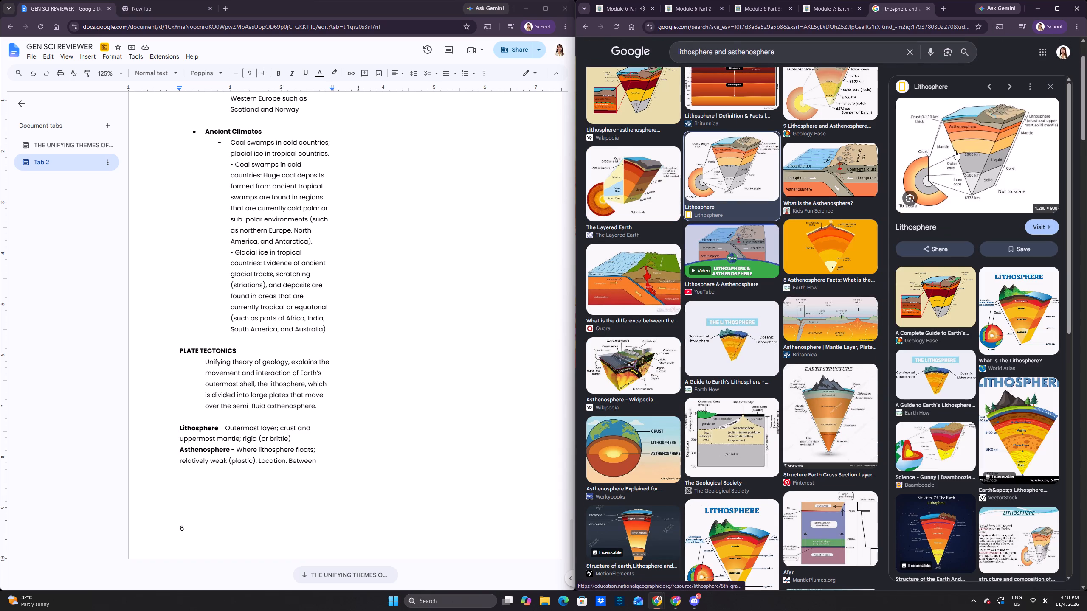
right_click(964, 143)
left_click(900, 288)
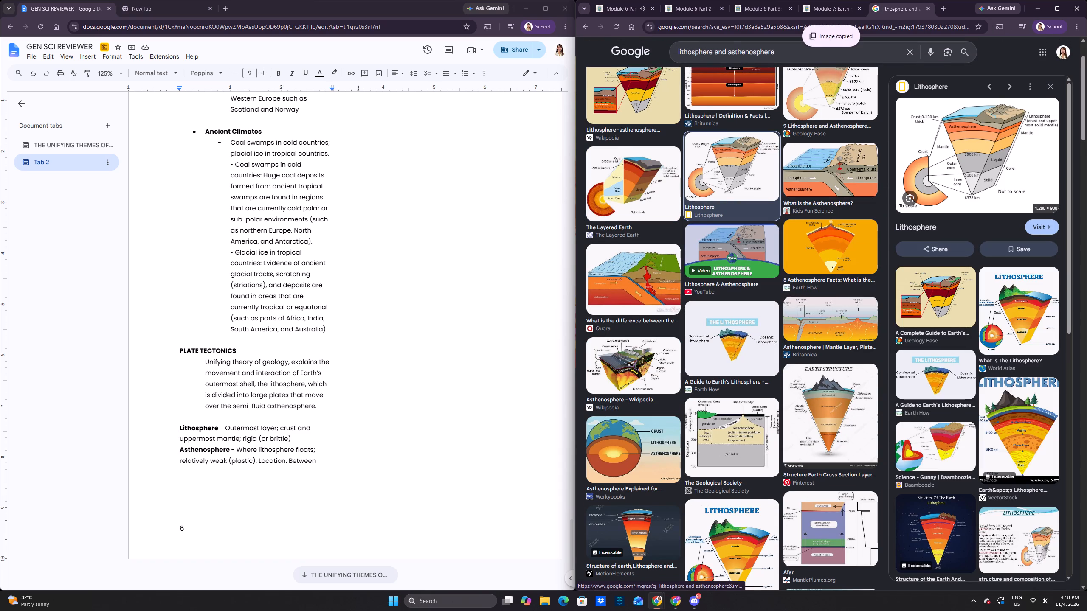
left_click(275, 480)
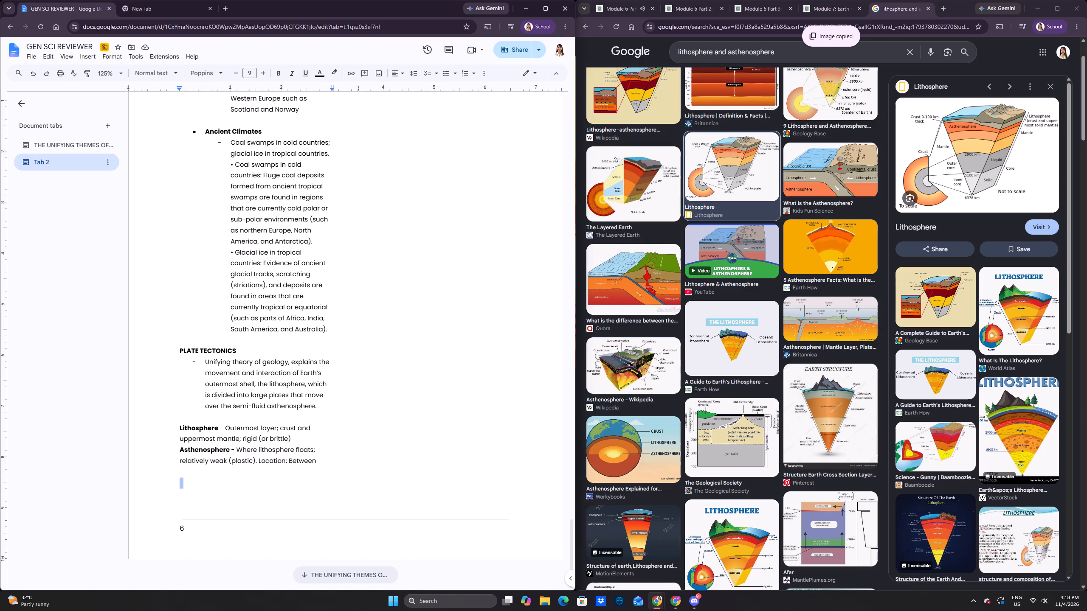
left_click(275, 473)
key("ctrl+v")
scroll(394, 292, "up", 5)
scroll(372, 285, "down", 1)
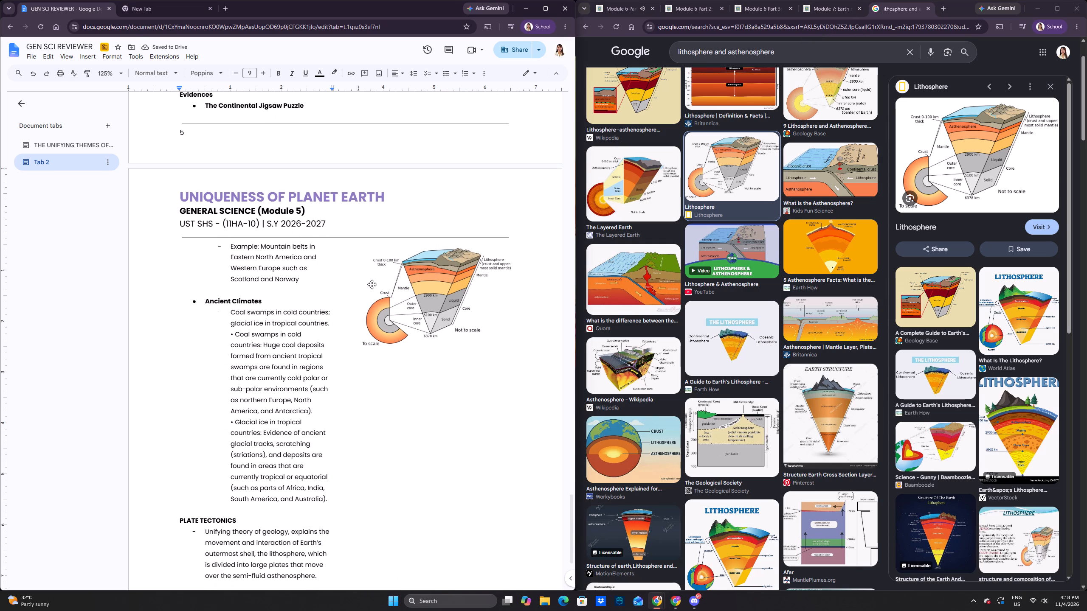
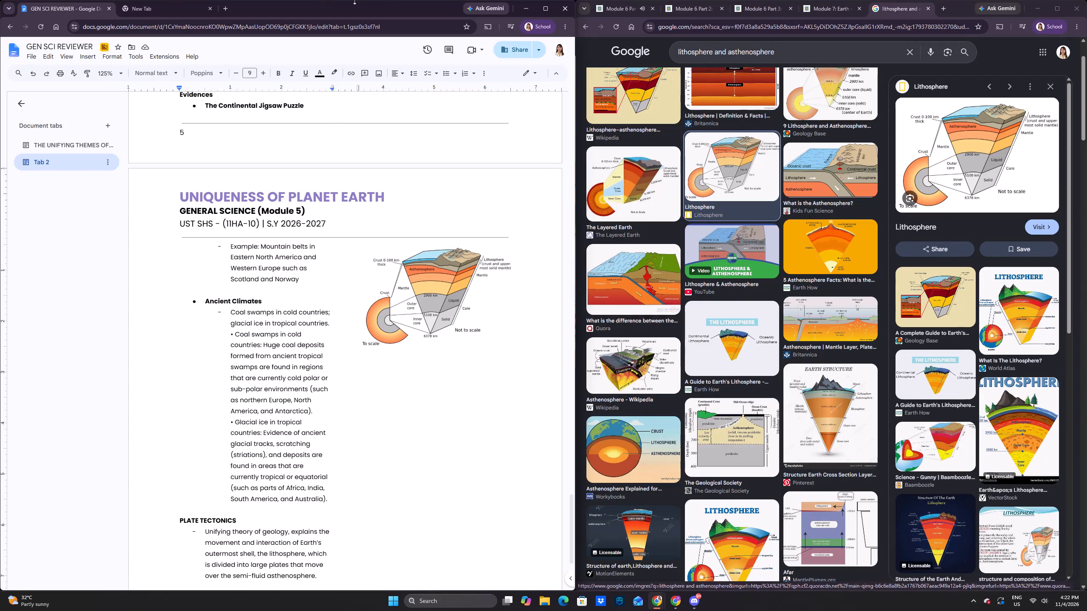
Return to the Module 6 Part 1 lecture video and pause it on the Plate Boundaries slide.
left_click(632, 3)
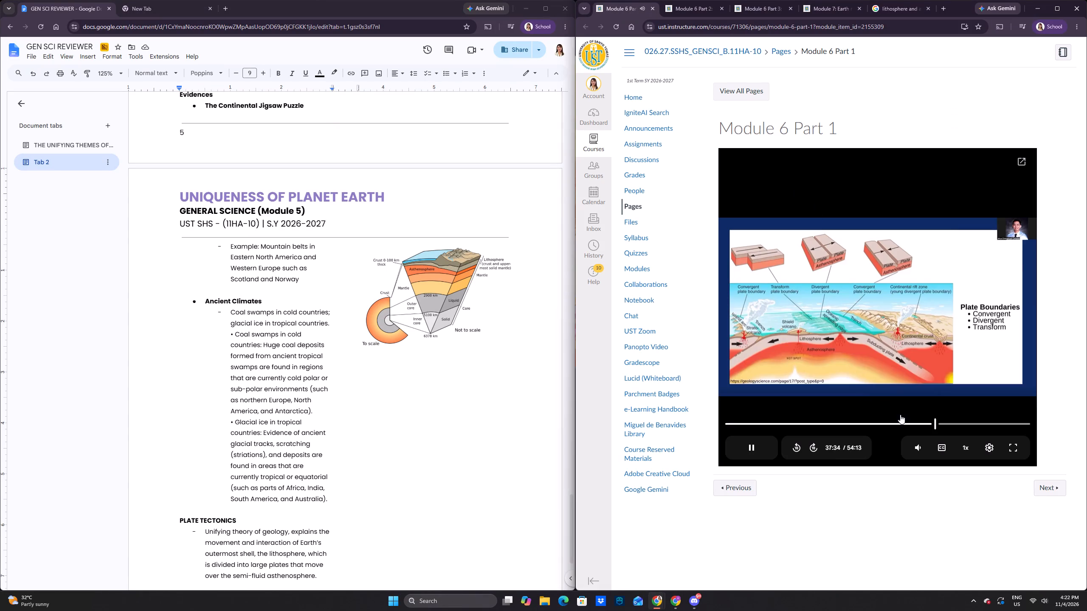
left_click(878, 367)
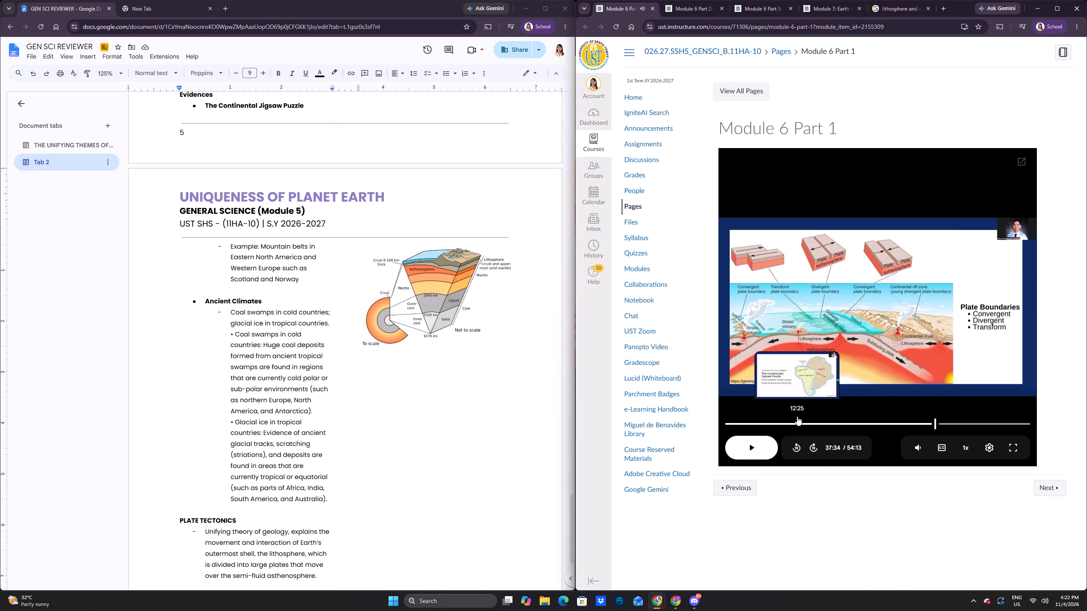
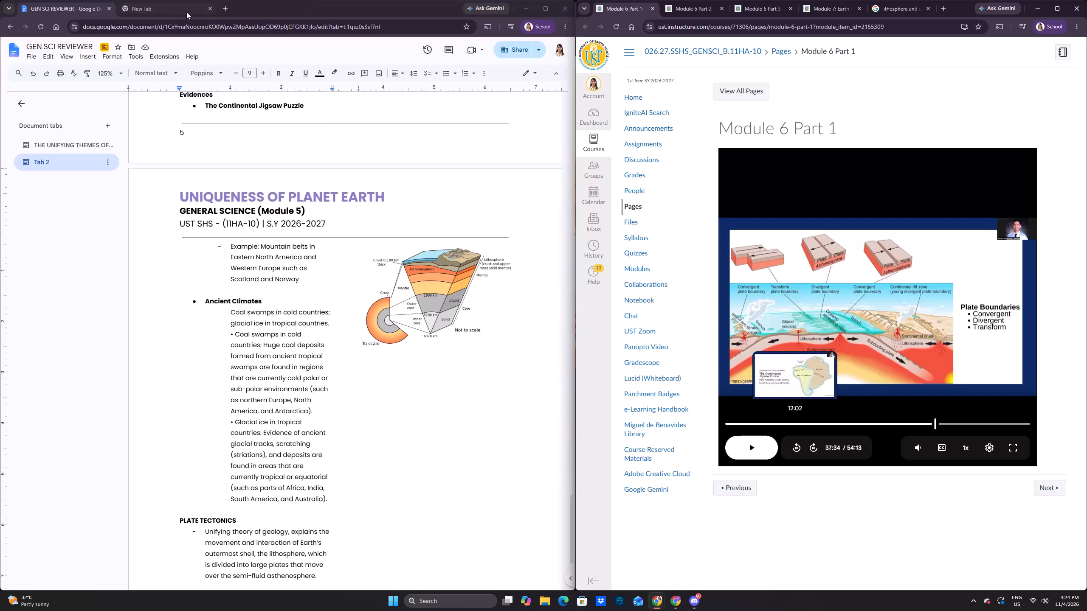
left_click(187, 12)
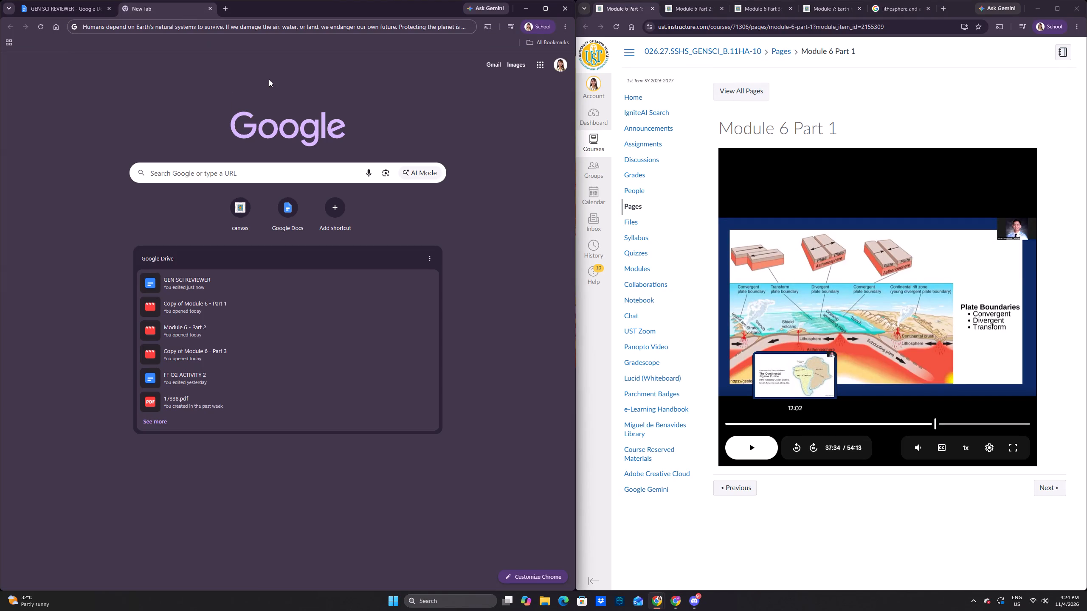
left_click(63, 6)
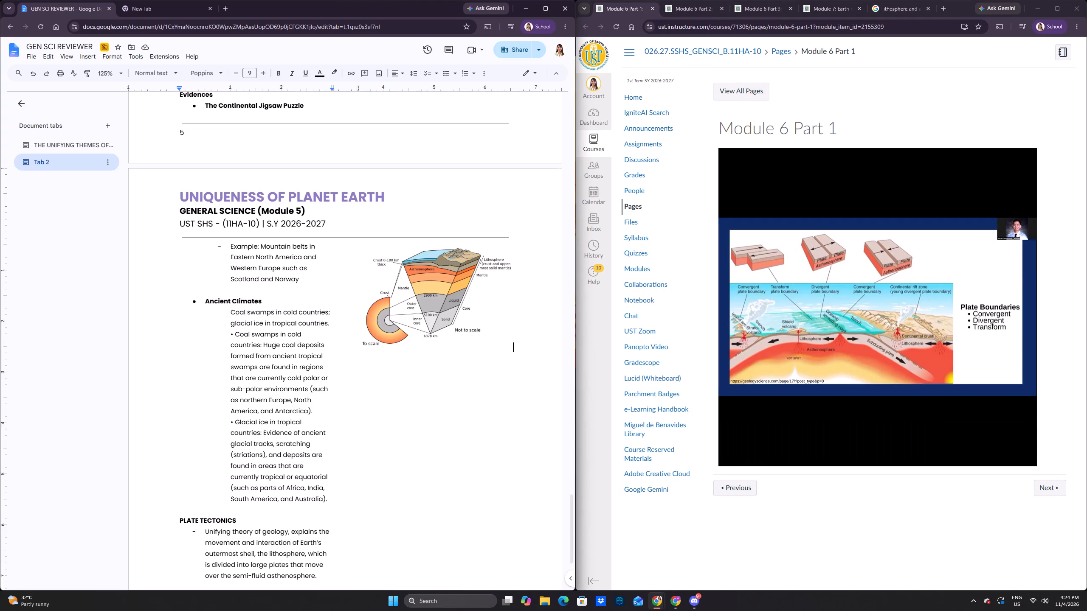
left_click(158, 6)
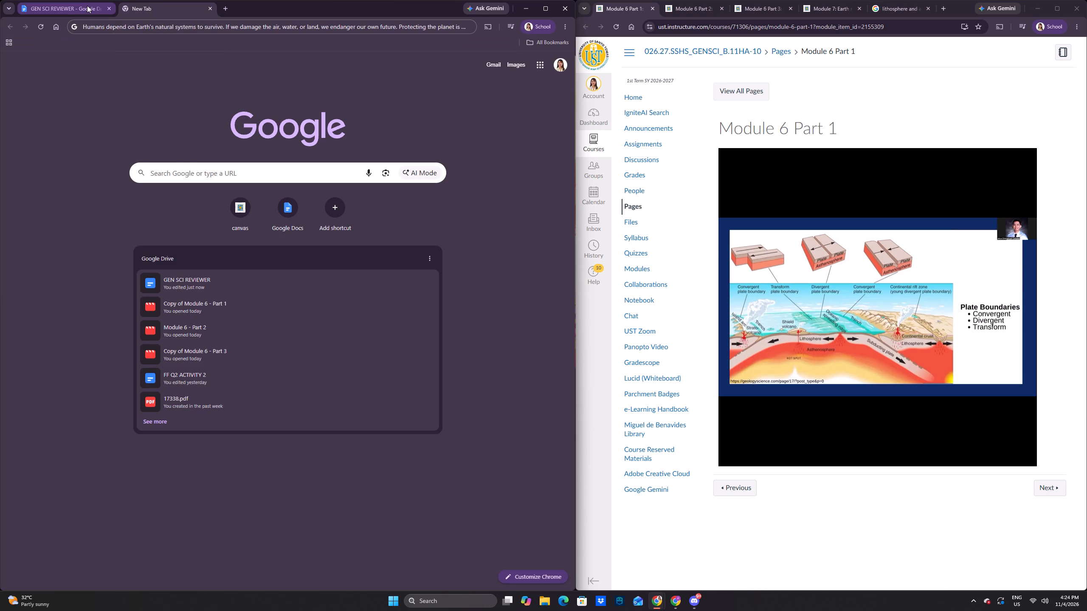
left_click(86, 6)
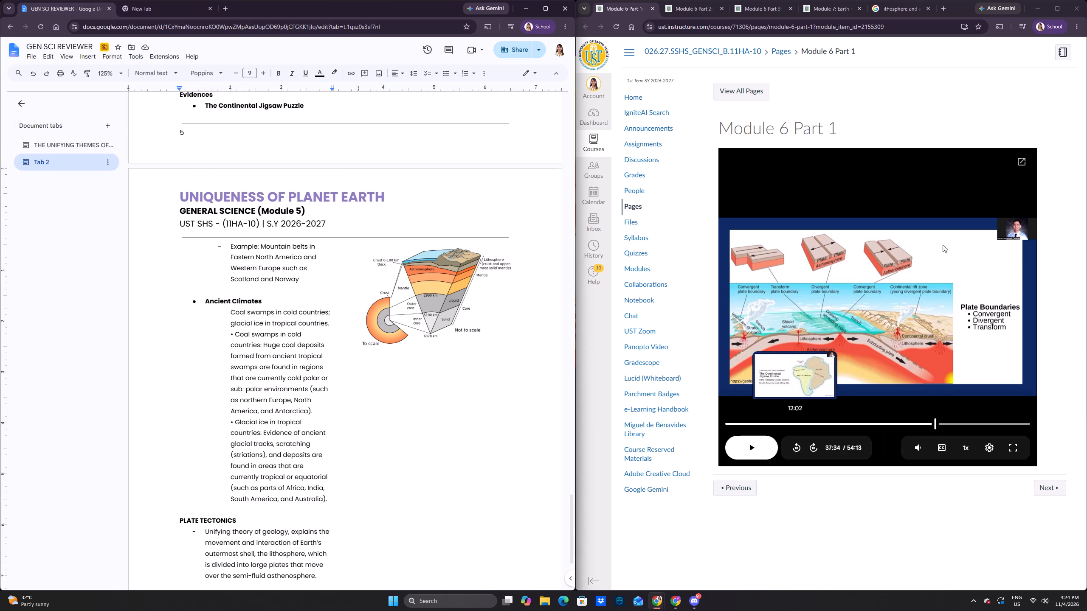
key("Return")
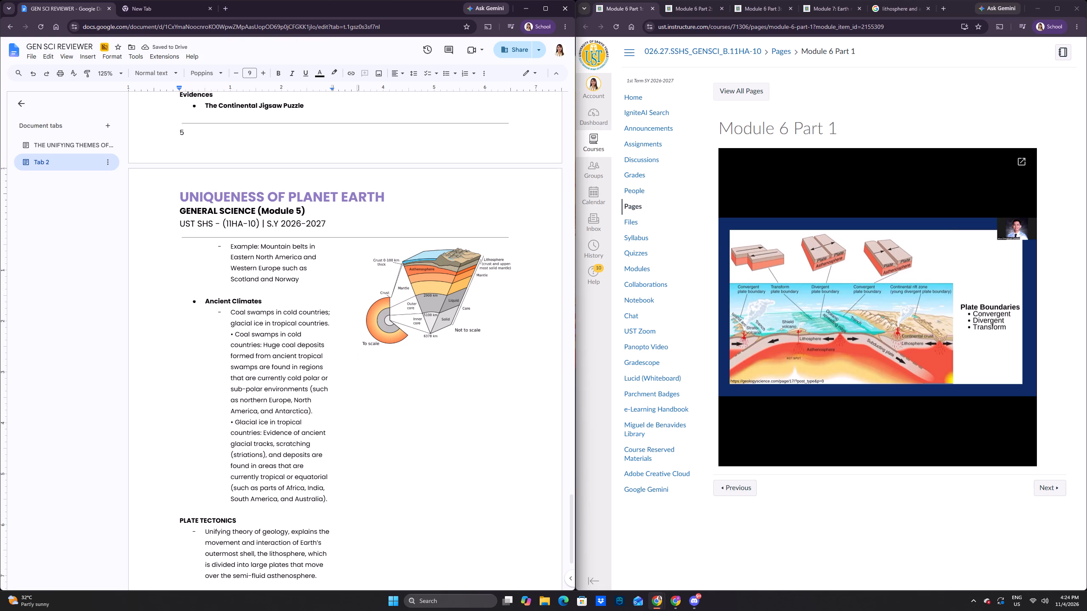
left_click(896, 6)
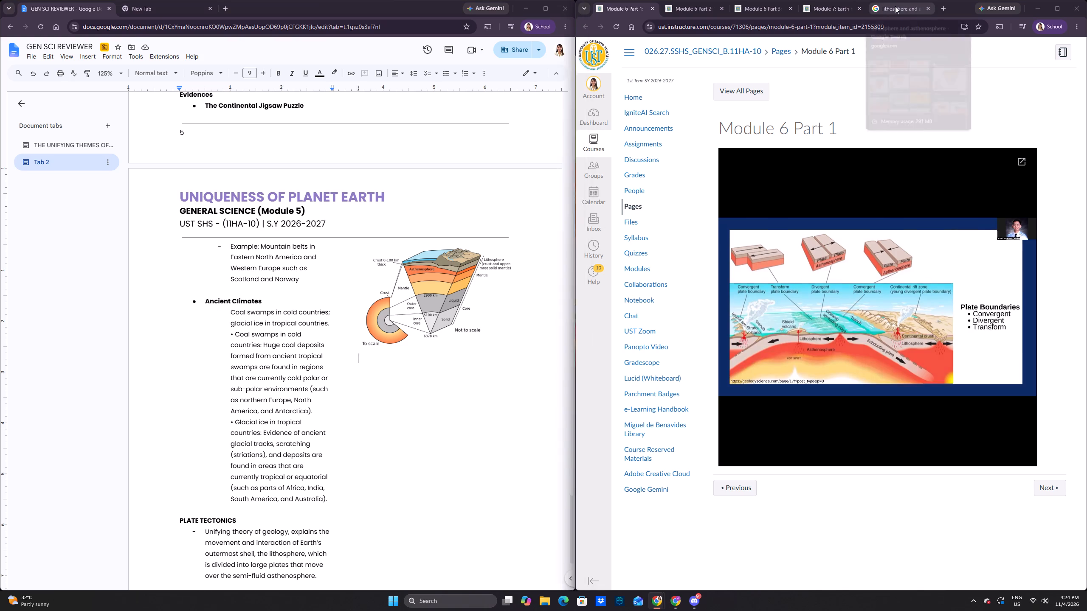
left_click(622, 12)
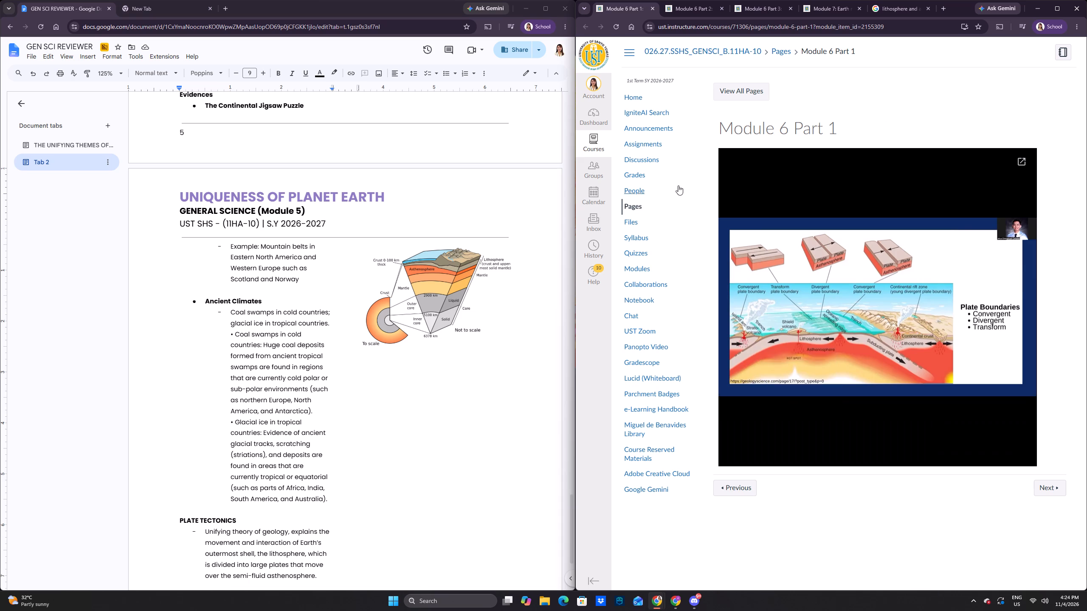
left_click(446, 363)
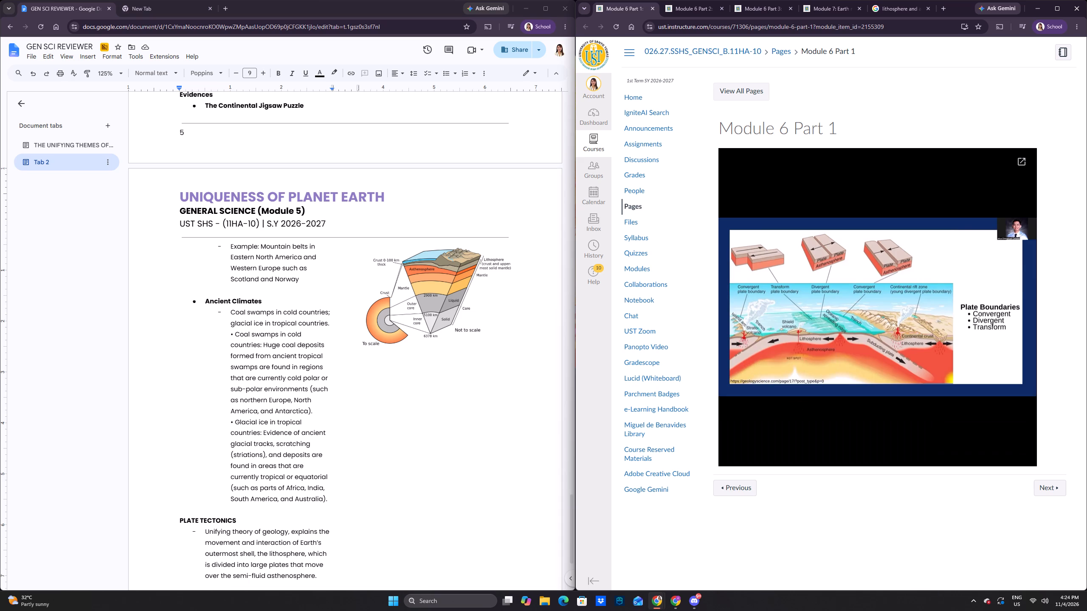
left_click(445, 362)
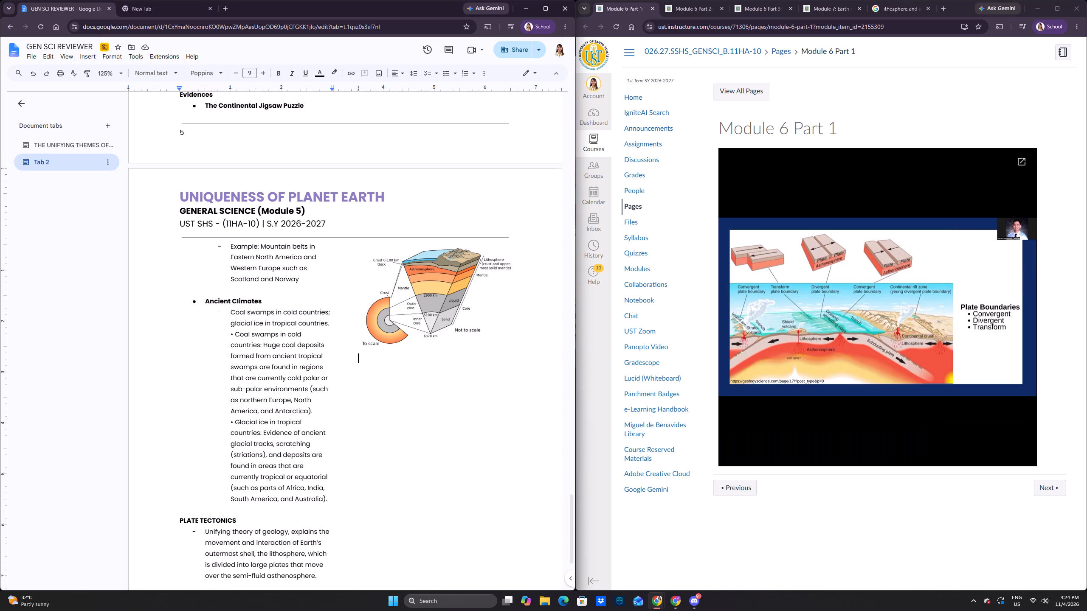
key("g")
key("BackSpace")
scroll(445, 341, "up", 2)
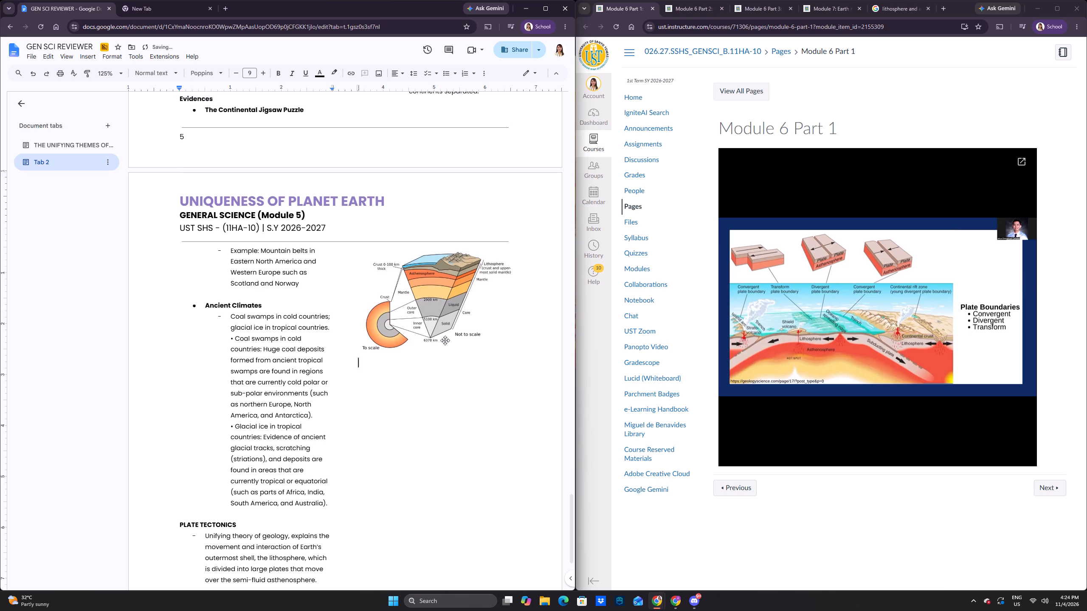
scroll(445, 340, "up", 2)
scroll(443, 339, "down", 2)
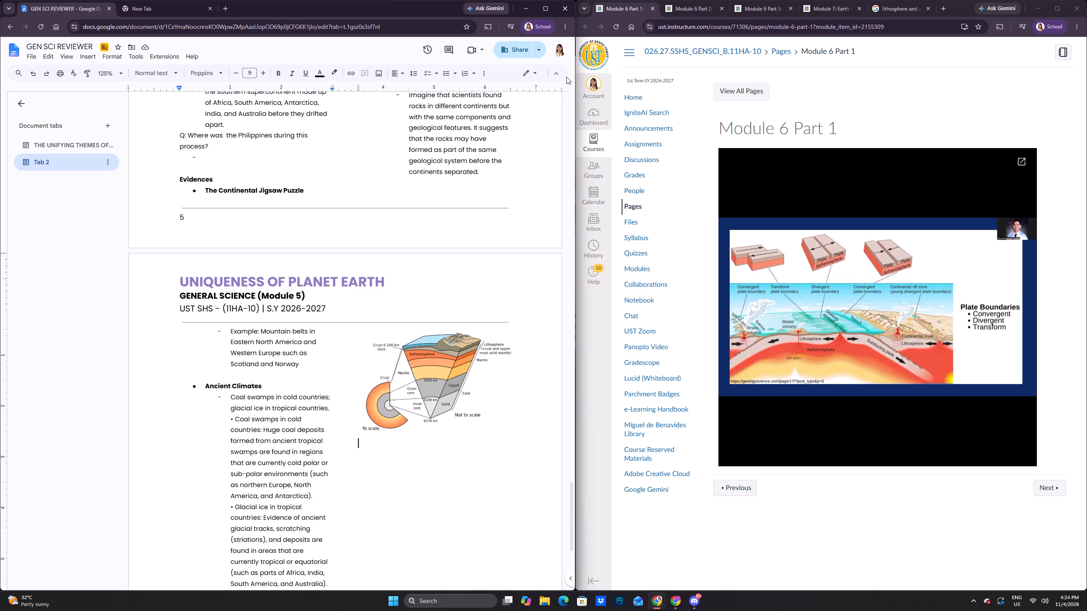
Start a new line directly below the Earth's layers diagram on page 6.
left_click(397, 444)
key("Return")
key("BackSpace")
key("BackSpace")
key("Return")
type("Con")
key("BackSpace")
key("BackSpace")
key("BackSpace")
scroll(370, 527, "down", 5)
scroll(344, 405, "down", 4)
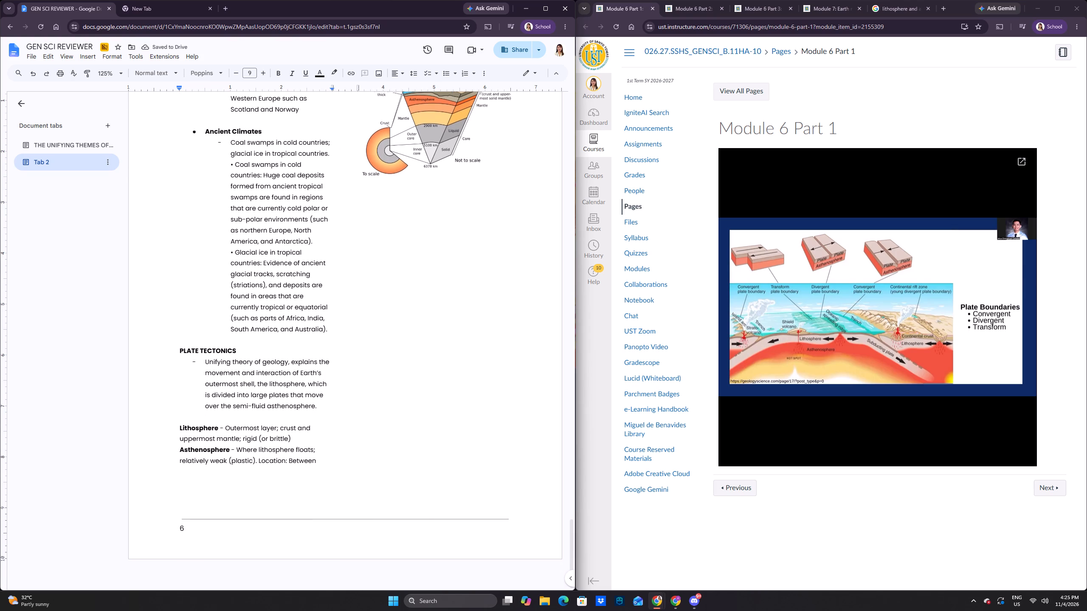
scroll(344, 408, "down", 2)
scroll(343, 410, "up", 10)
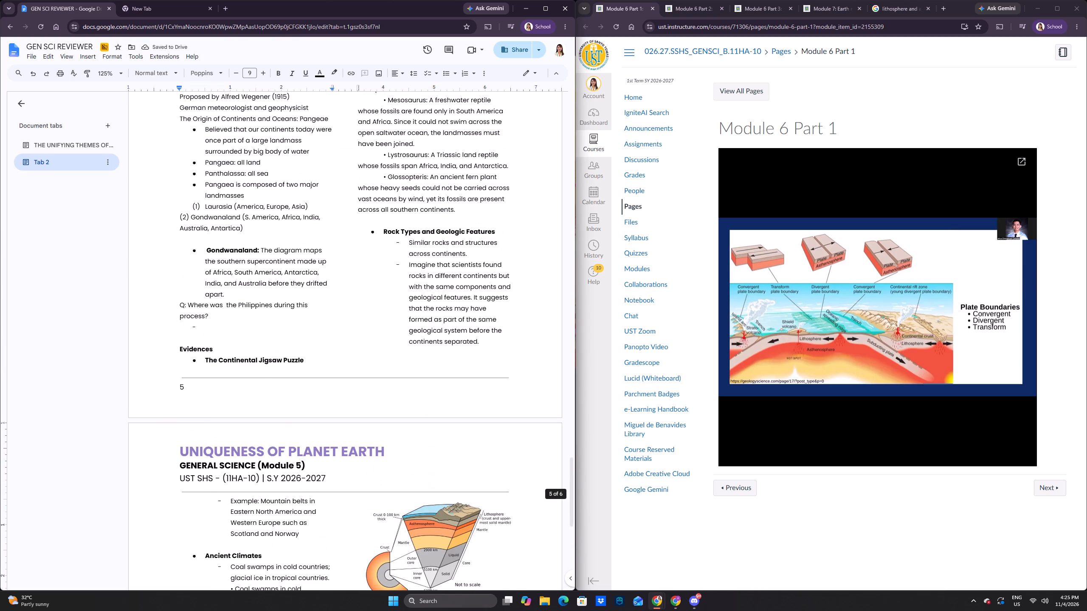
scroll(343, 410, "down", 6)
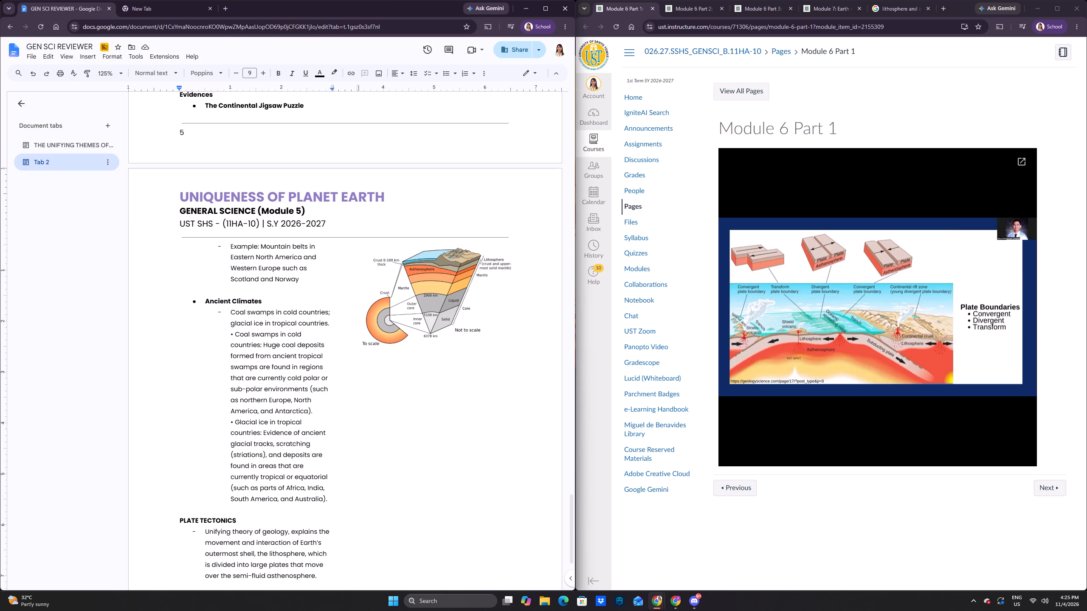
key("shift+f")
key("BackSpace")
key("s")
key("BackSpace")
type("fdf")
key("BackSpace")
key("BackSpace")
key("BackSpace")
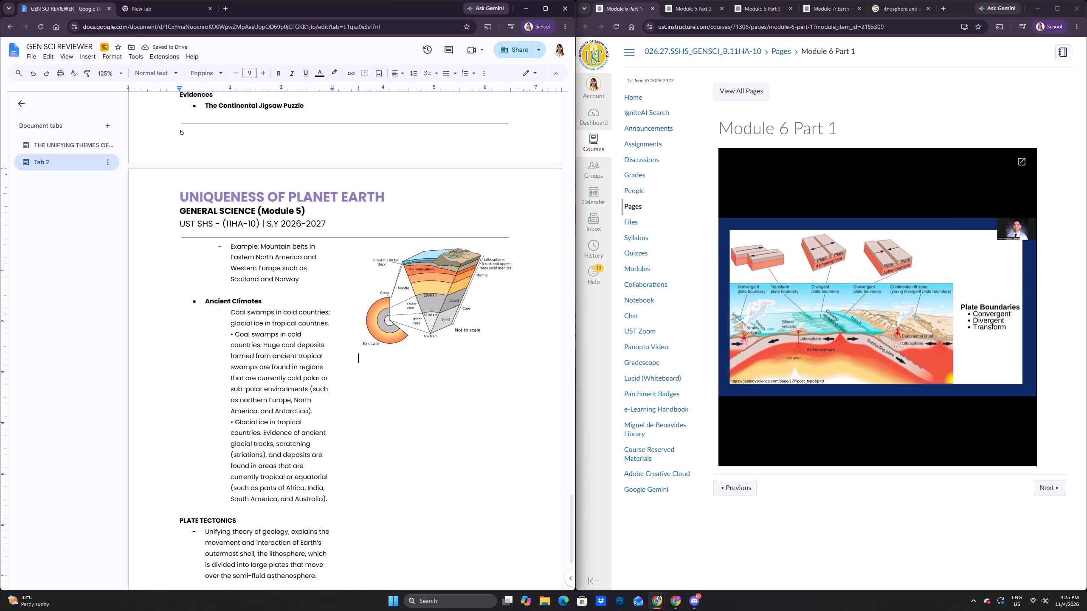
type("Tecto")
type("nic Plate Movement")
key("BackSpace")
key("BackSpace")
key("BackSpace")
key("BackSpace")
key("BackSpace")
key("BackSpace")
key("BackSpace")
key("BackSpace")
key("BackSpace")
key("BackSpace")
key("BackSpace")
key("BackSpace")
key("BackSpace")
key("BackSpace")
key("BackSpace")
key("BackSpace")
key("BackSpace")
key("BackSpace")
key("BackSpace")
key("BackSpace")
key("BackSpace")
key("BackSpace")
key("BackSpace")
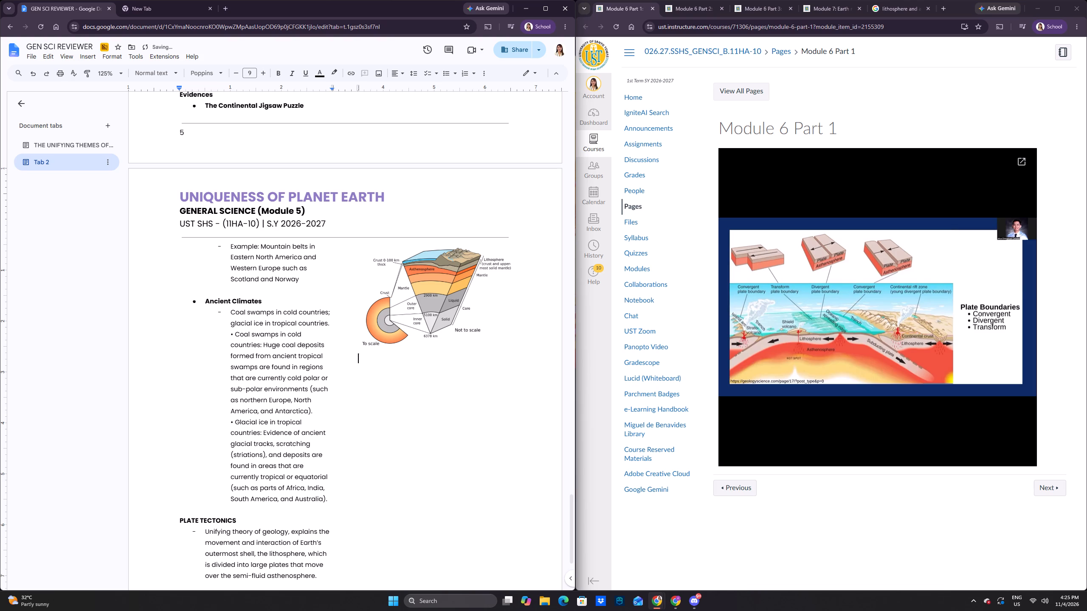
Add blank lines below the Earth's layers diagram down to the bottom of page 6's second column.
scroll(326, 425, "down", 5)
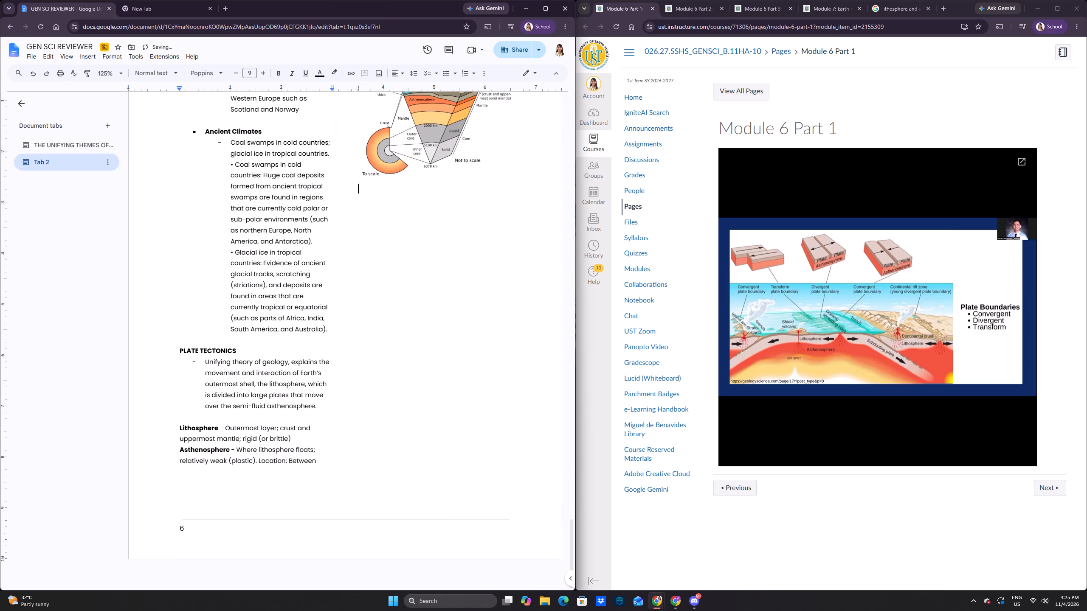
key("Return")
key("Return")
key("Return")
key("Return")
key("Return")
key("Return")
key("Return")
key("Return")
key("Return")
key("Return")
key("Return")
key("Return")
key("Return")
key("Return")
key("Return")
key("Return")
key("Return")
key("Return")
key("Return")
key("Return")
key("Return")
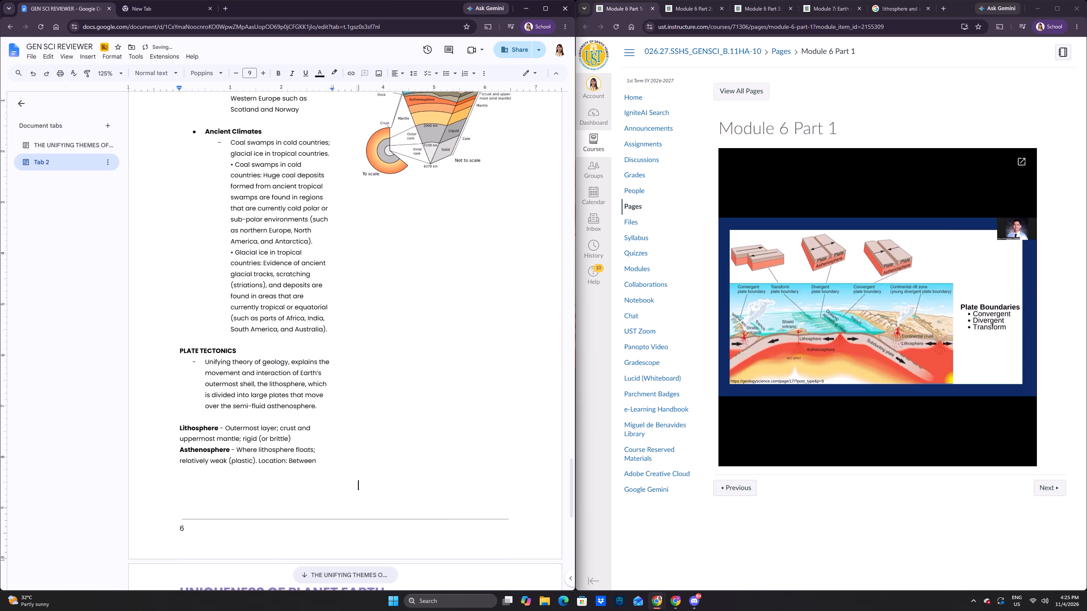
key("Return")
Insert a page break at the end of page 6 to start a new page.
left_click(94, 57)
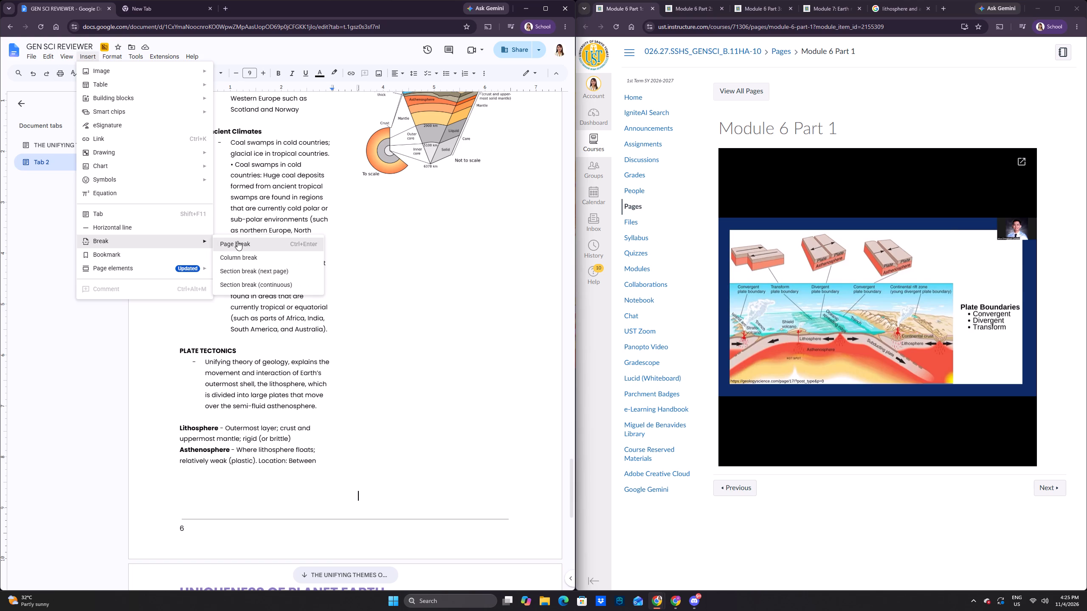
left_click(237, 241)
Enter the heading "CONTINENTAL DRIFT THEORY (1912) ALFRED WEGENER" at the top of the new page, followed by a blank line.
scroll(238, 254, "down", 6)
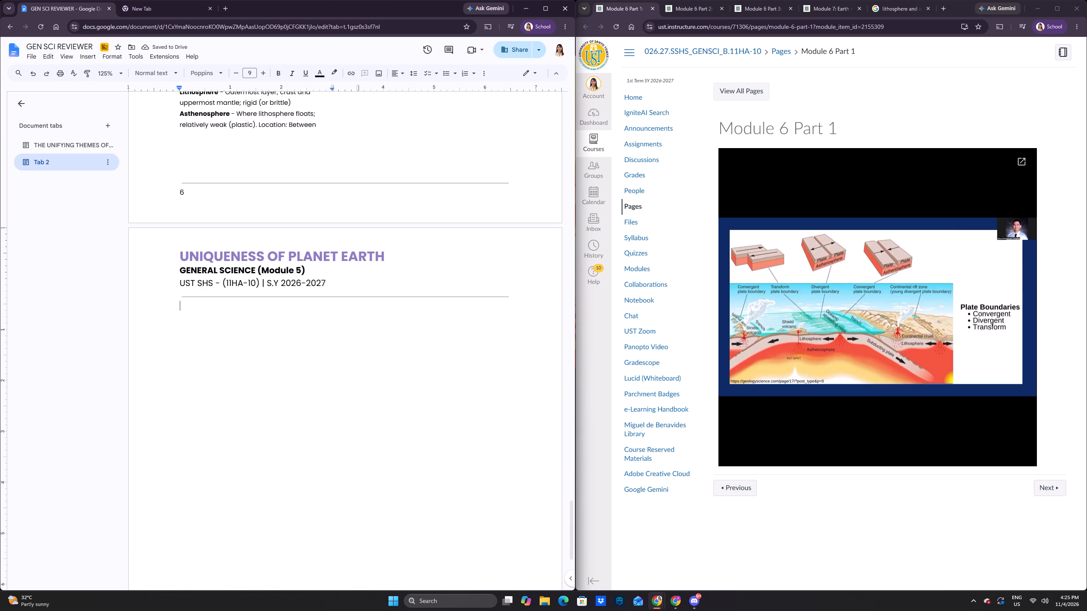
type("con")
key("BackSpace")
key("BackSpace")
type("NENTAL")
key("space")
type("DRIFT THEORY")
key("space")
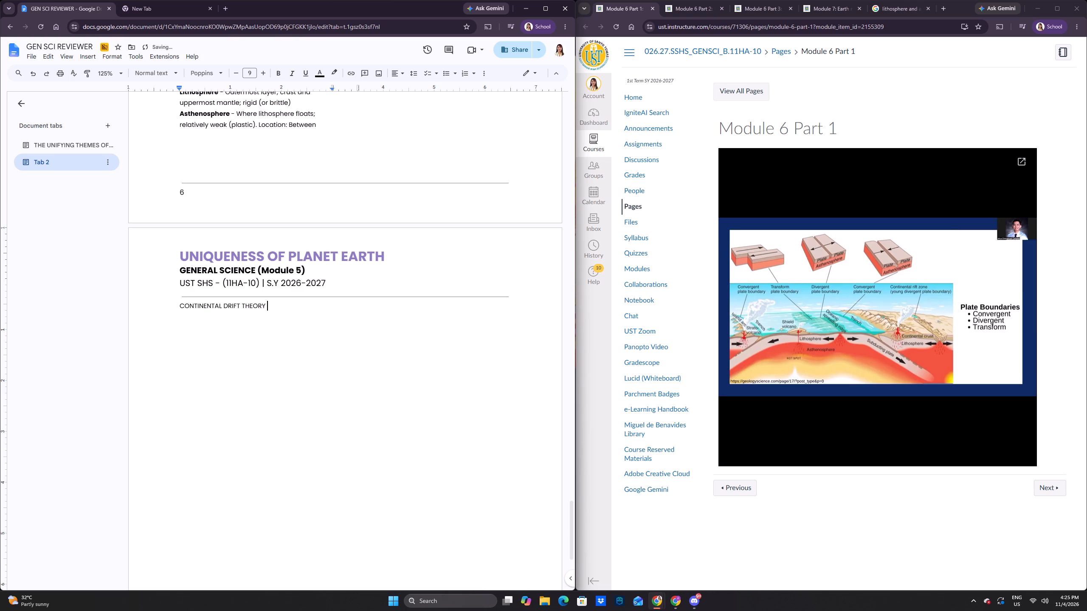
type("(1912)")
key("BackSpace")
key("BackSpace")
type("EGENER")
key("space")
key("Return")
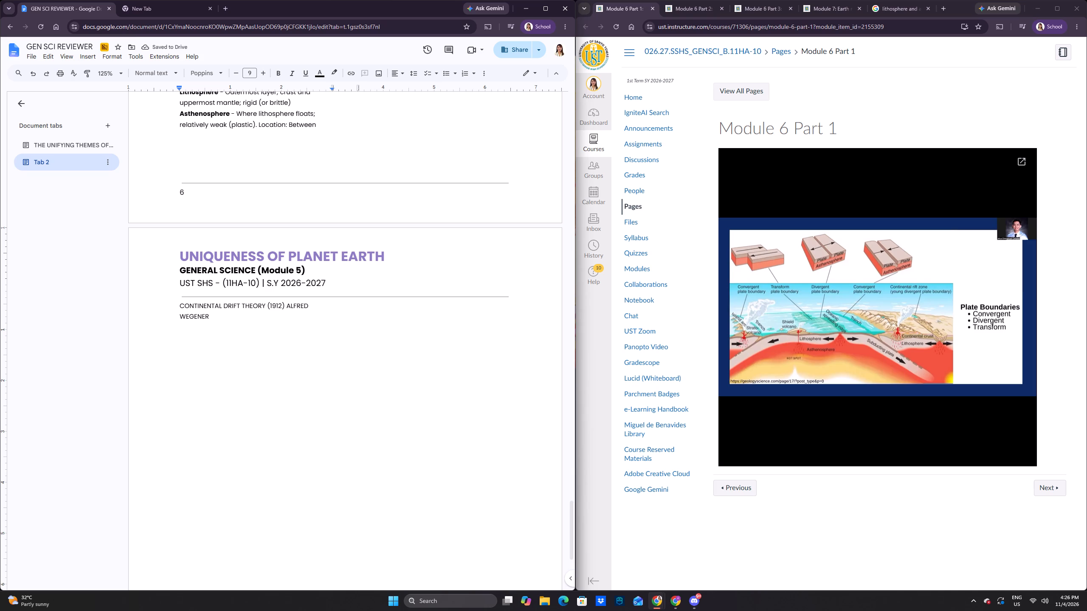
key("Return")
Enter the heading "TECTONIC PLATE MOVEMENT" below the continental drift heading and start a new line beneath it.
key("t")
key("BackSpace")
type("TECTOCI")
key("BackSpace")
key("BackSpace")
key("BackSpace")
type("ONIC PLATE MOVEMENT")
key("BackSpace")
type("T")
key("space")
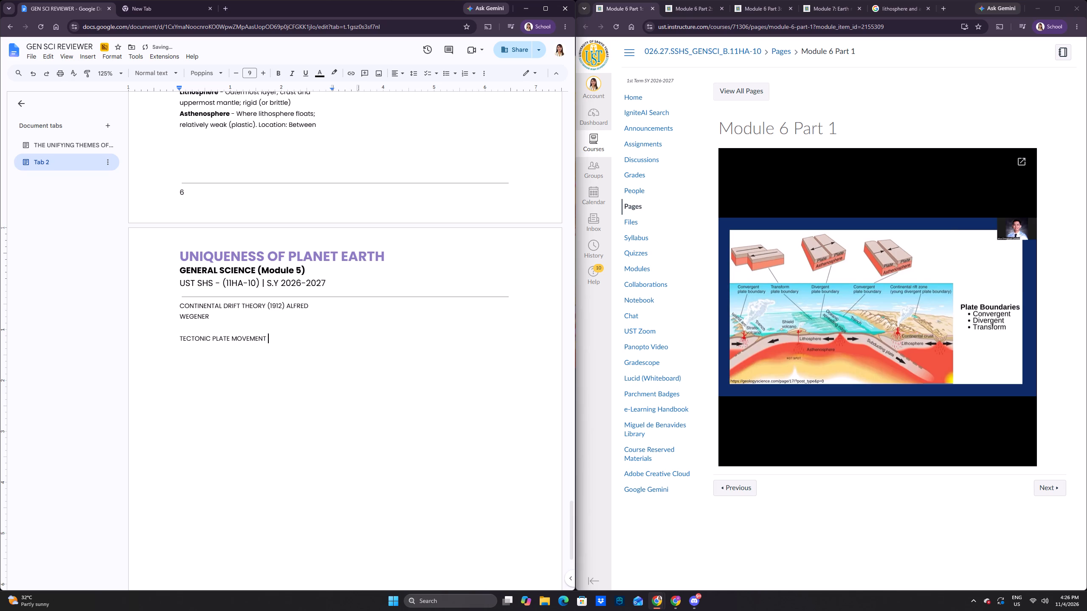
key("Return")
Start a dashed list under the tectonic plate heading with the item "How continents shift".
type("- H")
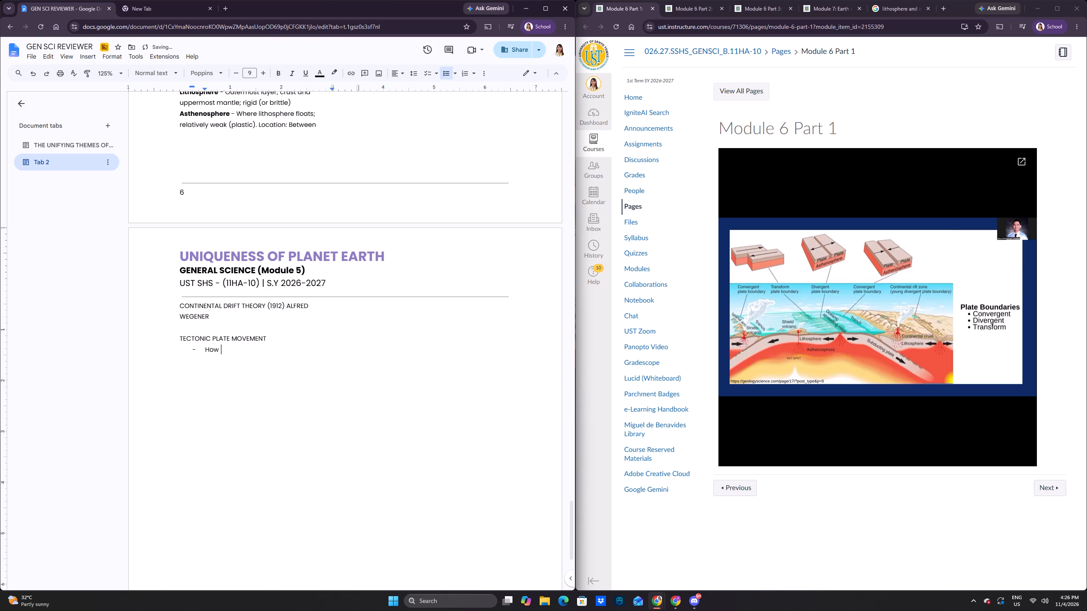
type("conti")
type("nent s")
key("BackSpace")
key("BackSpace")
type("s")
key("space")
type("sh8ift")
key("BackSpace")
key("BackSpace")
key("BackSpace")
key("BackSpace")
type("ift")
key("Return")
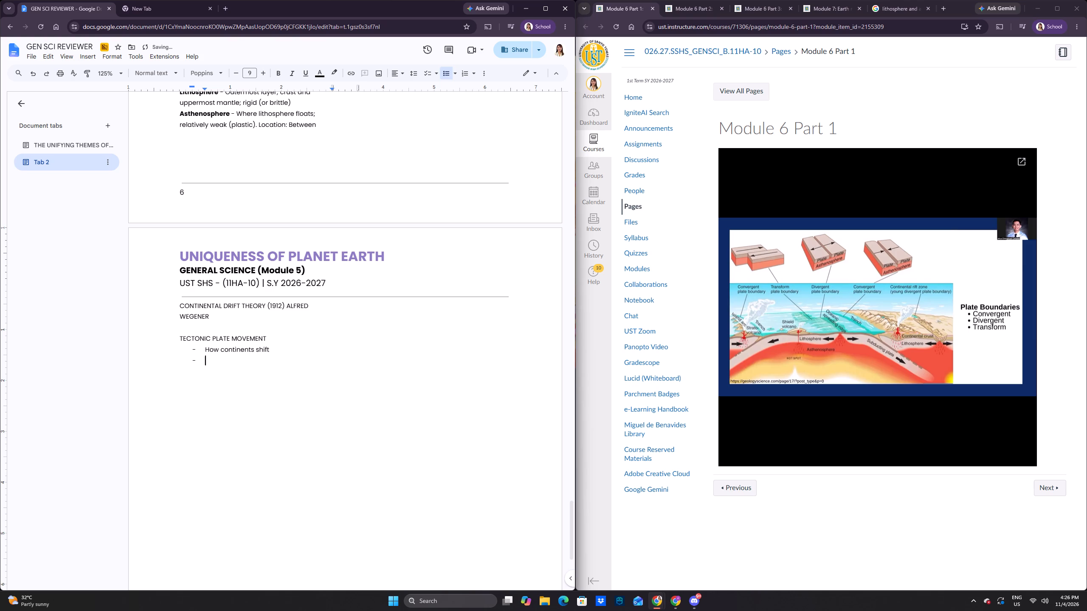
Add the list item "Explained why lookalike animals, plant fossils" and end the list with an unindented line below.
type("explained why lookalike animals, plant fossils")
key("Return")
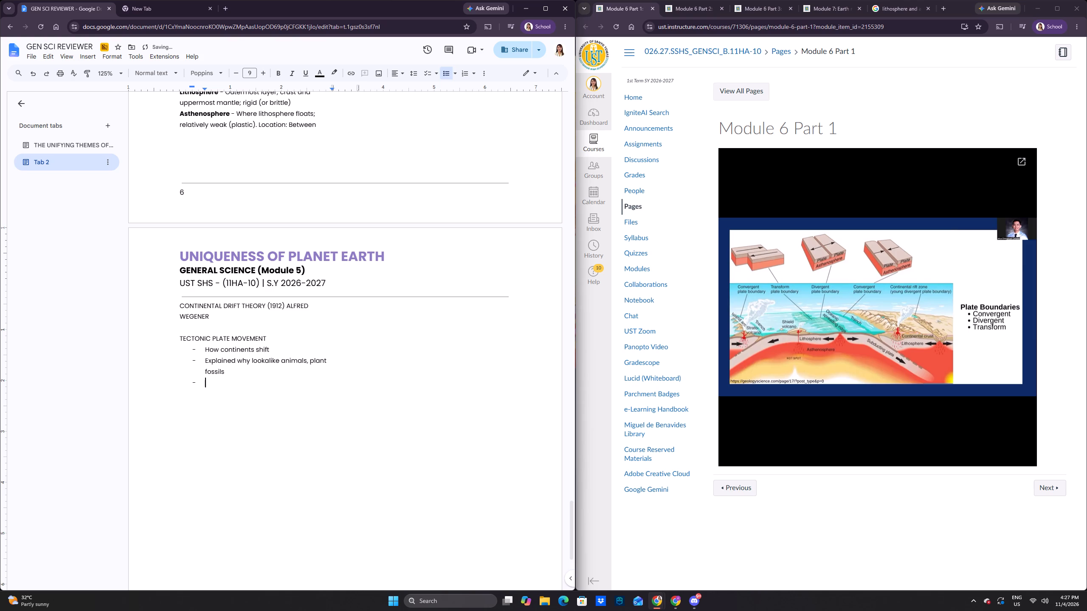
key("BackSpace")
key("Return")
key("BackSpace")
key("BackSpace")
key("s")
key("BackSpace")
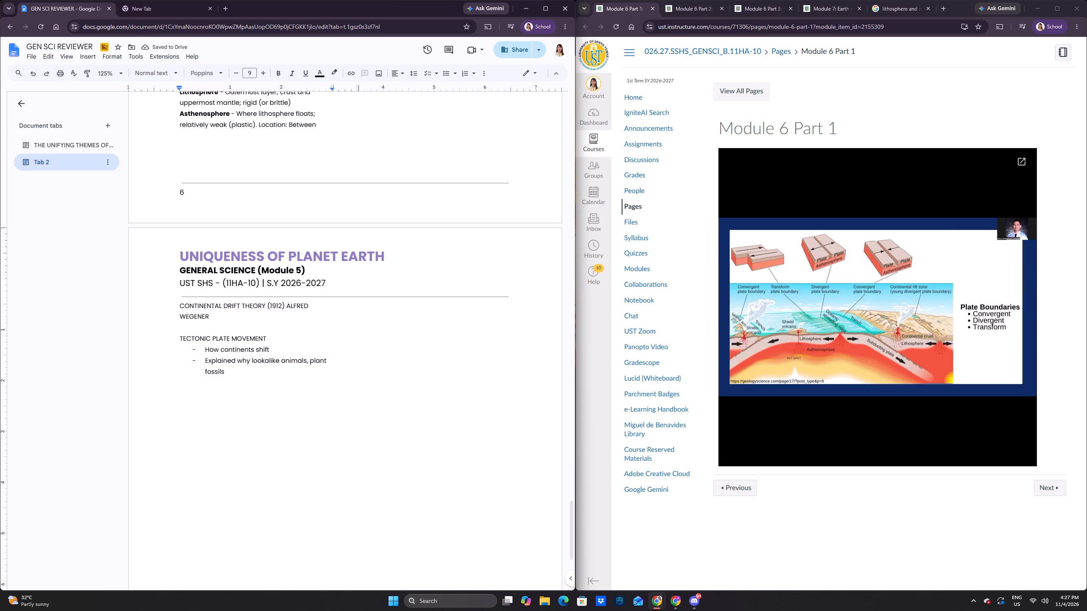
Copy the "TECTONIC PLATE MOVEMENT" heading and paste it below the dashed list, leaving a blank line between them.
left_click(270, 335)
left_click_drag(270, 335, 178, 338)
key("ctrl+c")
key("ctrl+c")
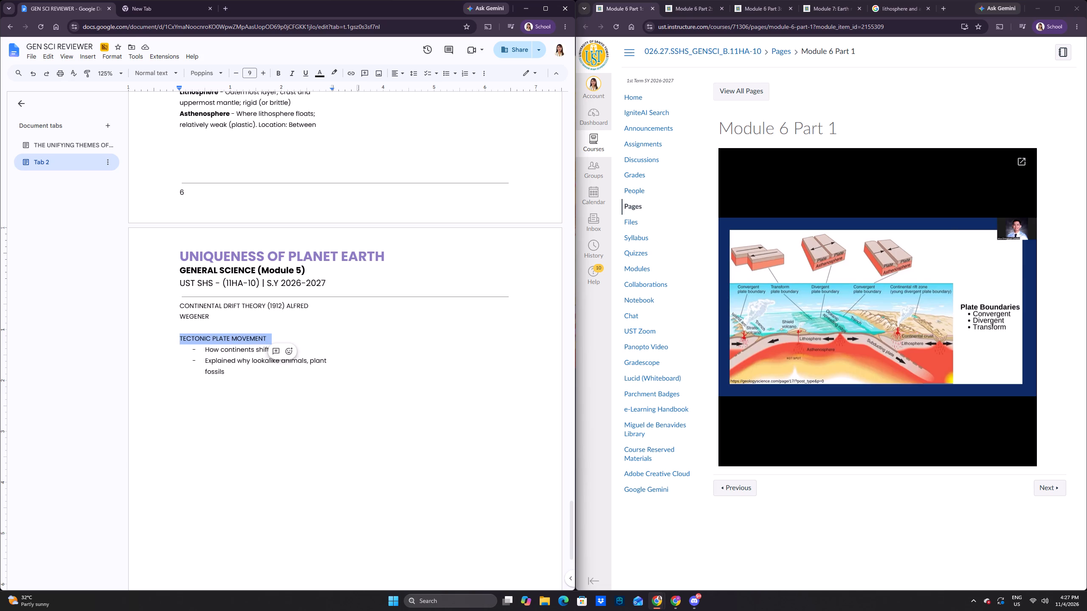
left_click(198, 391)
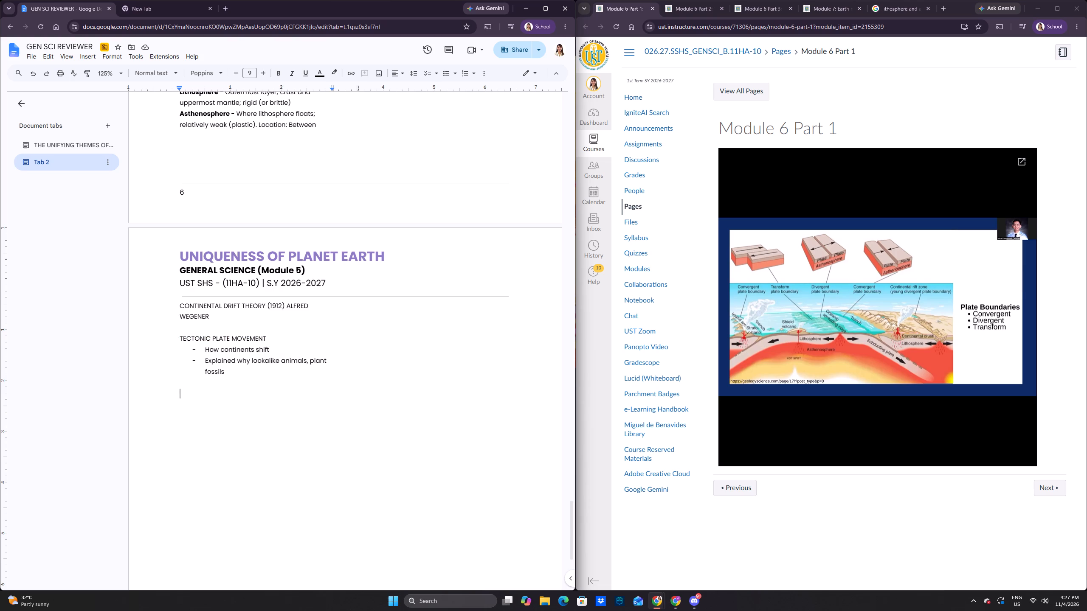
key("ctrl+v")
Enter "Divergent - moves apart" on the line below the pasted heading.
type("di")
key("BackSpace")
key("BackSpace")
type("DIV")
key("BackSpace")
key("BackSpace")
key("i")
type("VERGENT")
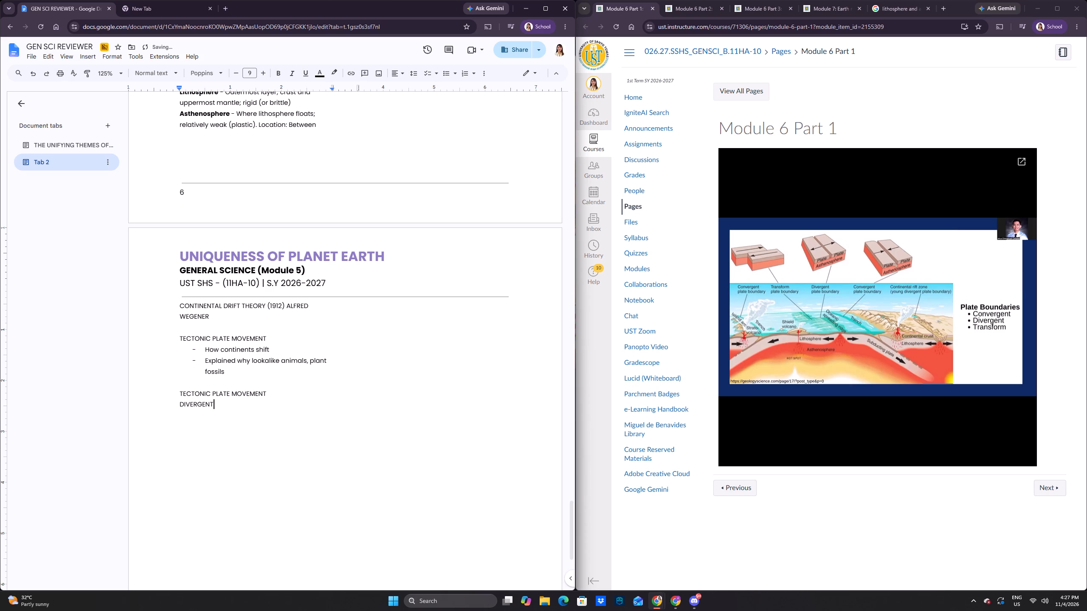
key("space")
key("BackSpace")
key("BackSpace")
key("BackSpace")
key("BackSpace")
key("BackSpace")
key("BackSpace")
key("BackSpace")
key("BackSpace")
type("ivergent -")
key("space")
type("moves aprt")
key("BackSpace")
key("BackSpace")
type("art")
key("space")
Add the example "(ex. Sea-floor spreading)" to the Divergent entry and start a new line.
type("(ex.")
key("space")
type("sle")
key("BackSpace")
key("BackSpace")
type("ea-floor")
key("space")
type("dp")
key("BackSpace")
key("BackSpace")
type("spreading")
type(")")
key("space")
key("Return")
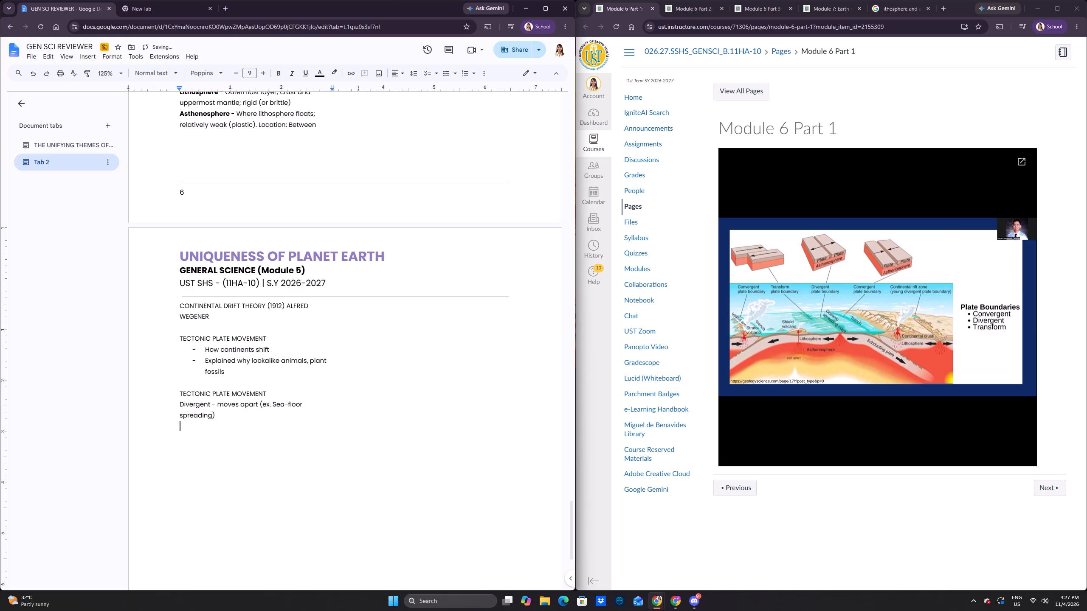
Enter the definition "Convergent - moves toward each other" below the Divergent entry.
type("Convergent")
key("space")
type("- moves")
key("space")
type("toward each other")
key("space")
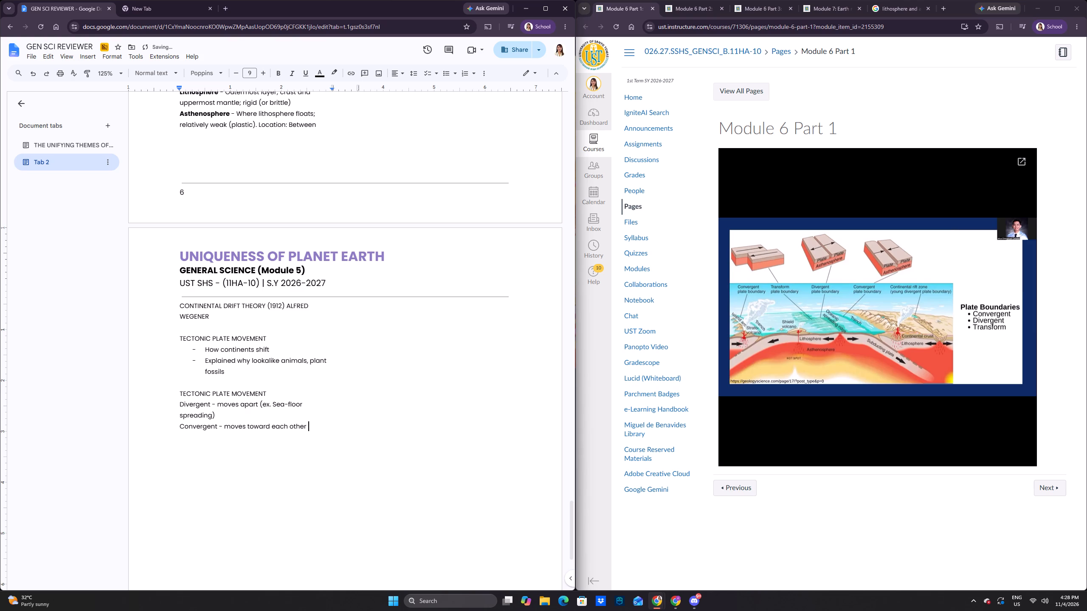
Add the example "(ex. Mountains, volcanoes)" to the Convergent entry and start a new line.
key("shift+parenleft")
type("ex.")
key("space")
type("mountains")
key("comma")
key("space")
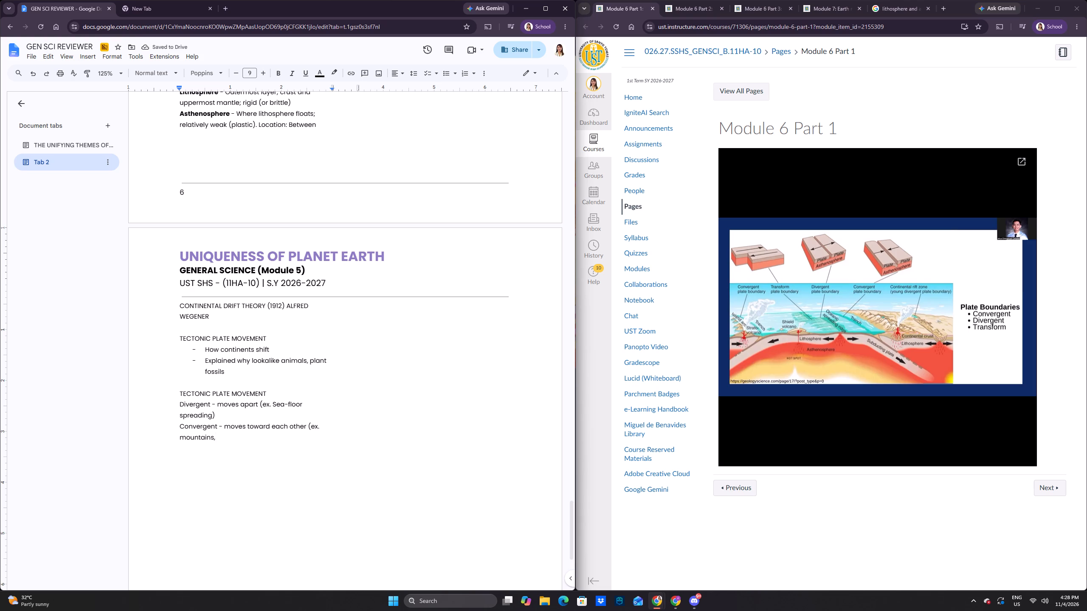
type("volcanaos")
key("BackSpace")
key("BackSpace")
key("BackSpace")
type("oes)")
key("space")
key("Return")
Enter the Transform entry below Convergent, beginning "Transform - slides/rubs on th".
type("Transform -")
key("space")
type("slides")
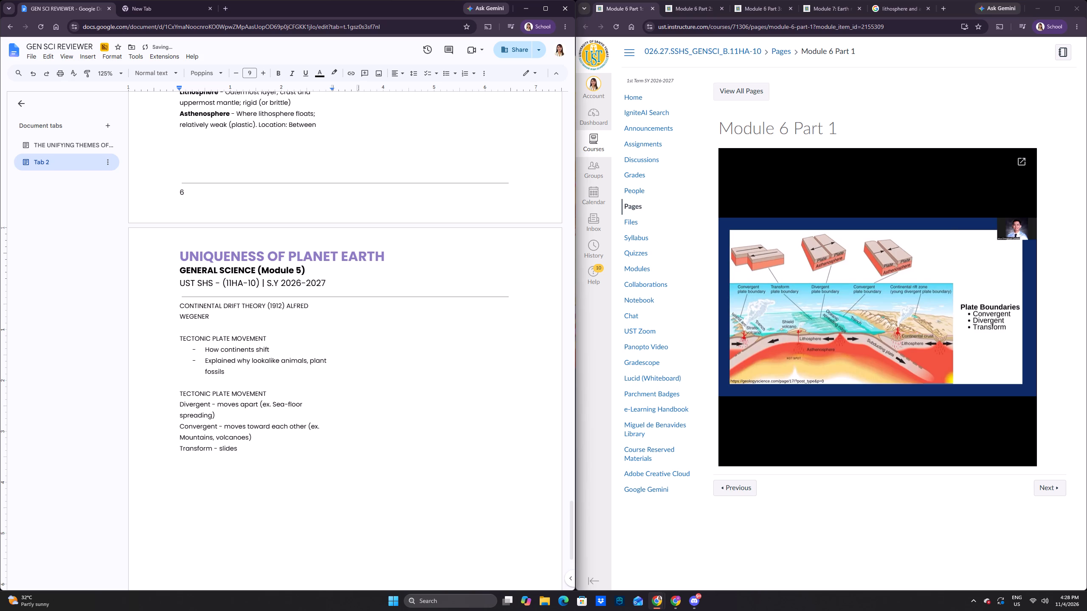
key("slash")
type("rubs on th")
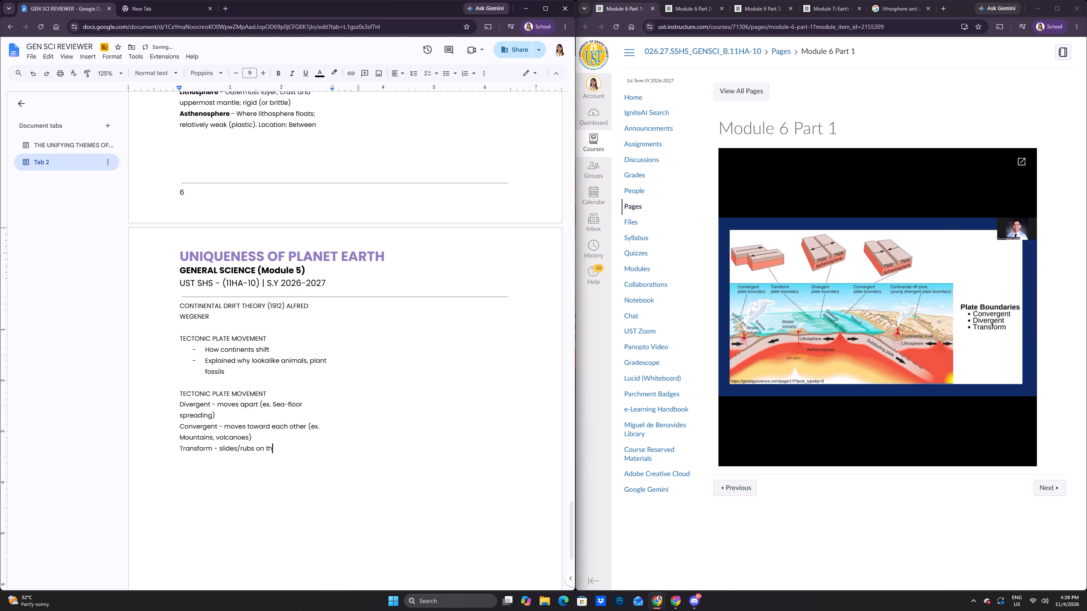
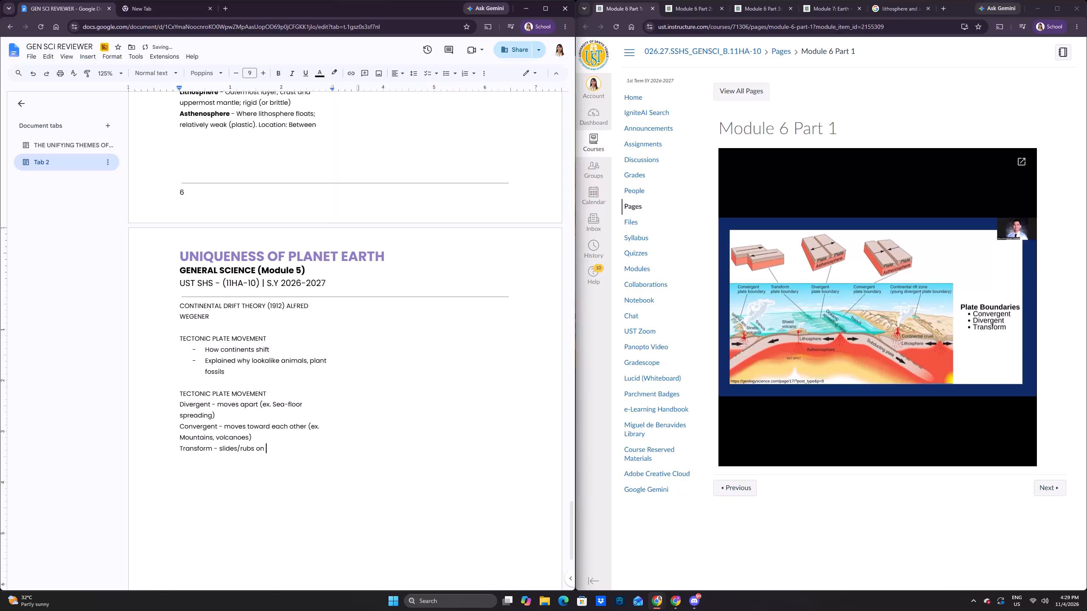
Complete the Transform entry as "slides/rubs on the other (ex. earthquake)" and leave a blank line after it.
type("each othe")
key("BackSpace")
key("BackSpace")
key("BackSpace")
key("BackSpace")
key("BackSpace")
key("BackSpace")
key("BackSpace")
key("BackSpace")
key("BackSpace")
type("the")
key("space")
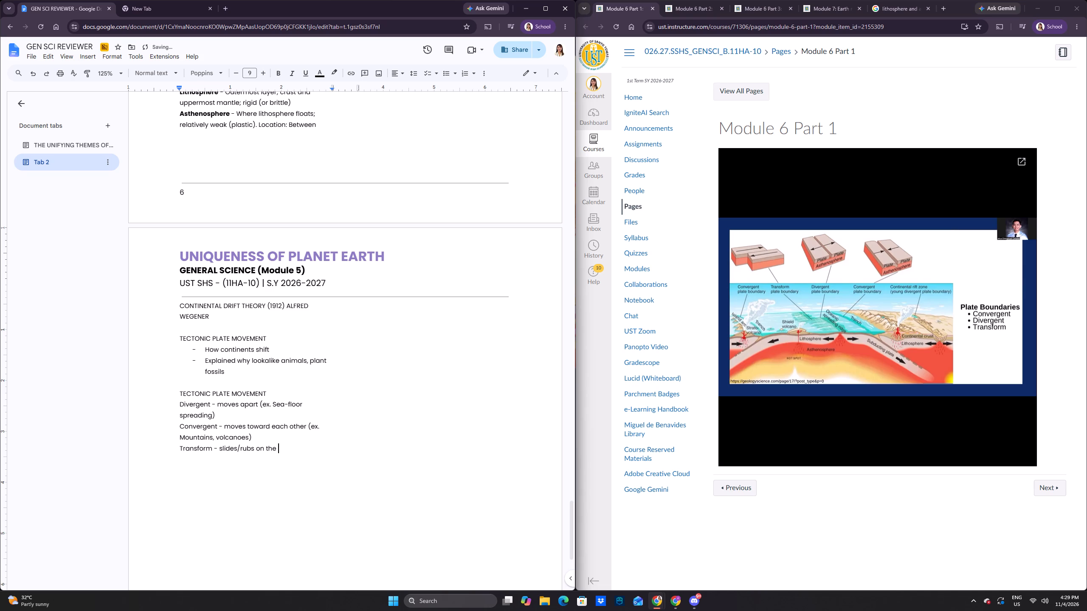
type("other")
key("space")
type("(ex.")
key("space")
type("earthquake)")
key("space")
key("Return")
key("Return")
Make both TECTONIC PLATE MOVEMENT headings bold.
left_click_drag(272, 392, 122, 389)
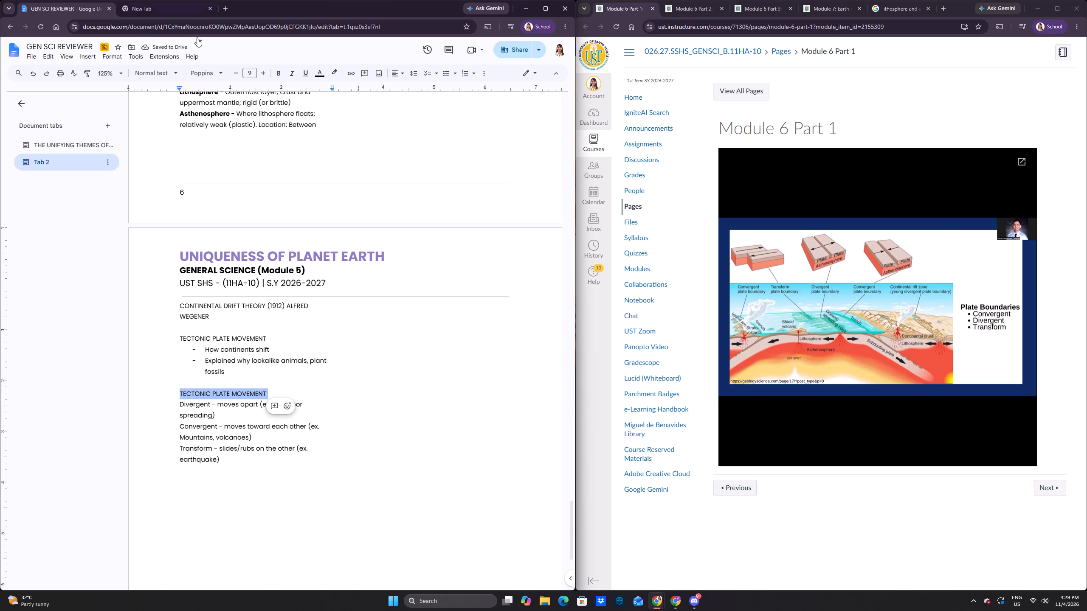
left_click(273, 71)
left_click(284, 334)
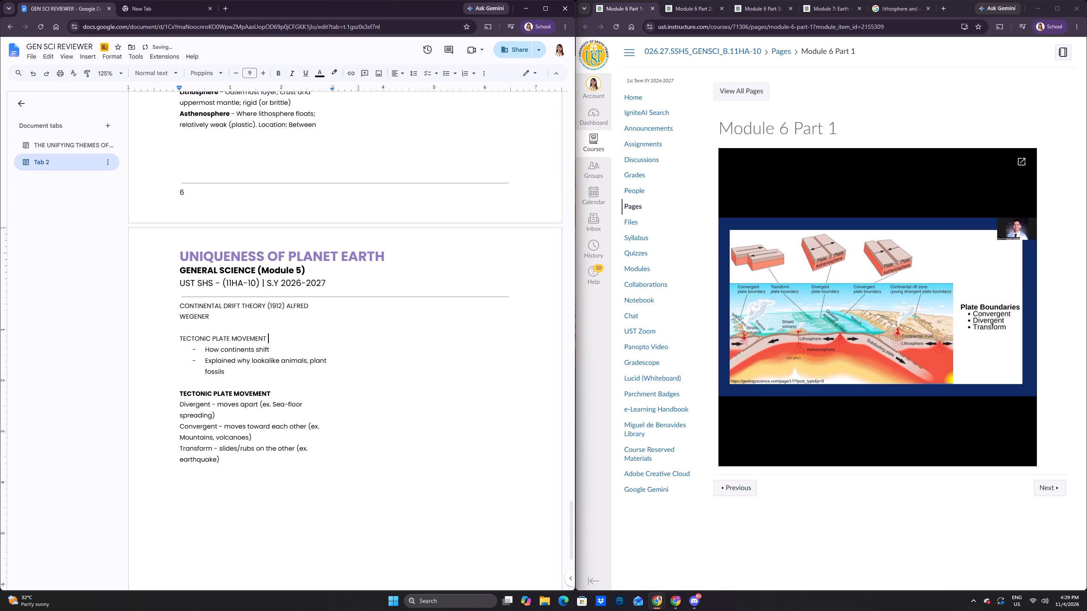
left_click_drag(276, 338, 174, 327)
left_click(271, 74)
left_click(276, 74)
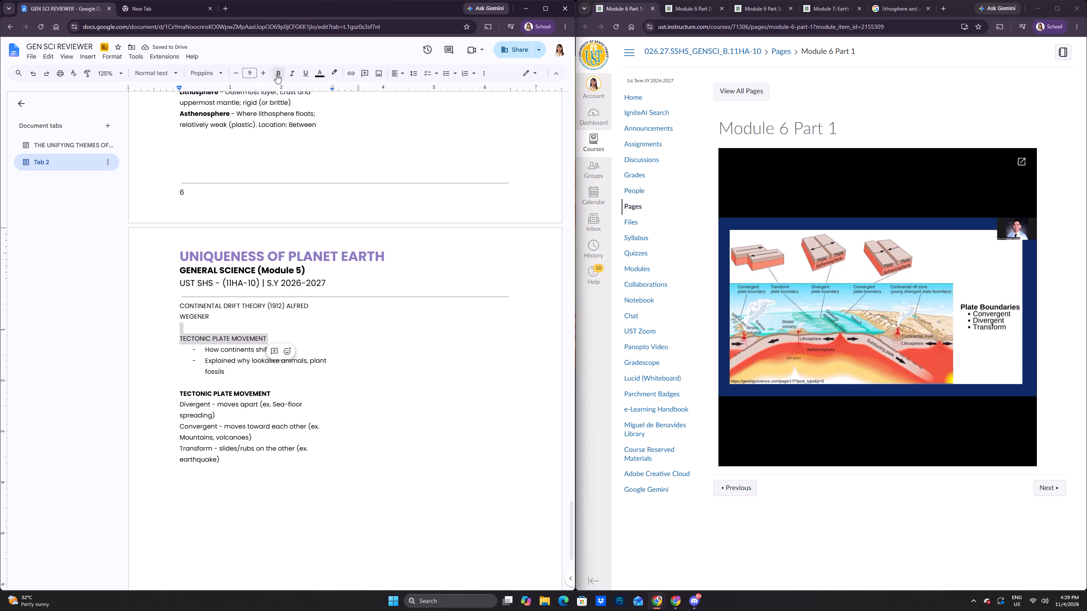
left_click(237, 337)
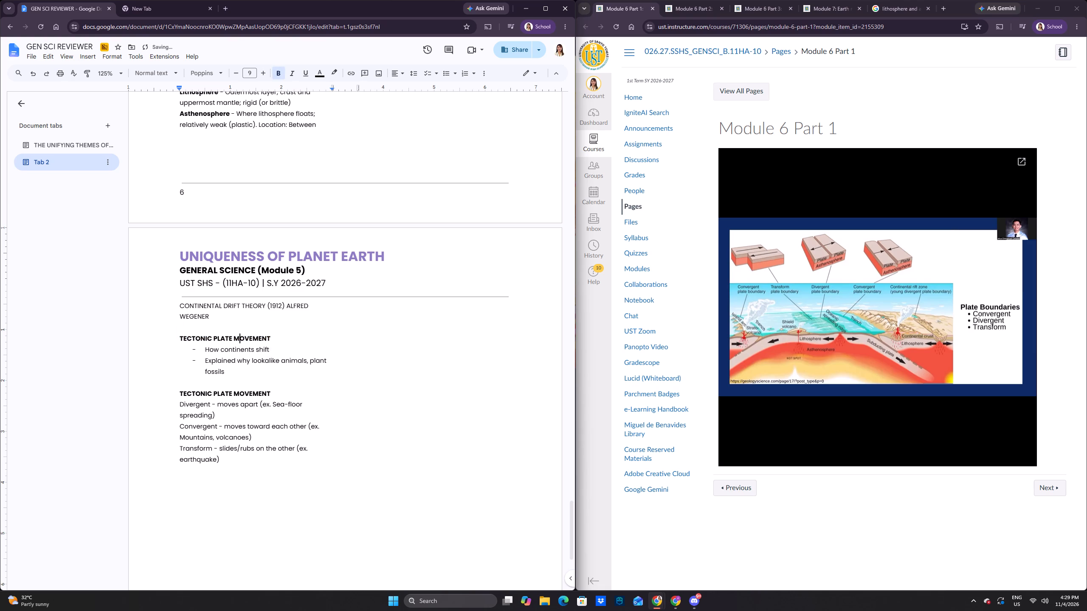
Start a new entry reading "Seismo" below the Transform entry, separated by a blank line.
left_click(266, 471)
key("Return")
key("s")
key("BackSpace")
type("Seis")
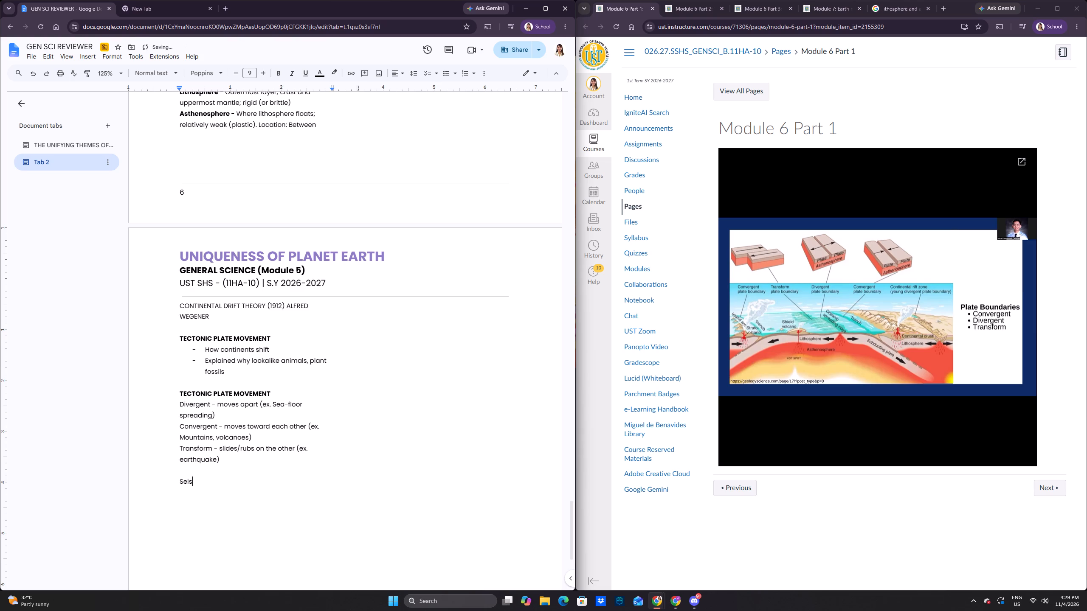
type("mo")
Bring up the Seismic waves comparison slide in the Module 7: Earth materials and Processes presentation.
left_click(819, 8)
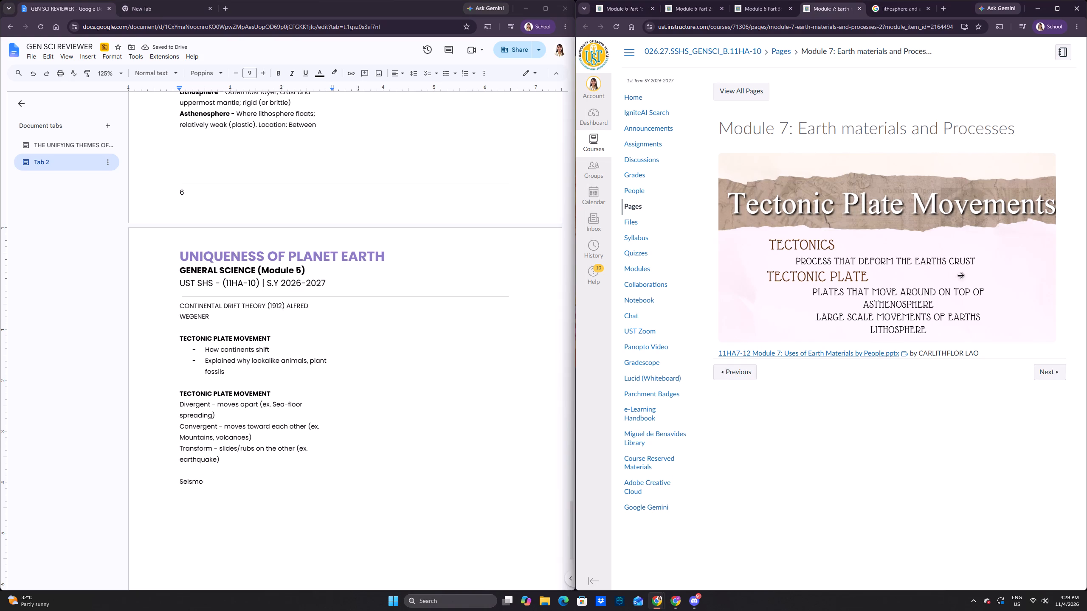
left_click(969, 275)
left_click(974, 269)
left_click(974, 269)
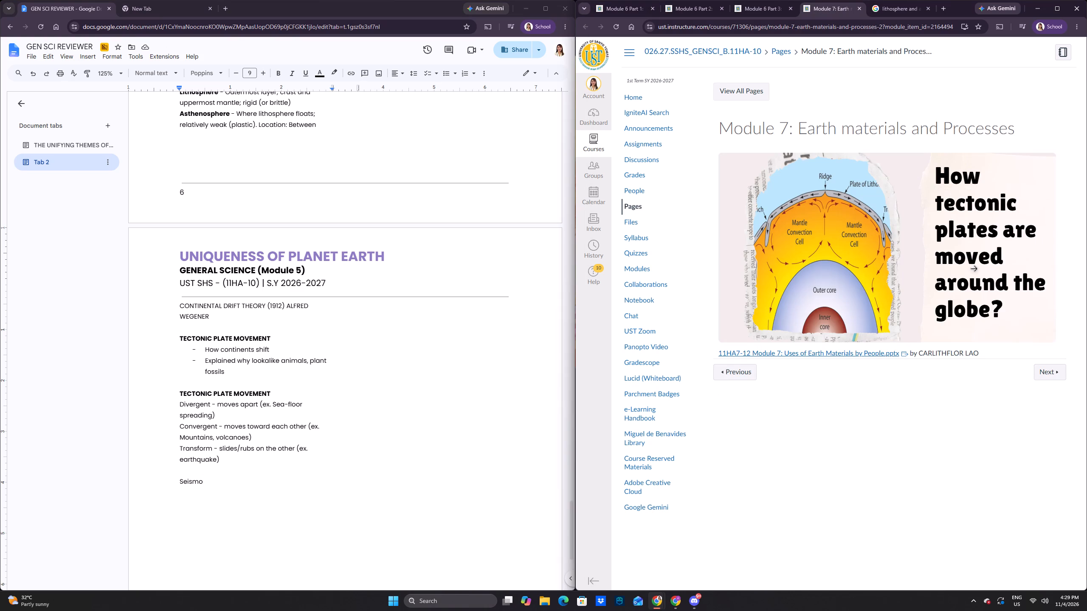
left_click(974, 269)
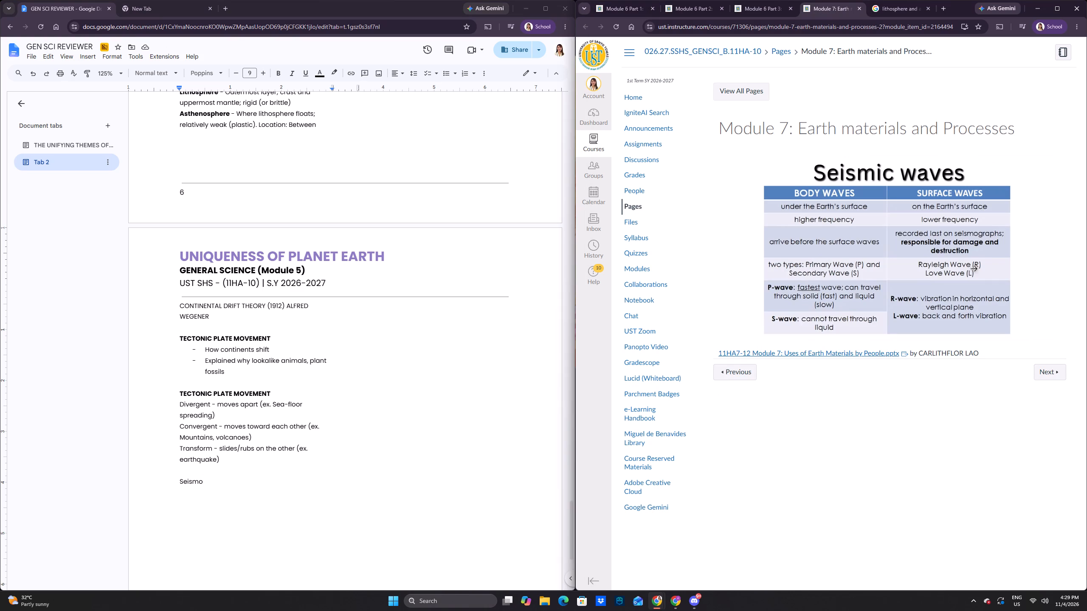
Change the unfinished "Seismo" entry in the reviewer to the heading "Seismic Waves" and start a line below it.
left_click(234, 484)
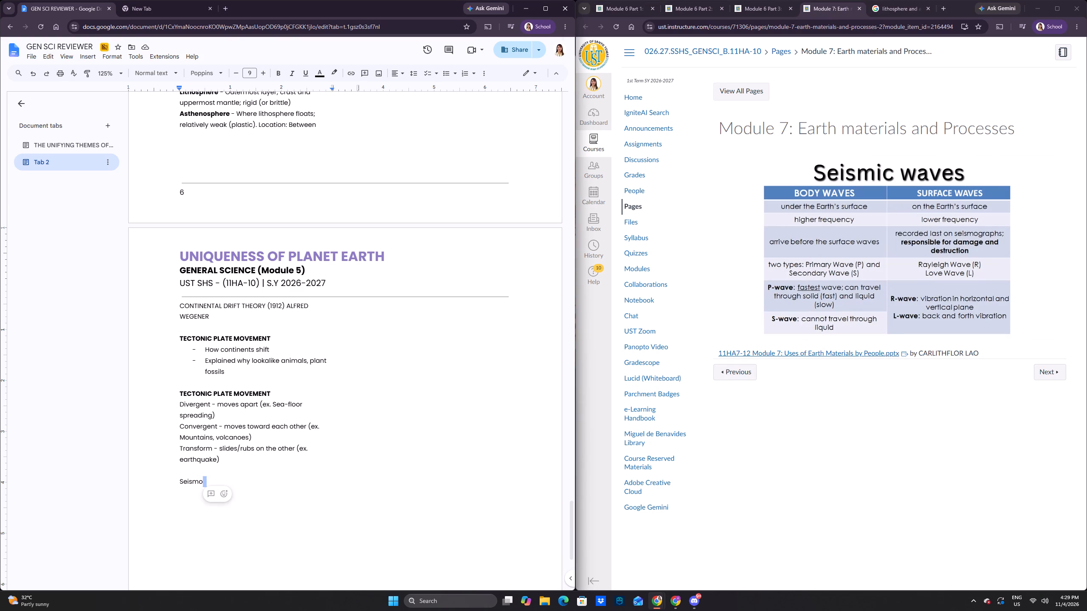
left_click(234, 484)
triple_click(234, 484)
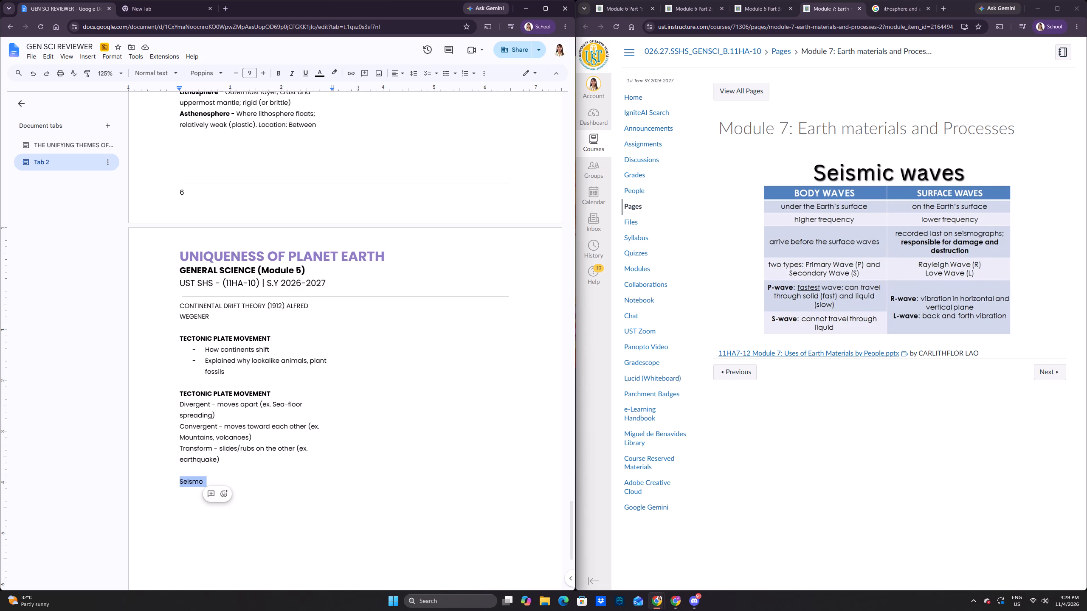
left_click(189, 479)
scroll(234, 467, "down", 2)
left_click(207, 400)
key("BackSpace")
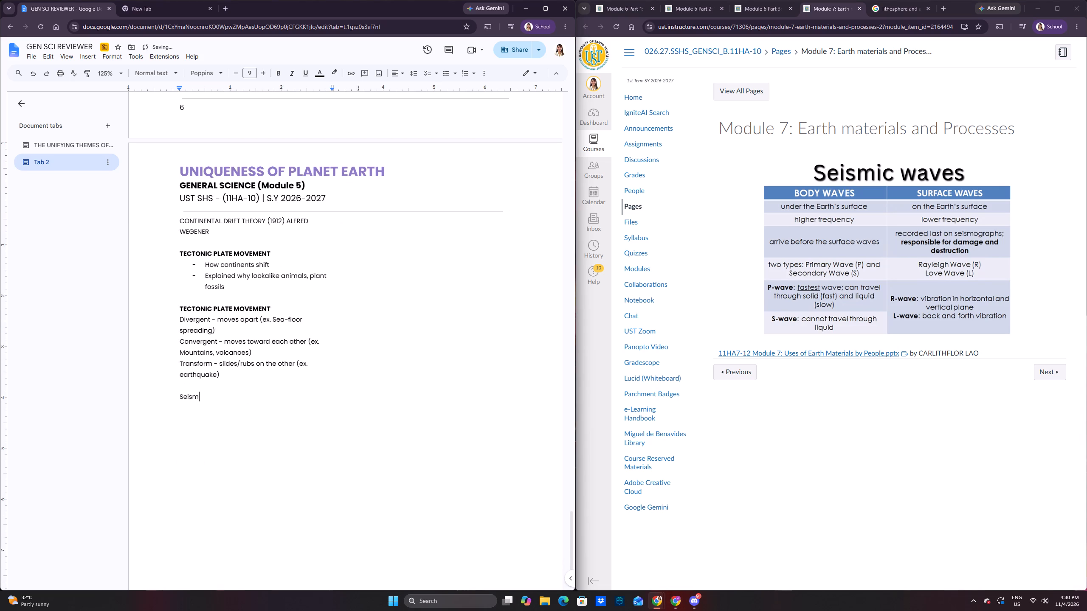
type("ic")
key("space")
type("Waves")
key("space")
key("Return")
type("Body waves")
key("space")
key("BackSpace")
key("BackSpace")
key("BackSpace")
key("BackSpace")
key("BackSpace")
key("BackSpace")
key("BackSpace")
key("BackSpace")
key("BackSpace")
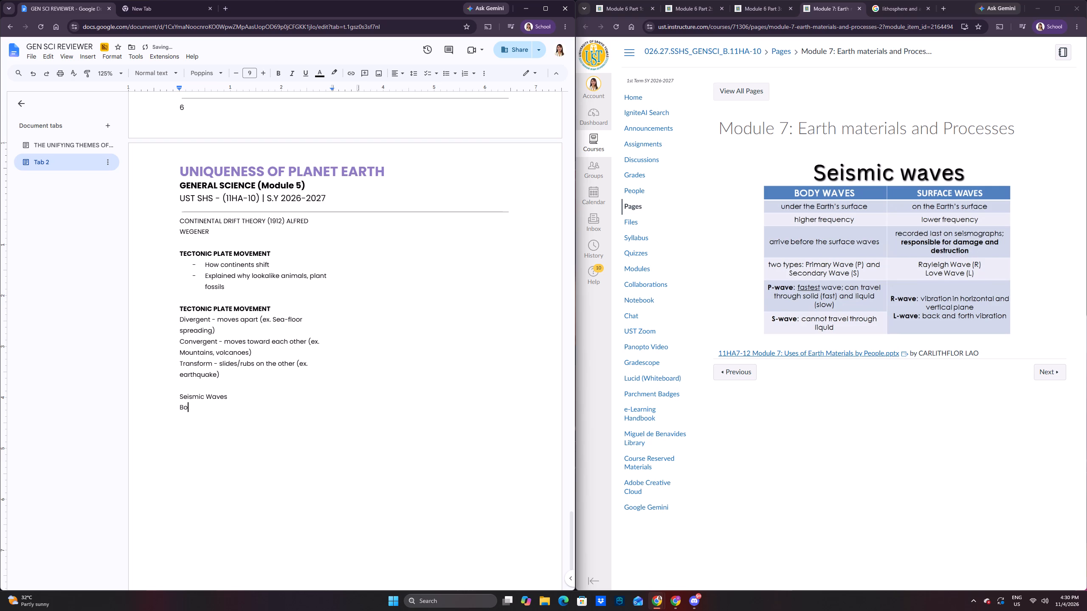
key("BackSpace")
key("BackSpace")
Insert a table of two columns and seven rows below the Seismic Waves heading.
left_click(84, 54)
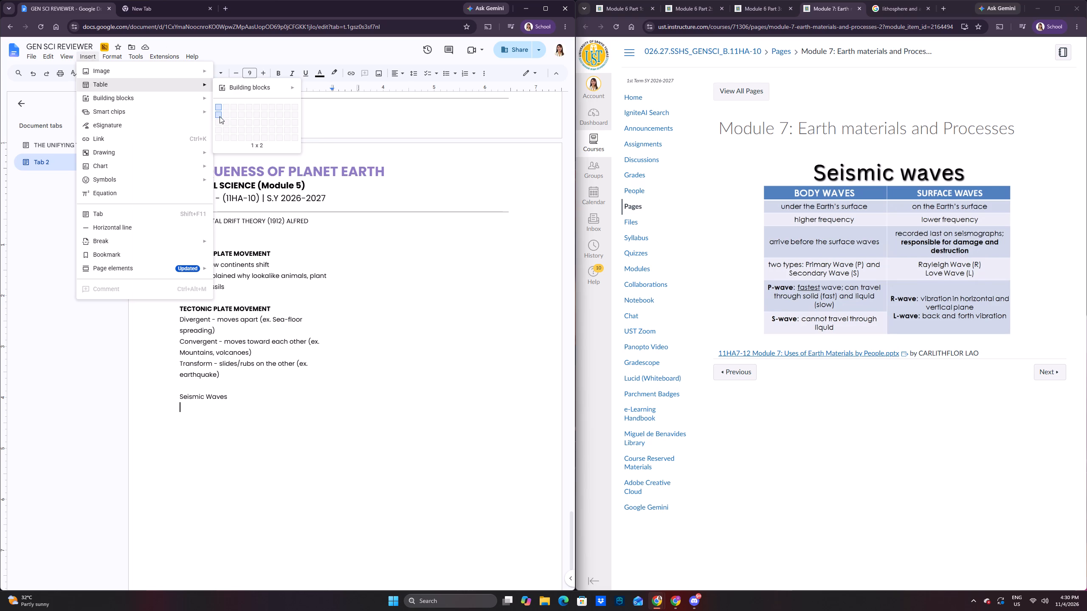
left_click(223, 152)
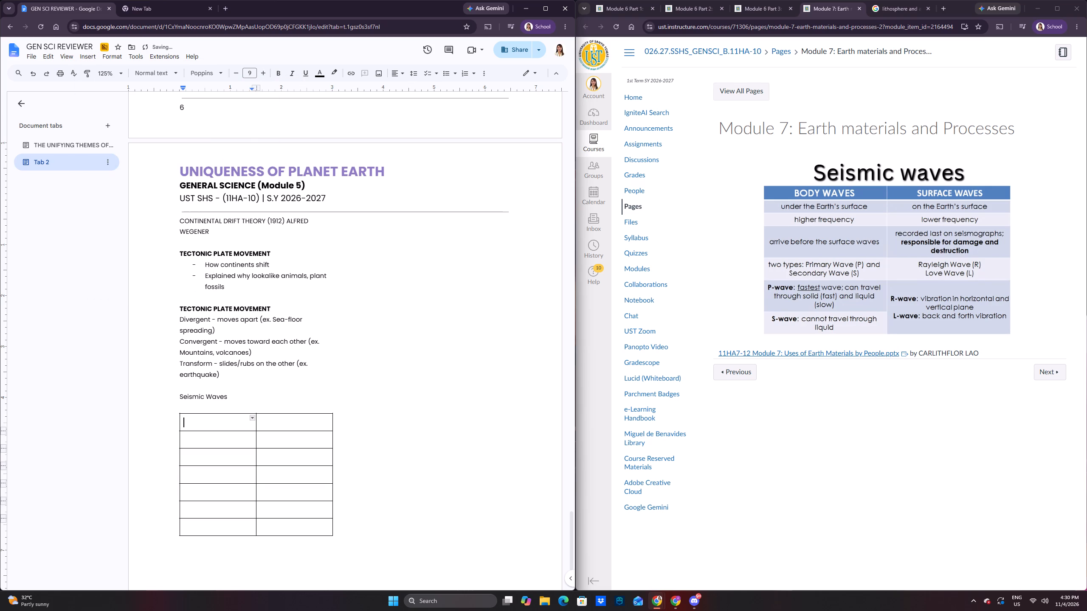
Look over the Module 6 Part 1, Part 2 and Part 3 pages, ending back at Module 7's Seismic waves slide.
scroll(231, 361, "down", 2)
scroll(237, 364, "up", 1)
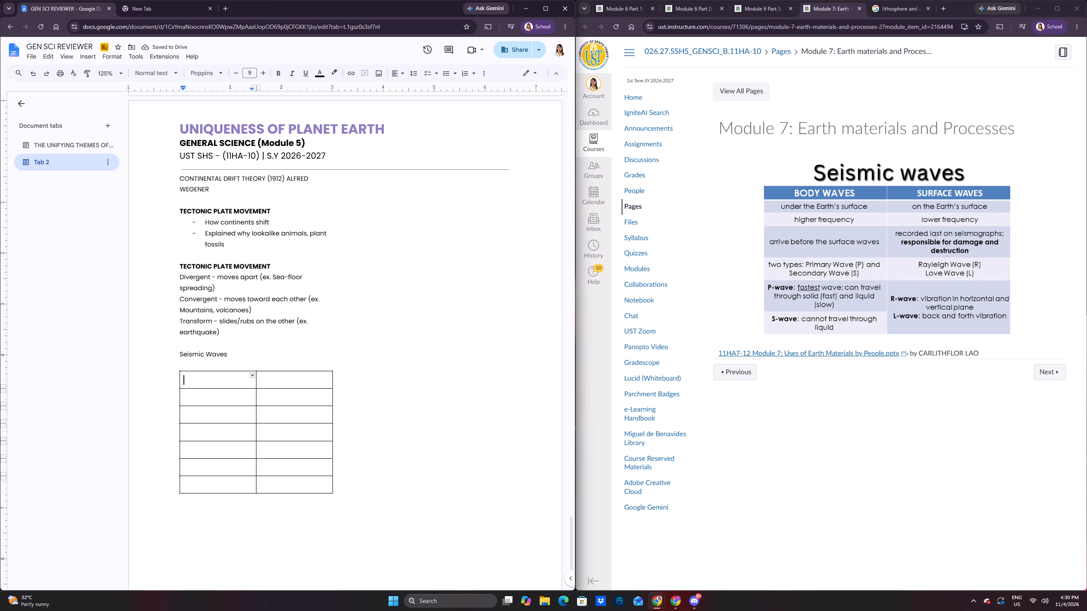
scroll(269, 299, "up", 3)
left_click(614, 11)
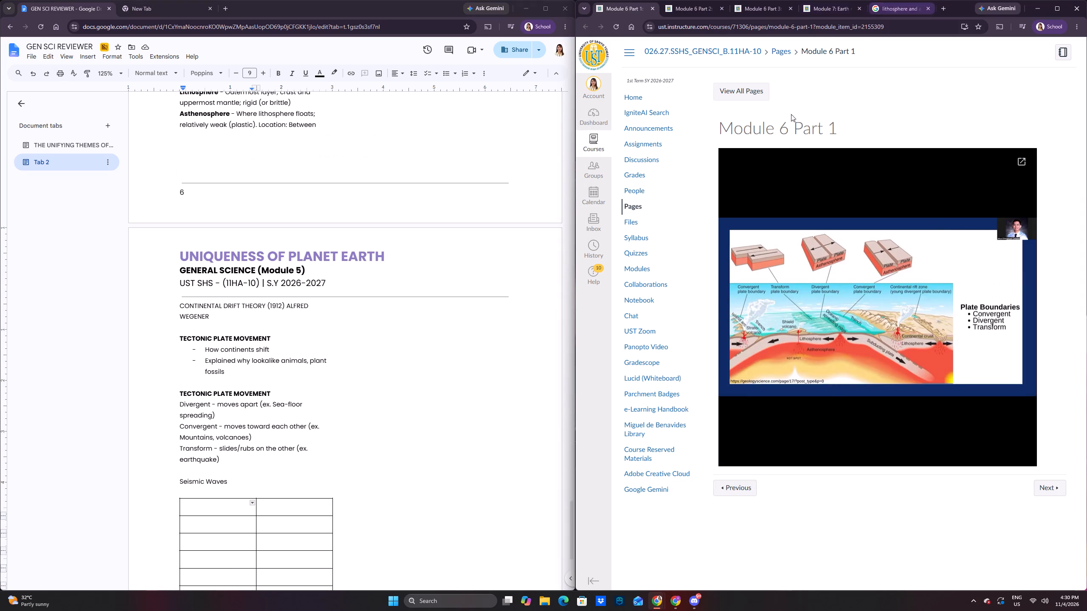
left_click(697, 10)
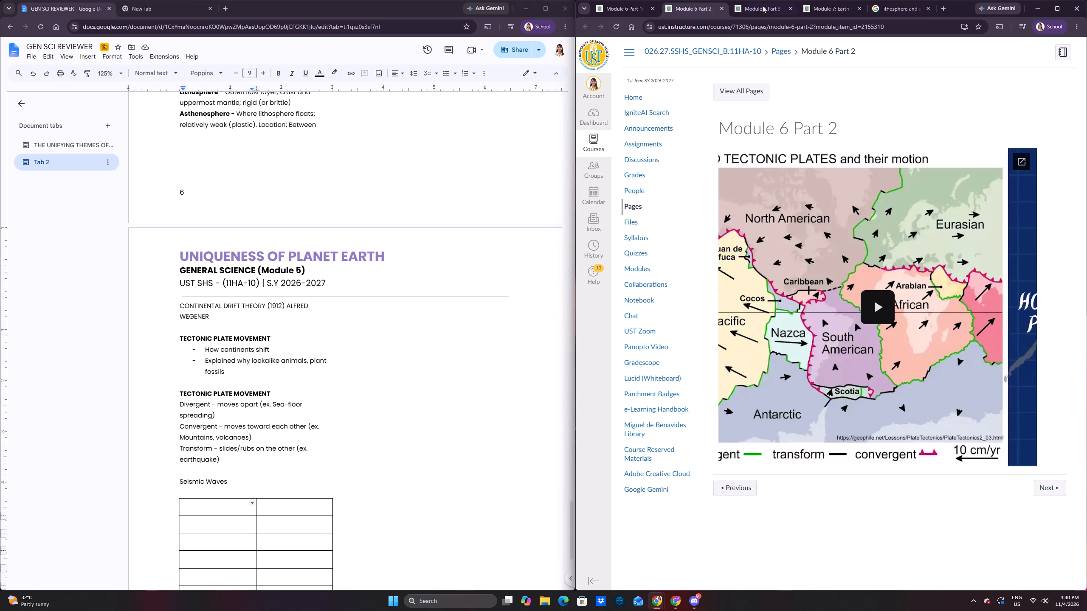
left_click(762, 3)
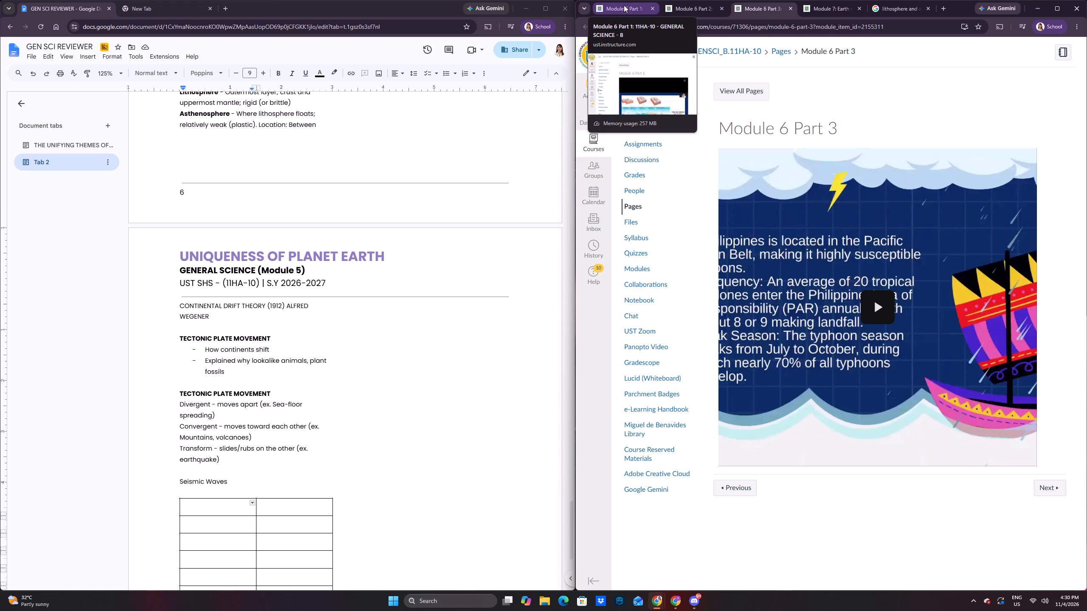
left_click(771, 5)
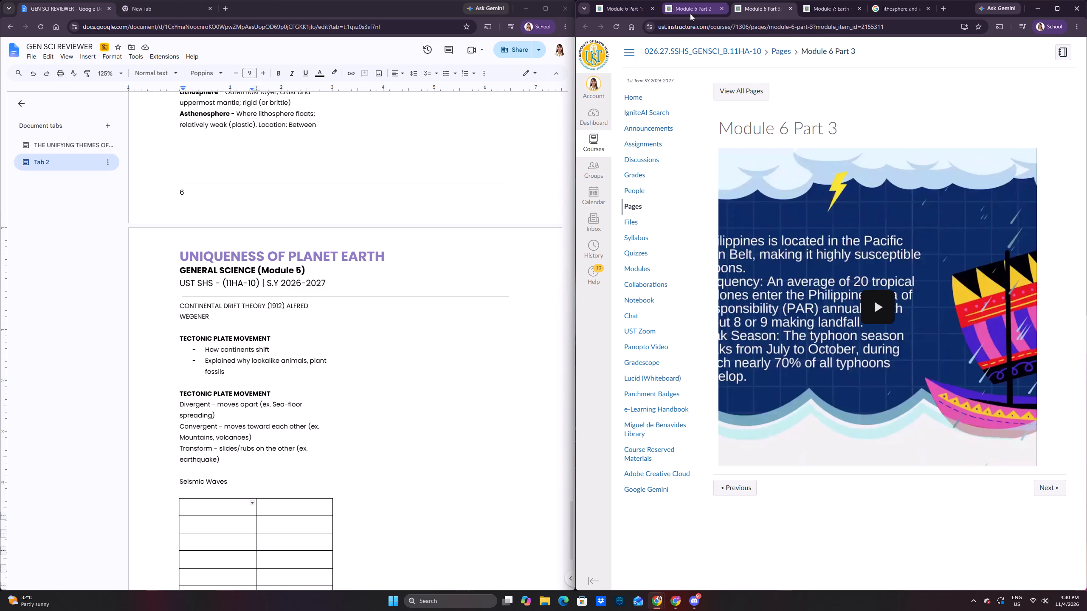
left_click(690, 14)
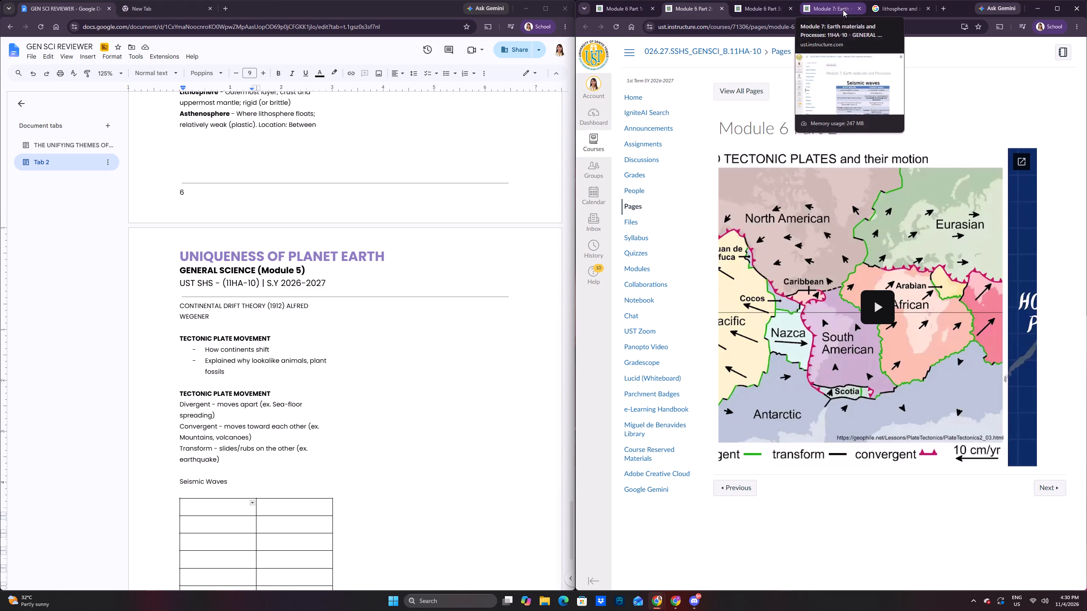
left_click(843, 10)
left_click(615, 7)
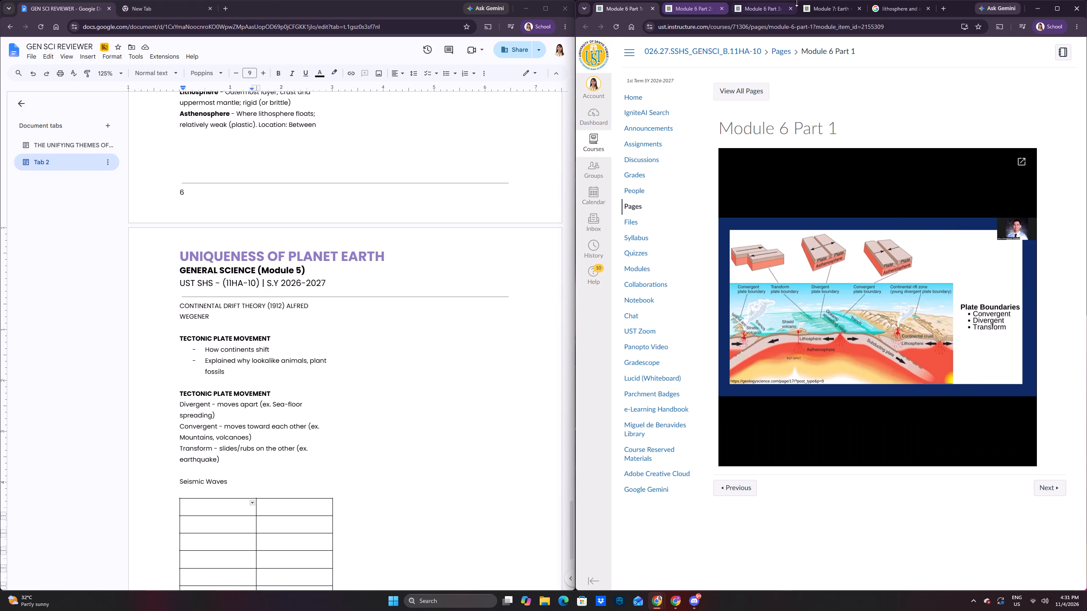
left_click(809, 7)
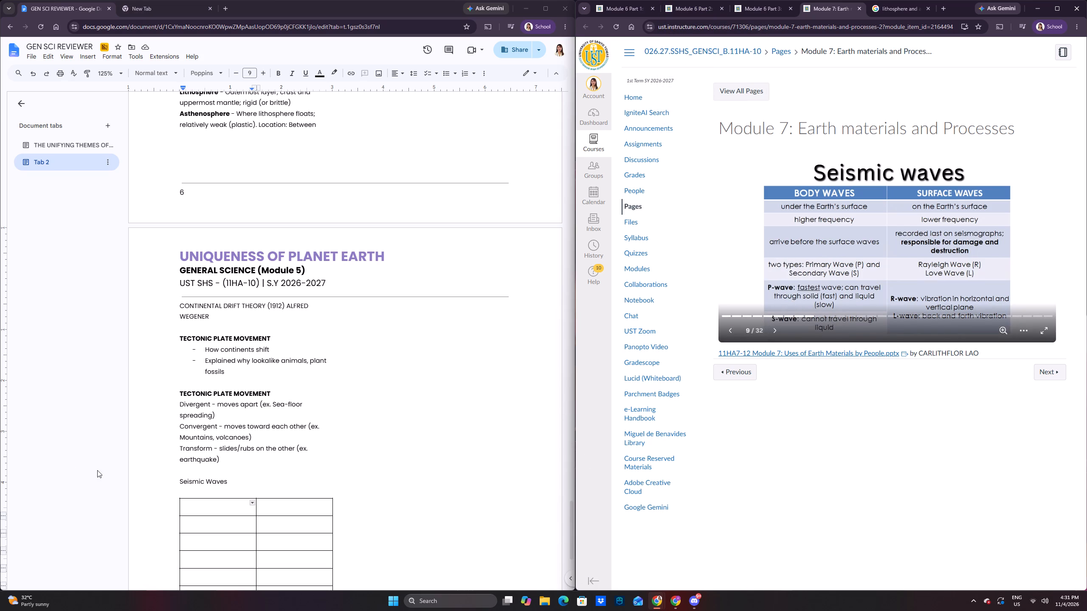
Enter "Under the Earth's surface" in the first cell of the Seismic Waves table's left column.
scroll(85, 448, "down", 4)
left_click(237, 376)
left_click(235, 381)
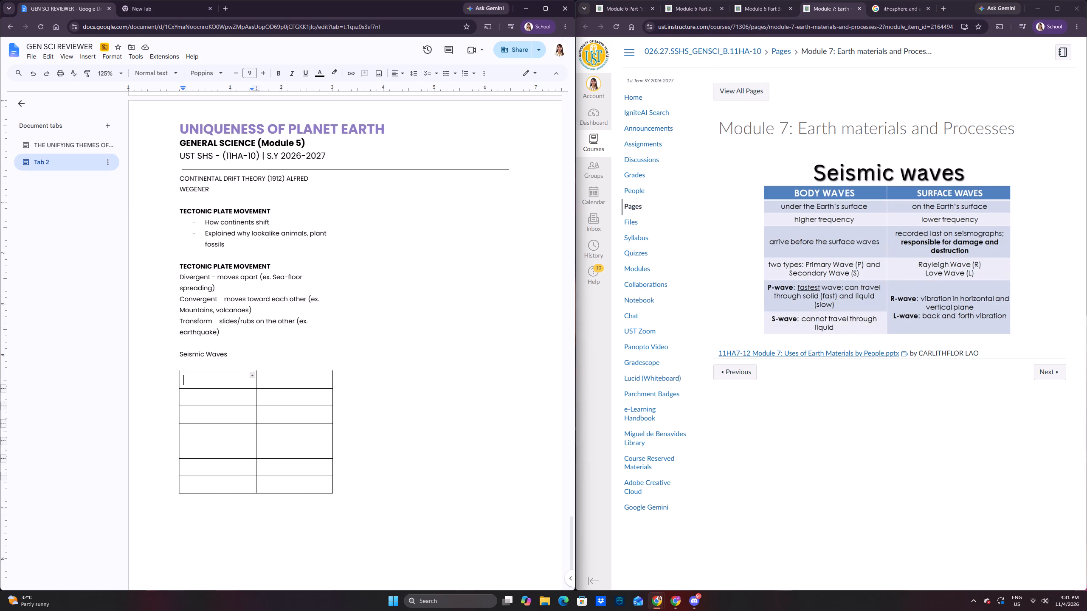
key("BackSpace")
key("r")
key("BackSpace")
type("under the Earth's")
key("space")
type("surface")
key("space")
key("Down")
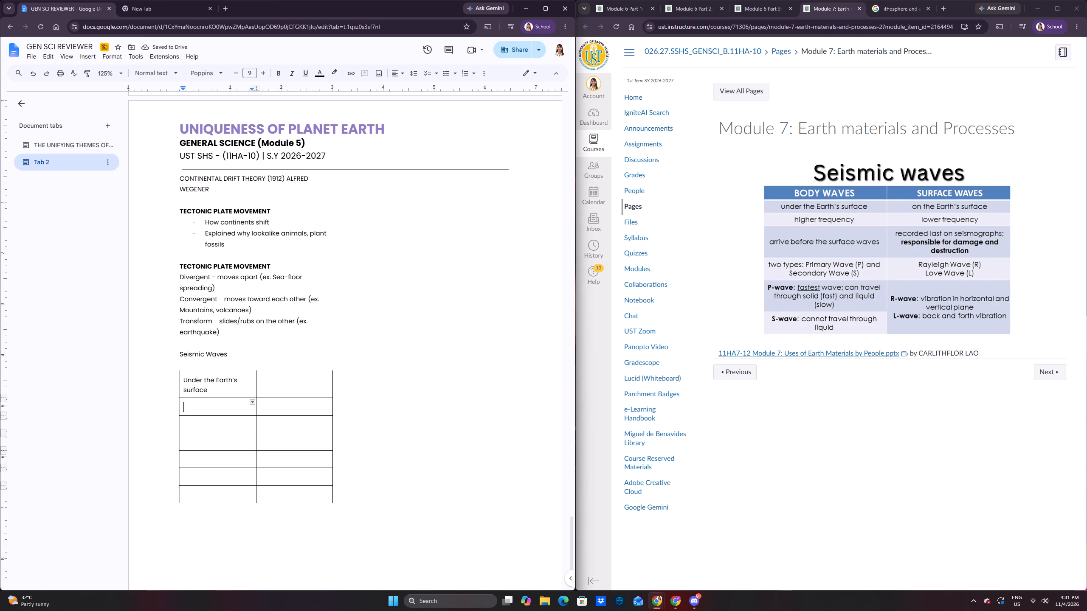
Enter "Higher frequency" in the second row of the table's left column and move to the row below.
type("higher")
key("space")
type("frequency")
key("space")
key("Down")
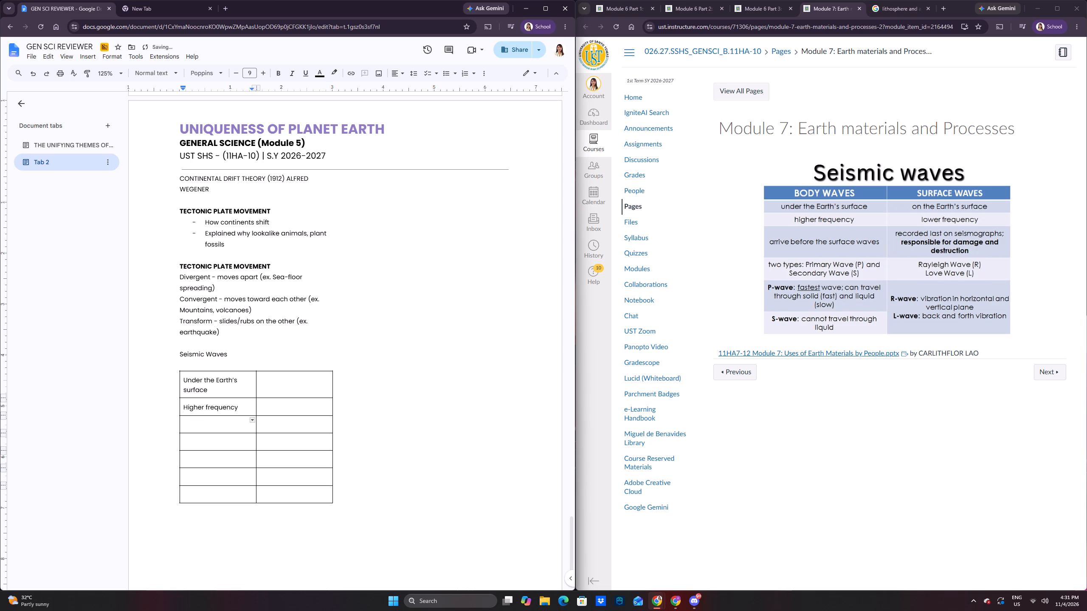
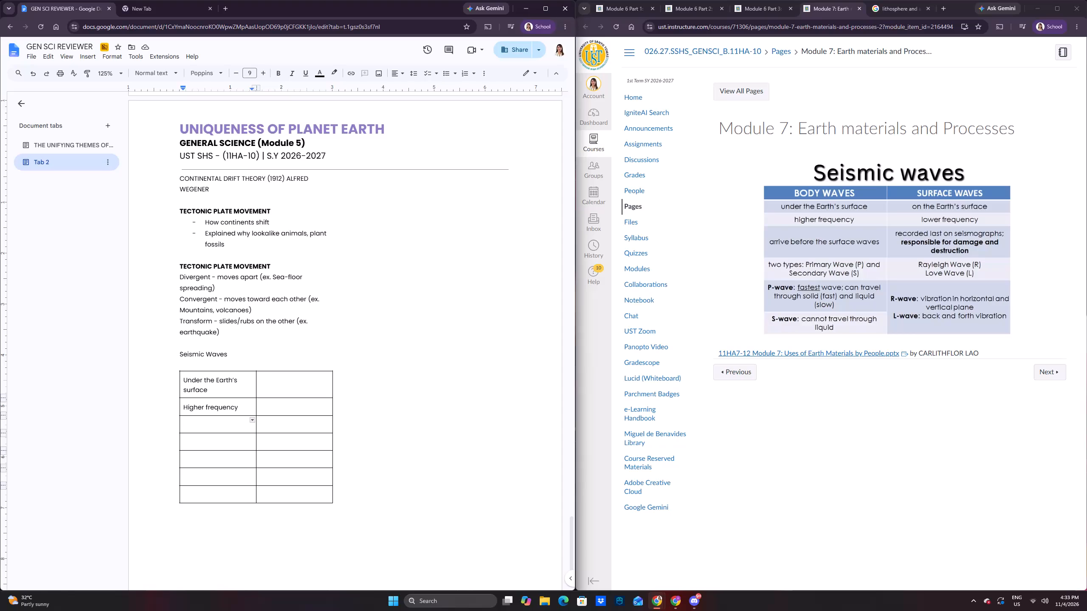
Enter "Arrive before the surface waves" in the third row of the Seismic Waves table's left column.
type("arrive before the surface waves")
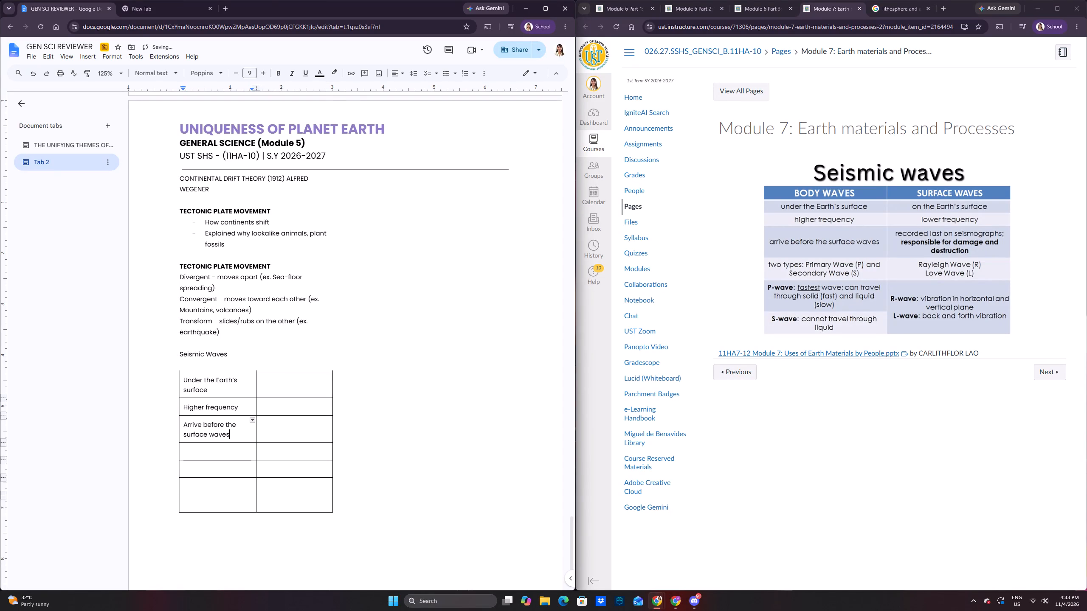
key("Return")
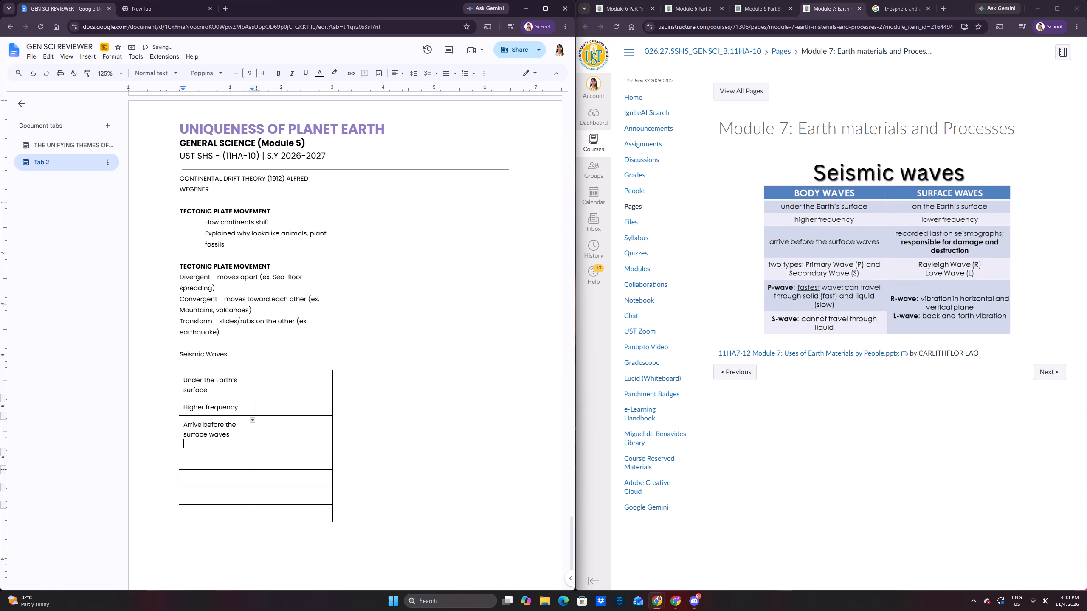
key("BackSpace")
Enter "Two types: Primary Wave (P) and Secondary Waves (S)" in the fourth row of the table's left column.
left_click(211, 461)
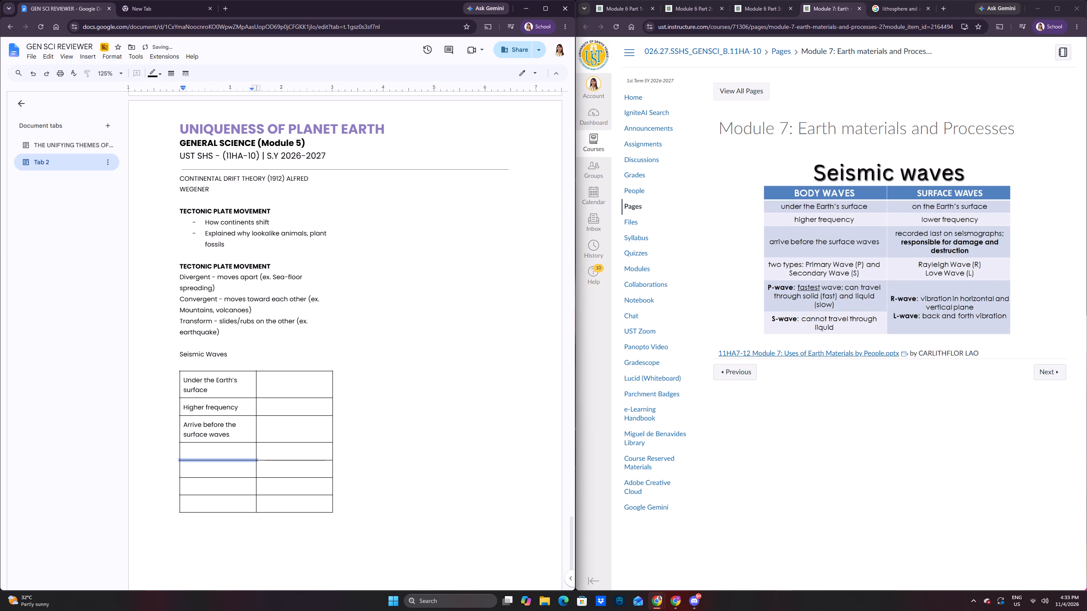
left_click(217, 451)
type("teo")
key("BackSpace")
key("BackSpace")
type("wo types:")
key("space")
type("Primary W")
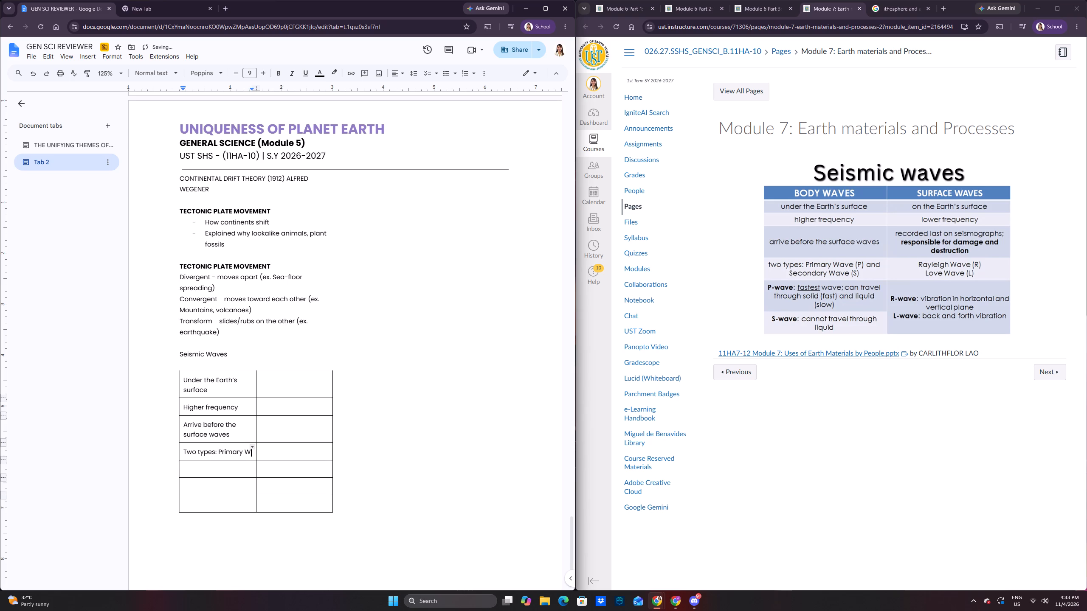
type("ave (")
type("P)")
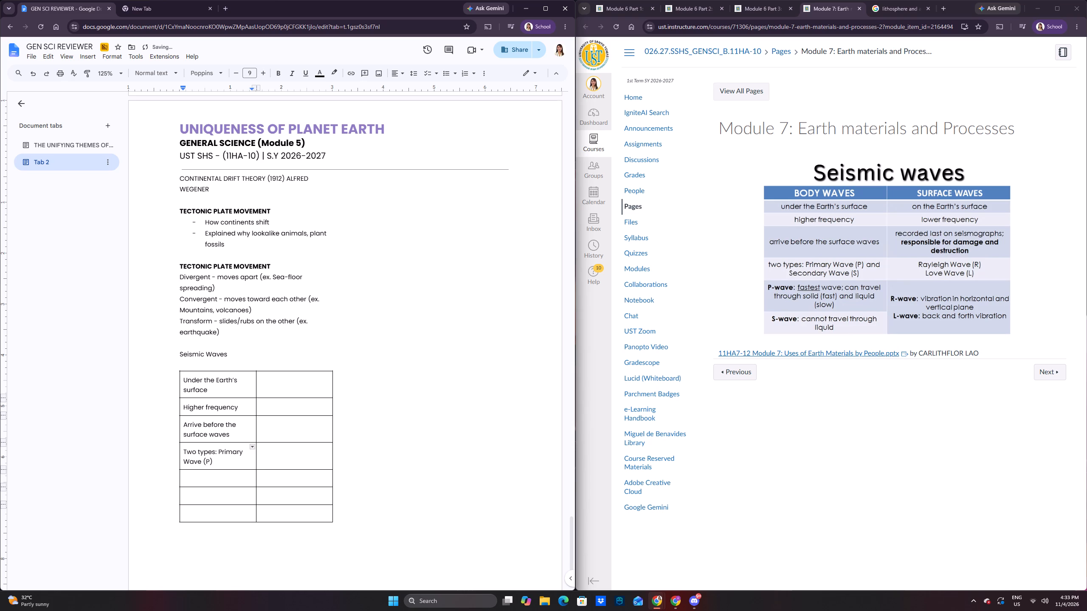
key("space")
type("and Secondary Waves")
key("space")
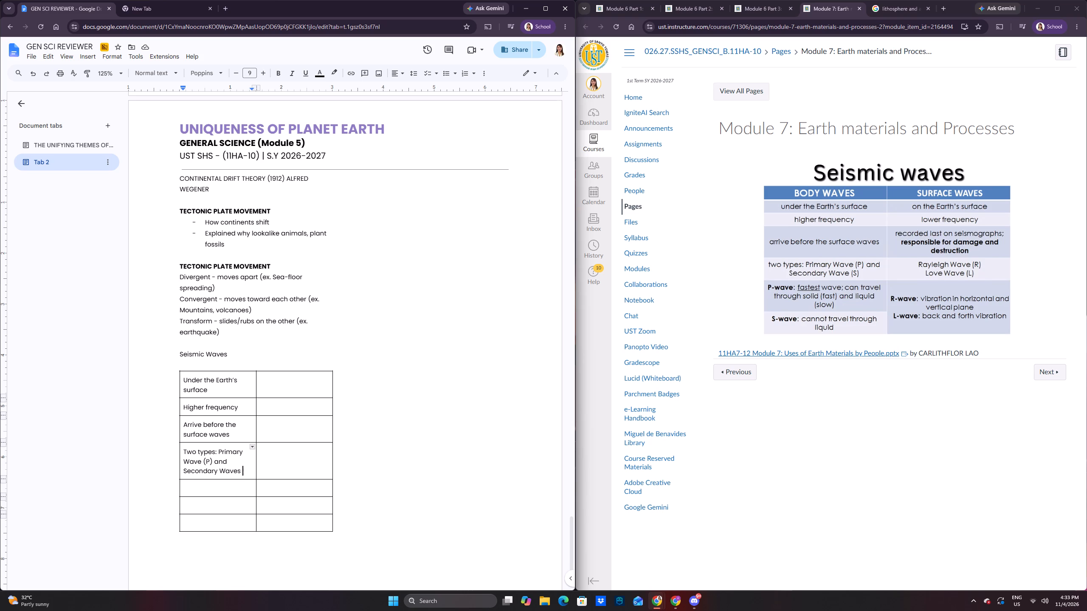
type("(S0")
key("BackSpace")
key("shift+parenright")
Enter "P-wave: fastest wave; can travel through solid (fast) and liquid (slow)" in the fifth row of the table's left column.
left_click(237, 498)
left_click_drag(236, 494, 237, 499)
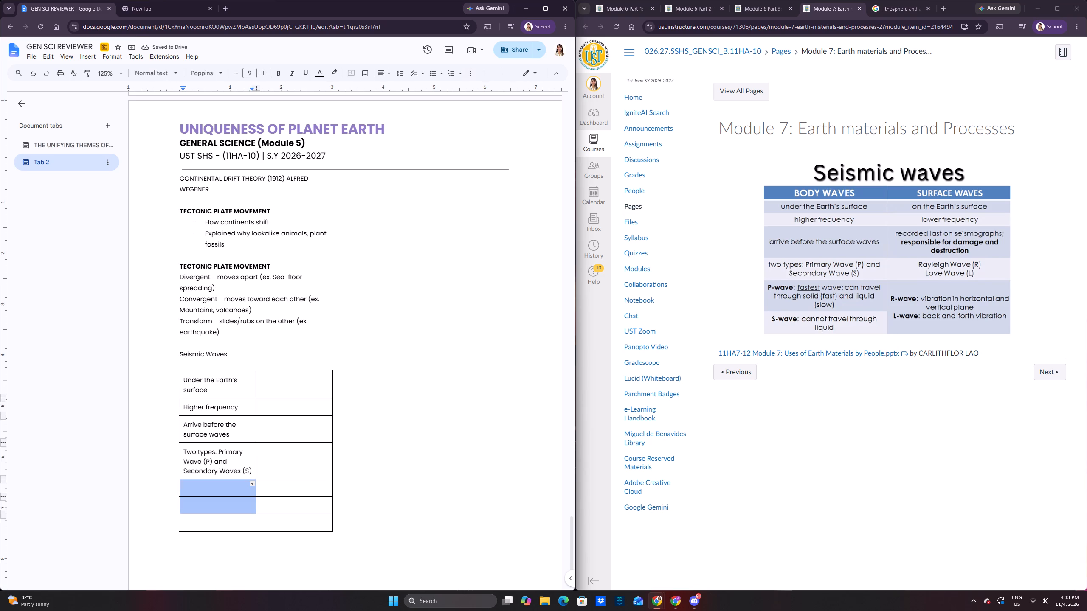
left_click(225, 490)
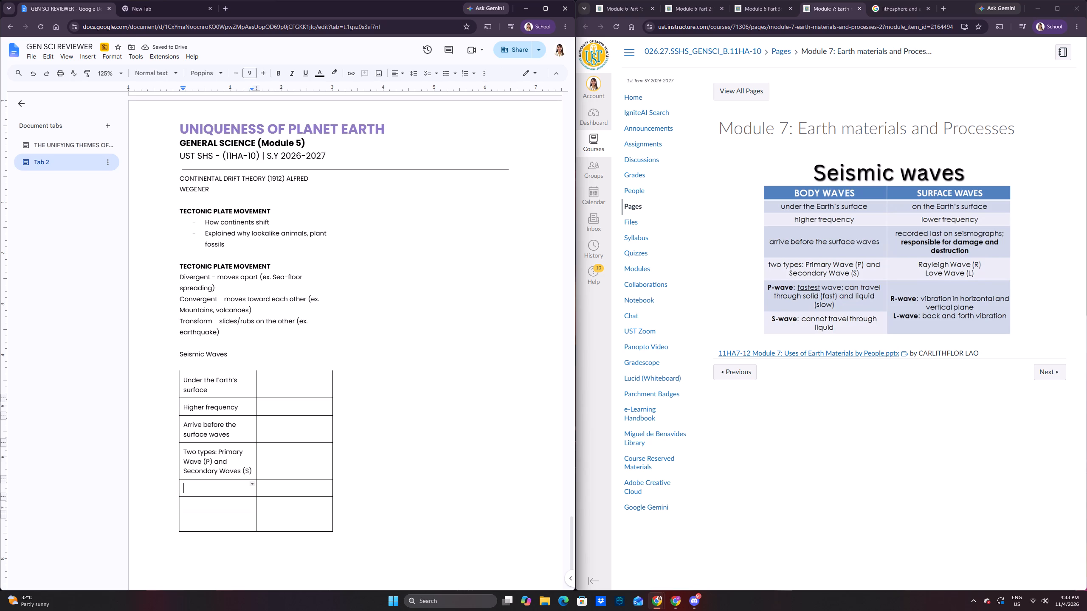
type("P0w")
key("BackSpace")
key("BackSpace")
key("minus")
key("BackSpace")
type("0-")
key("BackSpace")
key("BackSpace")
type("-wave")
key("space")
key("BackSpace")
type(": fastest")
key("space")
key("BackSpace")
key("space")
type("wave")
type("; can travel through solid (fast)")
key("space")
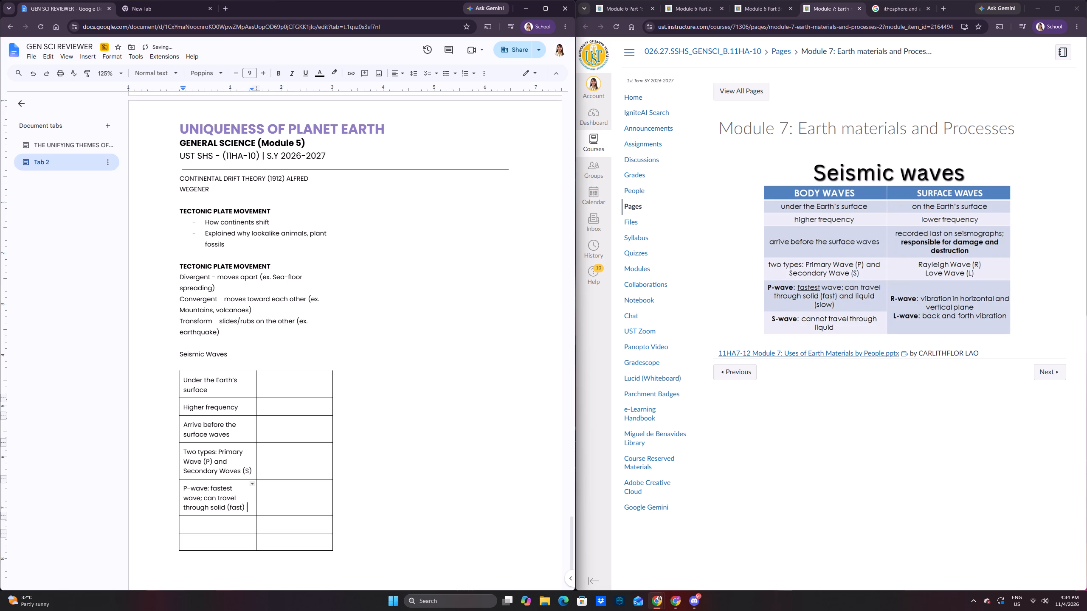
type("and")
key("space")
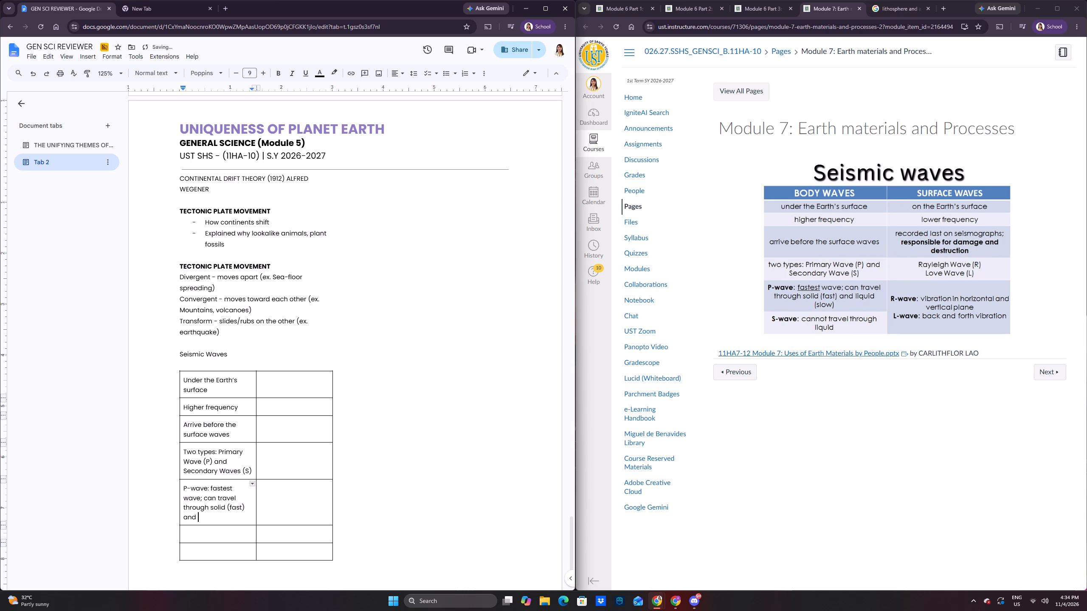
type("liquid")
key("space")
type("(slow)")
key("space")
Enter "S-wave: cannot travel through liquid" in the sixth row of the table's left column.
left_click(206, 533)
key("shift+s")
type("-wave")
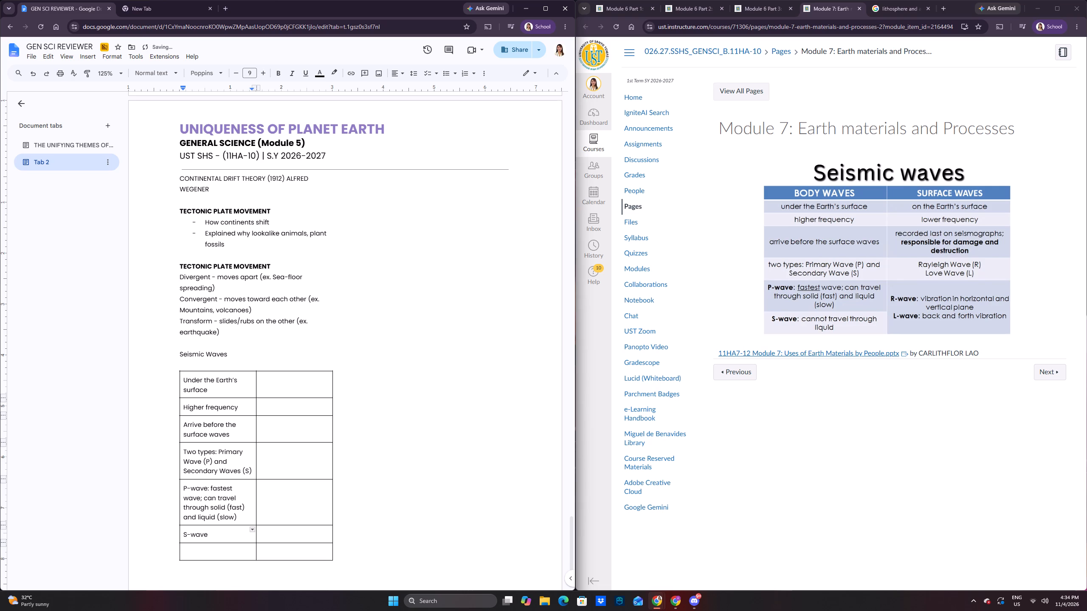
key("shift+colon")
key("space")
type("cannot")
key("space")
type("travel")
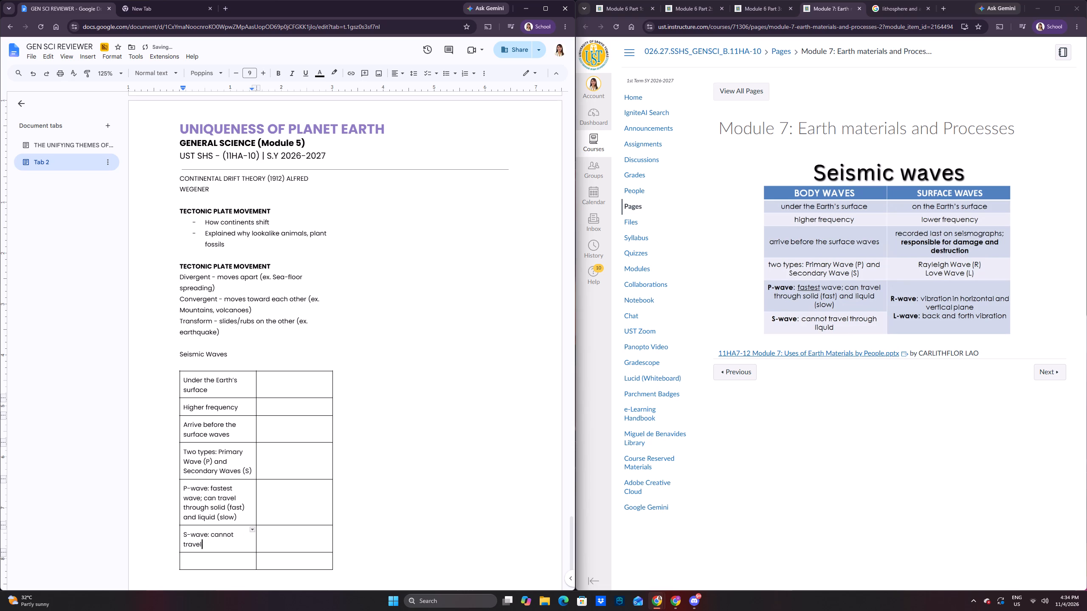
key("space")
type("through")
key("space")
type("liquid")
key("space")
Move the six filled cells of the table's left column down one row, leaving the top row empty.
left_click(234, 566)
left_click_drag(249, 543, 175, 383)
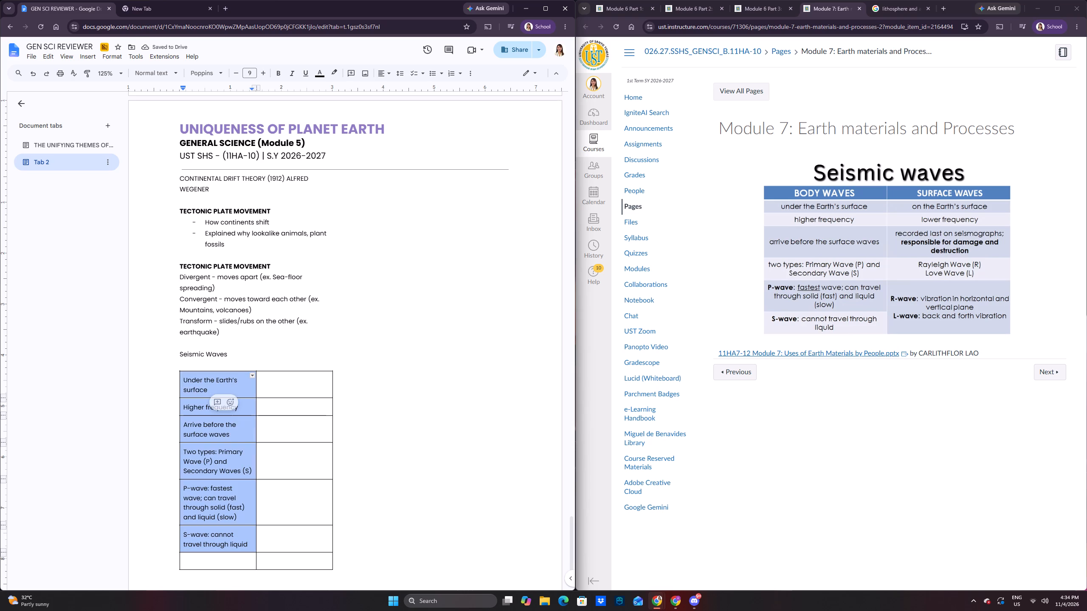
key("ctrl+c")
key("BackSpace")
left_click(214, 400)
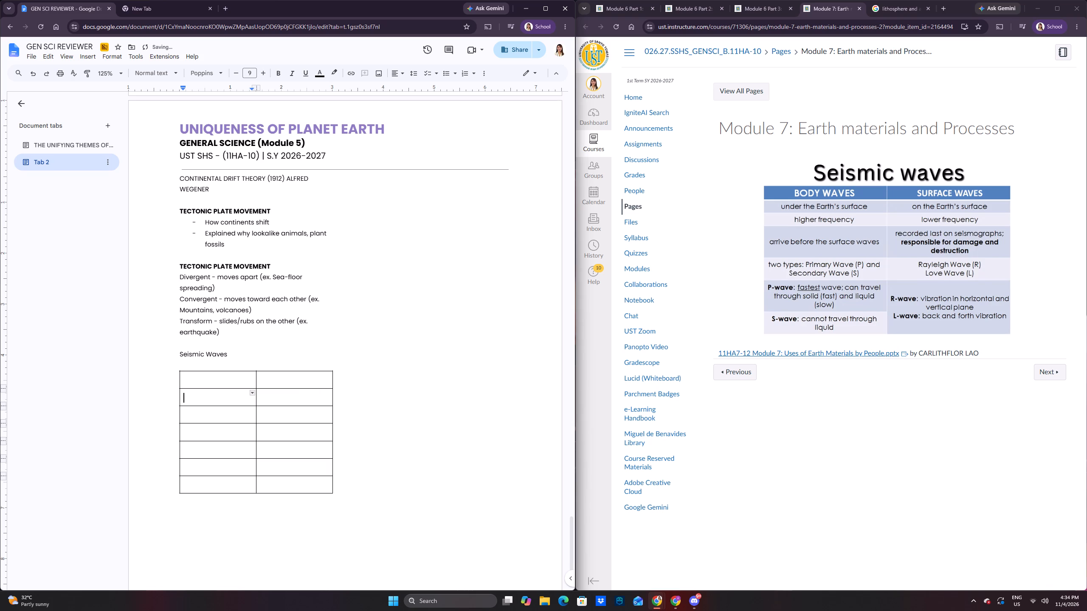
key("ctrl+v")
Enter "On the Earth's surface" in the right column, beside "Under the Earth's surface".
left_click(299, 403)
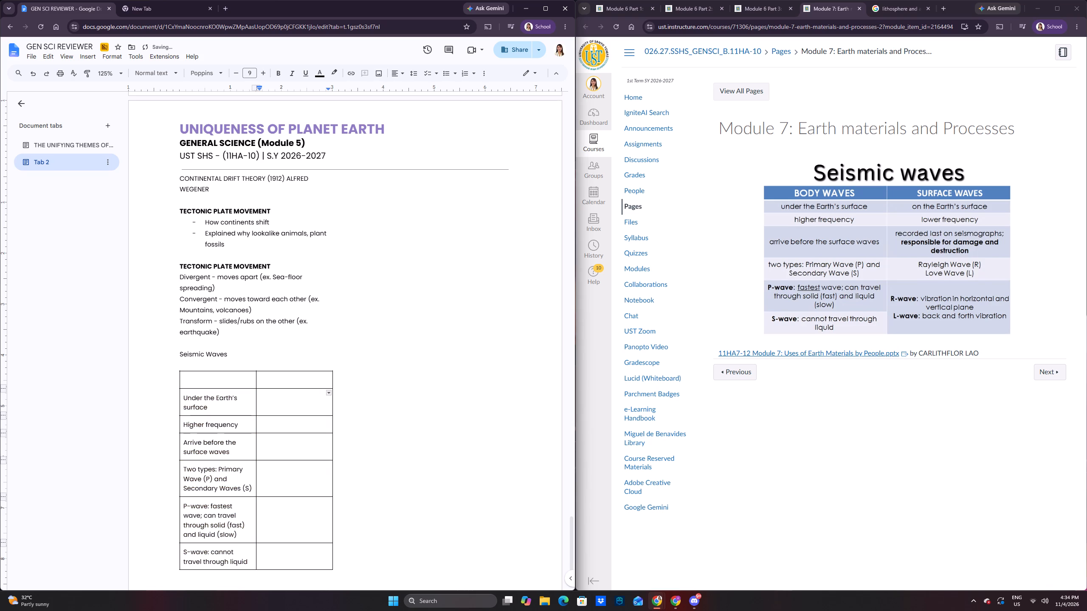
type("on the")
key("space")
type("Earth")
type(";s")
key("space")
key("BackSpace")
key("BackSpace")
key("BackSpace")
type("'s")
key("space")
type("su")
key("Menu")
type("rface")
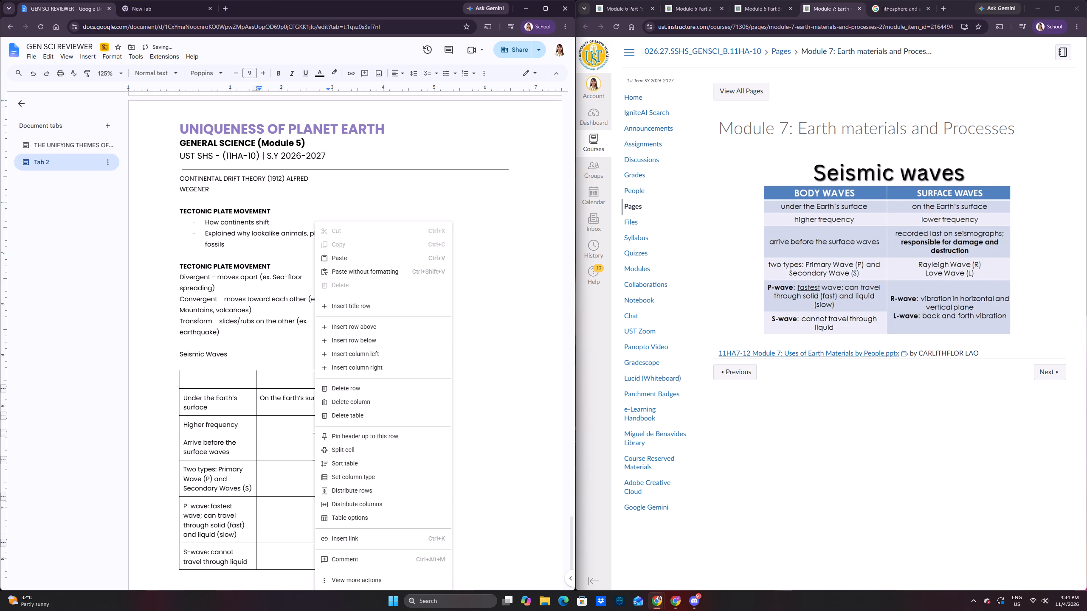
left_click(259, 418)
left_click(316, 401)
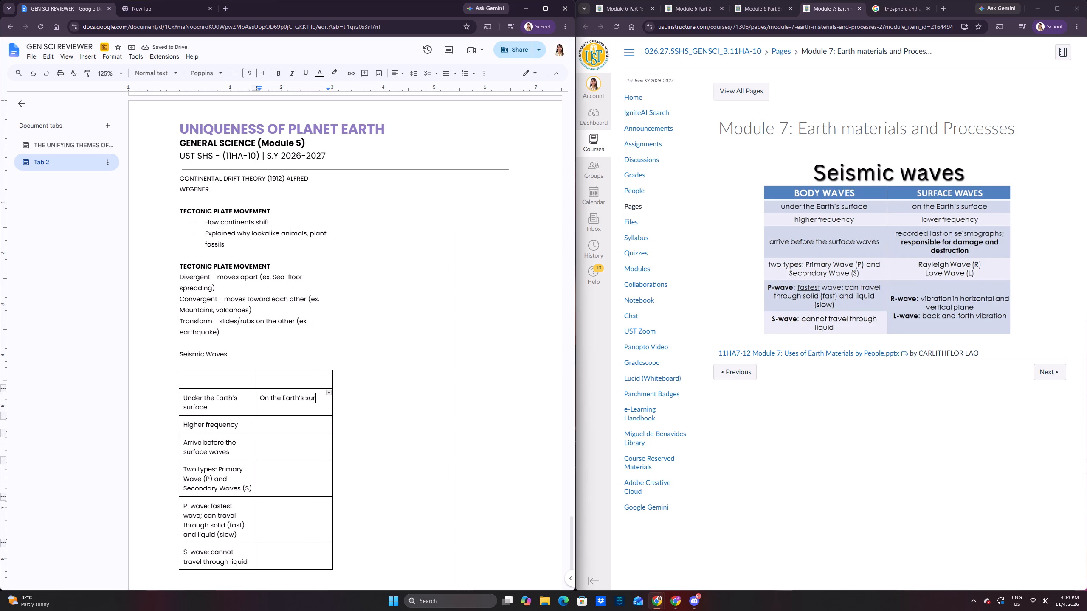
type("face")
Enter "Lower frequency" in the right column, beside "Higher frequency".
left_click(276, 429)
type("lower")
key("space")
type("fre")
type("quency")
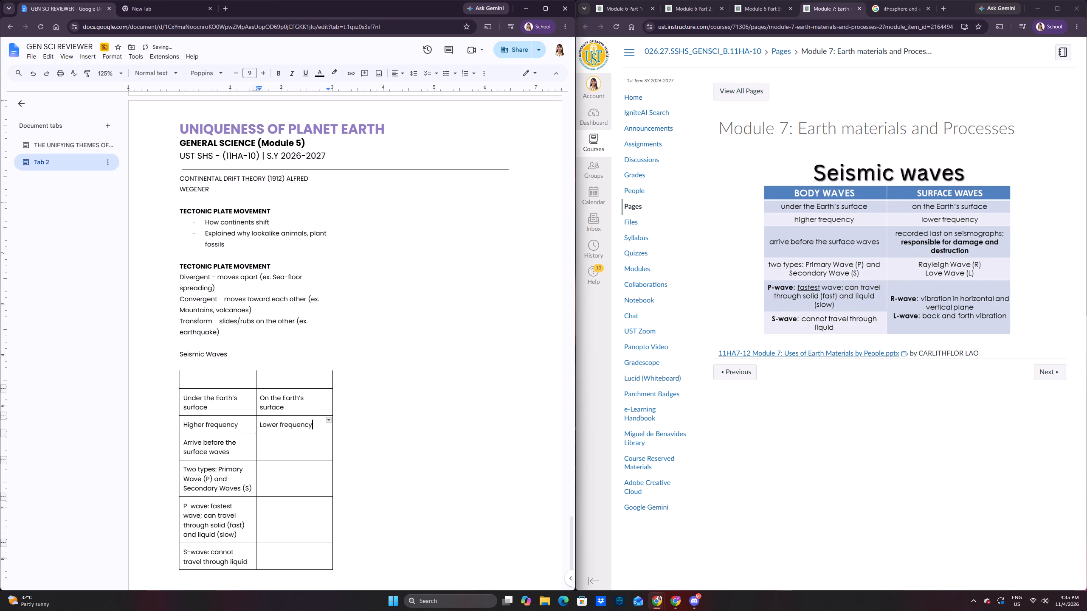
Enter "Recorded last on seismographs; responsible for damage and destruction" in the table's right column, beside "Arrive before the surface waves".
key("Return")
key("BackSpace")
left_click(281, 449)
type("recorded last on seis")
type("mographs")
key("semicolon")
key("space")
type("respon")
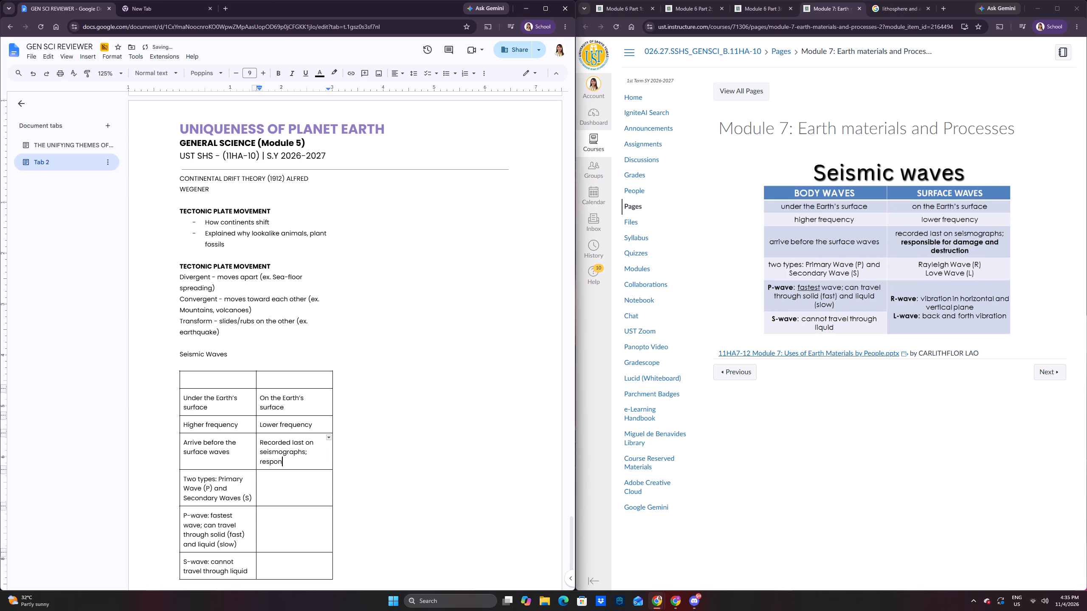
type("sible")
key("space")
type("for damge")
key("space")
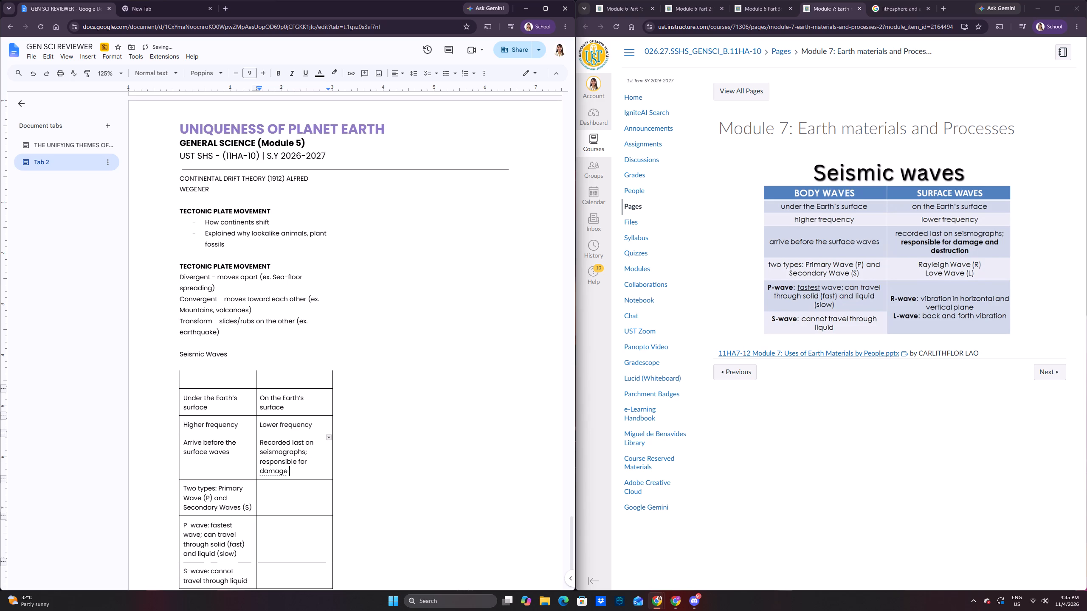
type("and destruction")
Enter "Rayleigh Wave (R), Love Wave (L)" in the table's right column, beside the two types of body waves.
left_click(280, 511)
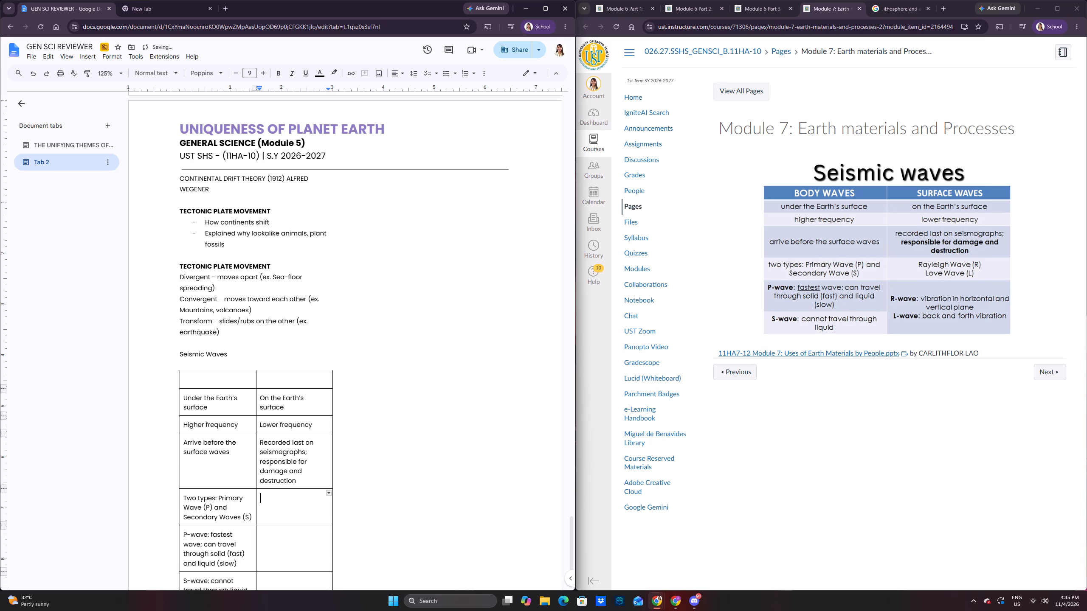
type("Rayleigh")
key("space")
type("Wave (")
type("R)")
key("space")
key("BackSpace")
key("BackSpace")
key("shift+parenleft")
key("shift+r")
key("shift+parenright")
key("BackSpace")
key("comma")
key("BackSpace")
key("space")
type("Lv")
key("BackSpace")
type("ove")
key("space")
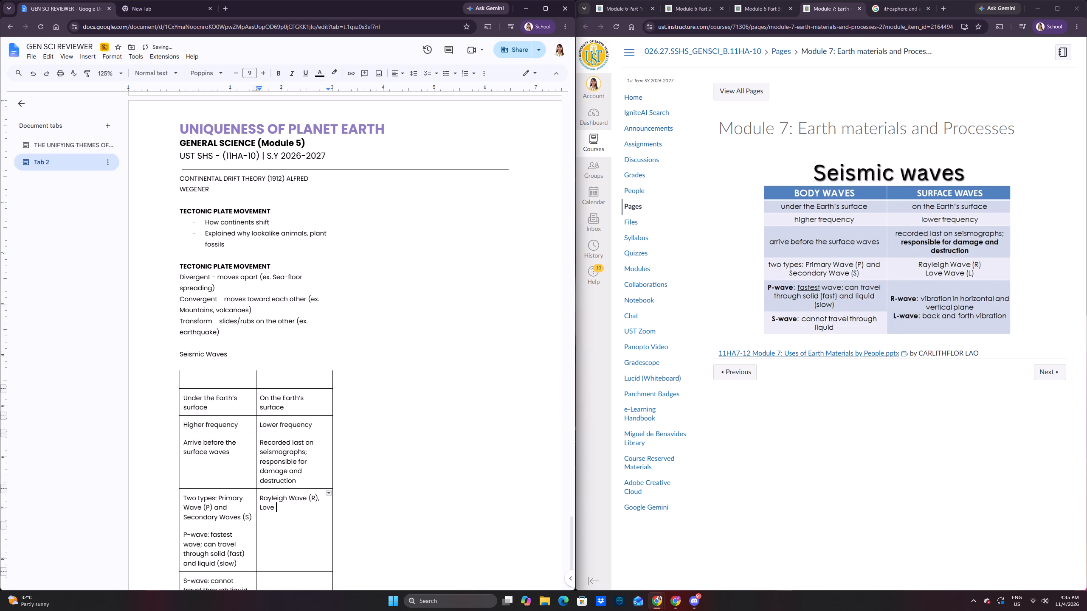
type("Wave")
key("space")
type("(L)")
key("space")
Beside the P-wave cell, enter "R-wave: vibration in horizontal and vertical plane" and, on a new line, "L-wave: back and forth vibration".
left_click(299, 548)
scroll(264, 483, "down", 3)
type("R")
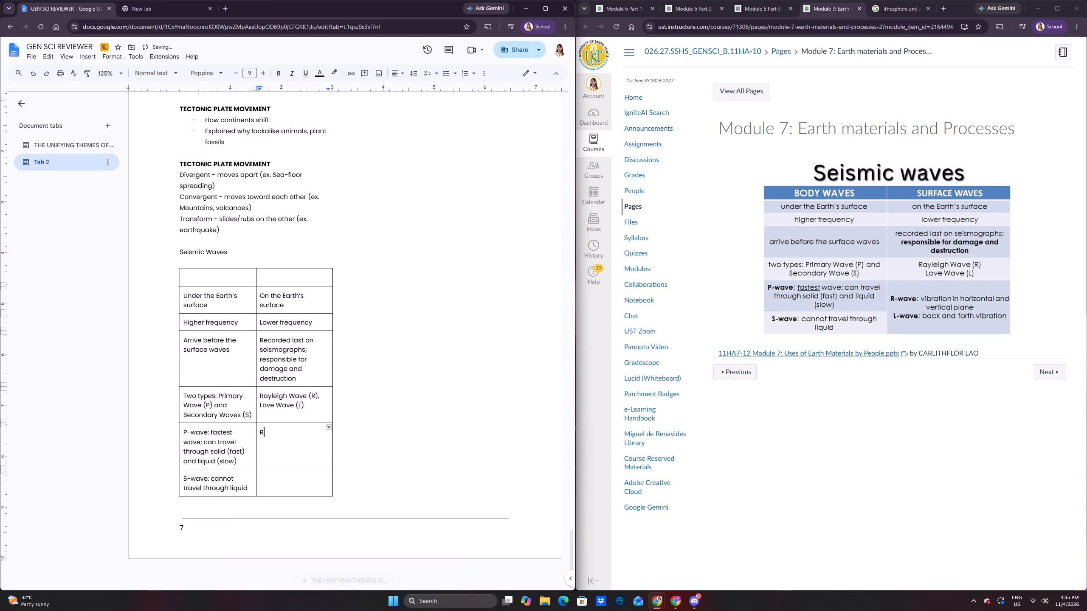
key("space")
key("BackSpace")
key("0")
key("BackSpace")
type("-wave:")
key("space")
type("vibration in hori")
type("zon")
type("tal and vertical plane")
key("Return")
type("L-wave:")
key("space")
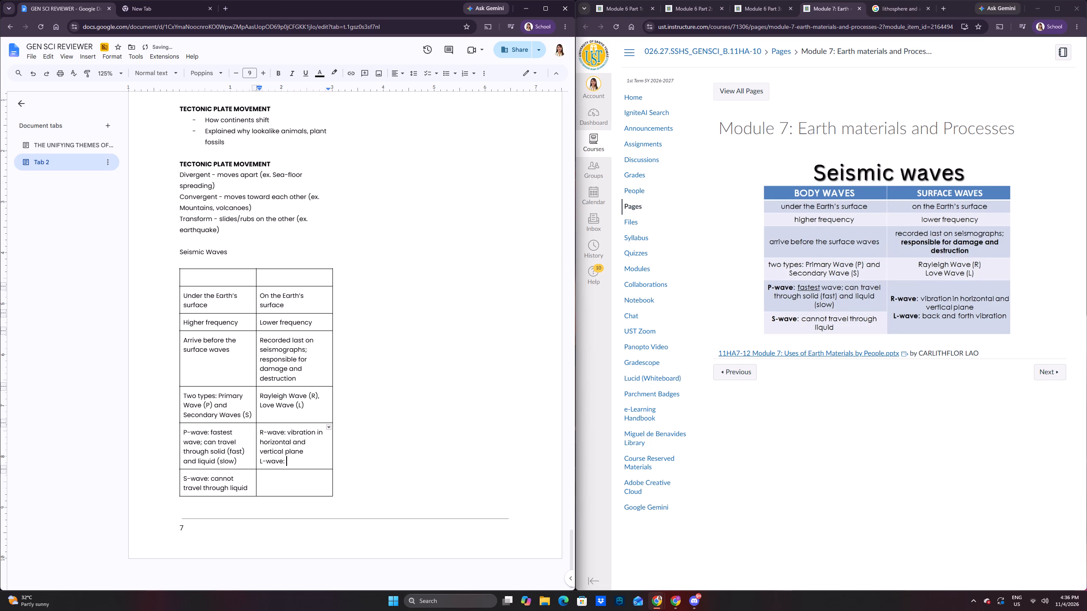
key("b")
key("BackSpace")
type("back and forth vibration")
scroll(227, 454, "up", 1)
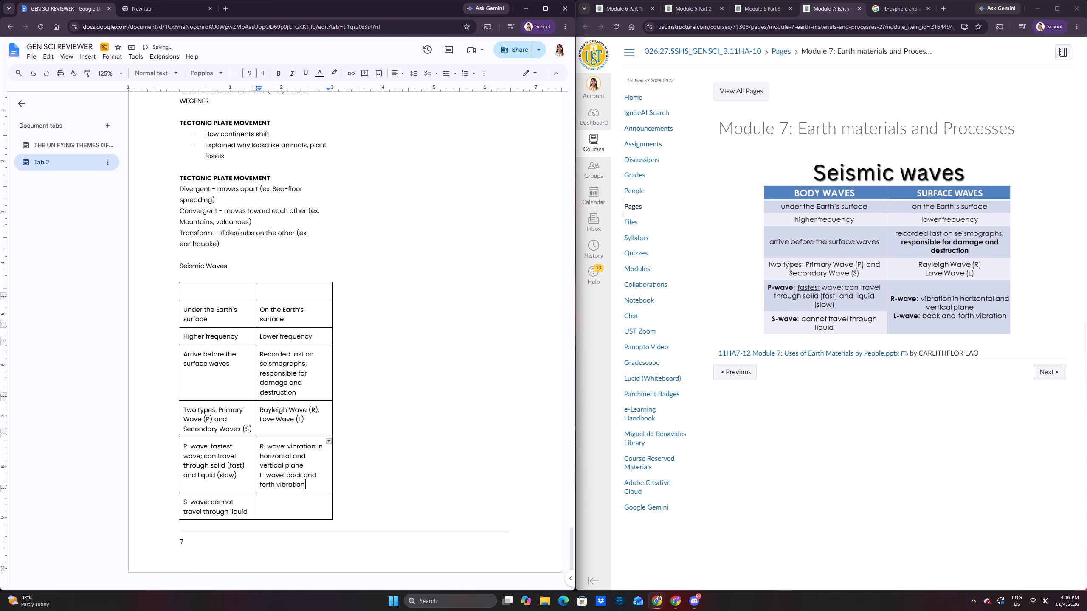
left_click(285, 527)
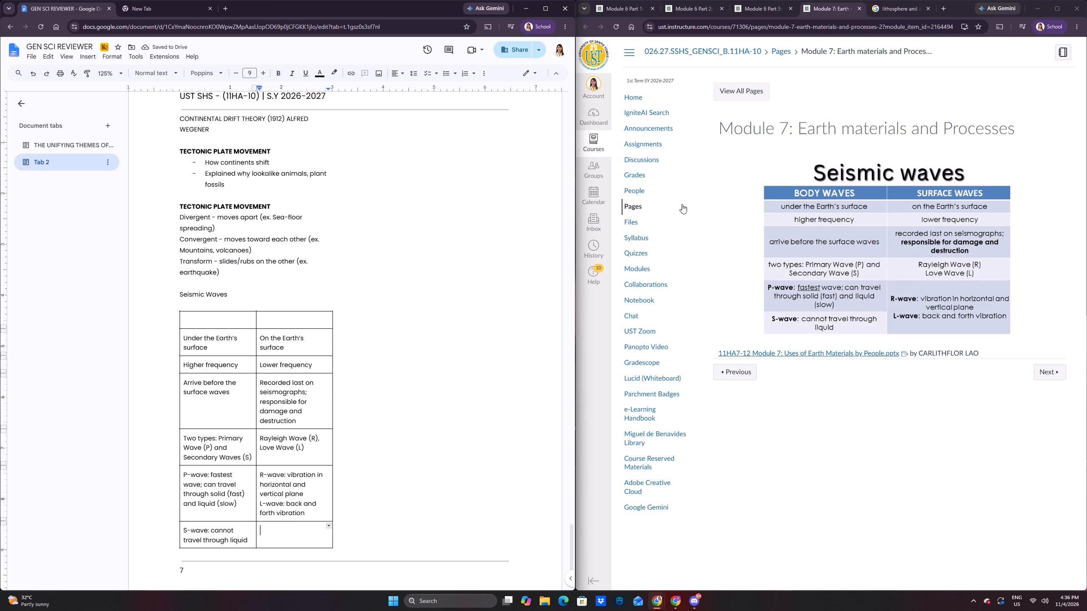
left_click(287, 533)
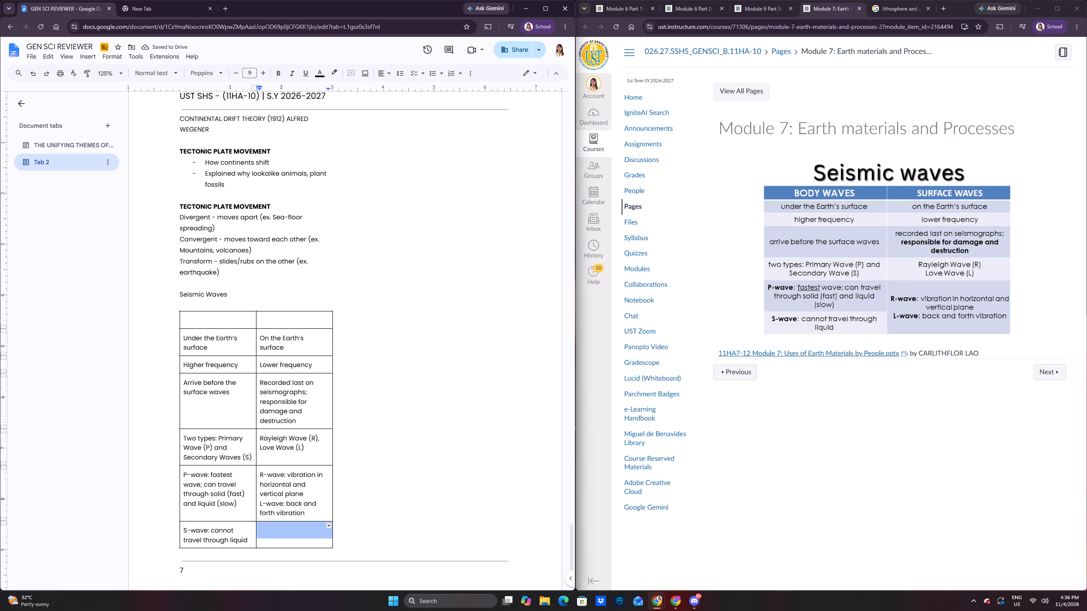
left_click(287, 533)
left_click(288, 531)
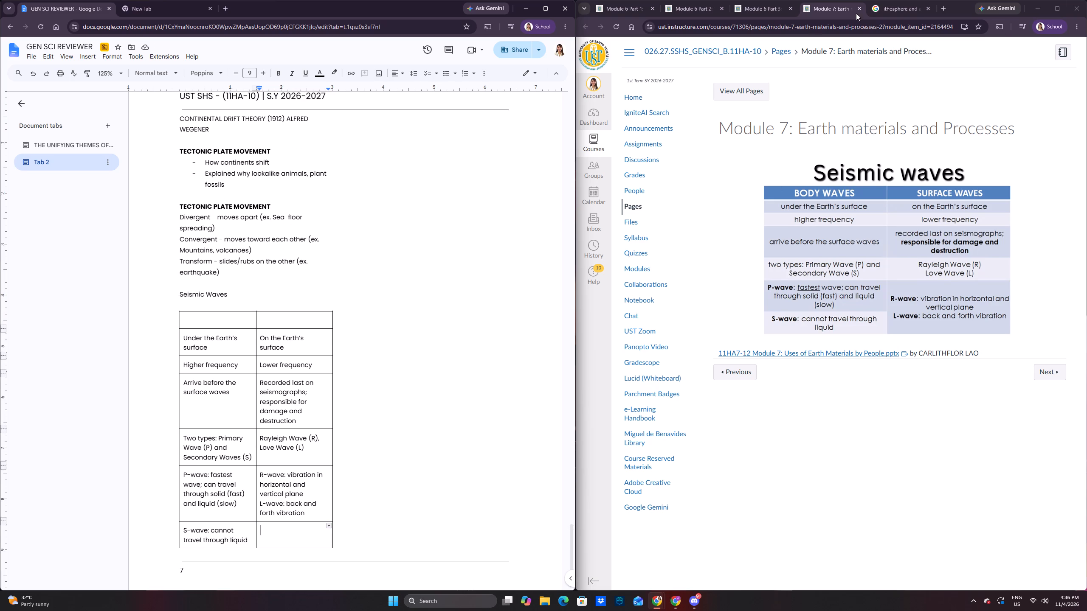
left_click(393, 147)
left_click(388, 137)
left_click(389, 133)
Advance the Module 7 slides from the seismic waves table to the body and surface wave diagrams.
left_click(1009, 236)
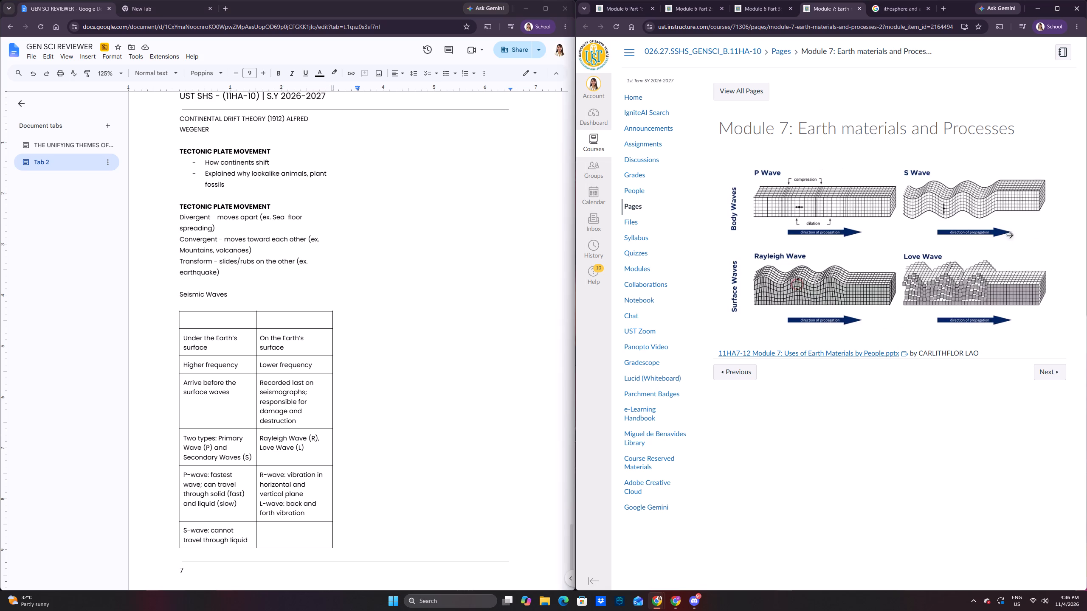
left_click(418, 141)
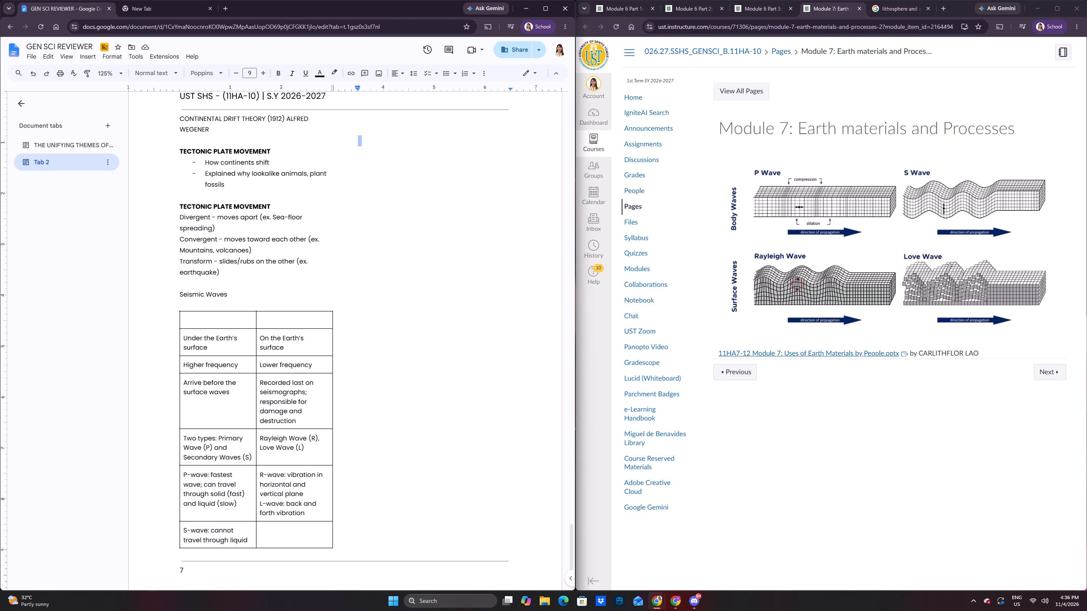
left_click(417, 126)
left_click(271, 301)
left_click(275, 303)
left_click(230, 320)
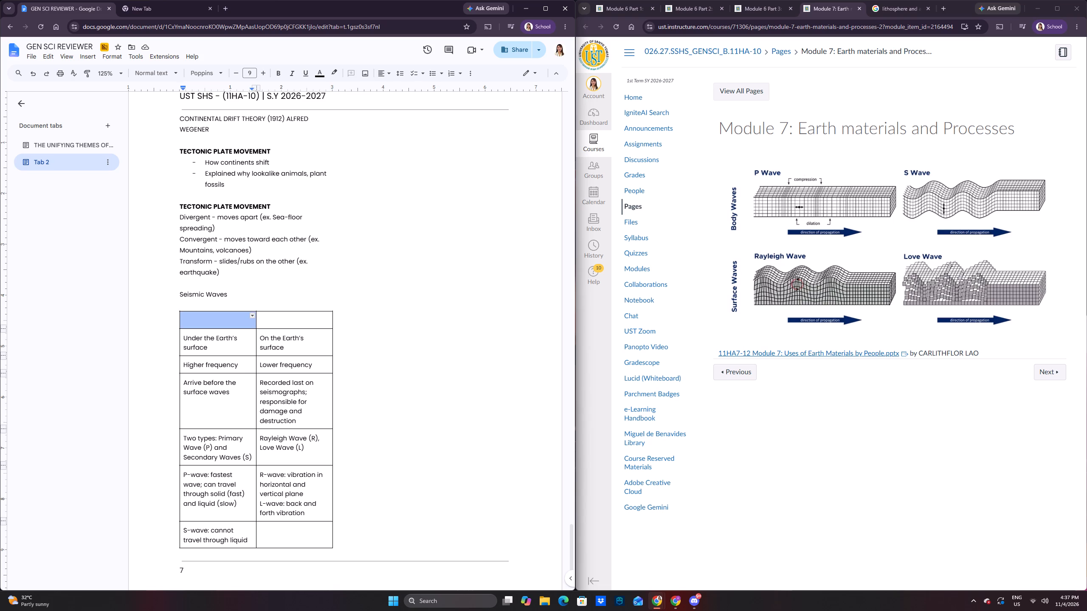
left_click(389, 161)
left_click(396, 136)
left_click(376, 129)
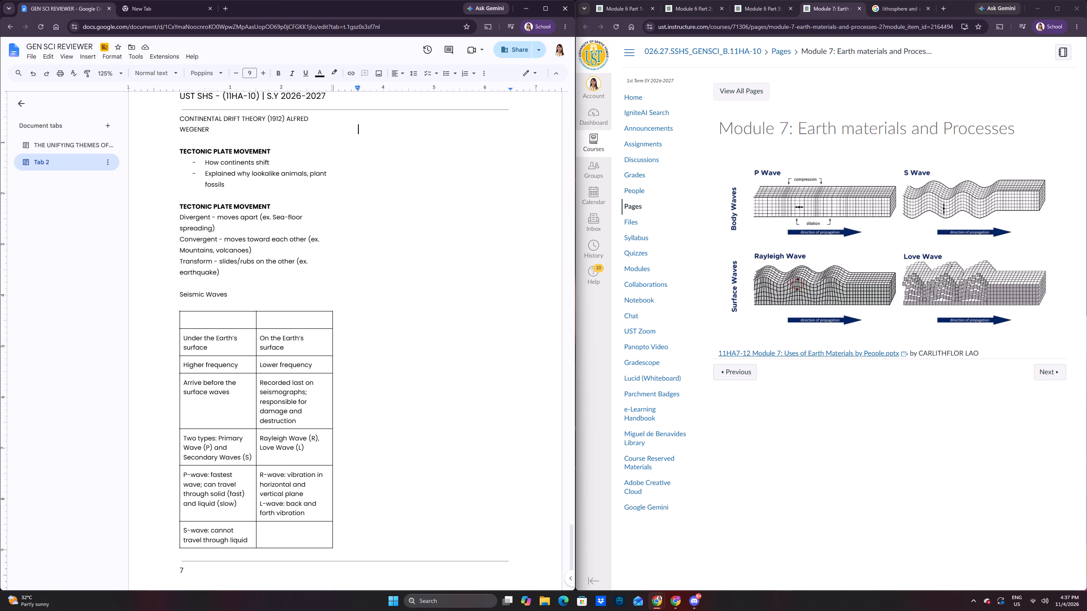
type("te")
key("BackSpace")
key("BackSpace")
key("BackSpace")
Add a blank line at the top of the second column on page 7 of the reviewer.
key("Return")
Look back through the earlier pages of the reviewer, up to the first page, and return to page 7.
scroll(381, 206, "up", 16)
scroll(397, 204, "up", 15)
scroll(406, 223, "down", 3)
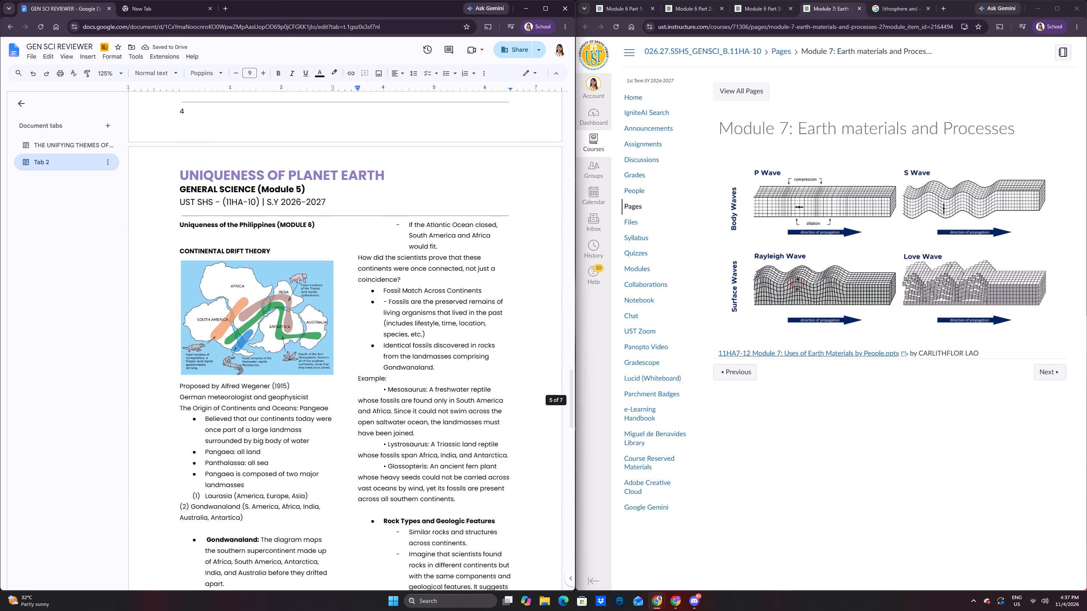
scroll(407, 223, "down", 20)
scroll(407, 223, "down", 13)
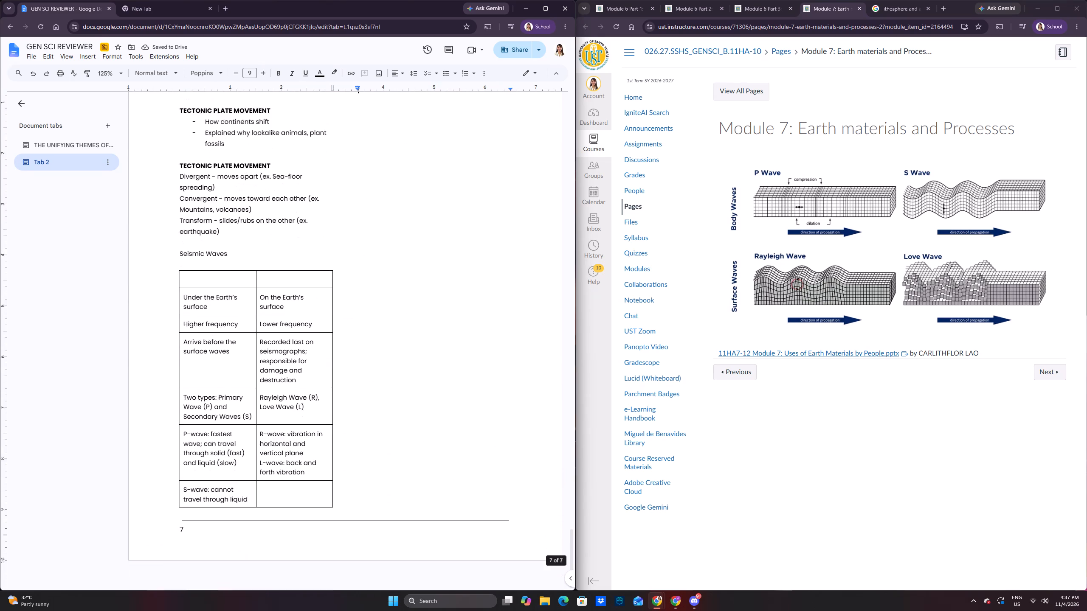
scroll(408, 234, "up", 20)
scroll(408, 234, "up", 20)
scroll(408, 234, "up", 7)
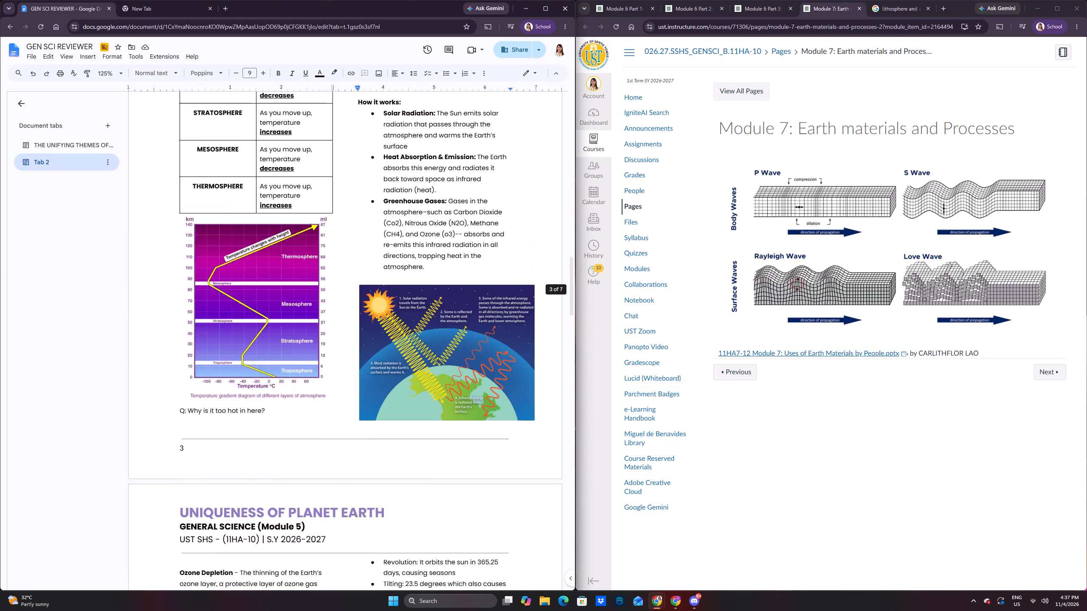
scroll(425, 244, "up", 20)
scroll(425, 244, "up", 5)
scroll(435, 261, "up", 17)
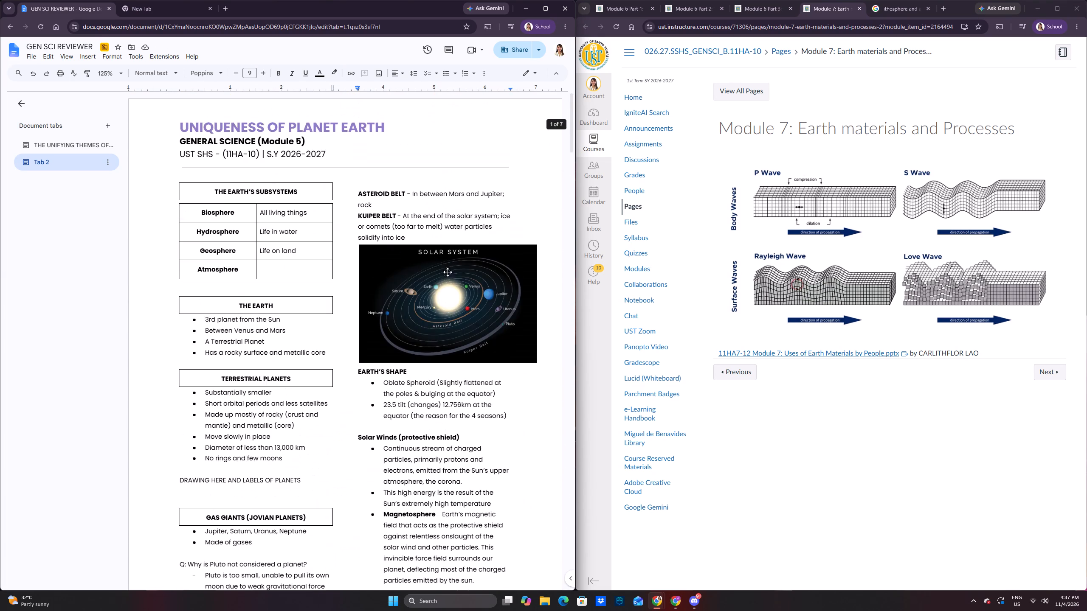
scroll(448, 272, "up", 1)
scroll(456, 285, "down", 10)
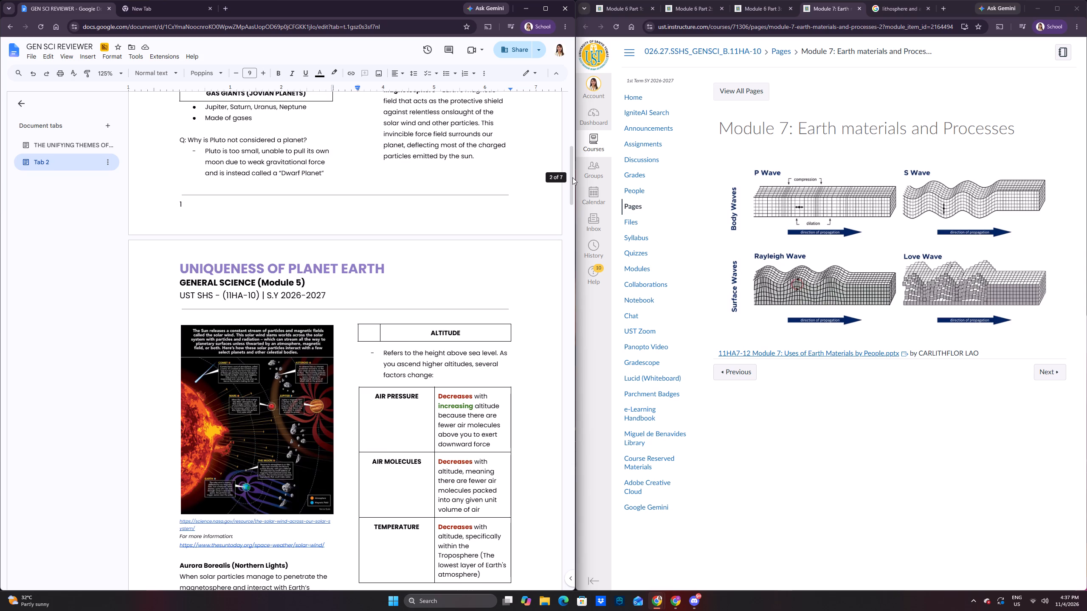
left_click_drag(572, 177, 562, 504)
scroll(344, 332, "down", 8)
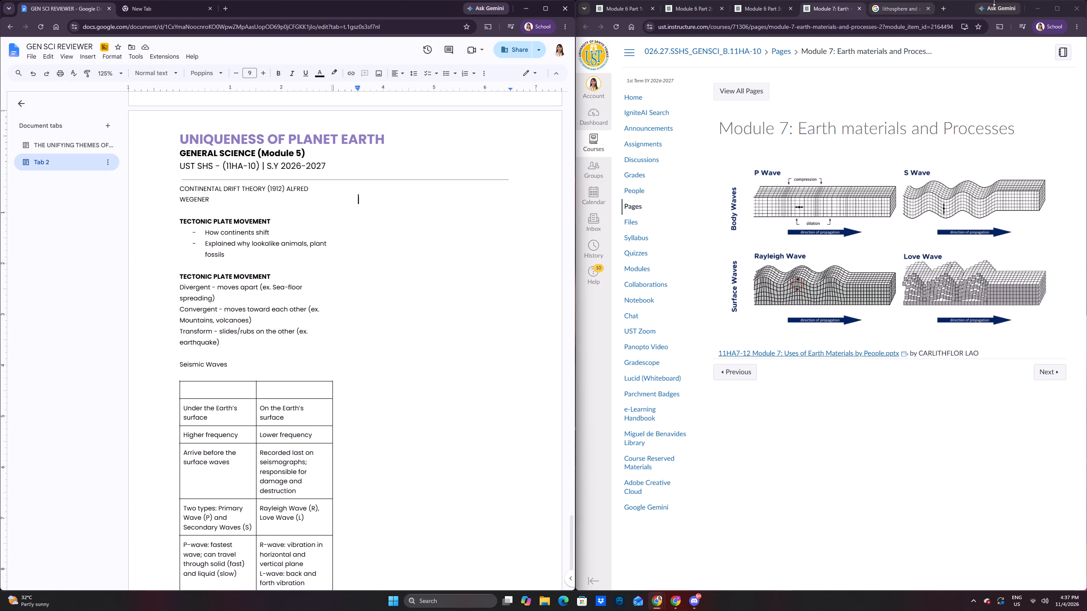
Advance the Module 7 slides by one and enter the heading "Geomorphic Processes" at the top of page 7's second column.
left_click(1022, 231)
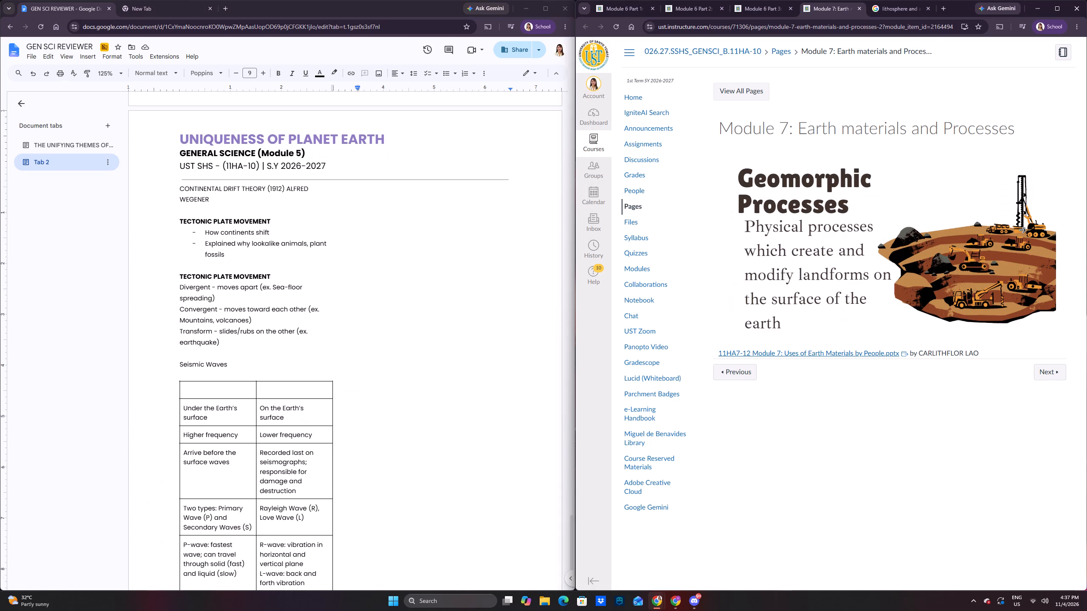
left_click(382, 207)
left_click(387, 199)
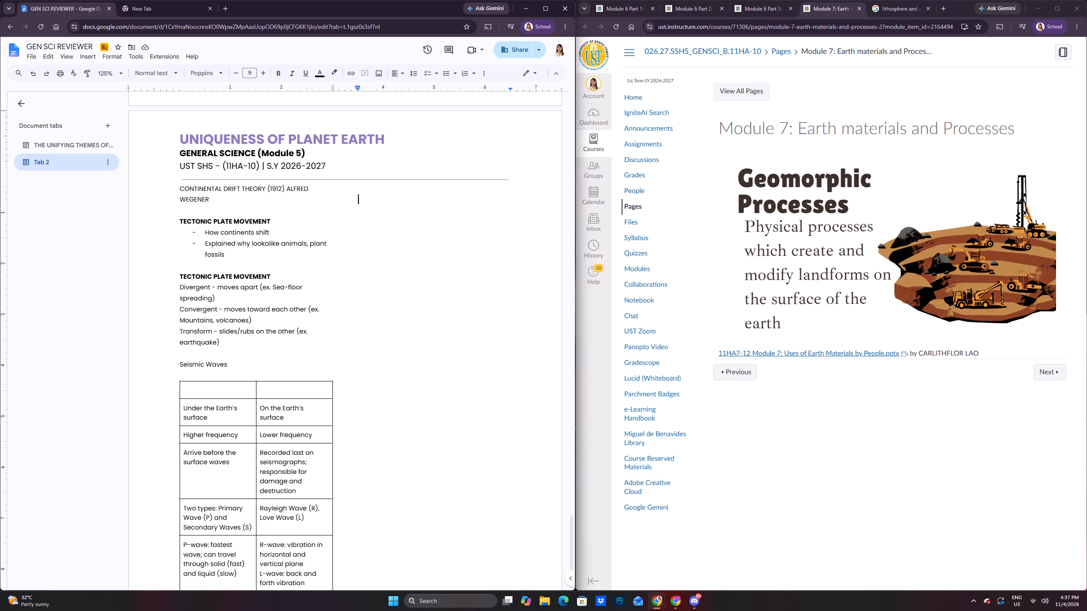
left_click(394, 191)
type("Geomor")
type("phic Proces")
type("ses")
key("Return")
Under the Geomorphic Processes heading, start entering the slide's definition, beginning with "Physical processes".
type("Physical prodce")
key("BackSpace")
key("BackSpace")
key("BackSpace")
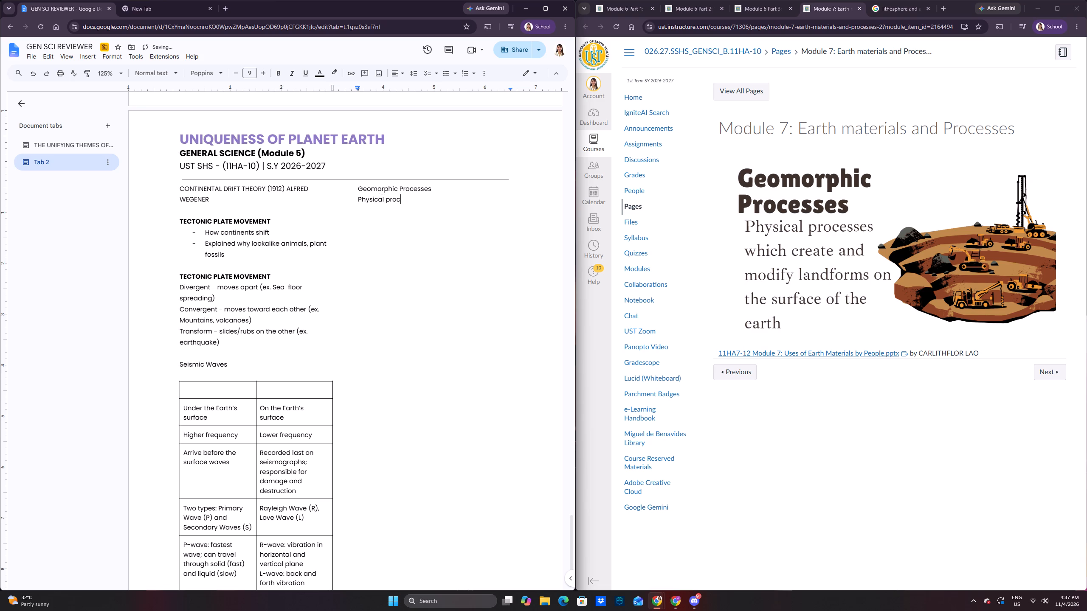
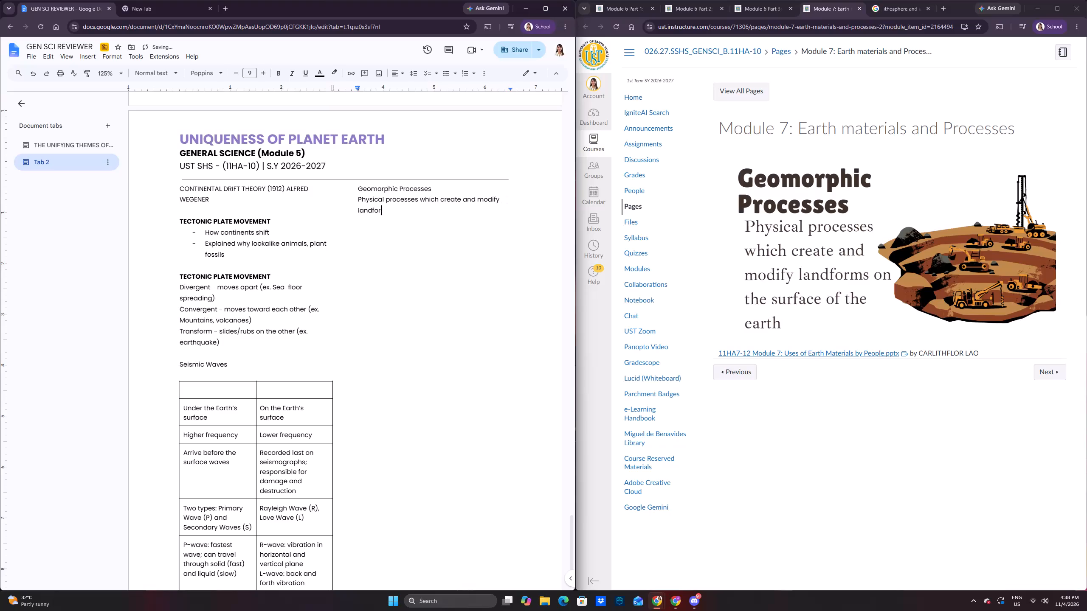
Complete the Geomorphic Processes definition with "on the surface of the earth" and leave a blank line below it.
type("on the surface of the ea")
type("rth")
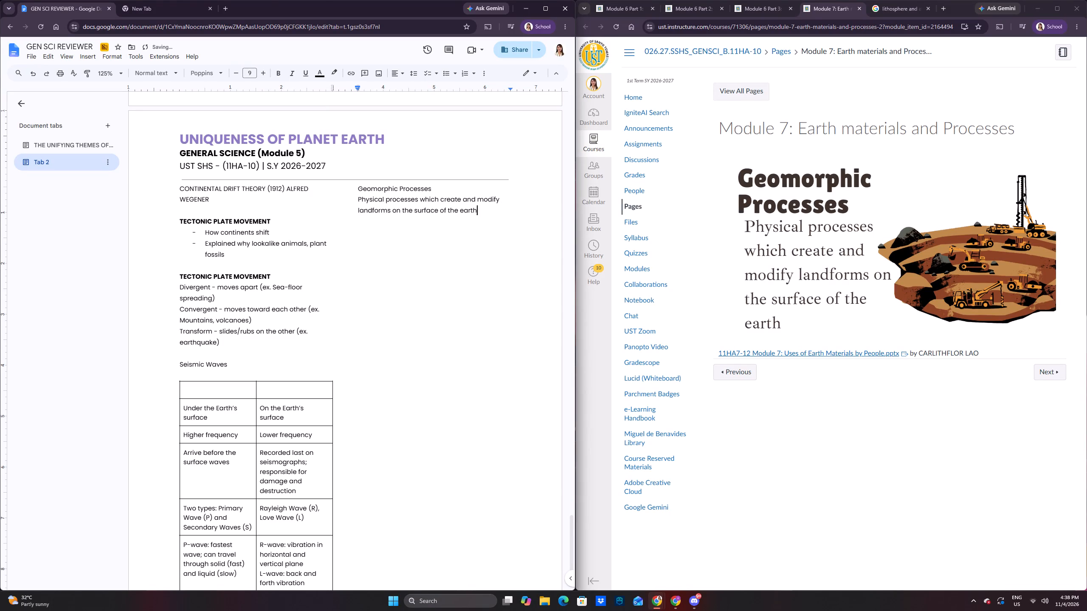
key("Return")
key("Return")
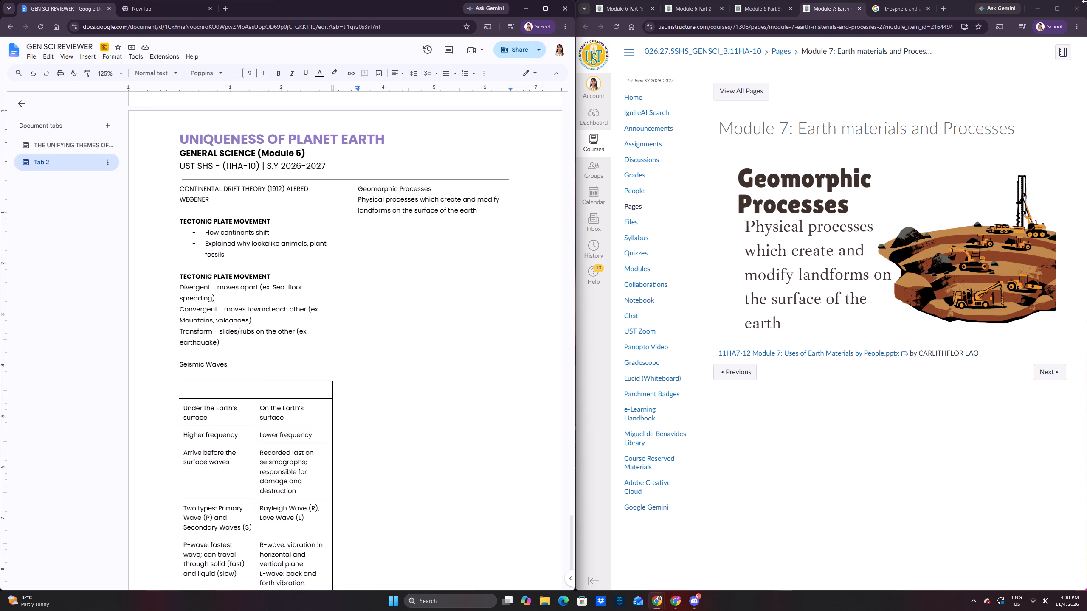
Advance the Module 7 slides by one and enter the heading "Exogenous/Gradational Processes" below the geomorphic definition.
left_click(1017, 207)
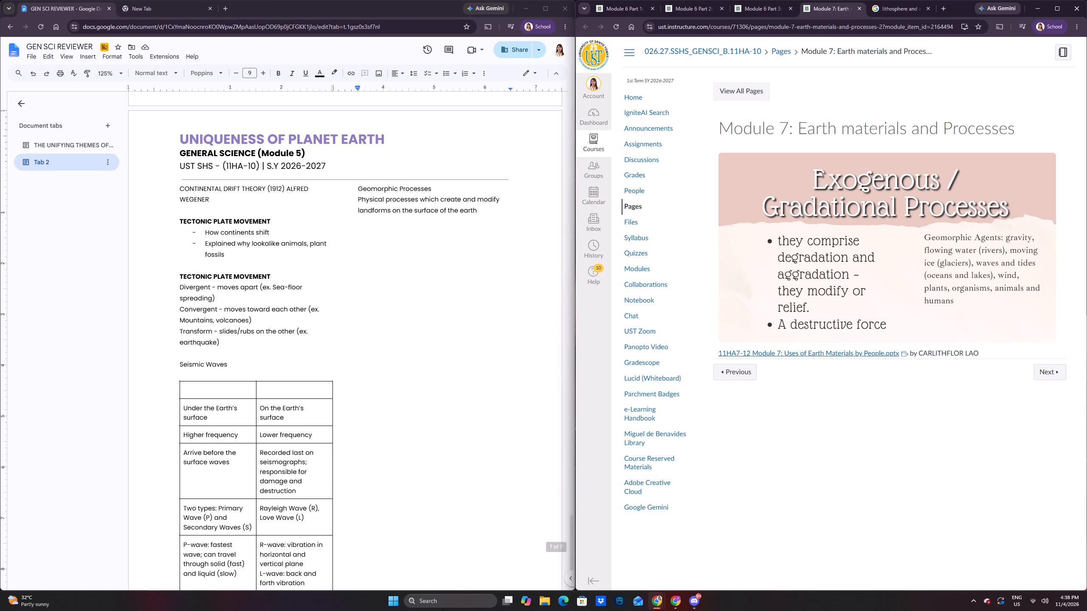
left_click(428, 219)
left_click(448, 227)
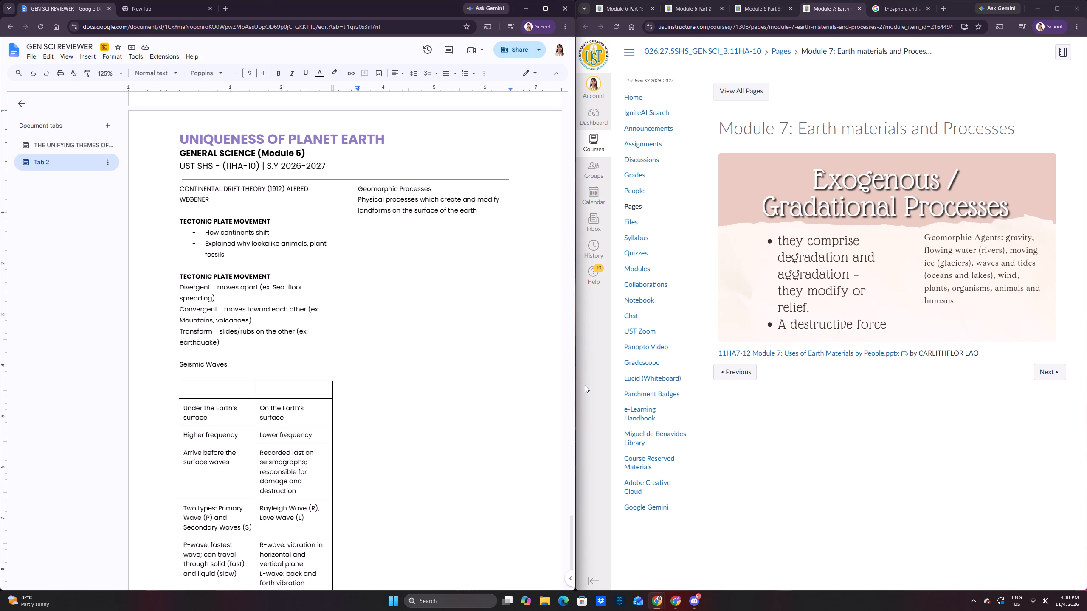
key("Return")
type("Exogen")
type("ous")
key("space")
key("BackSpace")
key("slash")
type("Gradational Processes")
key("space")
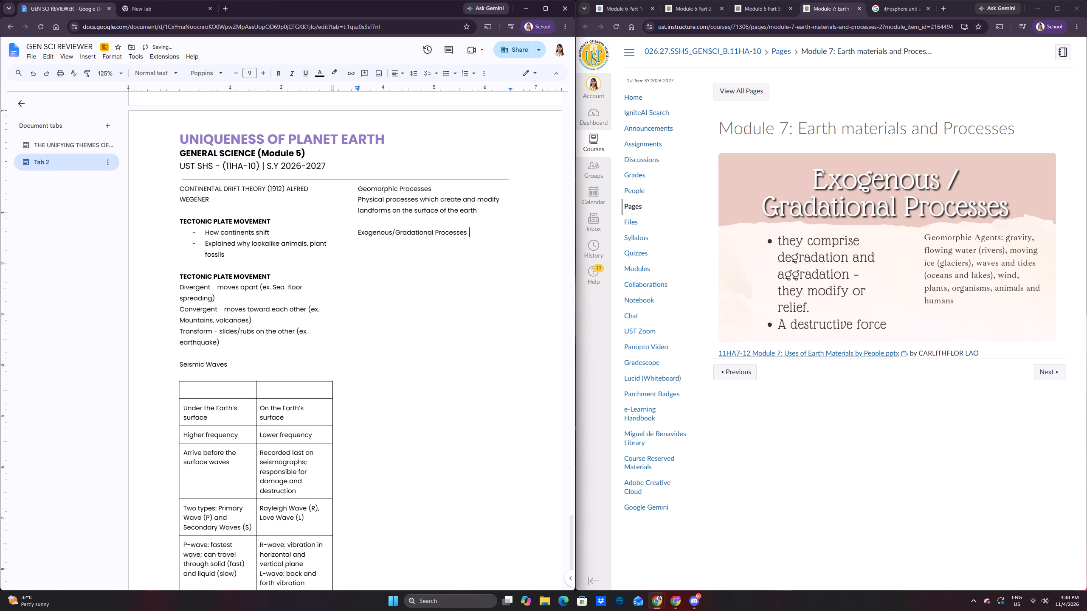
key("Return")
Fill the seismic waves table's empty header row with "Body Waves" in the first column and "Surface Waves" in the second.
left_click(293, 393)
type("Sureface")
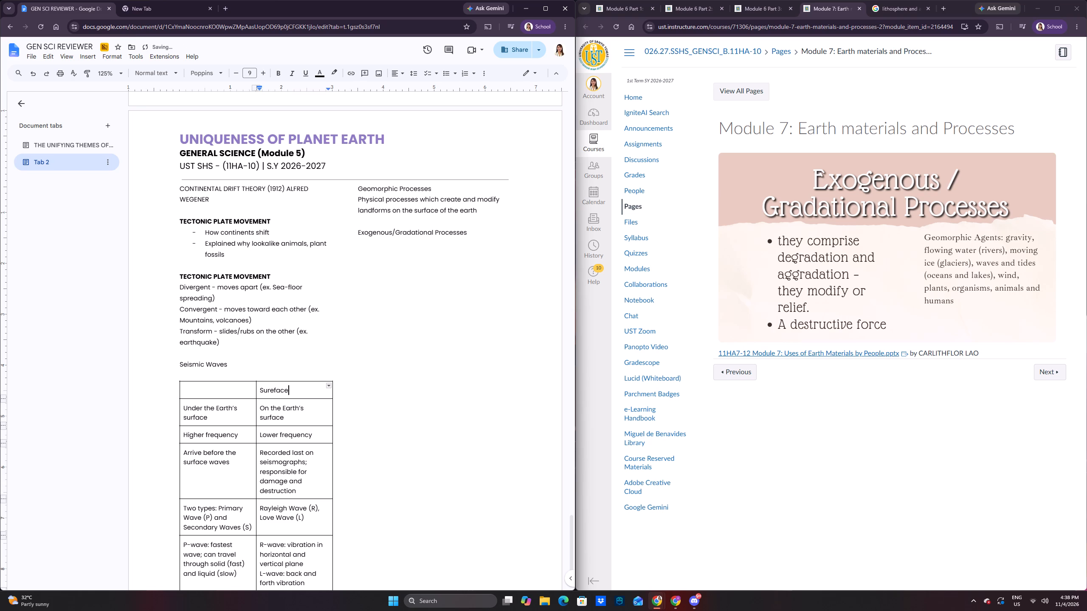
key("space")
key("BackSpace")
key("BackSpace")
key("BackSpace")
key("BackSpace")
key("BackSpace")
key("BackSpace")
type("face Waves")
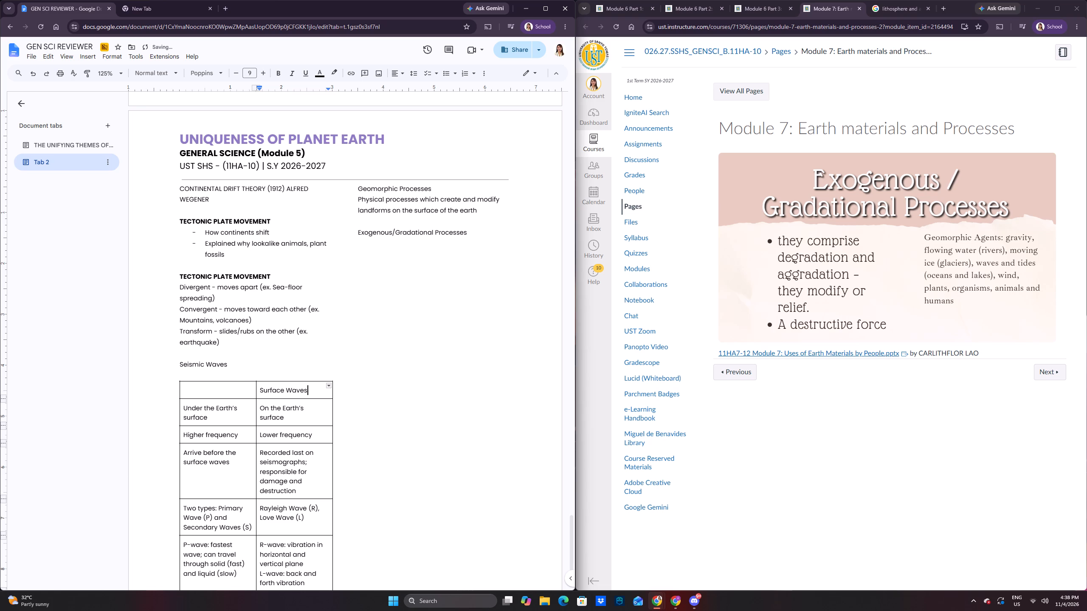
left_click(242, 393)
type("Body Waves")
Remove the blank line between the Seismic Waves heading and its comparison table.
left_click(242, 367)
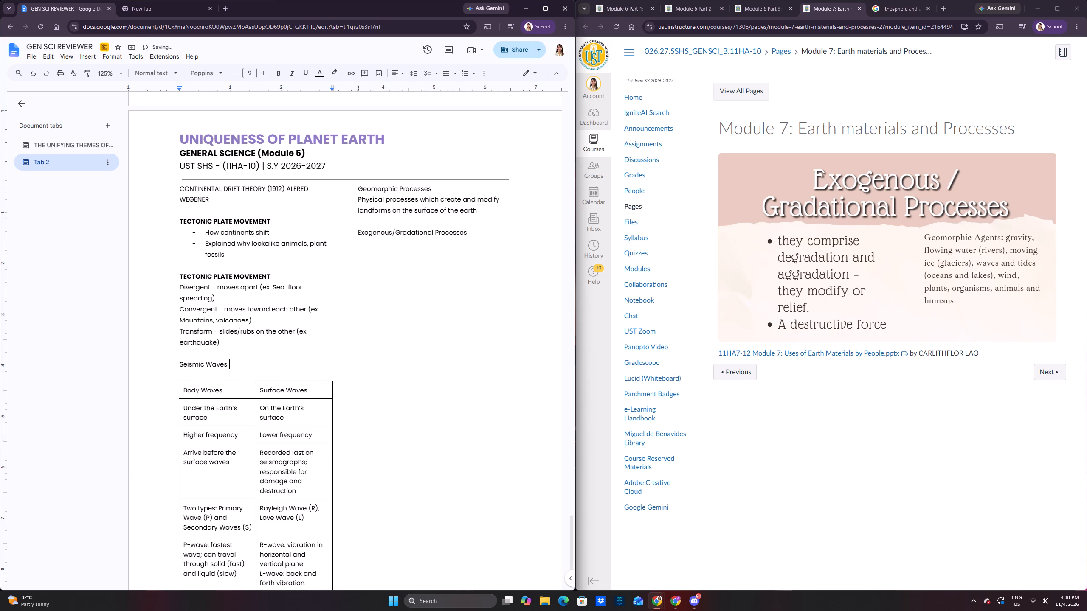
left_click(239, 373)
key("BackSpace")
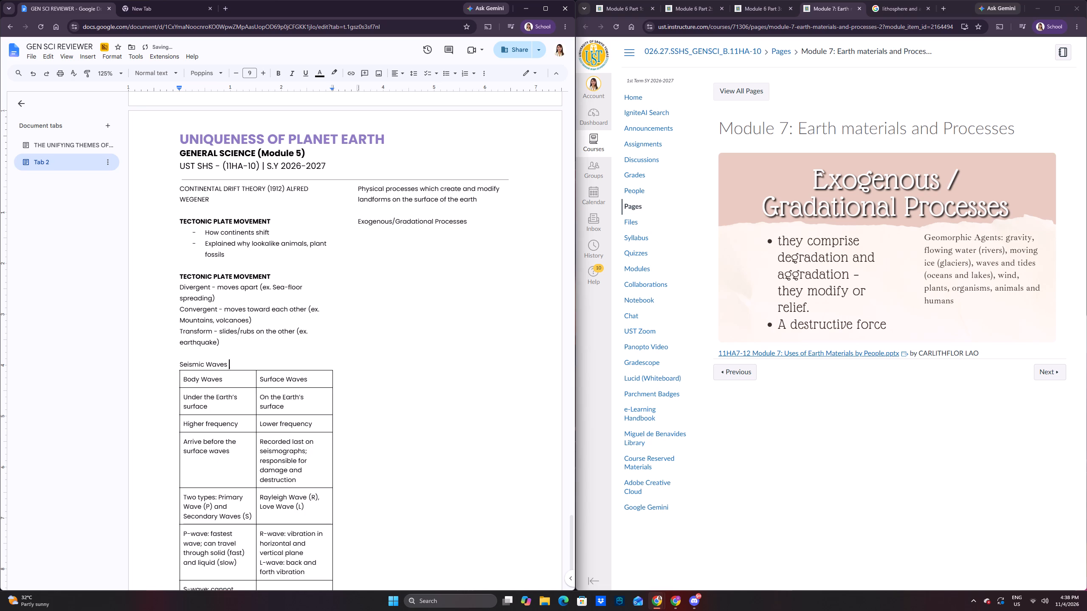
Move the "Seismic Waves" heading into a new single-cell table directly above the comparison table.
left_click_drag(240, 365, 180, 360)
left_click(180, 360)
left_click(192, 359)
left_click_drag(237, 368, 228, 364)
left_click_drag(234, 365, 228, 362)
left_click_drag(228, 362, 178, 364)
scroll(199, 354, "down", 3)
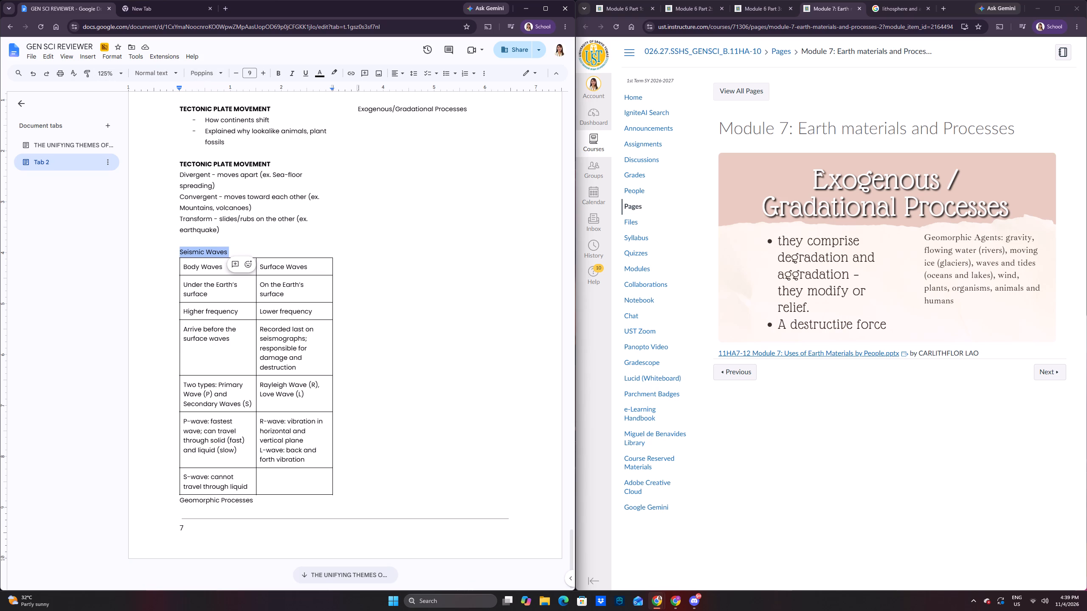
key("ctrl+c")
key("BackSpace")
left_click(81, 56)
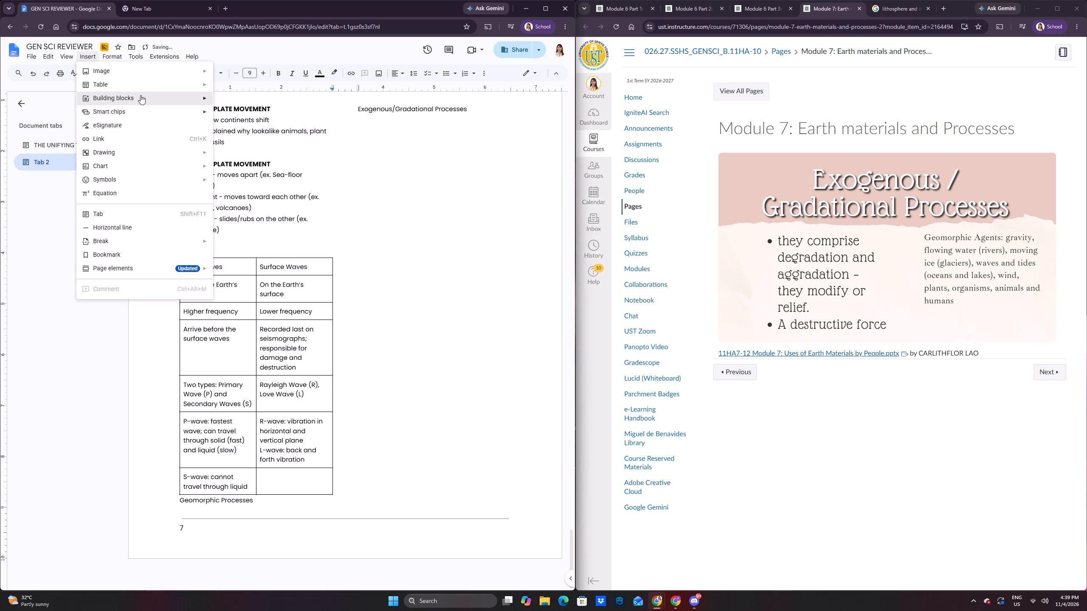
left_click(220, 104)
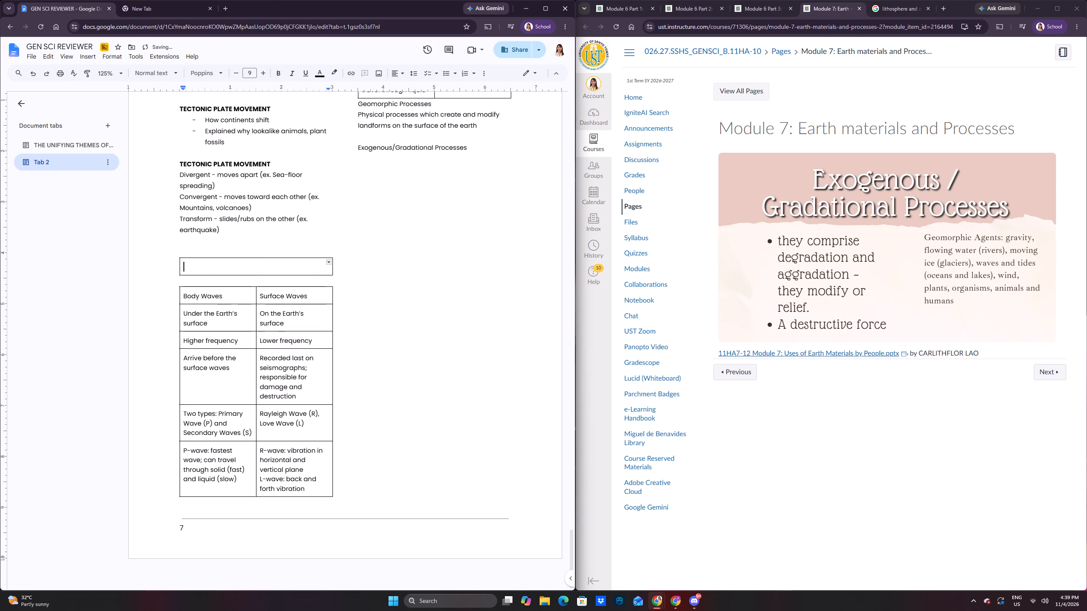
key("ctrl+v")
Centre the "Seismic Waves" text within its single-cell table.
left_click_drag(268, 269, 180, 272)
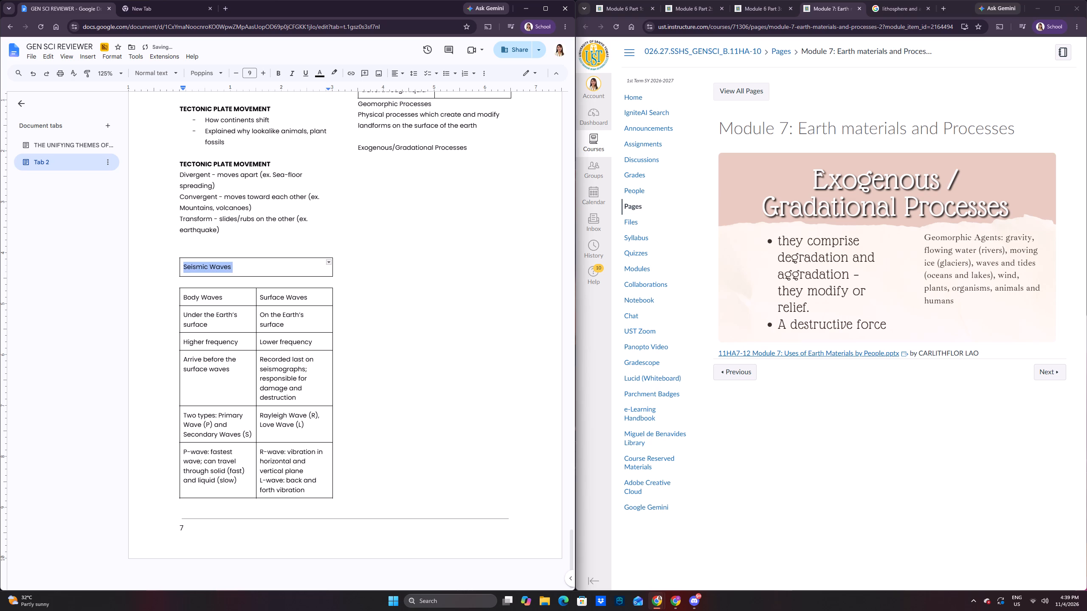
left_click_drag(180, 272, 173, 274)
left_click(396, 79)
left_click(398, 83)
left_click(398, 77)
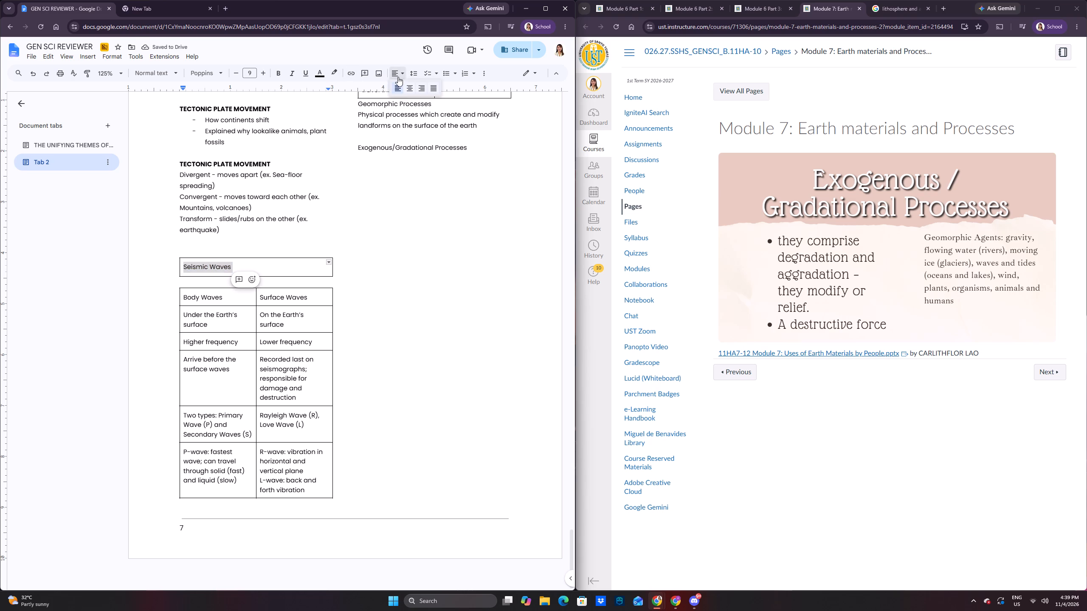
left_click(407, 87)
Reduce the empty line between the Seismic Waves title table and the comparison table to font size 1.
left_click(233, 284)
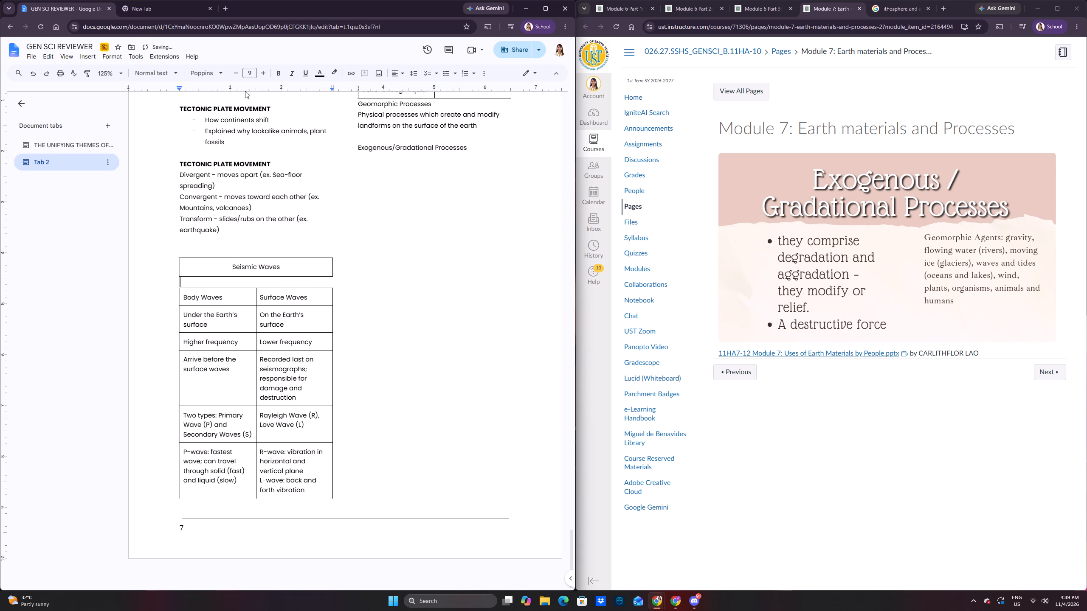
triple_click(236, 71)
triple_click(235, 72)
triple_click(235, 72)
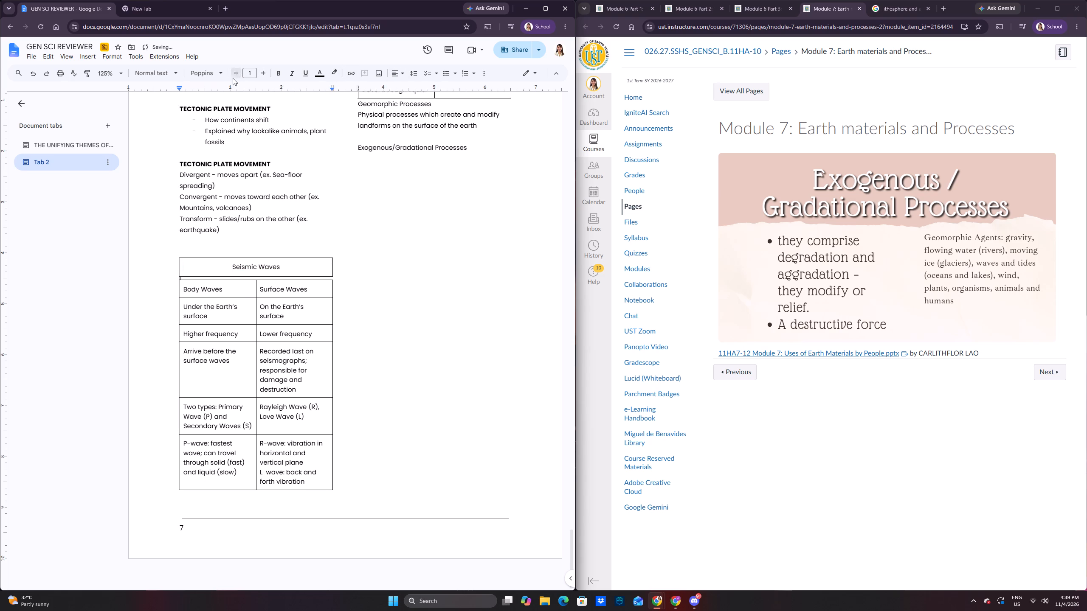
Delete the extra blank line above the Seismic Waves title table.
left_click(288, 254)
key("BackSpace")
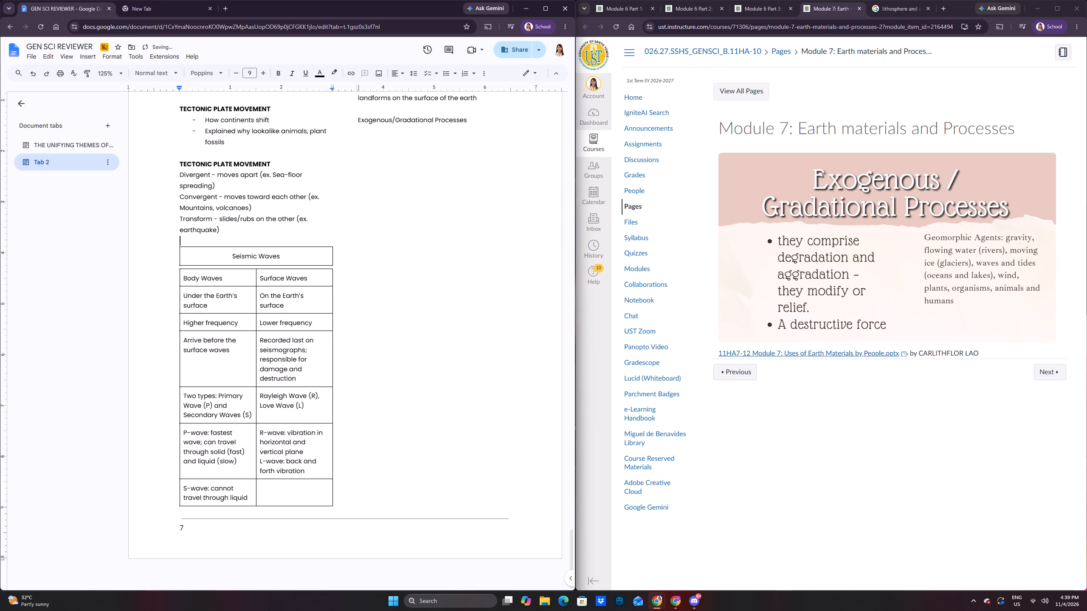
Under Exogenous/Gradational Processes, add the bullet "They comprise degradation and aggregation - they modify or relief.".
scroll(251, 238, "up", 7)
scroll(269, 273, "down", 2)
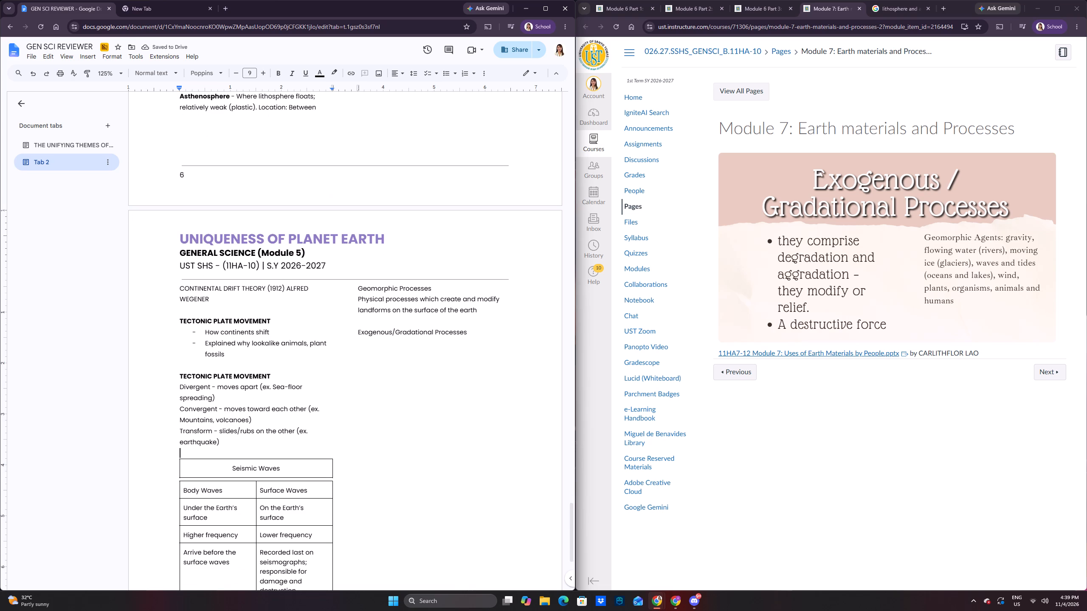
scroll(295, 261, "down", 2)
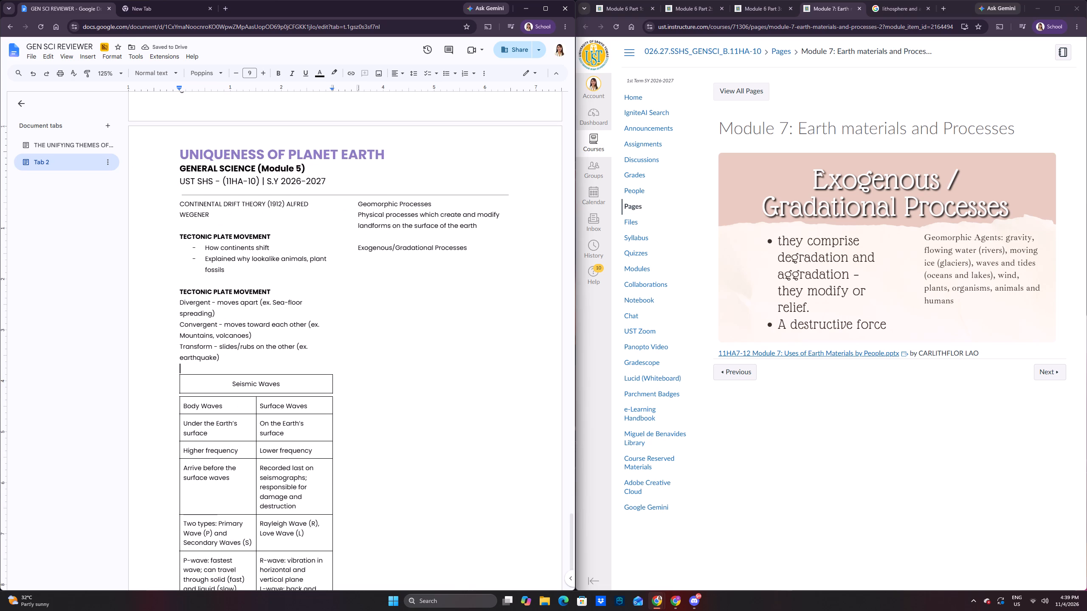
left_click(470, 252)
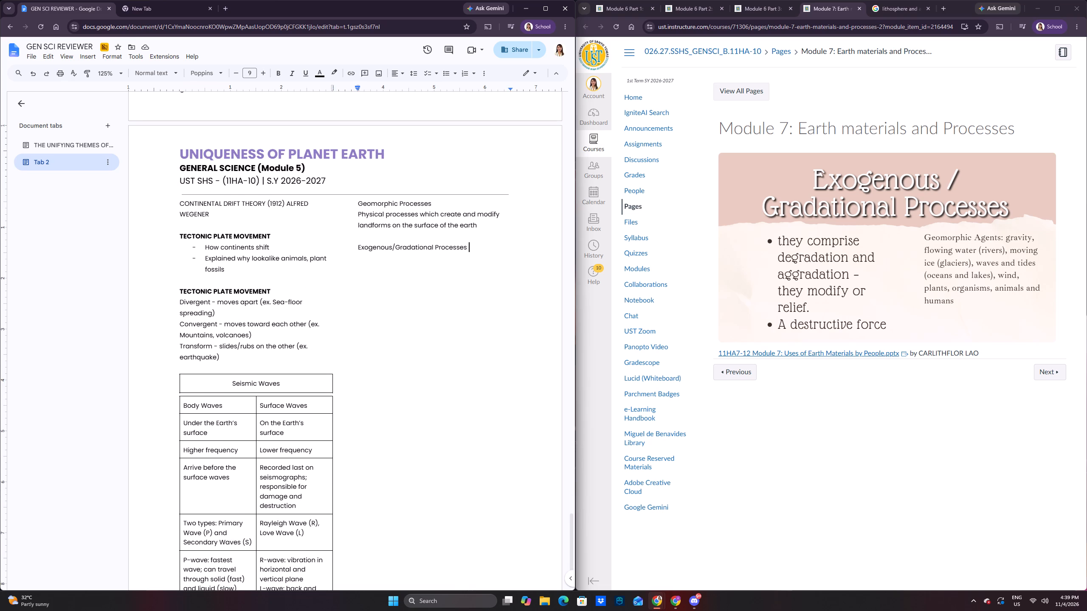
left_click(448, 262)
type("*")
key("space")
type("they comprise")
key("space")
type("degr")
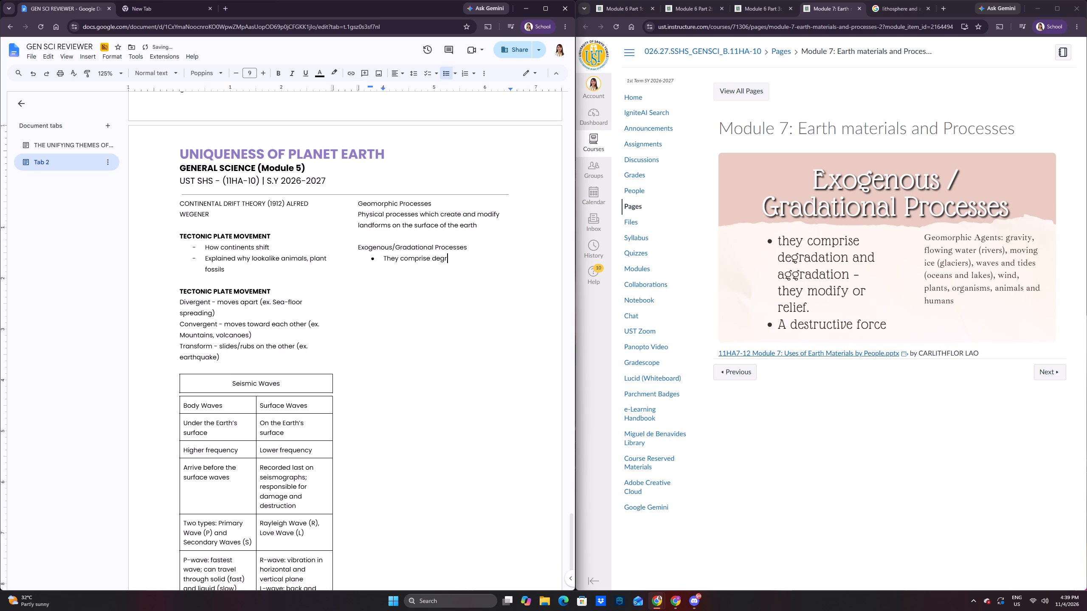
type("adation and")
key("space")
type("aggration -")
key("space")
type("they modify or relief.")
key("space")
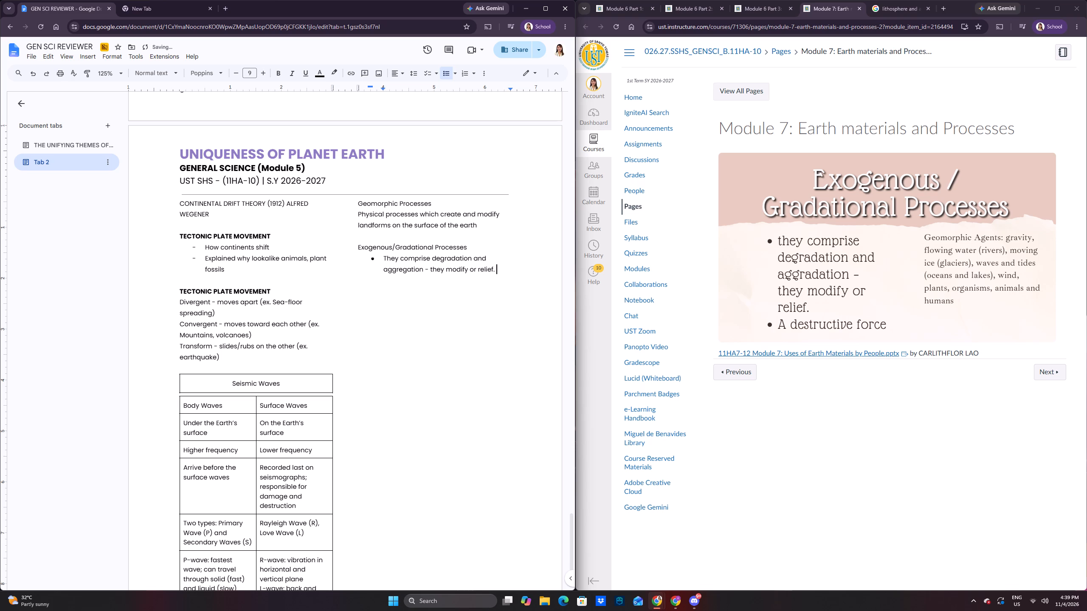
Add a second bullet, "A destructive force", under Exogenous/Gradational Processes and end the bulleted list.
key("Return")
type("A des")
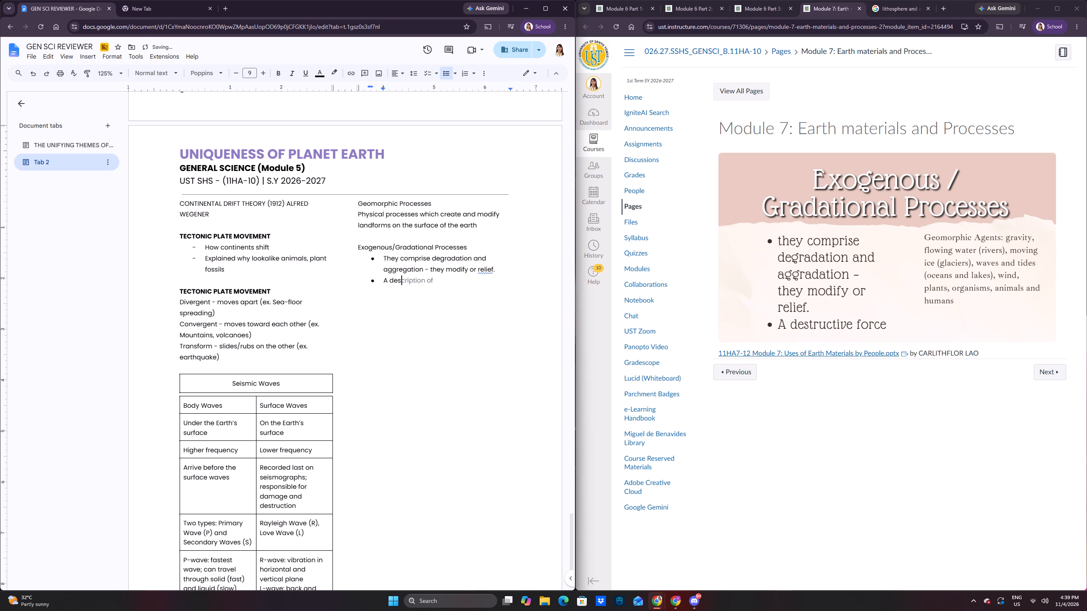
type("tructive")
key("space")
type("force")
key("space")
key("Return")
key("Return")
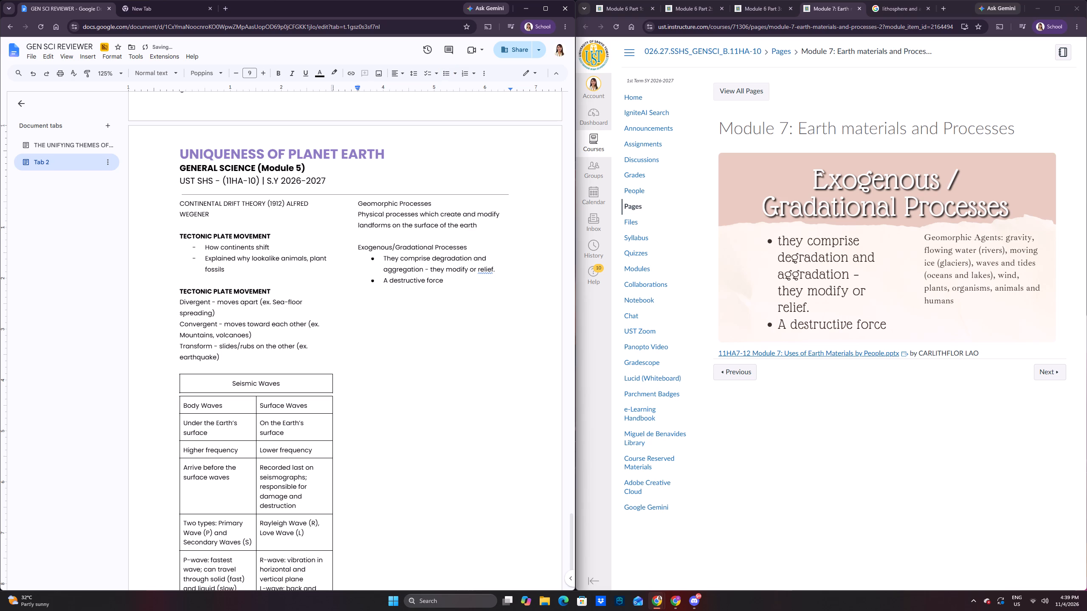
Below the bullets, start a plain line reading "Geomorphic Agents: gravity, flowing water (rivers),".
type("Geo")
type("morphic")
key("space")
type("Agents:")
key("space")
type("gravity")
key("space")
key("BackSpace")
type(",")
key("space")
type("flowing")
key("space")
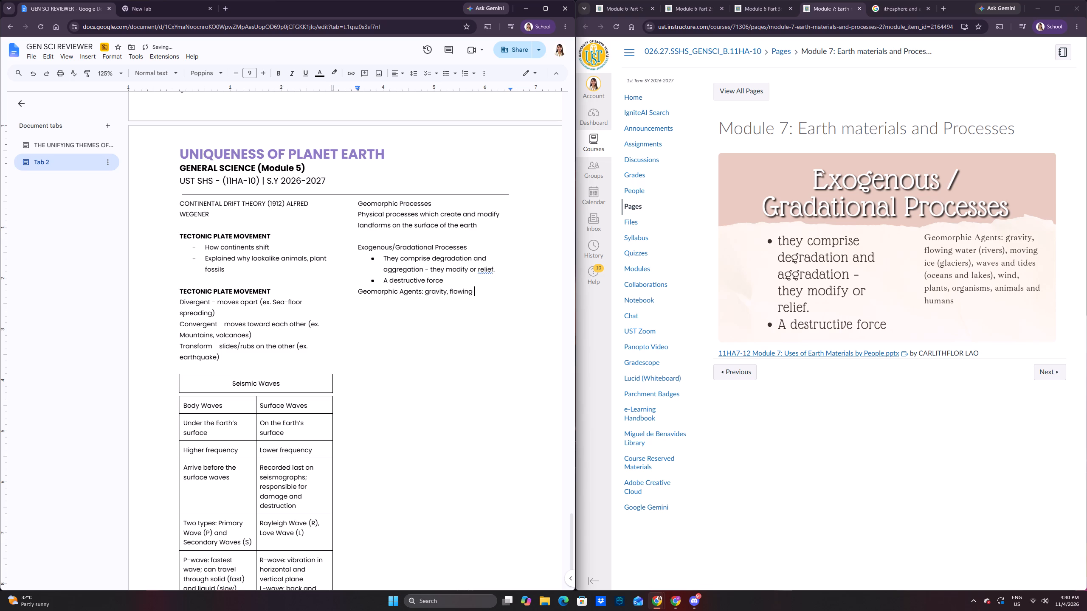
type("water")
key("space")
type("(rivers)")
type(",")
key("space")
key("BackSpace")
key("space")
Continue the Geomorphic Agents line with "waves and tides (oceans and lakes), wind, plants, organisms, animals and humans" and start a new line.
left_click(397, 307)
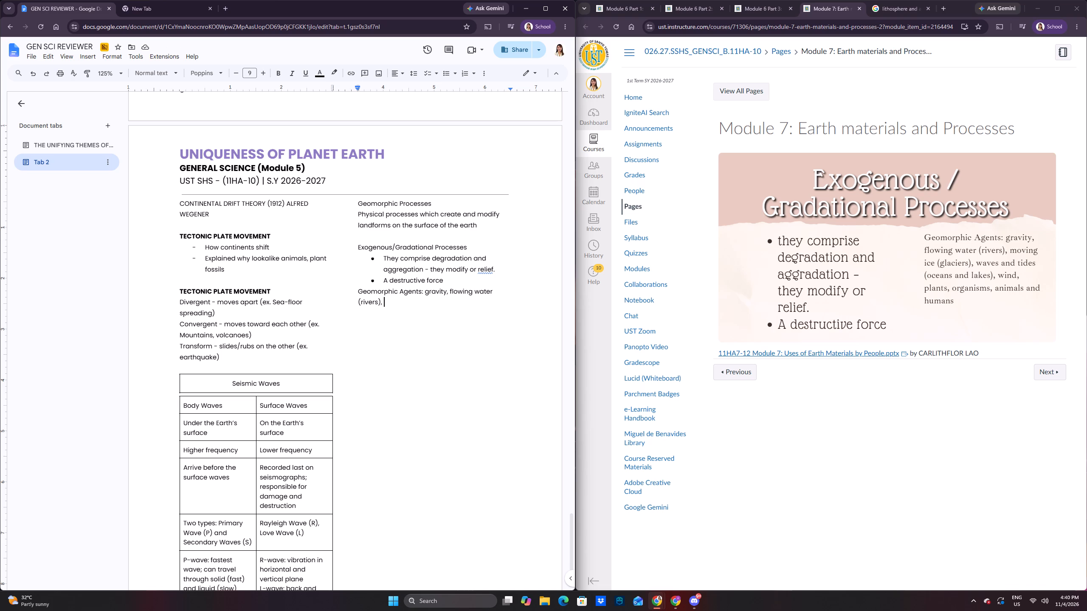
key("g")
key("BackSpace")
type("waves and tides")
key("space")
key("BackSpace")
key("space")
type("( o")
key("BackSpace")
key("BackSpace")
type("oceans and lakes),")
key("space")
type("wind, plants")
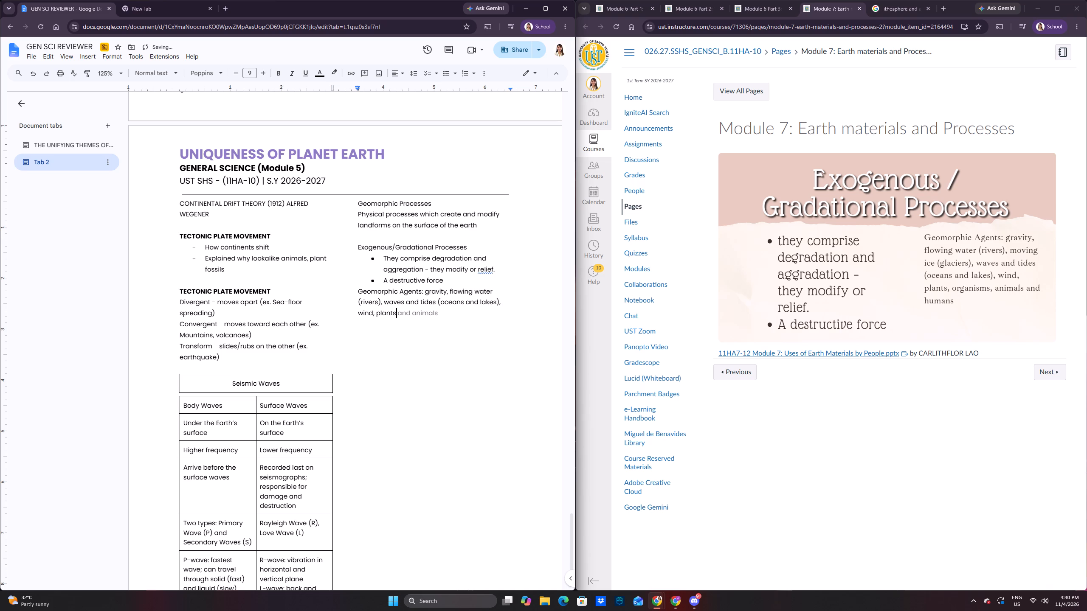
type(", organisms, animals and humans")
key("Return")
Advance the slides to Degradation Processes and add the heading "Degradation Processes" below the Geomorphic Agents paragraph.
left_click(1033, 234)
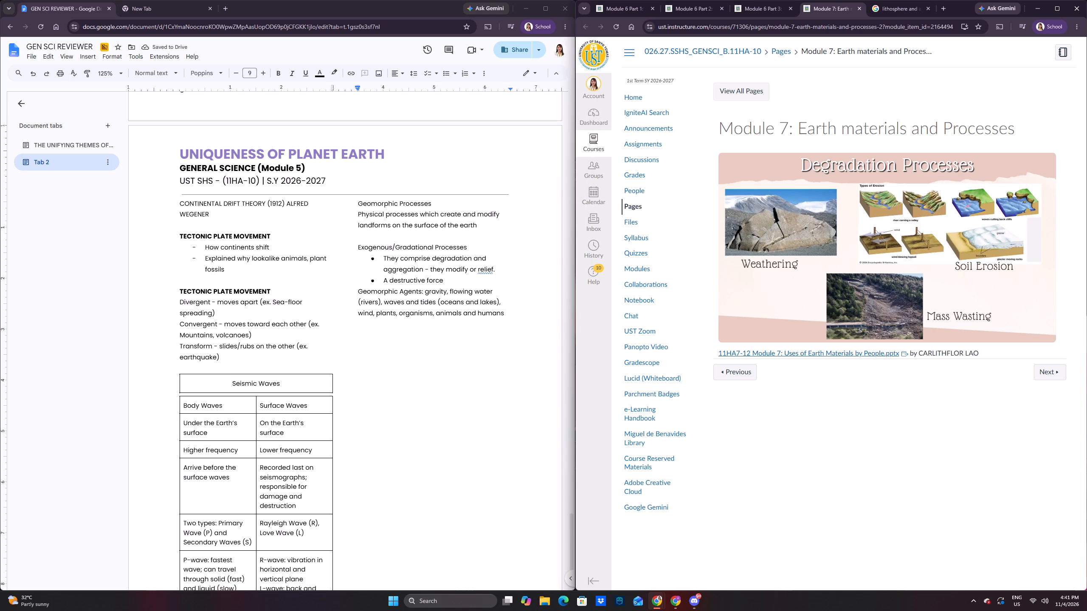
left_click(439, 330)
left_click(438, 330)
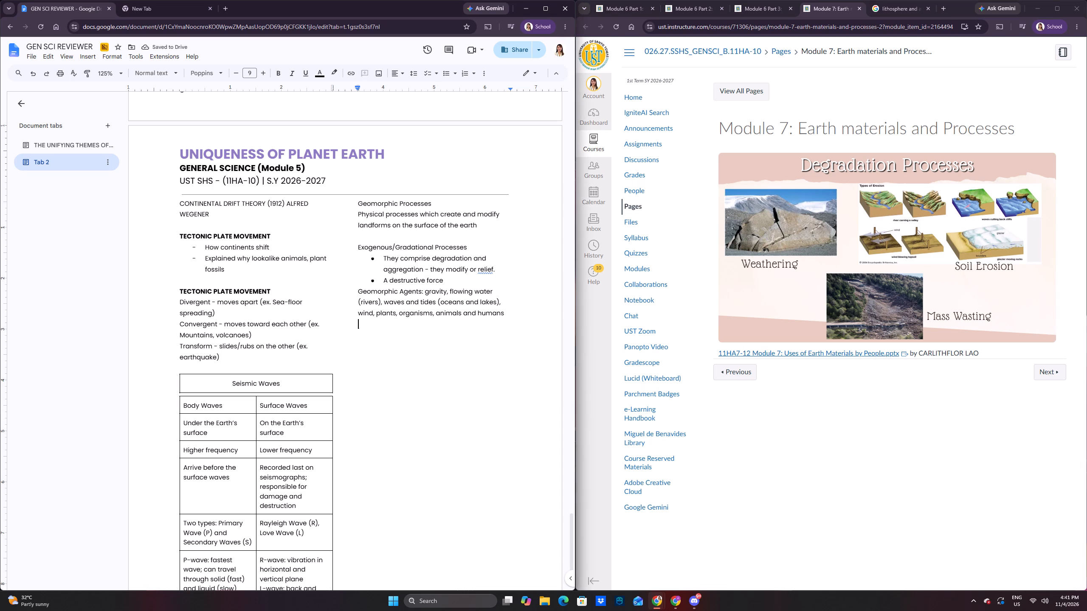
key("Return")
key("BackSpace")
type("Degr")
type("adation Processes")
key("space")
Under the Degradation Processes heading, list "Weathering, Soil Erosion, Mass Wasting" and start a new line.
key("Return")
key("shift+w")
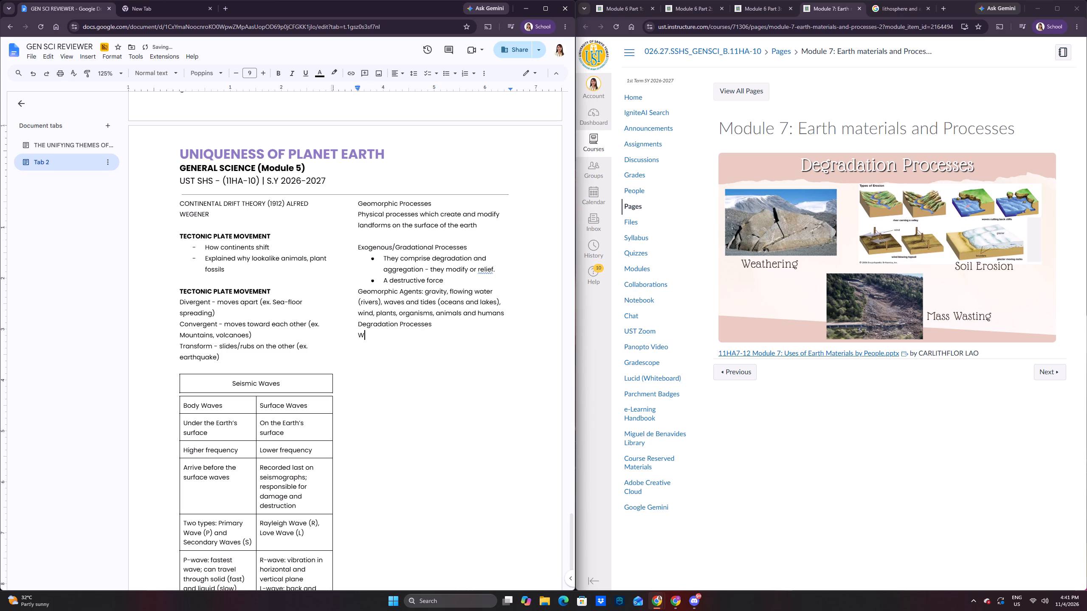
type("eathering")
key("space")
key("BackSpace")
type(", Soil Erosion")
type(",")
key("space")
type("Mass Was")
type("yi")
key("BackSpace")
key("BackSpace")
key("y")
key("BackSpace")
type("ting")
key("space")
key("Return")
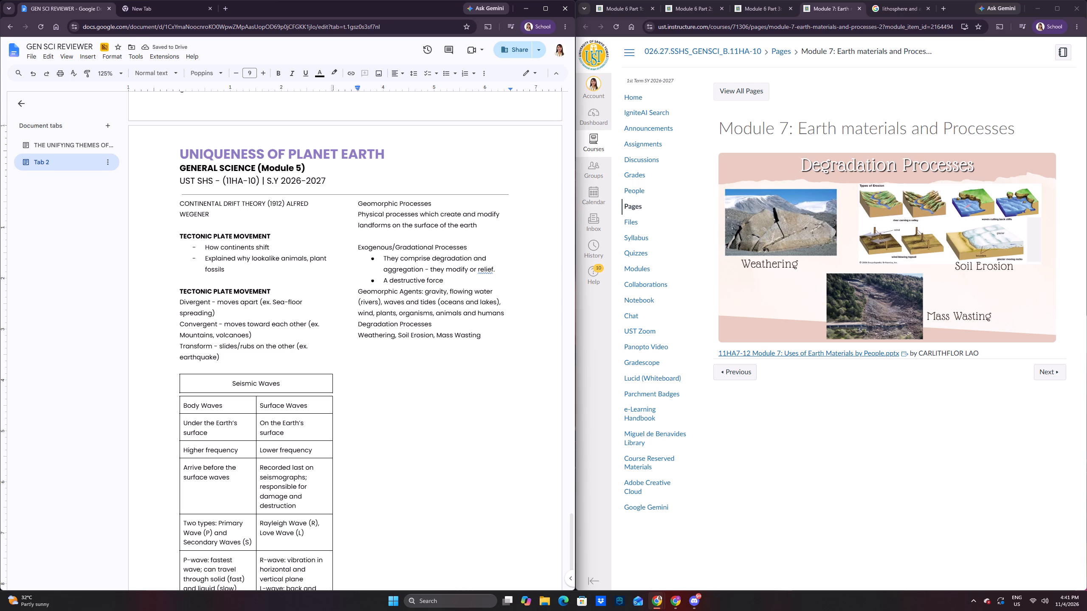
Insert a blank line between the Geomorphic Agents paragraph and the Degradation Processes heading.
left_click(449, 320)
left_click(519, 316)
key("shift+Return")
Place the text cursor in the empty space below the degradation list and advance the slides to Aggradation Processes.
left_click(441, 378)
type("]]")
key("BackSpace")
key("BackSpace")
key("BackSpace")
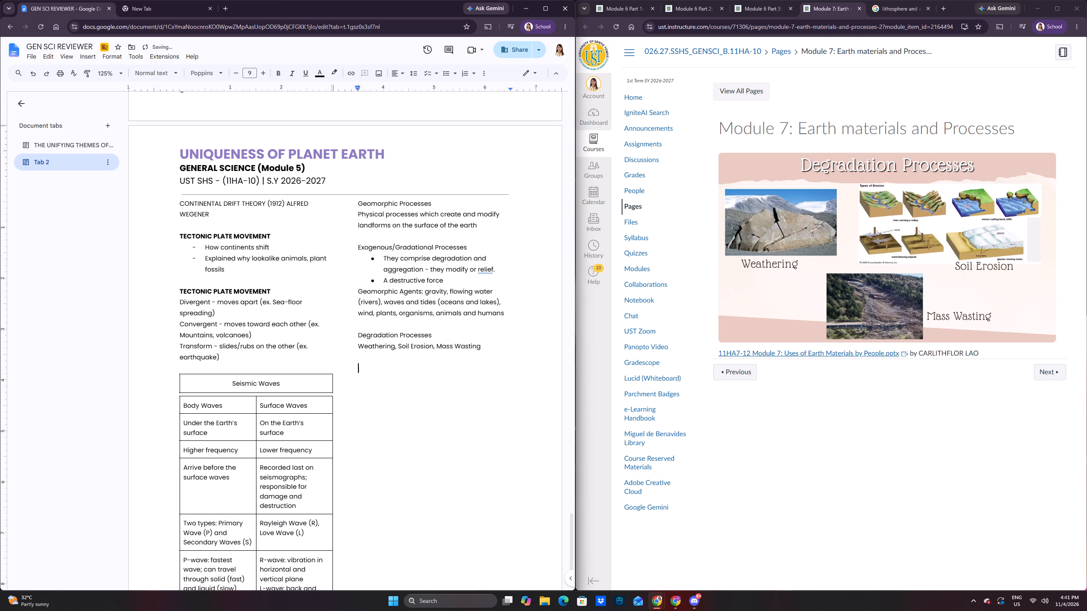
left_click(1042, 225)
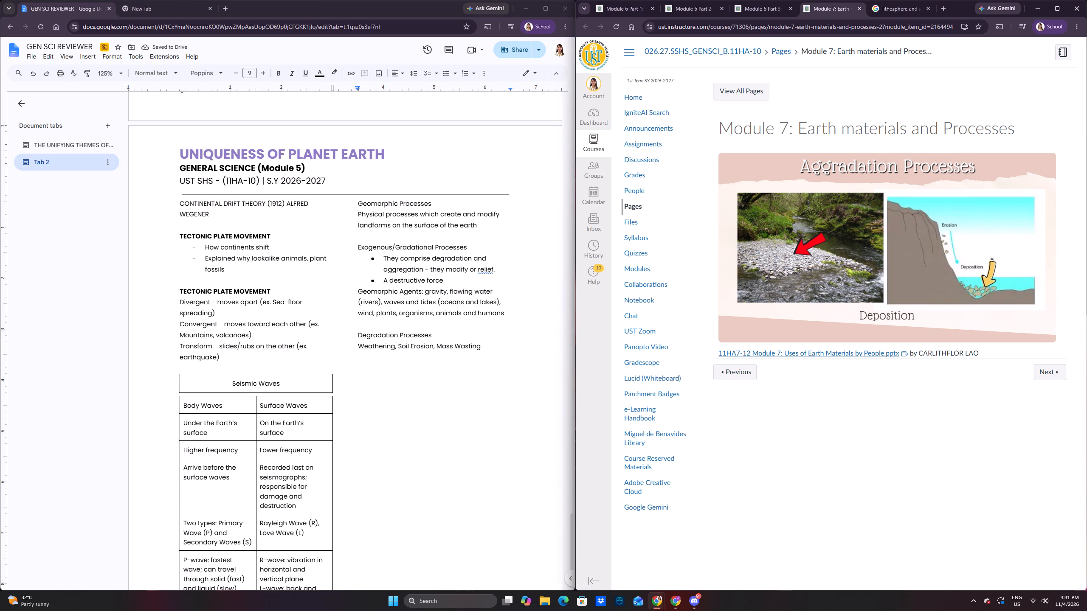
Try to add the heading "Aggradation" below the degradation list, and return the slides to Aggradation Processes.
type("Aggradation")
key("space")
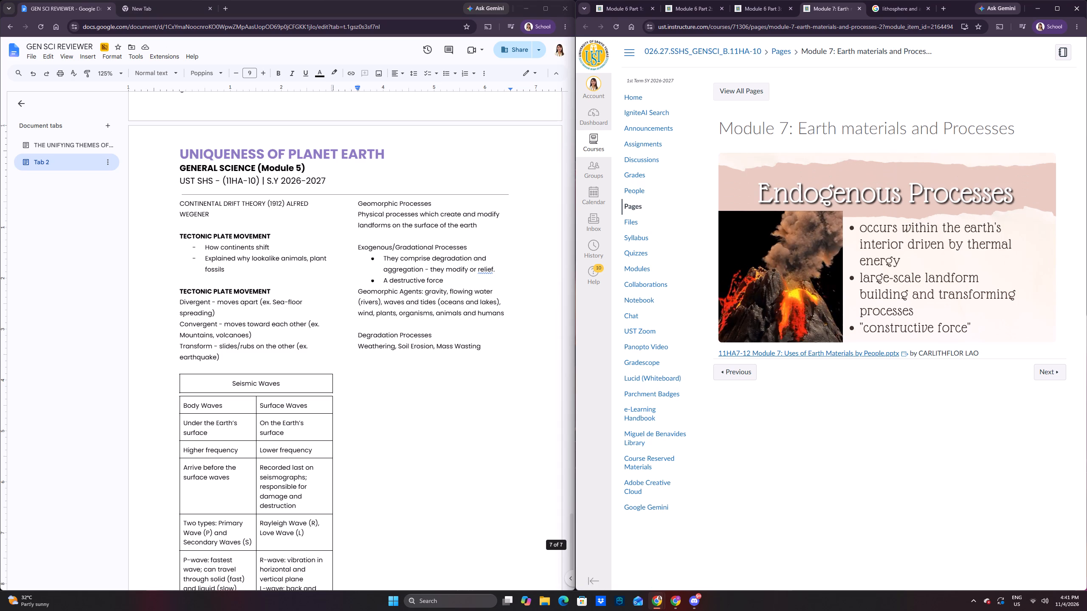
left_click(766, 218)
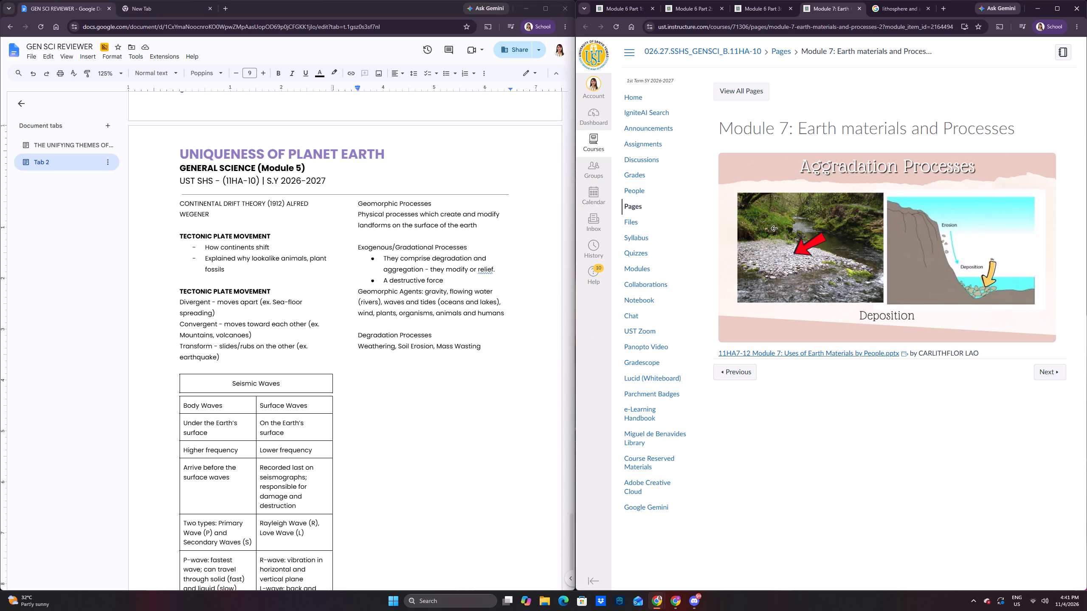
Add the heading "Aggradation Processes" below the degradation list, leaving a blank line between them.
left_click(390, 331)
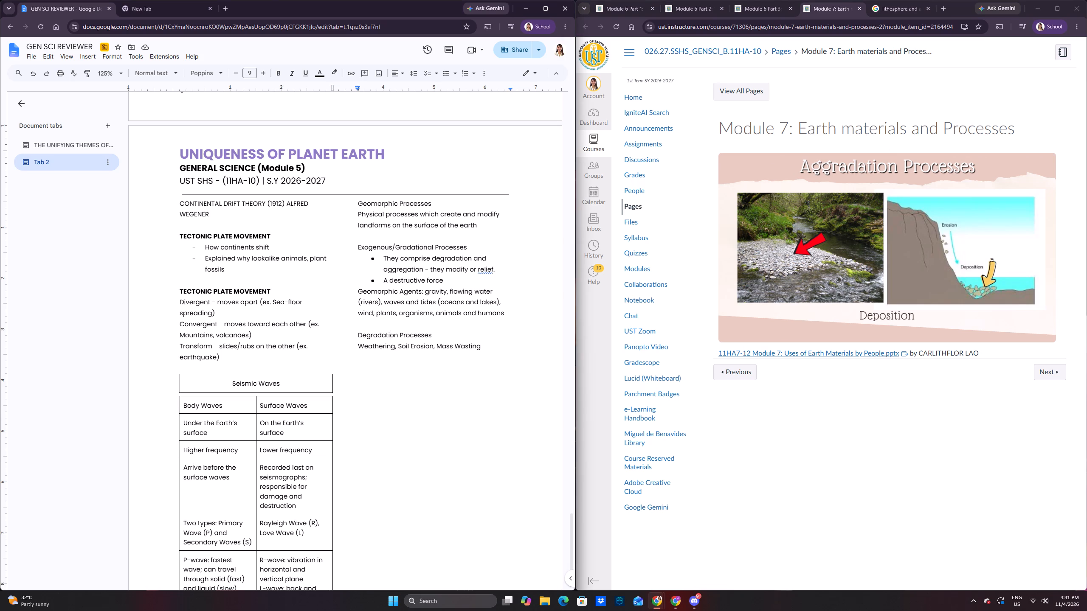
left_click(474, 366)
key("shift+a")
type("ggradation PRoce")
key("BackSpace")
key("BackSpace")
key("BackSpace")
key("BackSpace")
type("ric")
key("BackSpace")
key("BackSpace")
type("oce")
key("BackSpace")
type("ce")
key("BackSpace")
key("BackSpace")
type("esses")
key("space")
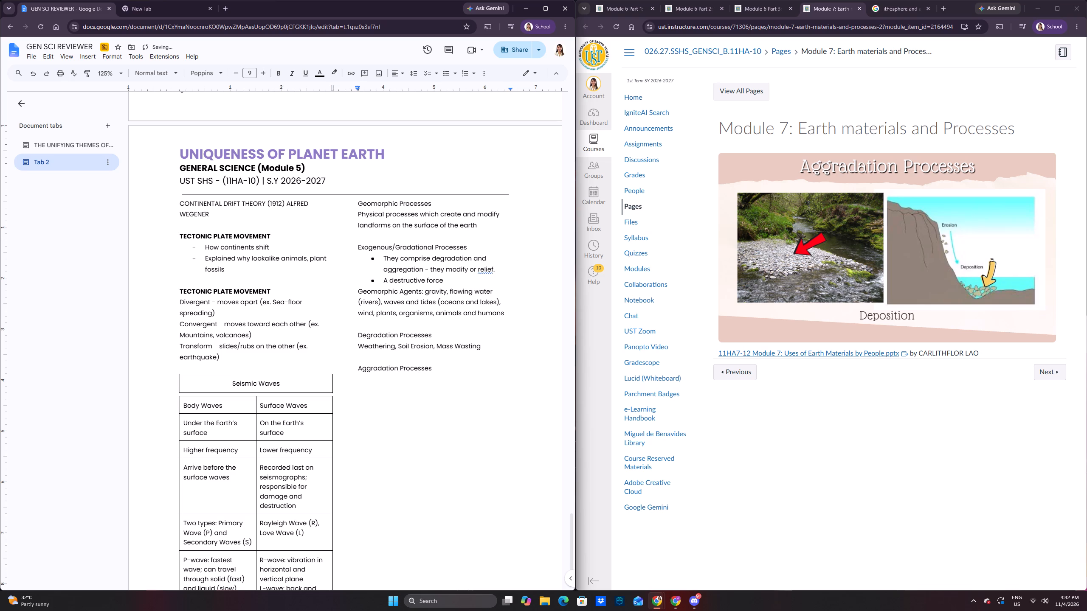
List "Deposition" under the Aggradation Processes heading and start a new line.
key("Return")
type("De")
type("position")
key("Return")
Advance the slides to Endogenous Processes and add the heading "Endogenous Processes" after a blank line below Deposition.
left_click(1014, 232)
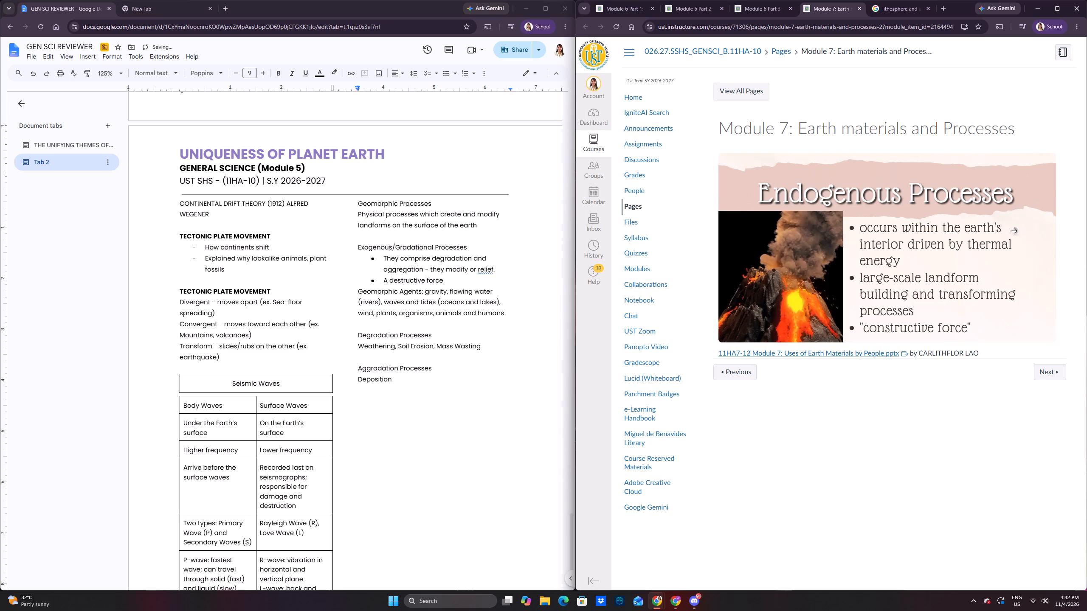
left_click(412, 395)
left_click(414, 395)
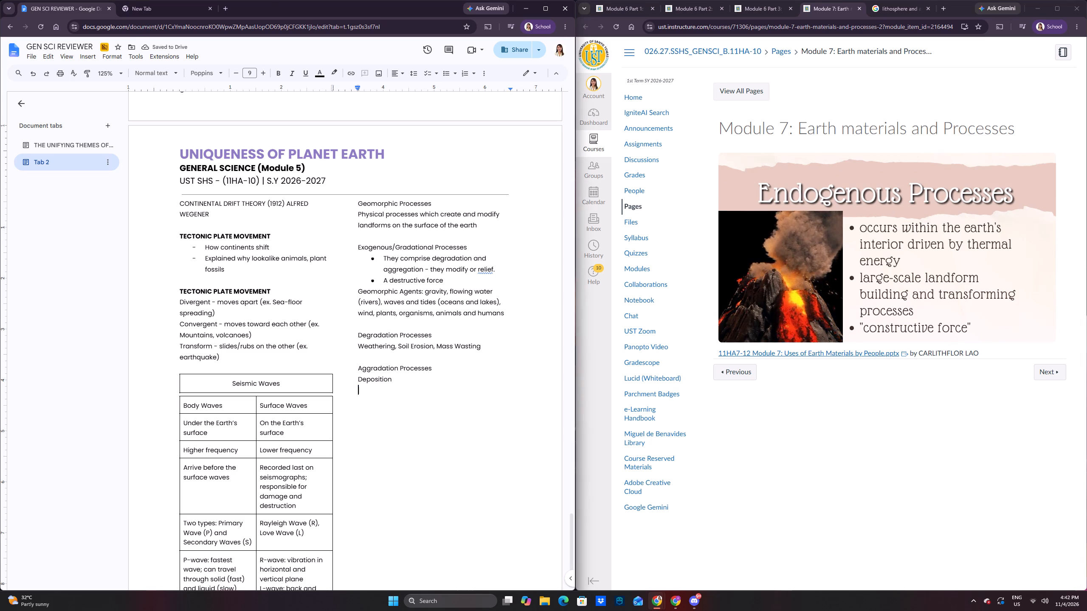
key("Return")
type("Enoge")
key("BackSpace")
key("BackSpace")
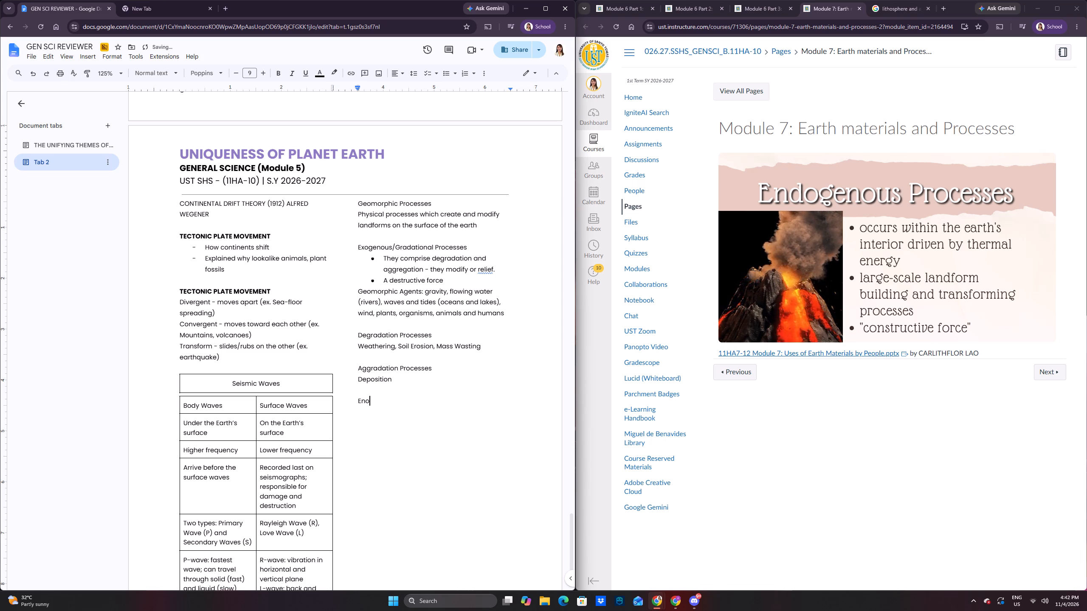
key("BackSpace")
type("doge")
type("nous")
key("space")
type("Processes")
key("space")
key("Return")
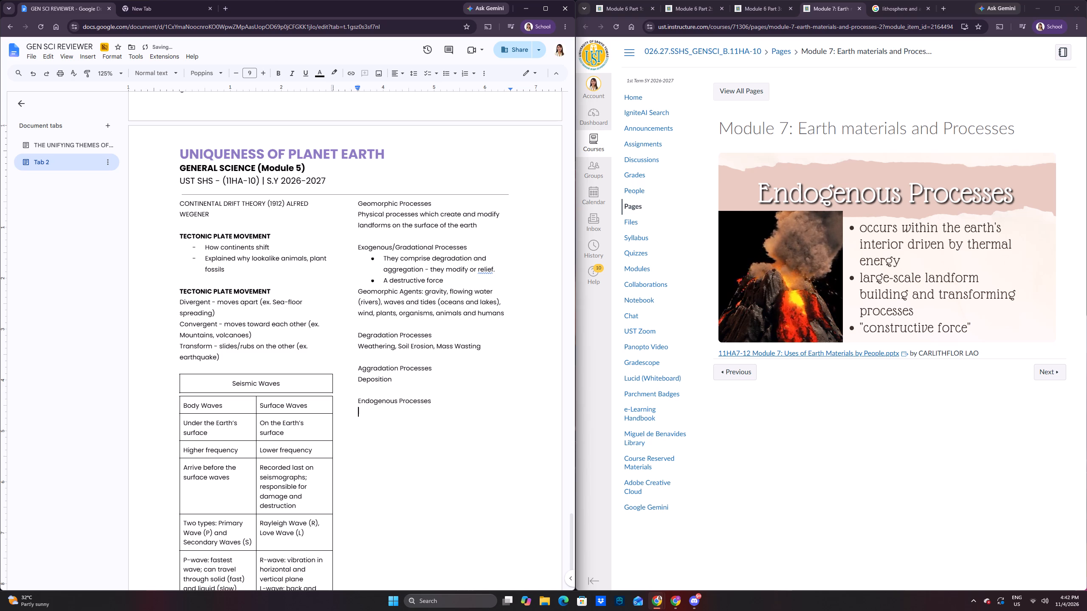
Start a bulleted list under Endogenous Processes with "Occurs within the earth's interior driven by thermal energy".
type("*")
key("space")
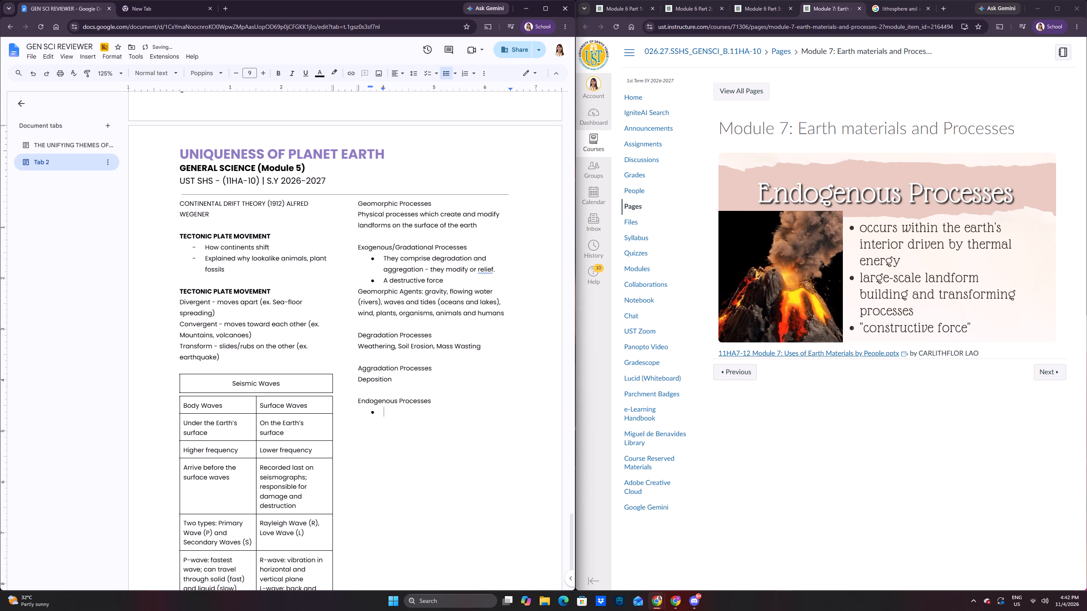
type("Occurs within")
key("space")
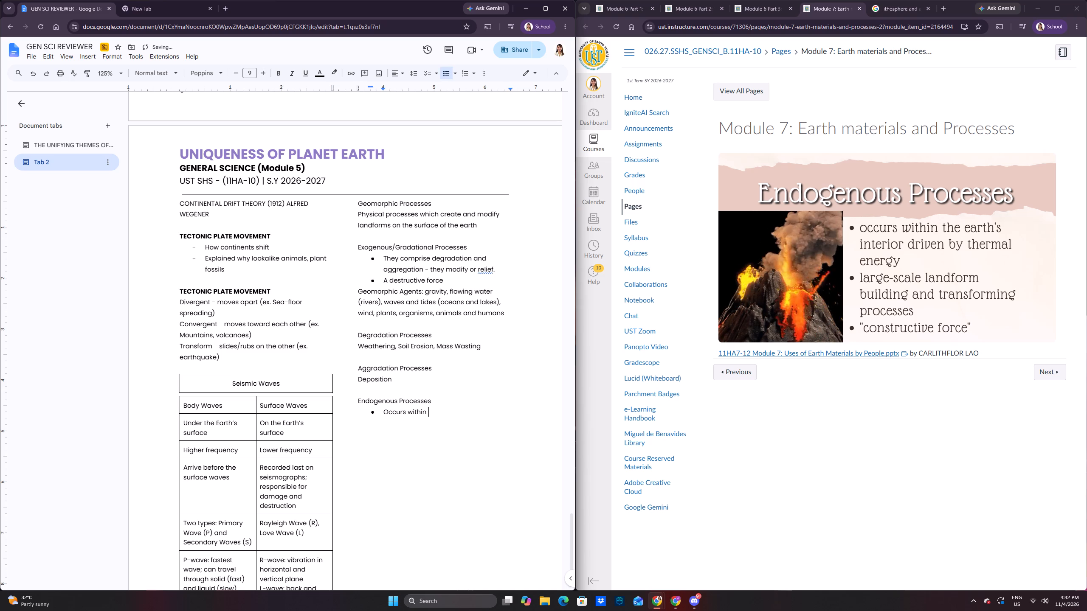
type("the earth's interi")
key("BackSpace")
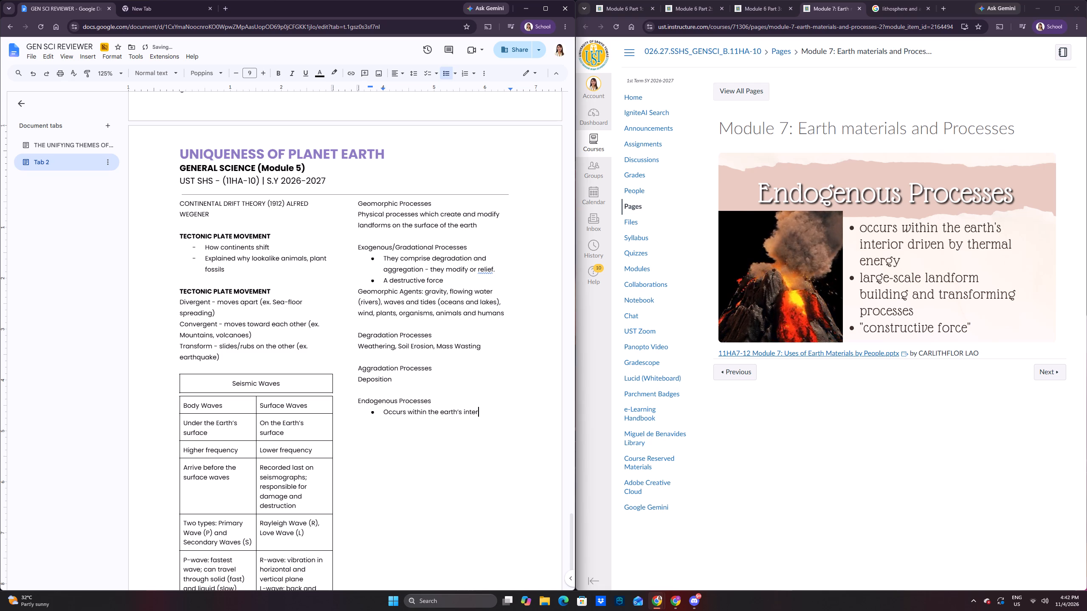
type("iro")
key("BackSpace")
key("BackSpace")
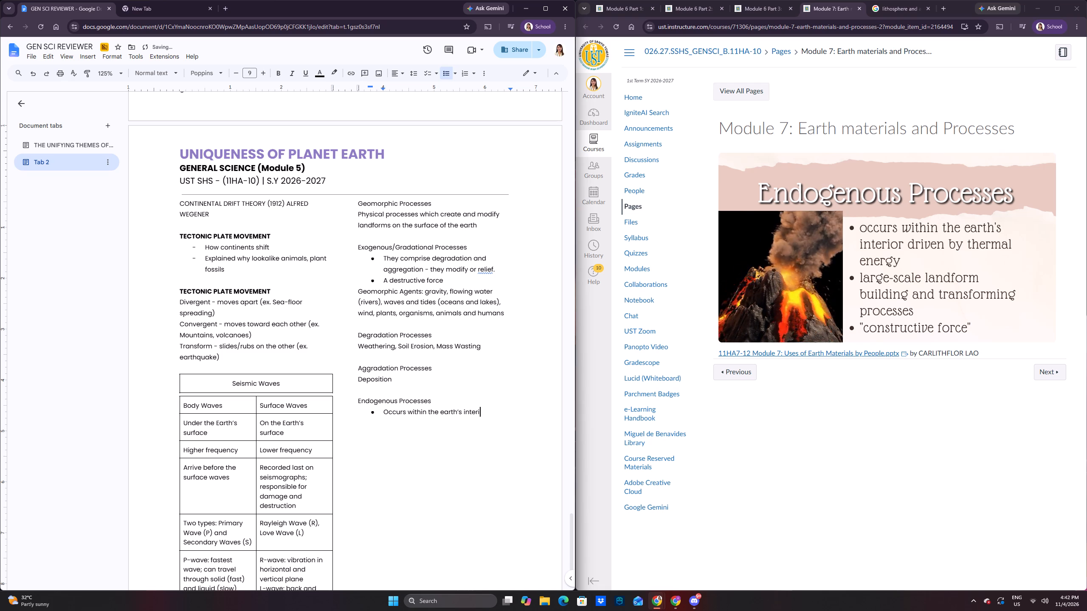
type("or")
key("space")
type("driven by thermal energy")
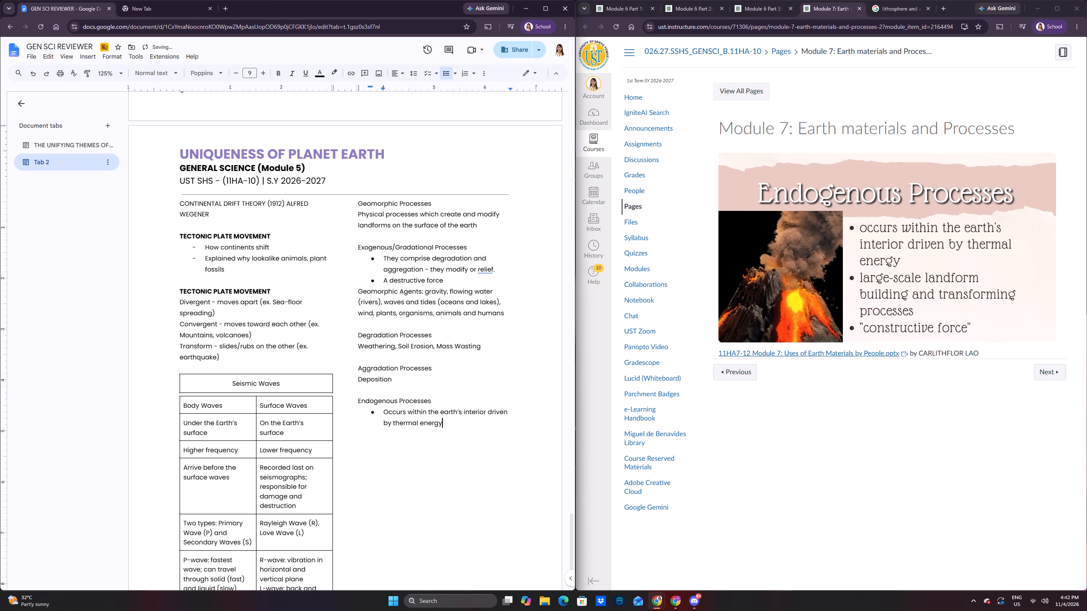
Add the bullet "Large-scale landform building and transforming processes" under Endogenous Processes.
key("Return")
type("lsr")
key("BackSpace")
key("BackSpace")
type("arge-")
type("scale landform building and transforming")
key("space")
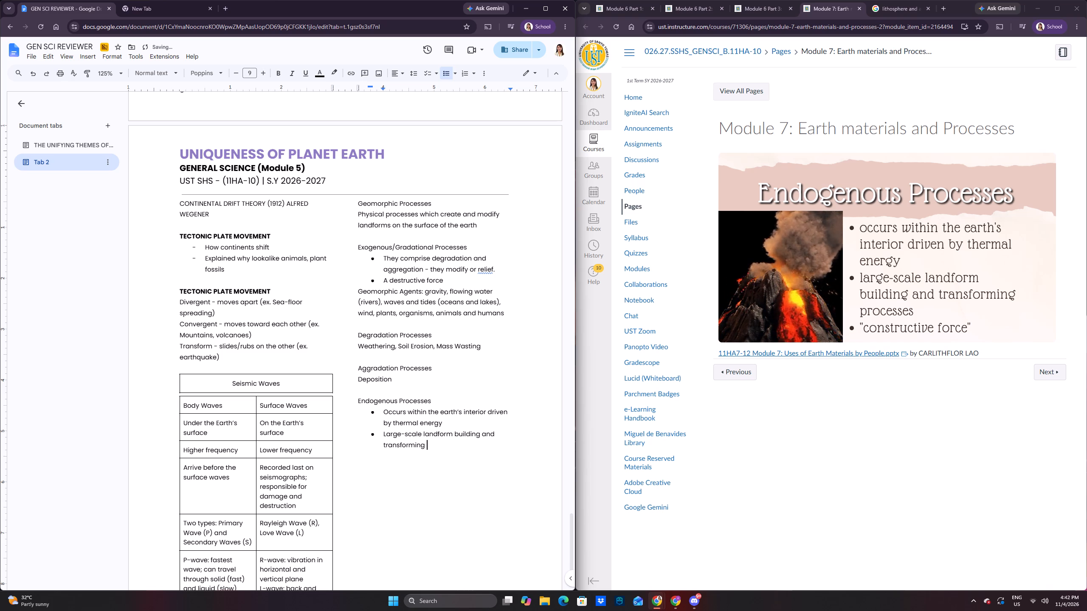
type("proc")
key("BackSpace")
type("cesses")
key("space")
Add the bullet "Constructive force", in quotation marks, to the Endogenous Processes list and start a new line.
key("Return")
type("co")
key("BackSpace")
key("BackSpace")
type("\"constructive force\"")
key("Return")
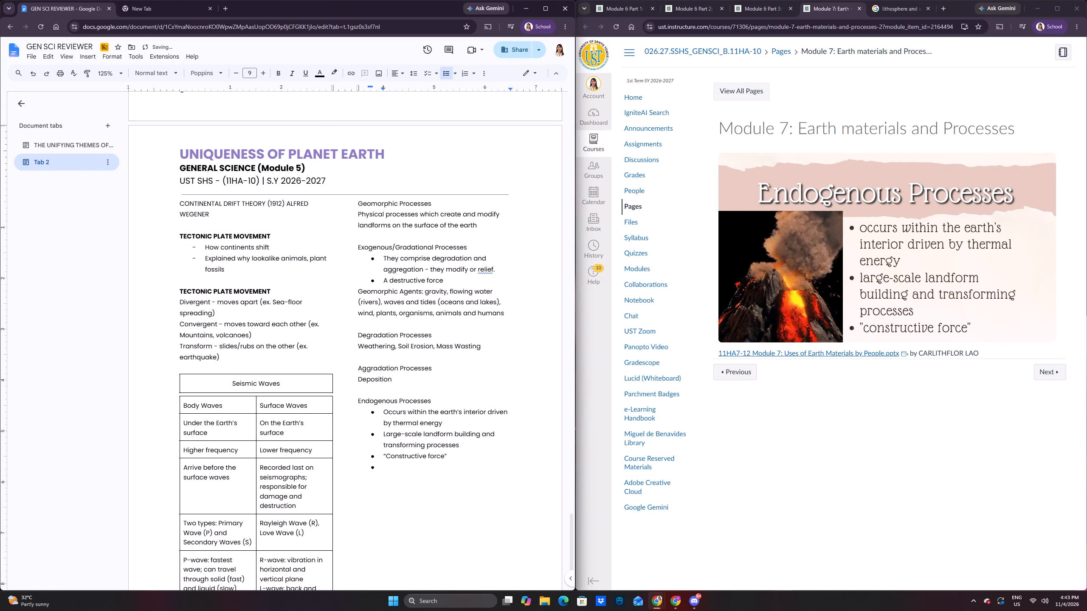
Advance the slides to Diastrophic forces, end the bulleted list, and add the heading "Diastrophic forces" after a blank line.
left_click(1011, 252)
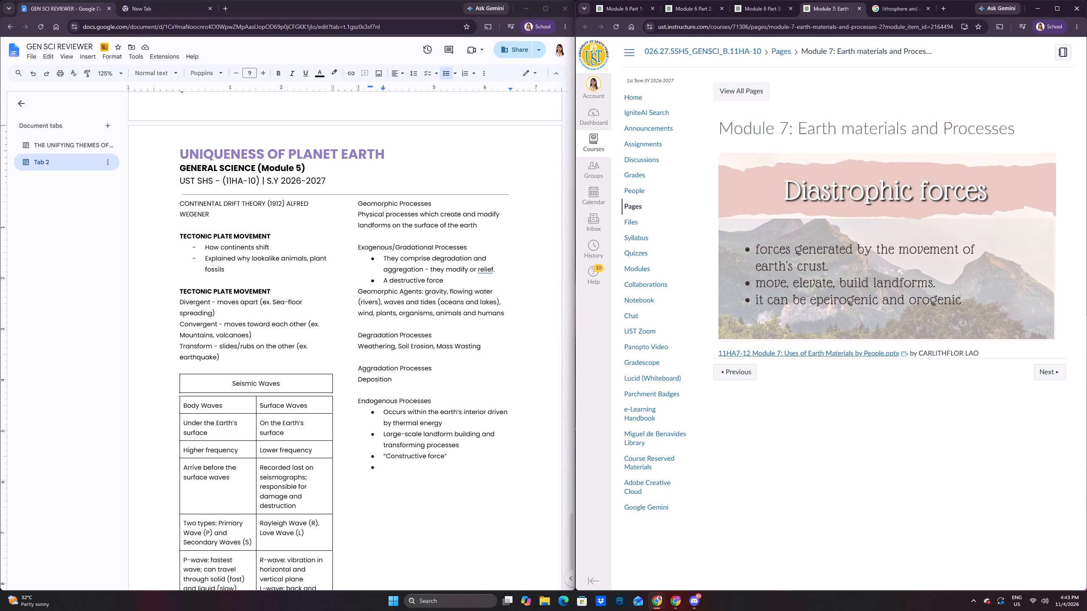
double_click(415, 470)
left_click(419, 465)
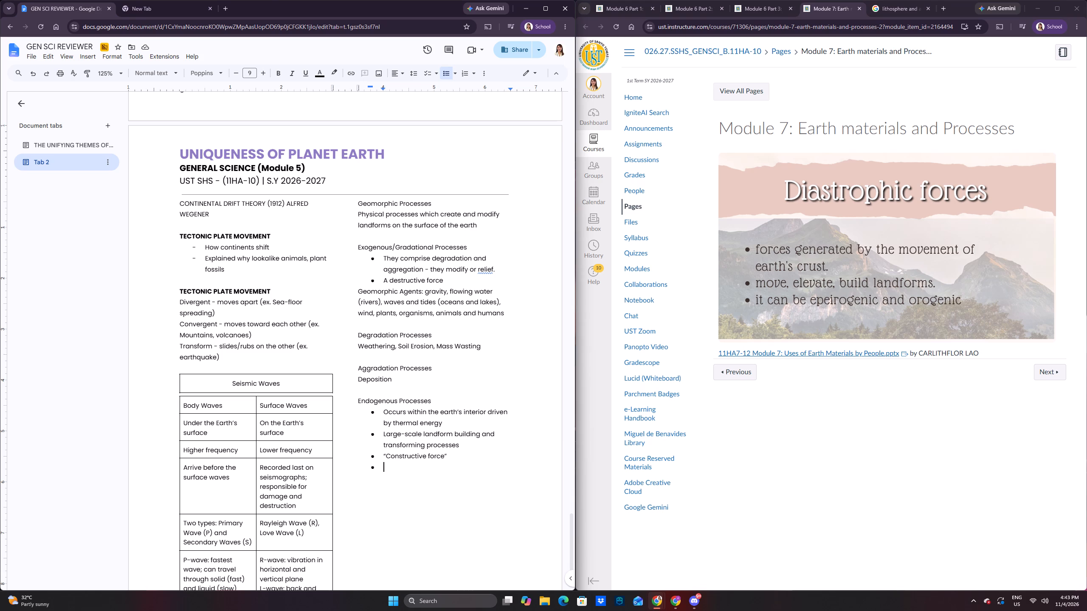
key("BackSpace")
key("BackSpace")
key("Return")
type("Diastrophic forces")
key("Return")
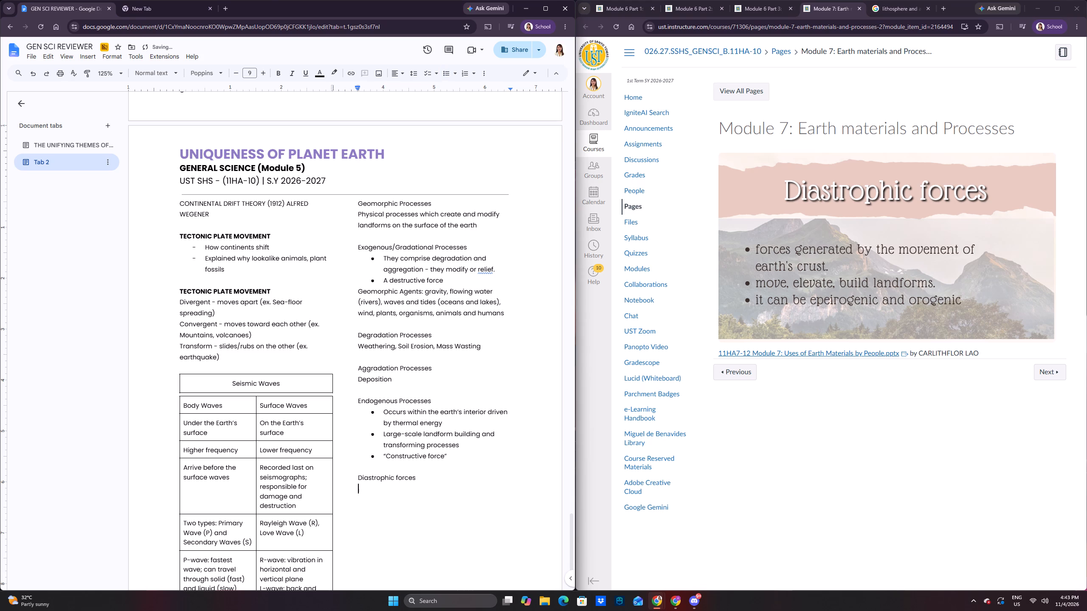
Start a bulleted list under Diastrophic forces with "Forces generated by the movement of earth's crust".
type("*")
key("space")
type("fr")
key("BackSpace")
type("orces generated by")
key("space")
type("the movement of eaerth")
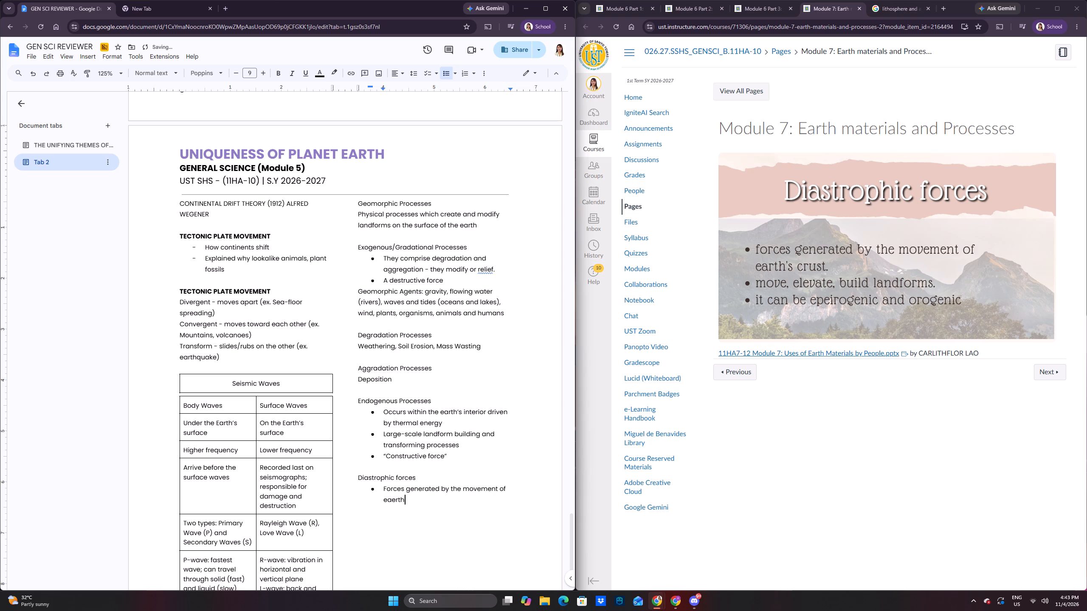
key("BackSpace")
key("BackSpace")
key("BackSpace")
key("BackSpace")
type("rth;s")
key("space")
type("cru")
key("BackSpace")
key("BackSpace")
key("BackSpace")
key("BackSpace")
key("BackSpace")
key("BackSpace")
key("semicolon")
key("BackSpace")
key("apostrophe")
type("s cruss")
key("BackSpace")
key("t")
Add the bullet "Move, elevate, build transforms" under Diastrophic forces.
key("Return")
type("move, elevate,")
key("space")
type("build transforms")
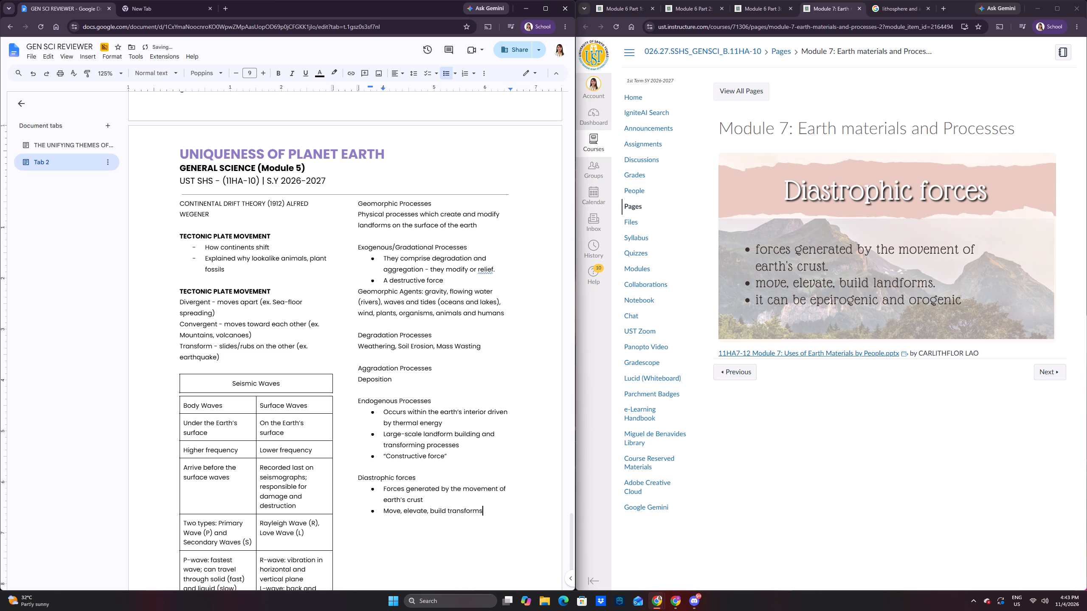
Add the bullet "It can be epeirogenic and orogenic" under Diastrophic forces, and end the list with a blank line.
key("Return")
type("it can be e")
key("p")
type("eirogenic as")
key("BackSpace")
type("nd orogenic")
key("space")
key("Return")
key("BackSpace")
key("Return")
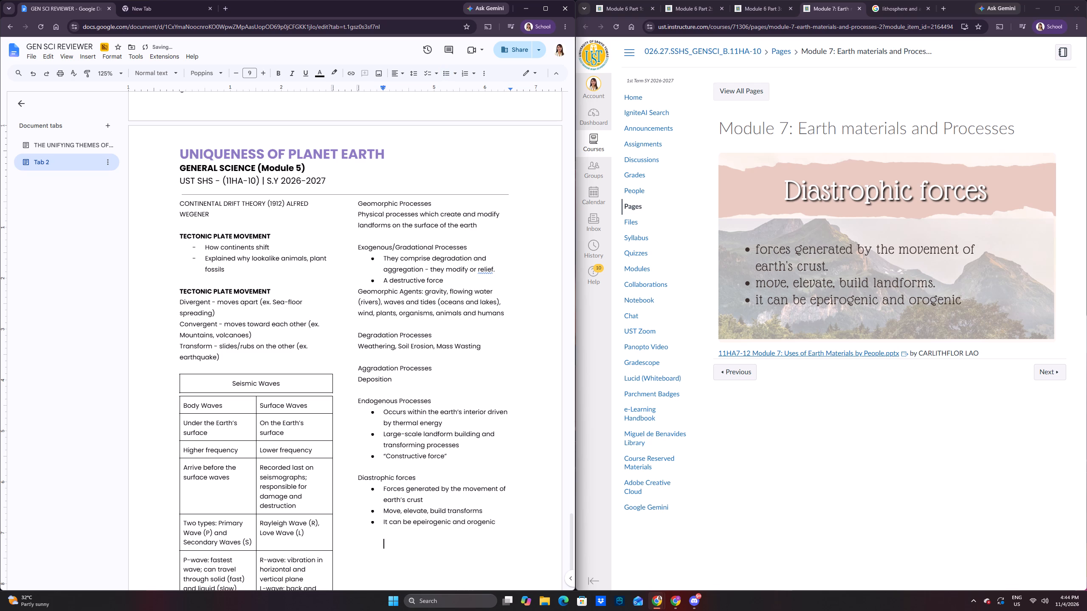
Advance the slides to the Folding and Faulting slide and add the heading "Endogenous Processes" below the Diastrophic forces list.
left_click(1004, 223)
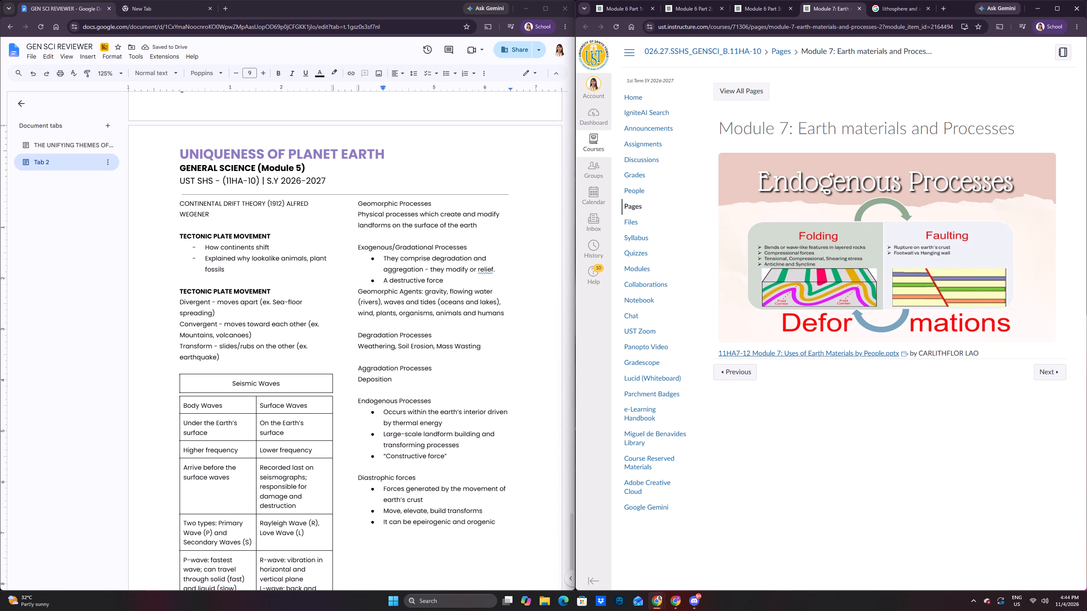
scroll(406, 490, "down", 4)
left_click(403, 418)
left_click(405, 414)
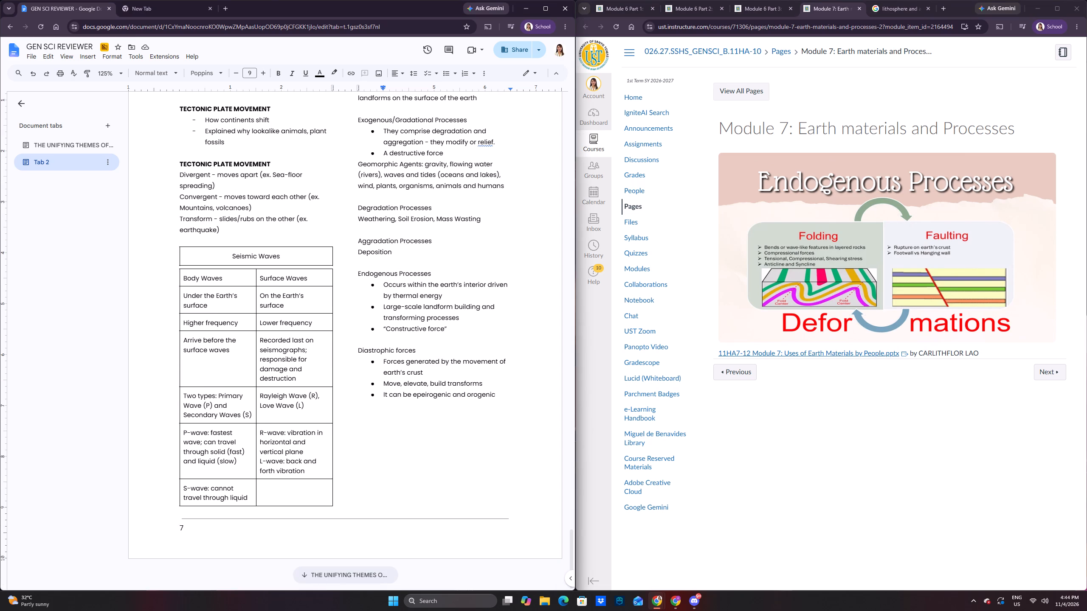
key("BackSpace")
type("Endo")
type("genous Process")
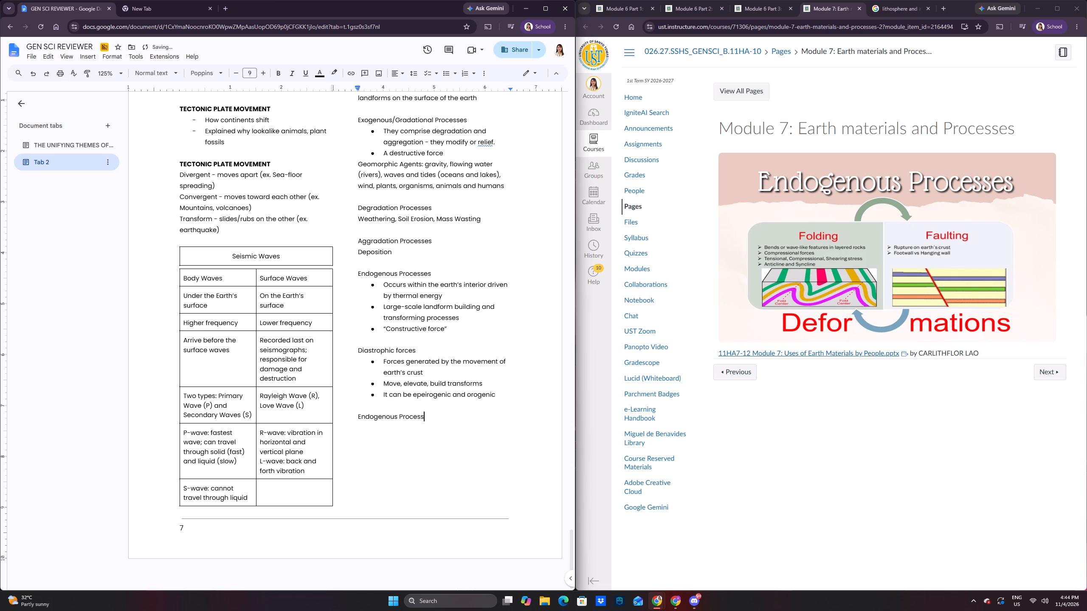
type("es")
key("Return")
Add the line "Folding Faulting" under the new Endogenous Processes heading and start a new line.
type("Folding")
key("space")
type("Faulting \\")
key("BackSpace")
key("Return")
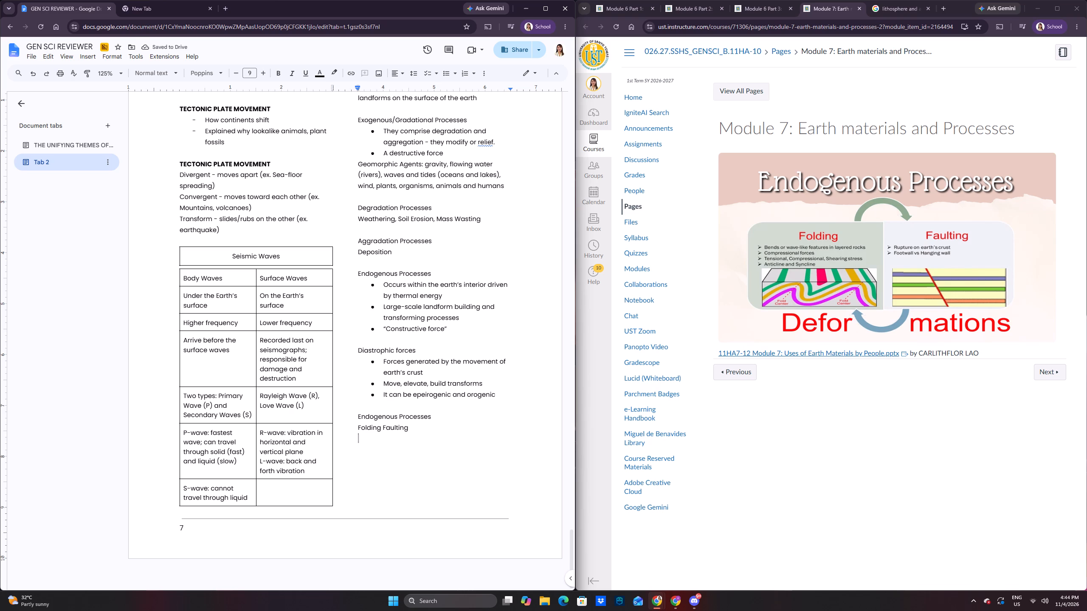
Turn the definition under Geomorphic Processes into a dashed list item.
left_click(440, 334)
scroll(463, 264, "up", 1)
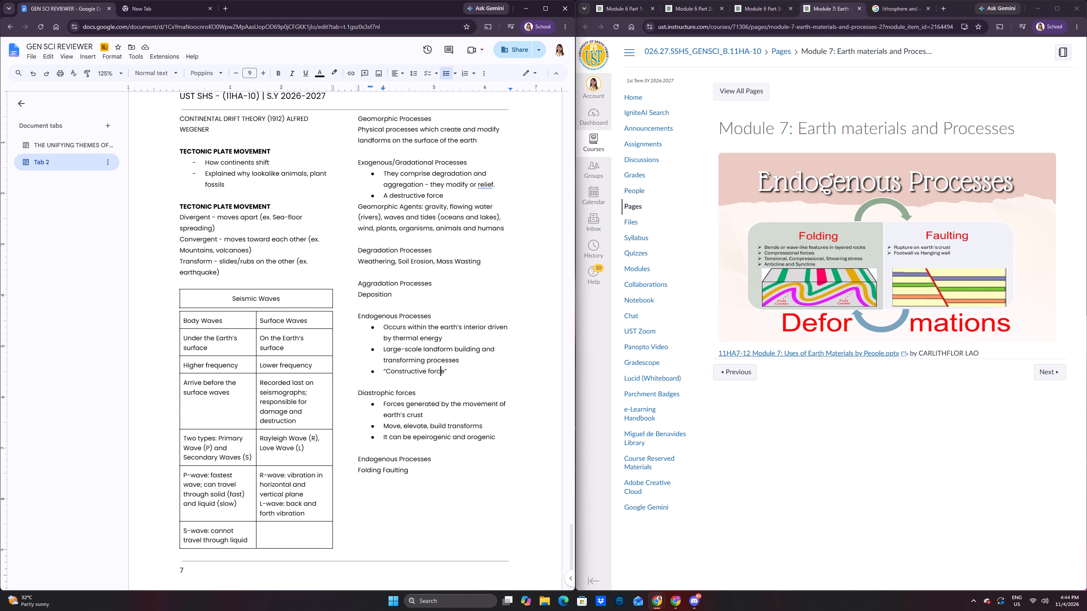
scroll(404, 331, "up", 3)
scroll(406, 324, "down", 6)
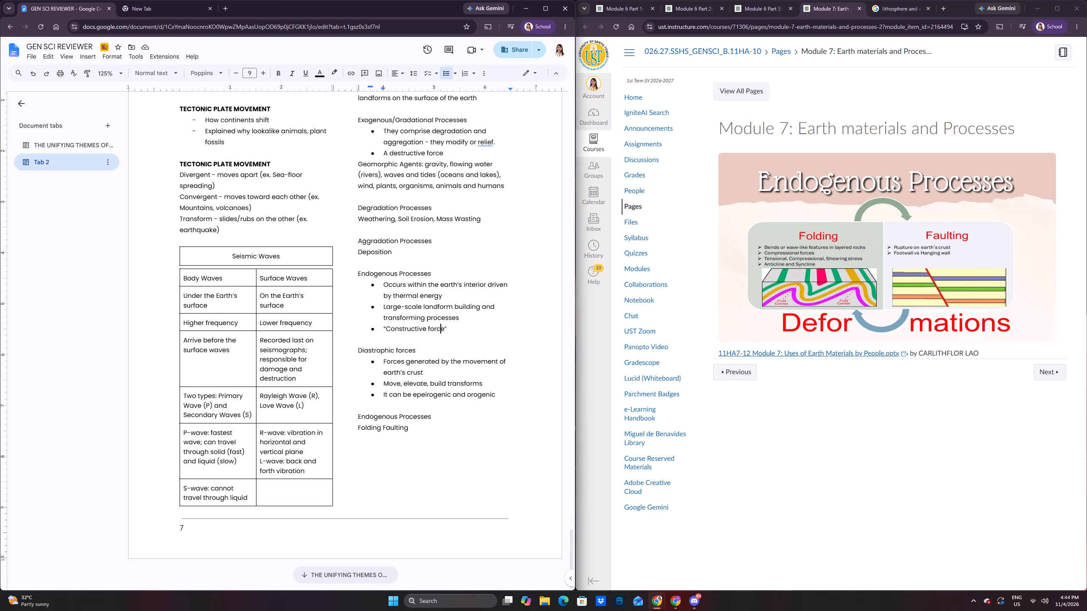
scroll(409, 327, "up", 4)
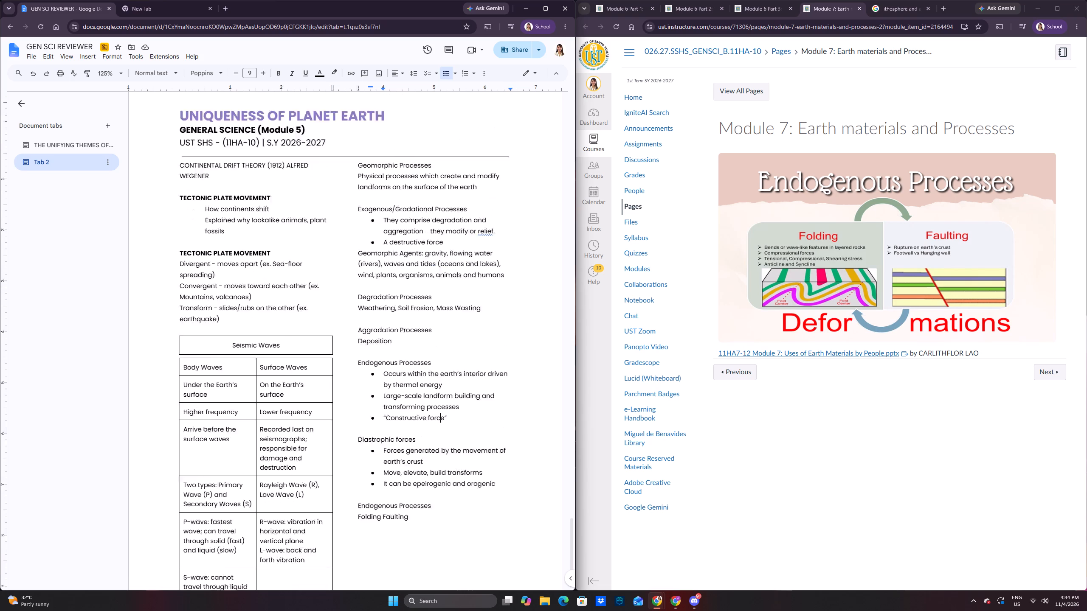
left_click(423, 251)
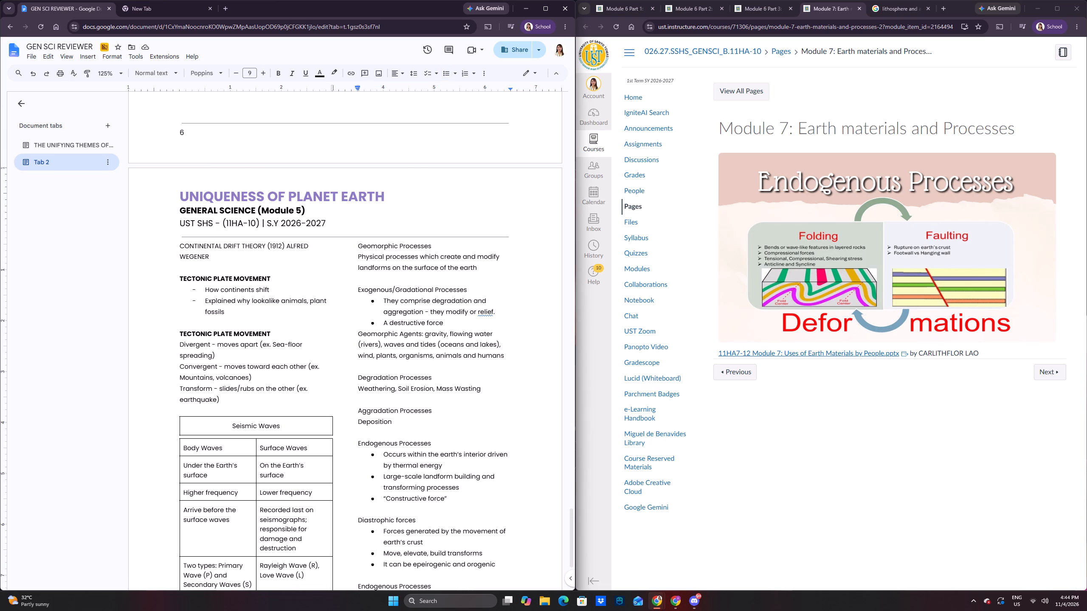
left_click(432, 271)
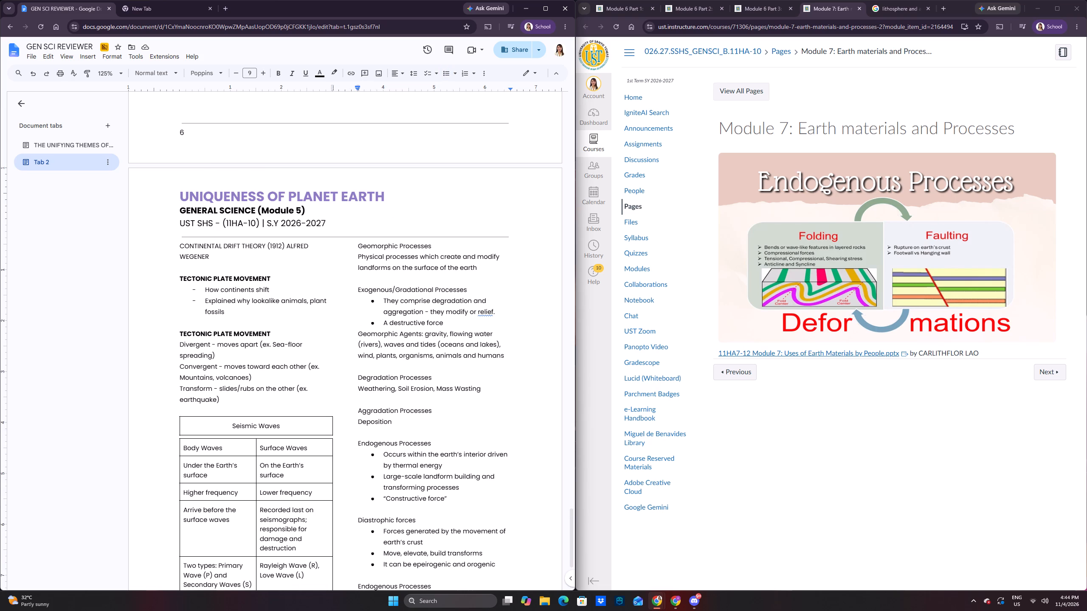
left_click(455, 266)
left_click(357, 258)
type("-")
key("space")
Add "(exo-outside)" after the Exogenous/Gradational Processes heading.
left_click(374, 291)
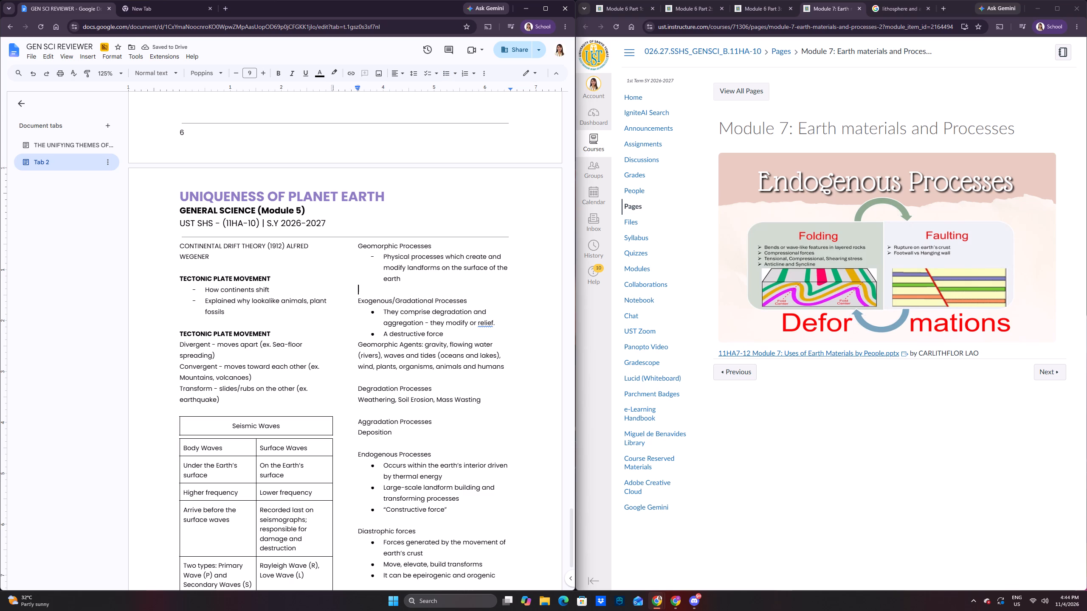
left_click(473, 297)
key("Return")
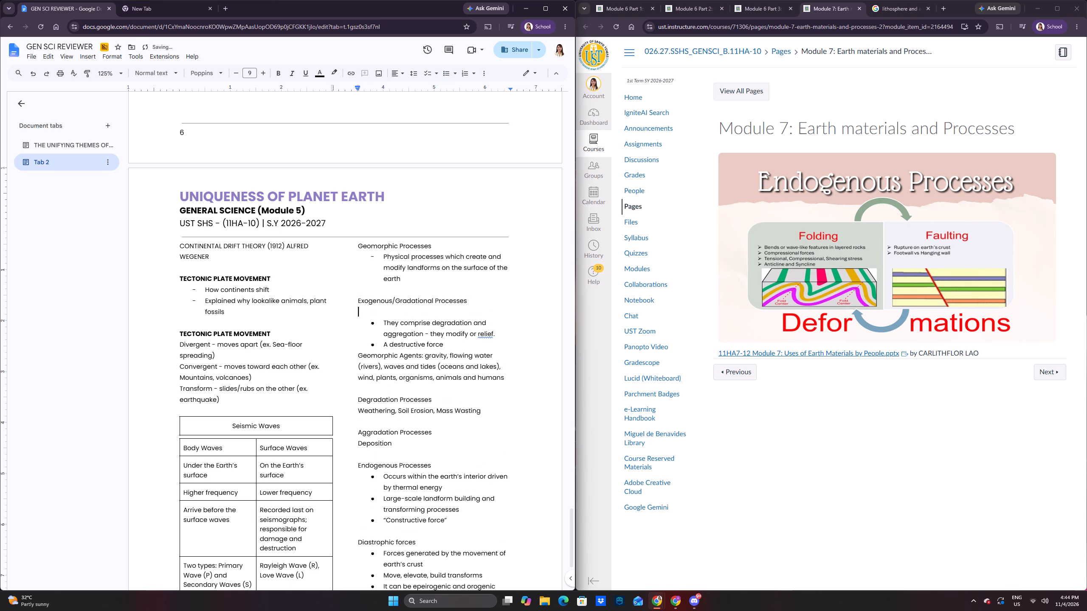
key("BackSpace")
type("(exo-")
key("space")
key("BackSpace")
type("outside_")
key("space")
key("BackSpace")
key("BackSpace")
key("shift+parenright")
Insert "(removes soil)" after "degradation" in the first bullet of Exogenous/Gradational Processes.
scroll(459, 315, "down", 2)
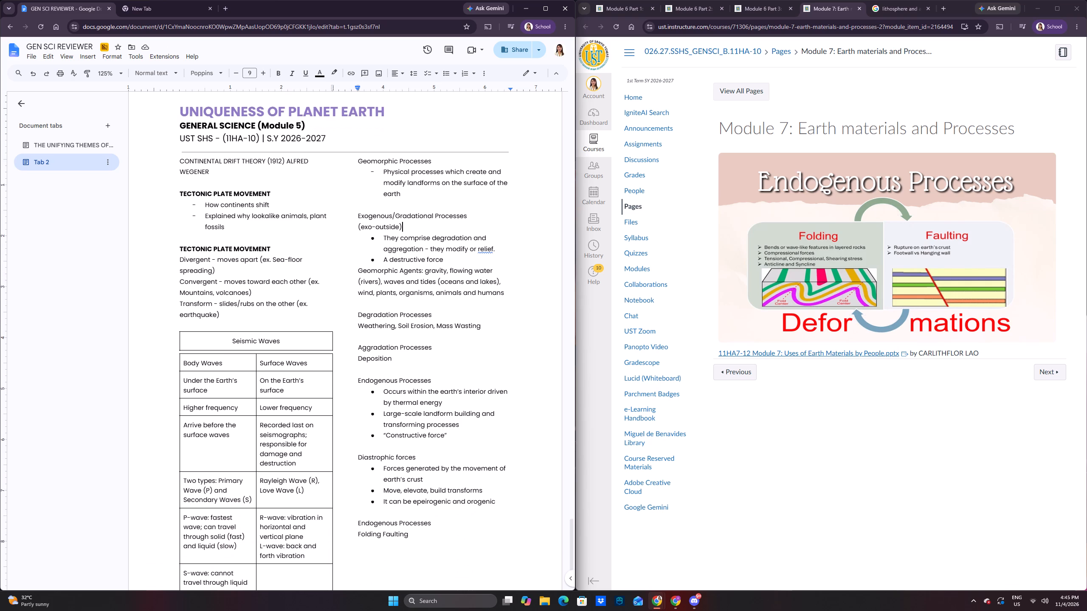
left_click(462, 262)
left_click(473, 236)
key("space")
type("(removes soil)")
key("space")
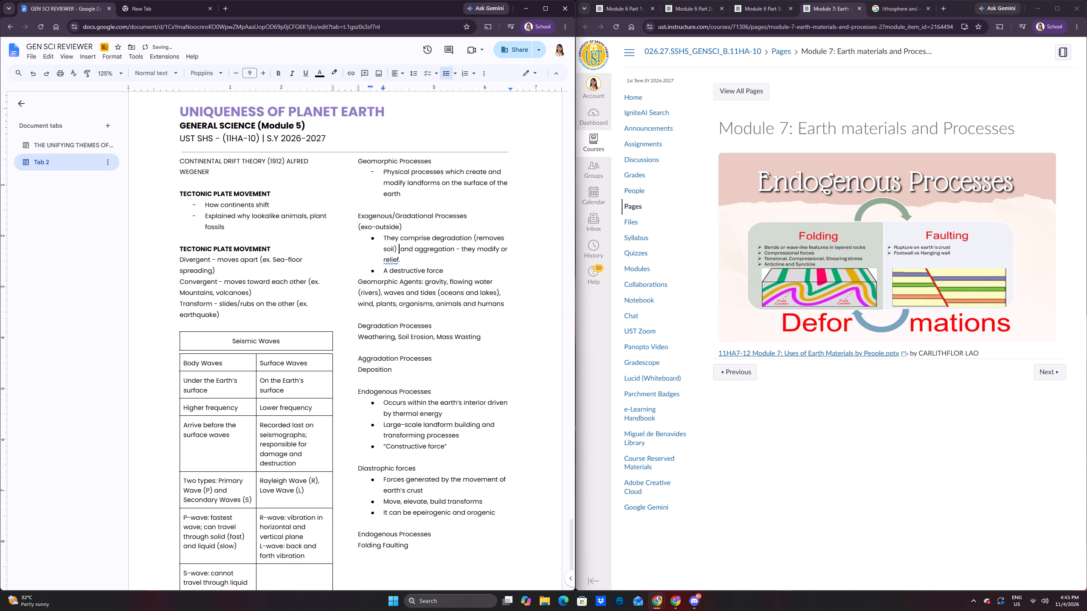
key("BackSpace")
Insert "(adds soil)" after "aggregation" in the same Exogenous/Gradational Processes bullet.
left_click(453, 247)
key("space")
key("BackSpace")
key("space")
type("(")
key("space")
key("BackSpace")
type("adds soil)")
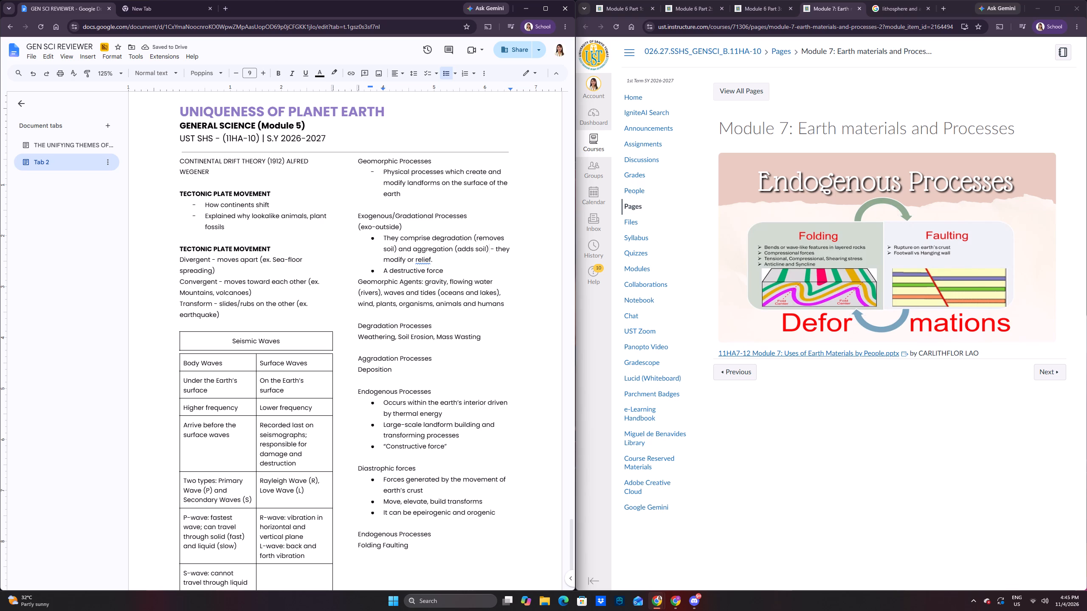
Replace the bullet's ending "they modify or relief." with "modifies or reliefs".
left_click(458, 258)
left_click(422, 258)
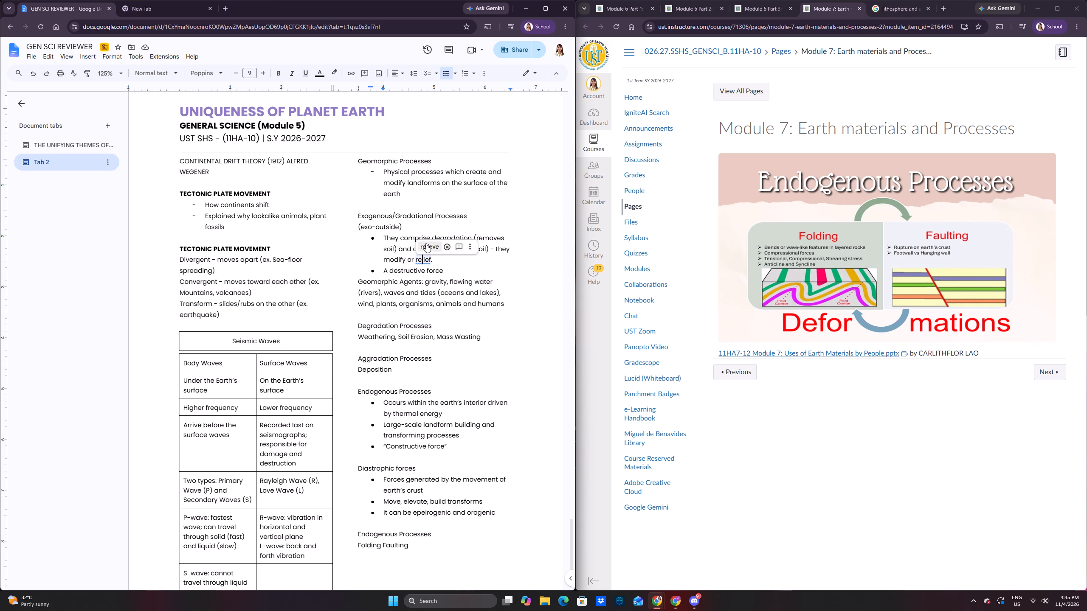
left_click(426, 243)
key("BackSpace")
key("BackSpace")
key("BackSpace")
key("BackSpace")
key("BackSpace")
key("BackSpace")
key("BackSpace")
key("BackSpace")
key("BackSpace")
key("BackSpace")
key("BackSpace")
key("BackSpace")
key("BackSpace")
key("BackSpace")
key("BackSpace")
key("BackSpace")
key("BackSpace")
key("BackSpace")
key("BackSpace")
key("BackSpace")
key("BackSpace")
key("BackSpace")
key("BackSpace")
key("space")
type("modifies")
key("space")
type("or")
key("space")
type("rell")
key("BackSpace")
type("iefs")
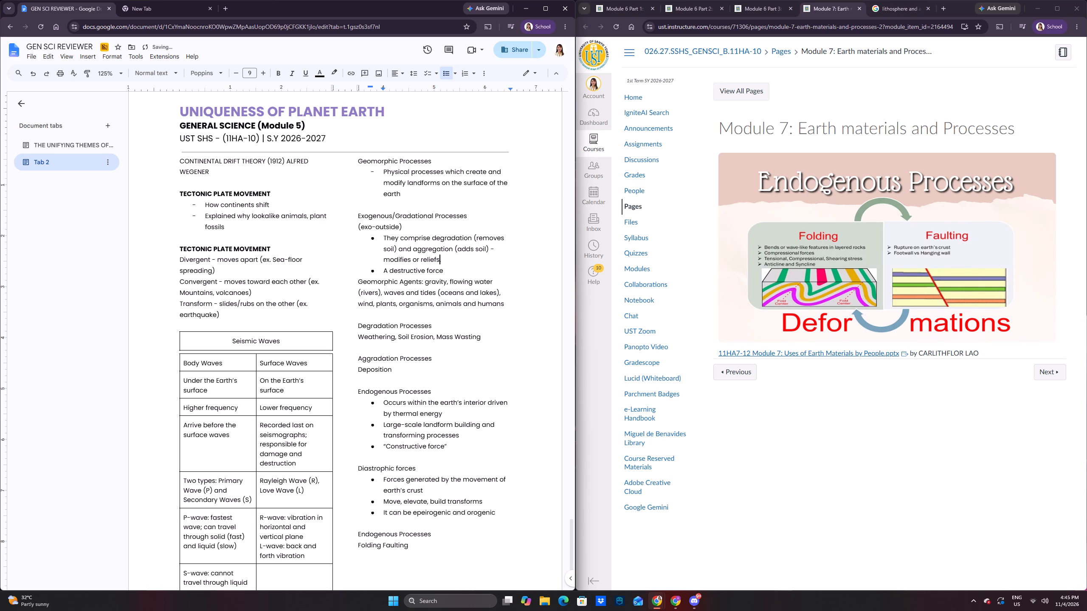
Append "(external factors: water, wind, air, gravity)" to the end of the first Exogenous/Gradational Processes bullet.
key("space")
type("(external factoer")
key("BackSpace")
type("rs")
key("BackSpace")
key("BackSpace")
key("BackSpace")
type("rs")
key("shift+colon")
key("space")
type("water")
type(", wind, air,")
key("space")
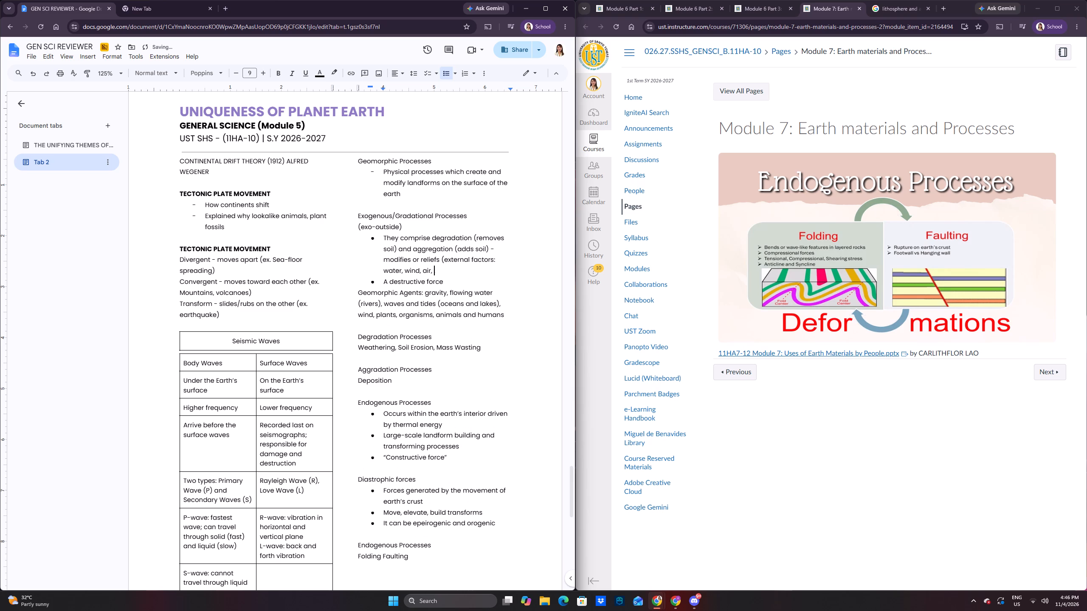
type("gravity")
key("shift+parenright")
Add the bullet "Ex: weathering, soil erosion" above "A destructive force" under Exogenous/Gradational Processes.
key("Return")
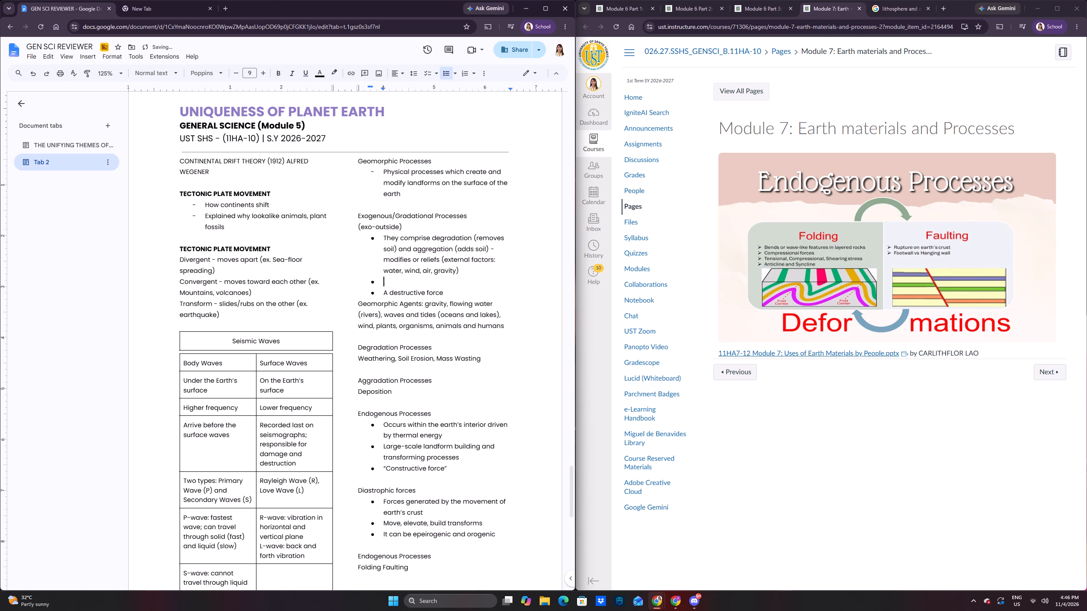
type("Ex")
type(": weathering")
key("space")
key("BackSpace")
type(", soil erosiom")
key("BackSpace")
key("n")
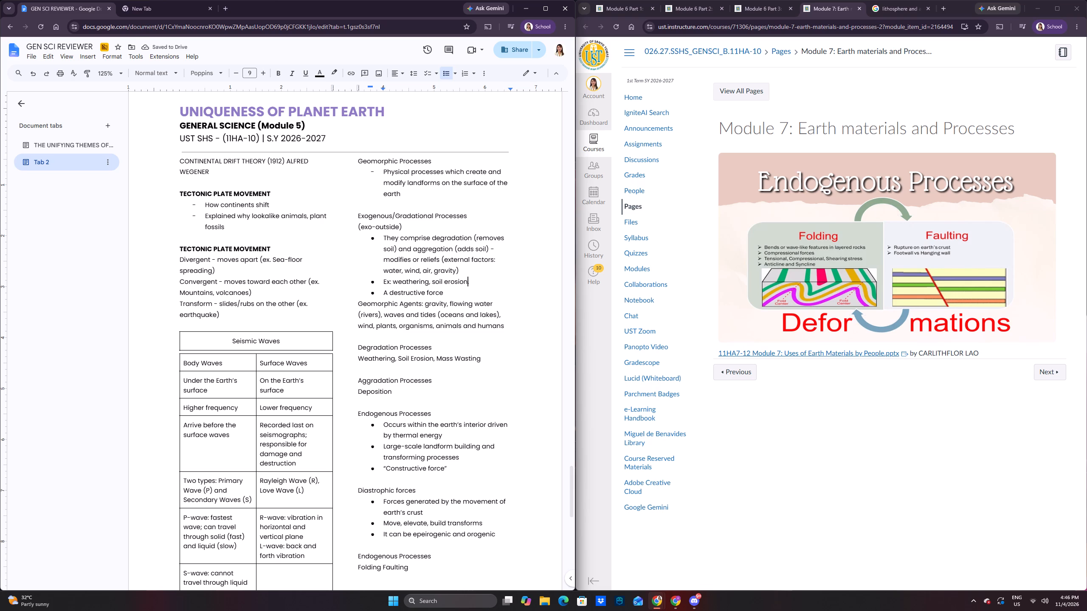
Append "(Endo-inside)" to the Endogenous Processes heading above the thermal energy bullet.
left_click(448, 415)
key("shift+parenleft")
type("Endo")
key("minus")
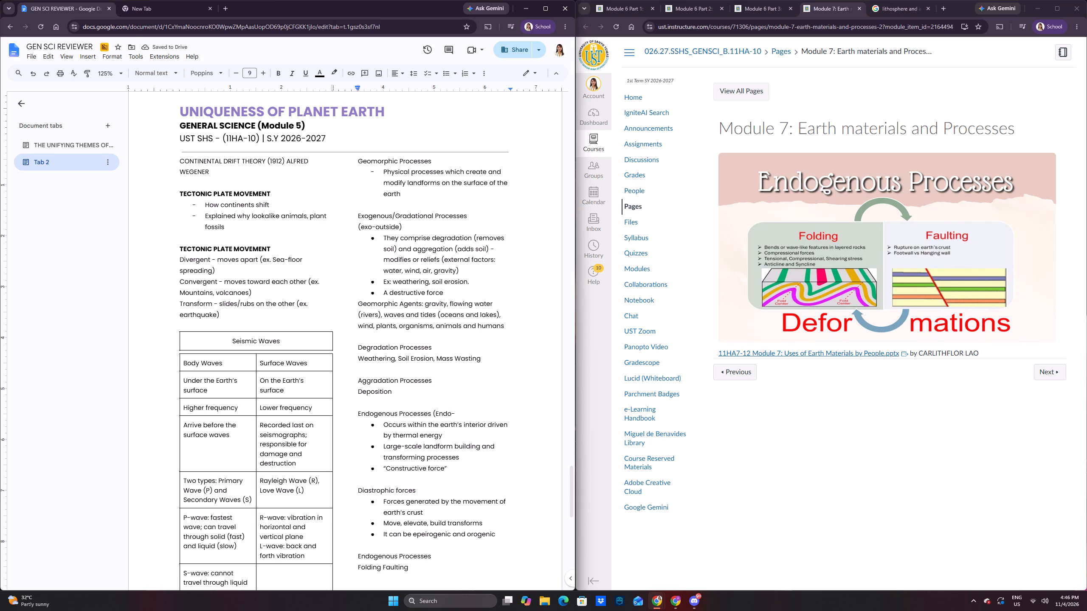
type("inside)")
key("space")
Bold "driven by thermal energy" in the first Endogenous Processes bullet.
left_click_drag(487, 425, 488, 432)
left_click(275, 72)
scroll(395, 235, "down", 2)
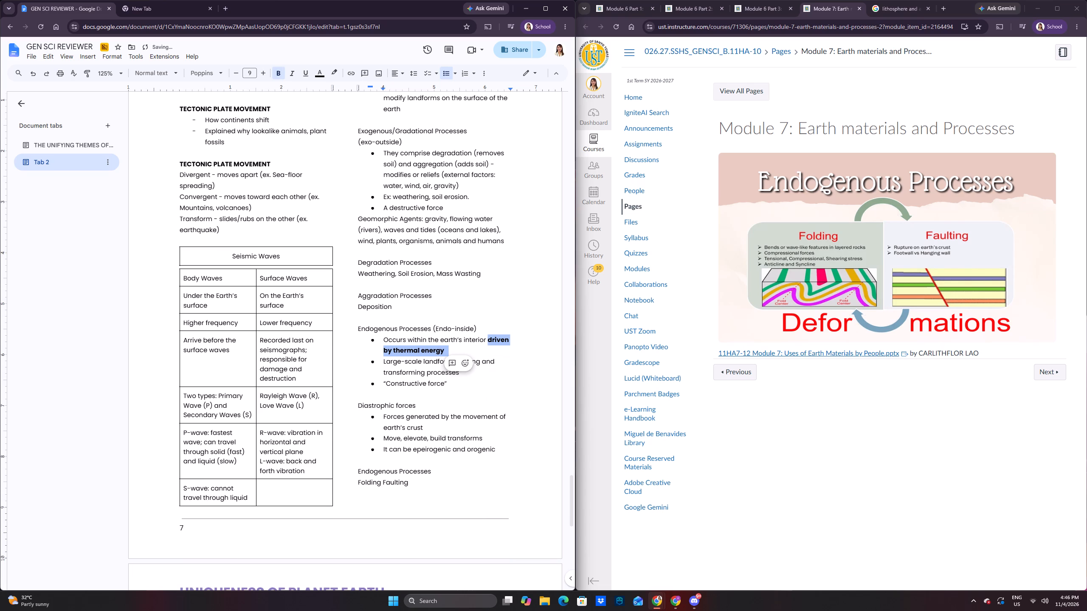
left_click(423, 339)
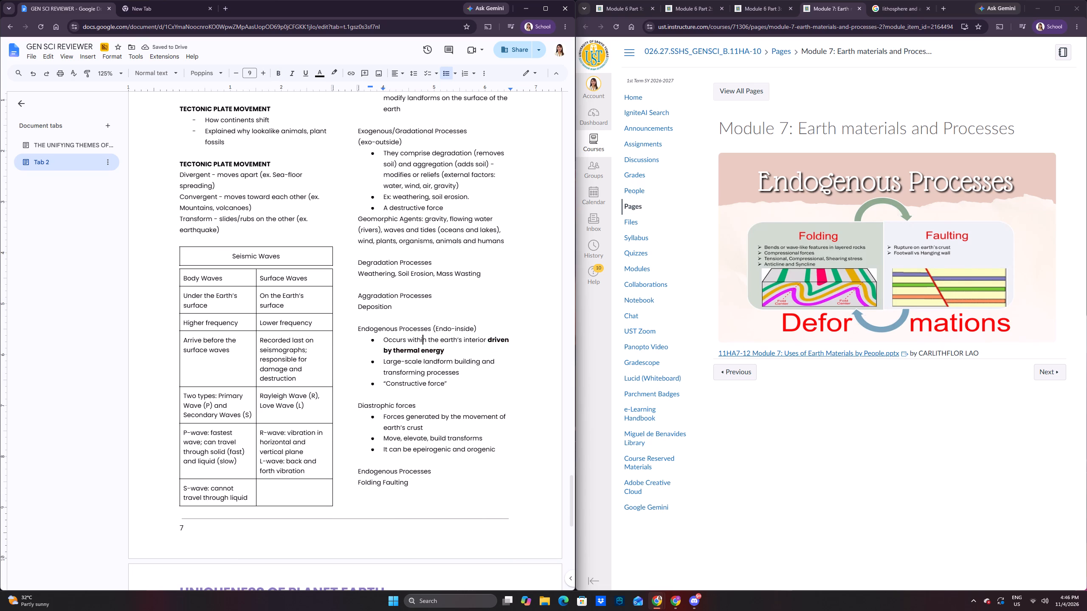
Add "(temperature)" in bold after "thermal energy" in the first Endogenous Processes bullet.
left_click(456, 353)
key("space")
type("(temperature")
key("shift+parenright")
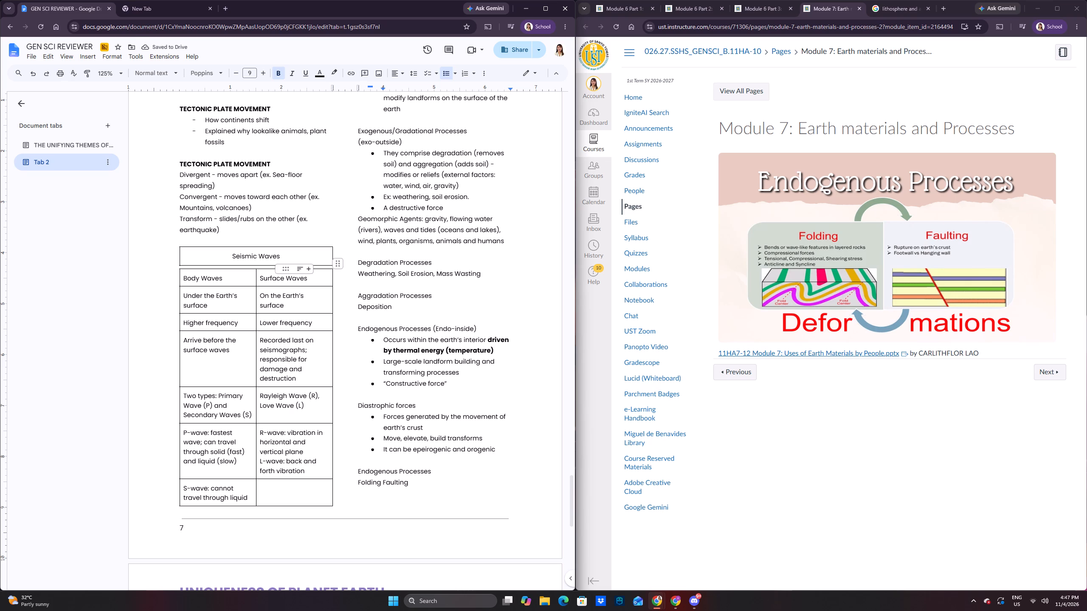
Delete the second "Endogenous Processes" heading and its "Folding Faulting" line below the Diastrophic forces bullets.
left_click(455, 427)
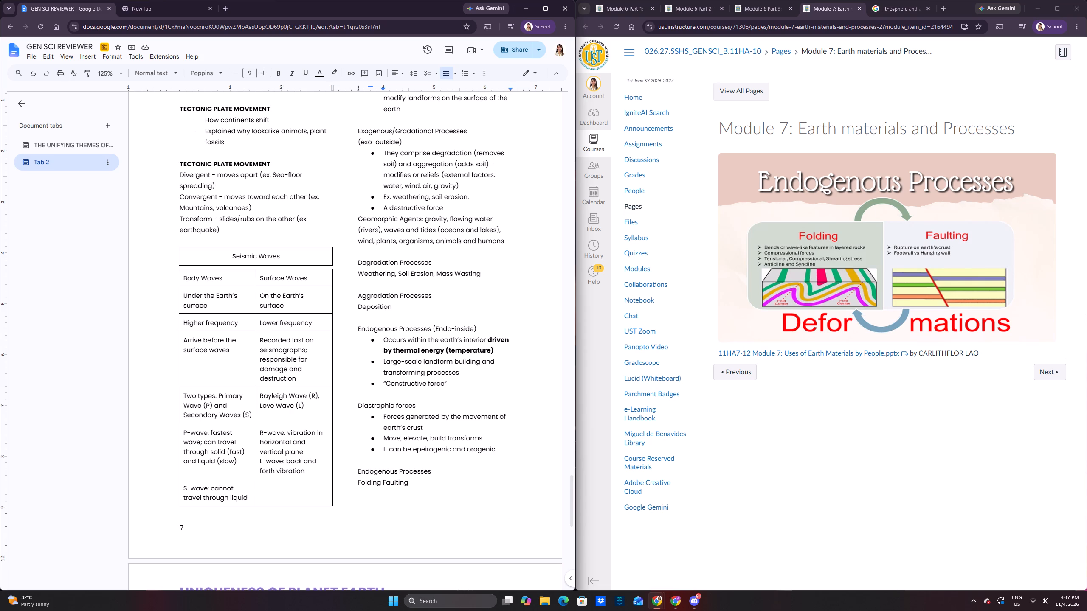
left_click_drag(439, 476, 350, 475)
key("BackSpace")
key("BackSpace")
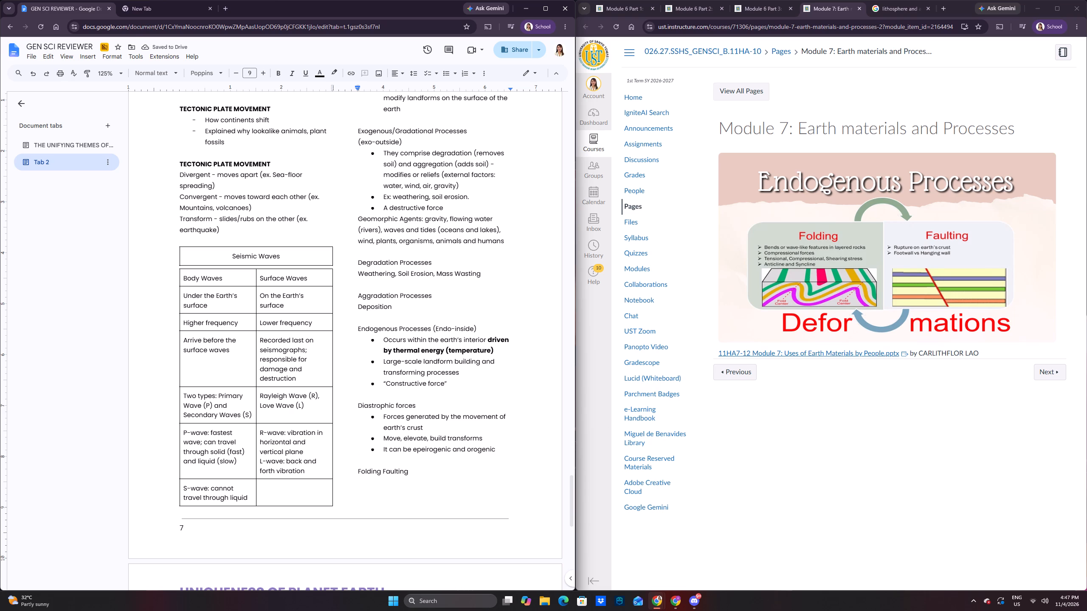
left_click_drag(415, 474, 359, 473)
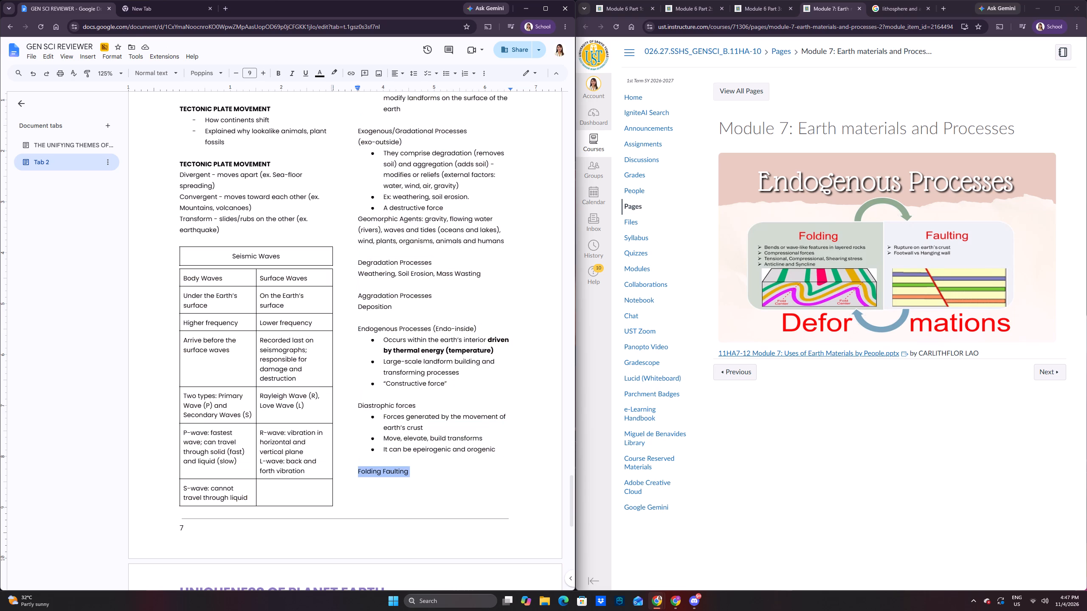
key("BackSpace")
key("BackSpace")
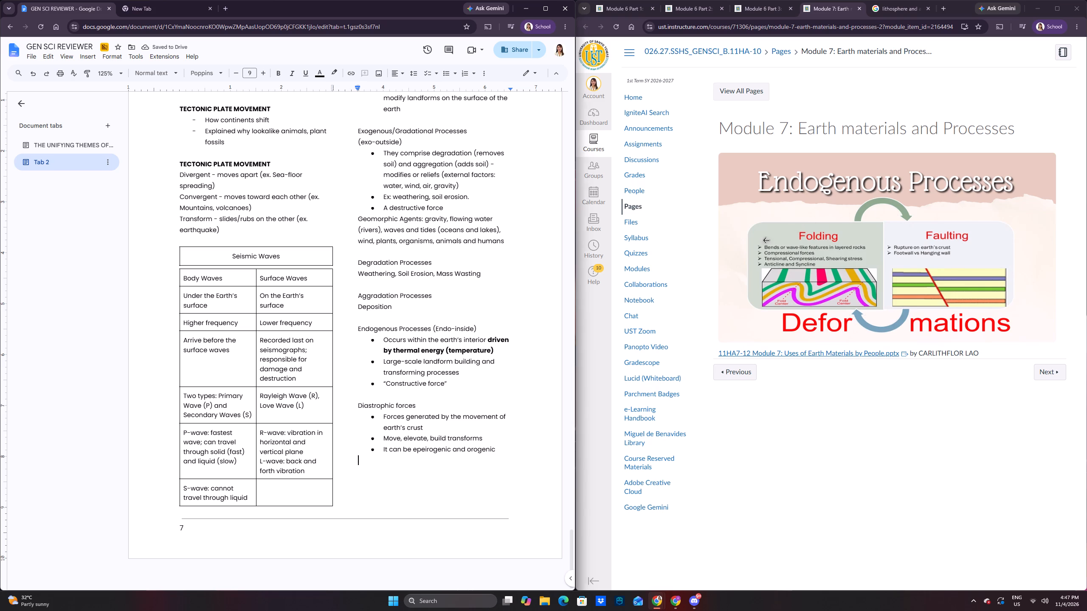
Review the Endogenous Processes and Diastrophic forces slides of Module 7 against the reviewer's notes on these topics.
left_click(765, 241)
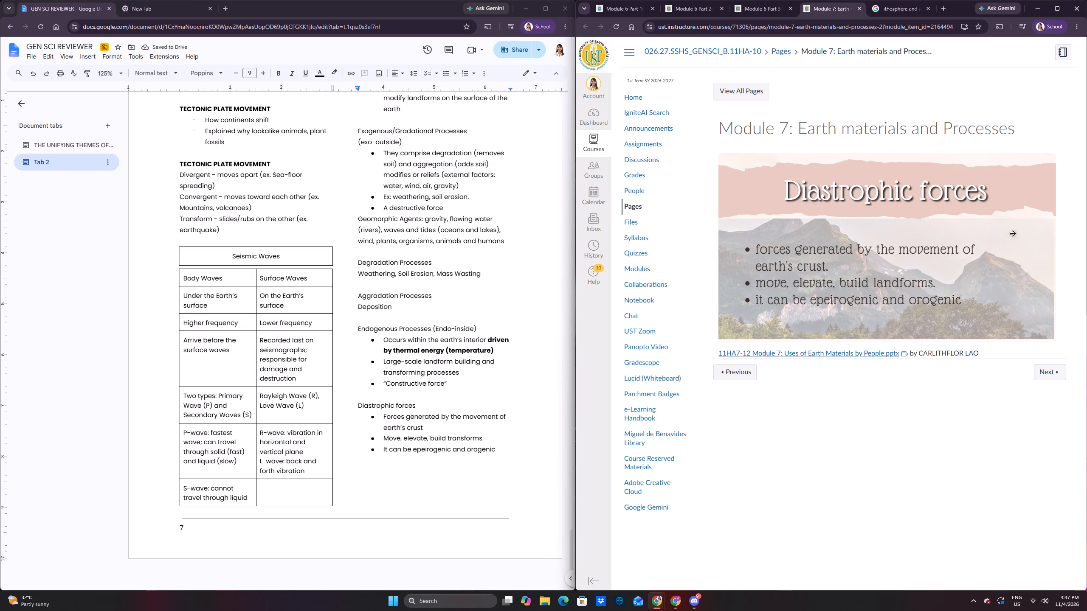
left_click(766, 247)
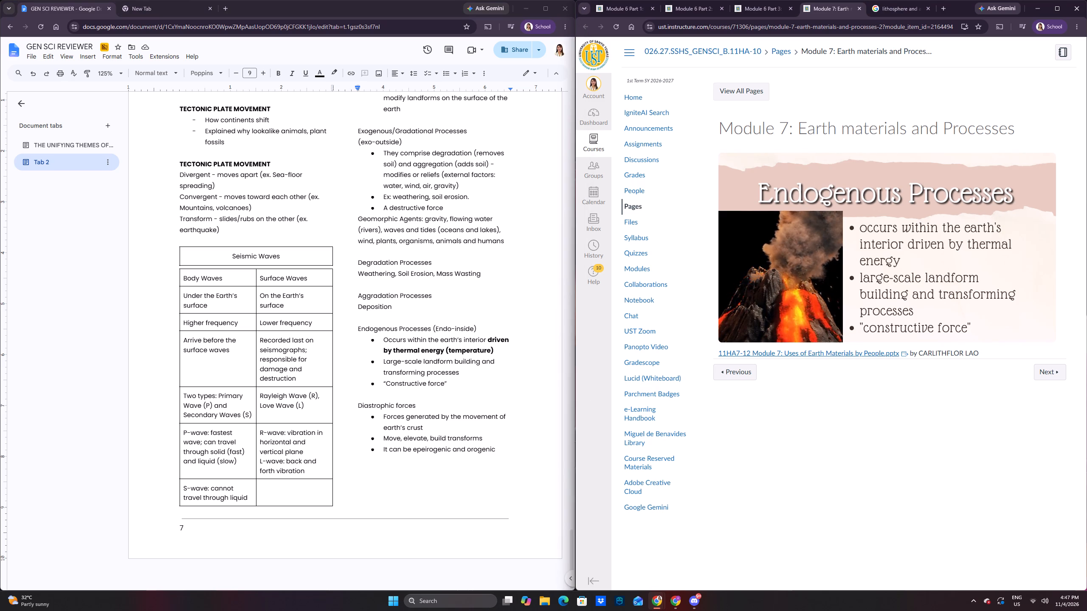
left_click(988, 255)
left_click(988, 255)
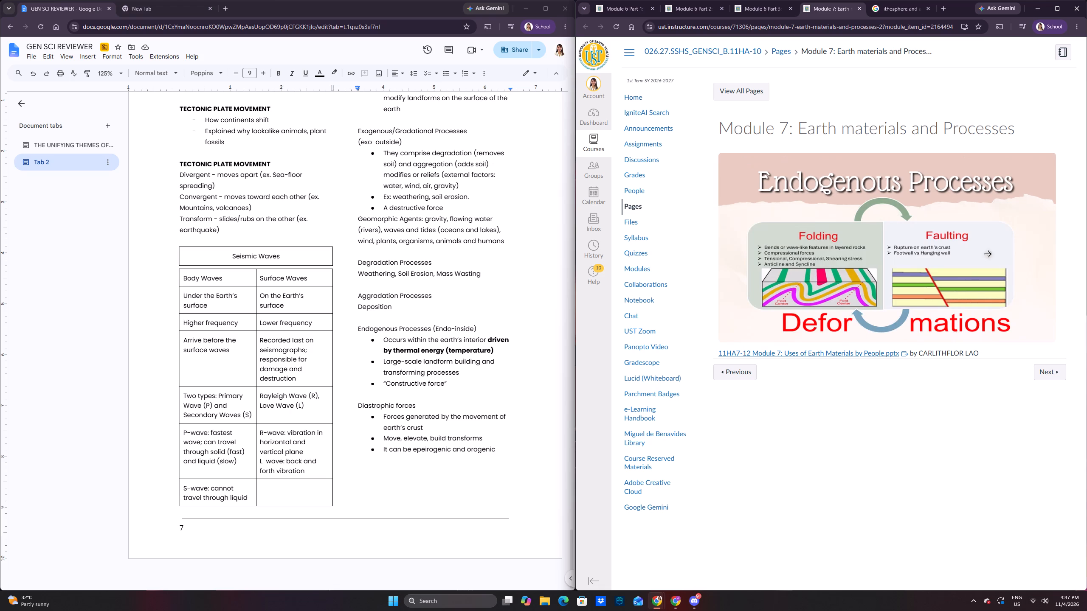
left_click(1000, 232)
left_click(758, 223)
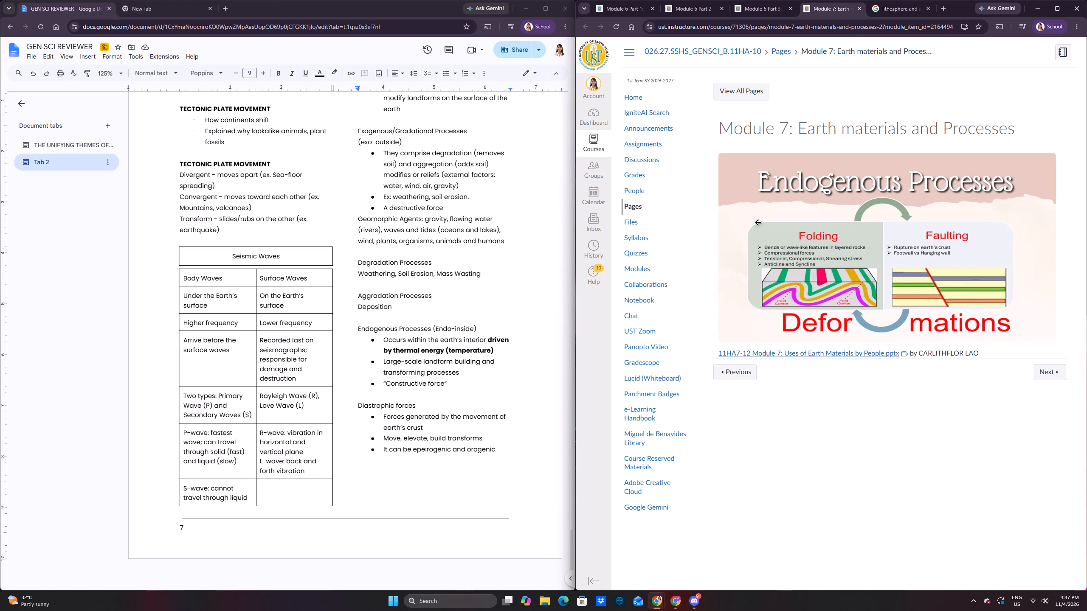
left_click(758, 223)
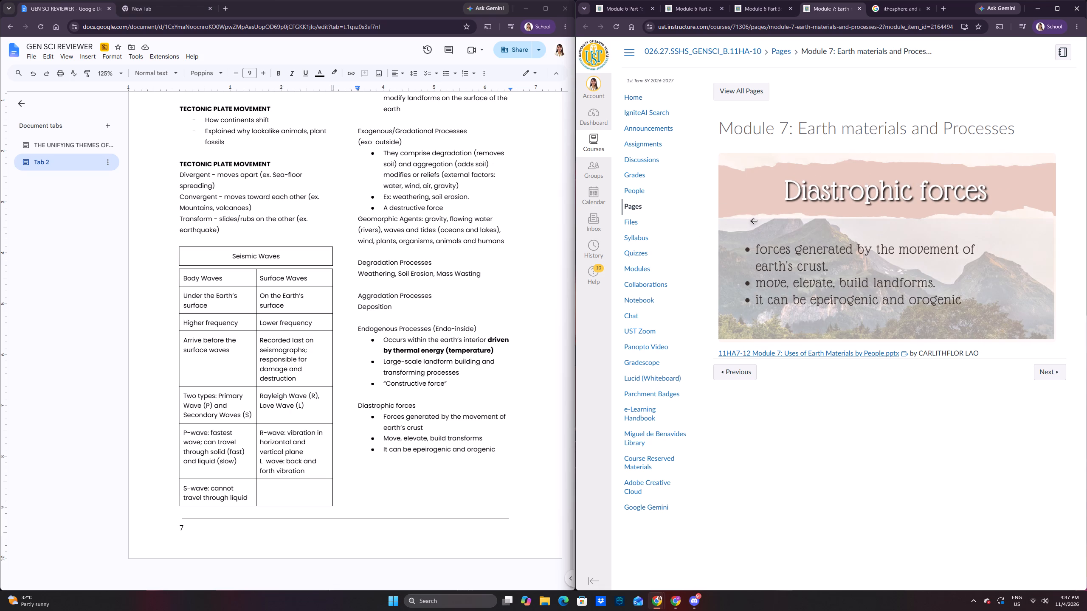
left_click(1005, 260)
left_click(416, 395)
triple_click(416, 395)
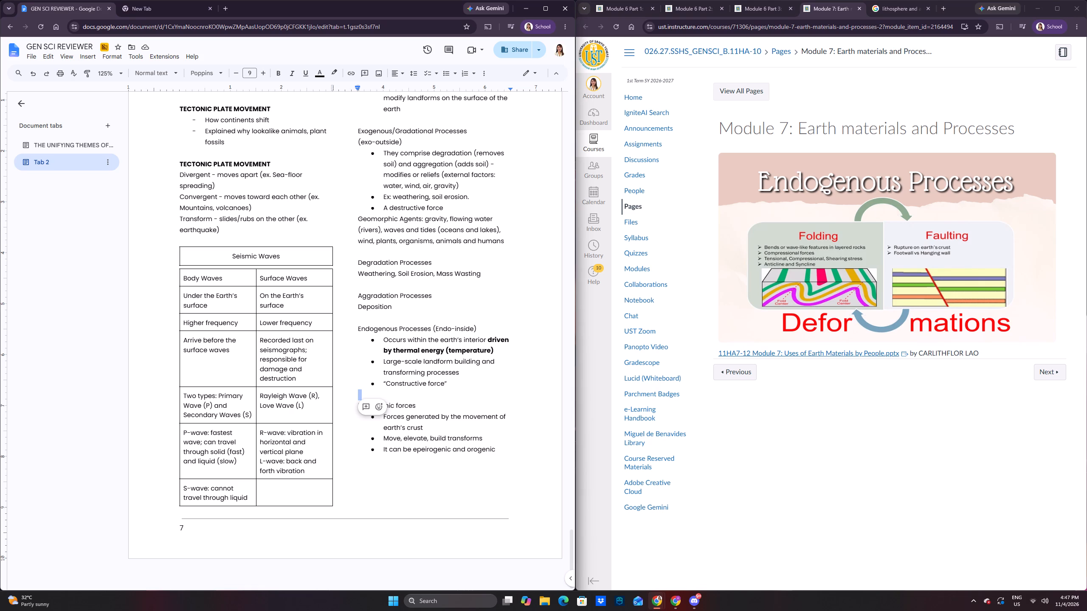
left_click(392, 395)
Search Google in a new browser tab for "faulting and folding" and browse the image results for diagrams.
left_click(945, 12)
type("faulting an")
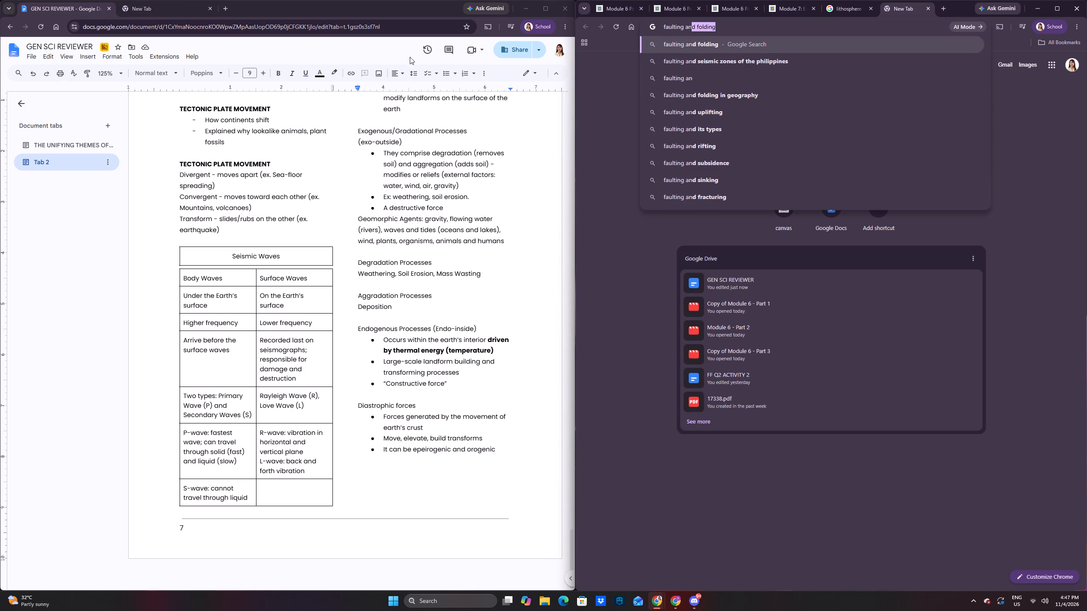
left_click(716, 42)
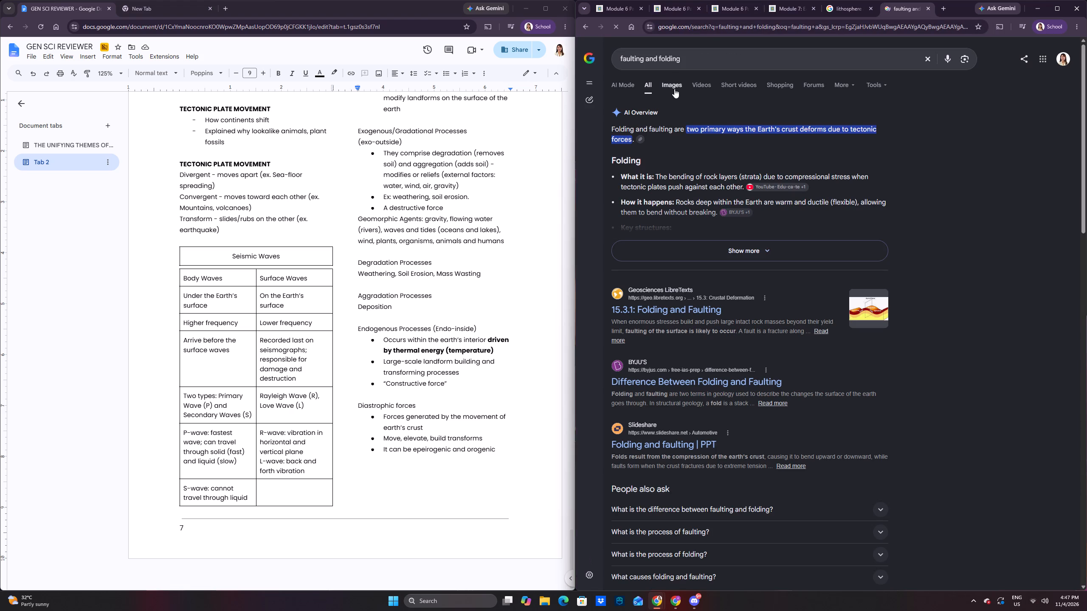
left_click(674, 90)
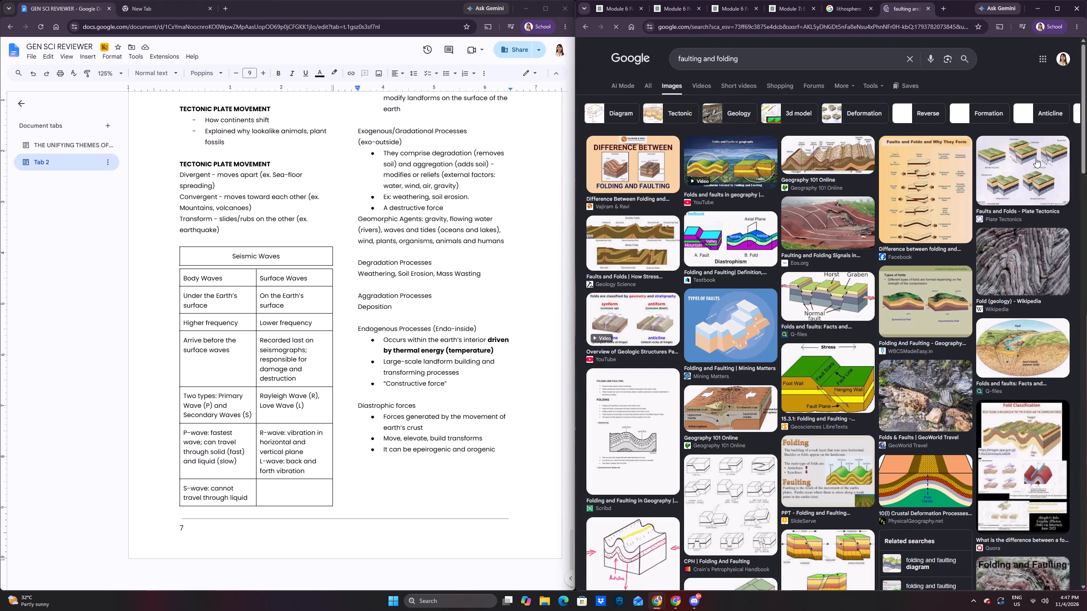
scroll(908, 211, "down", 5)
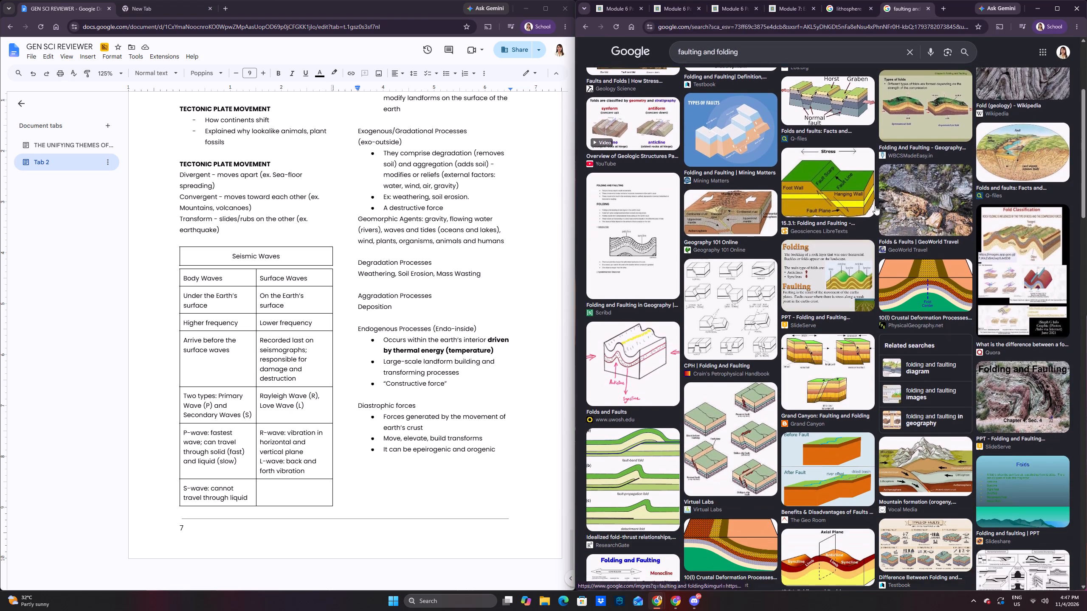
scroll(875, 206, "down", 2)
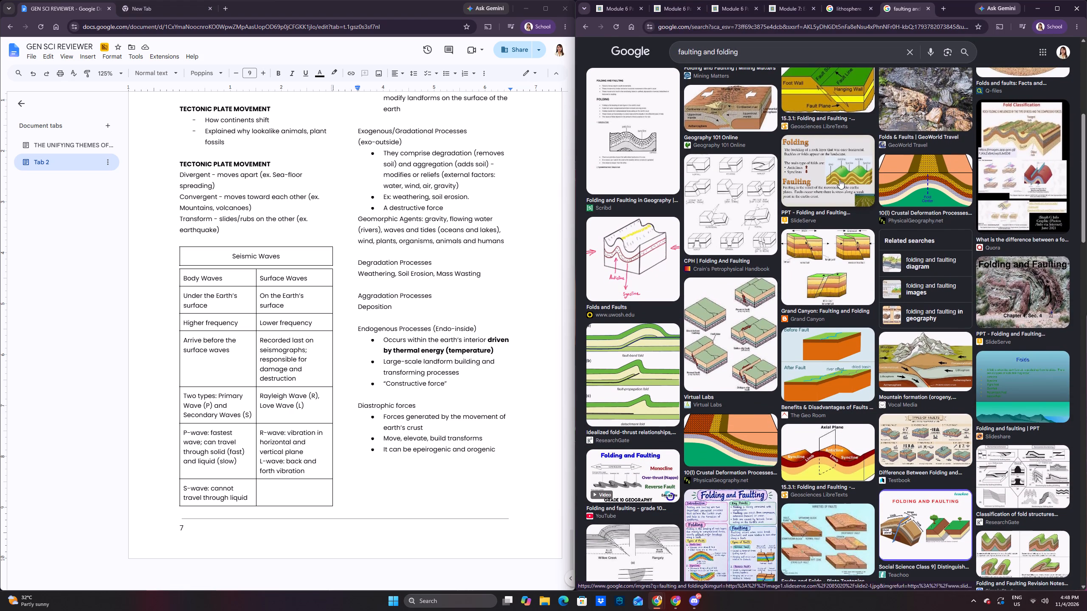
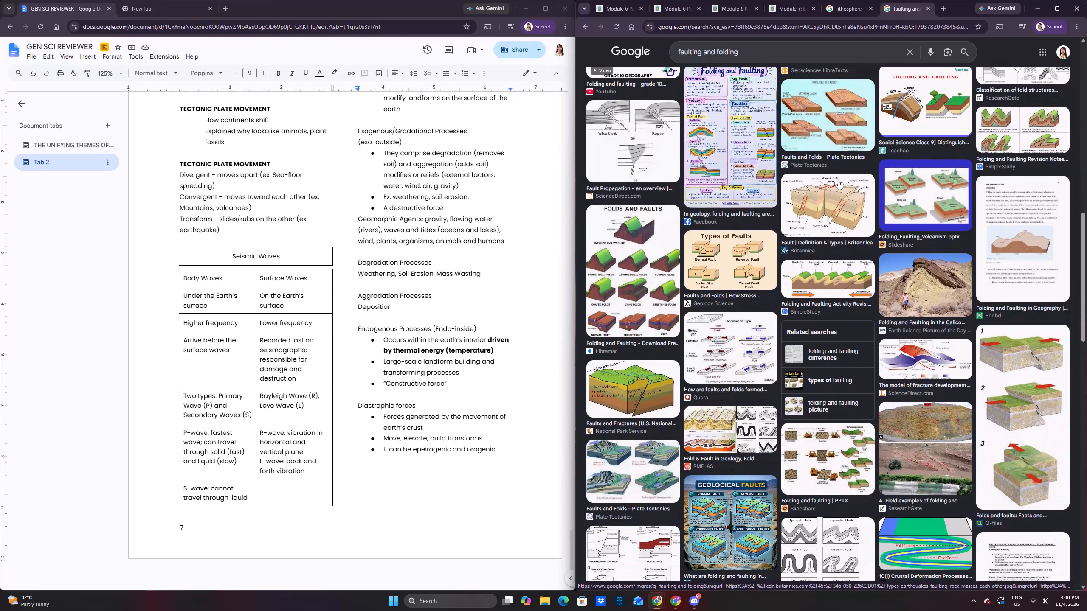
Browse the "faulting and folding" image results for diagrams and preview the one on the difference between folding and faulting.
scroll(838, 179, "down", 5)
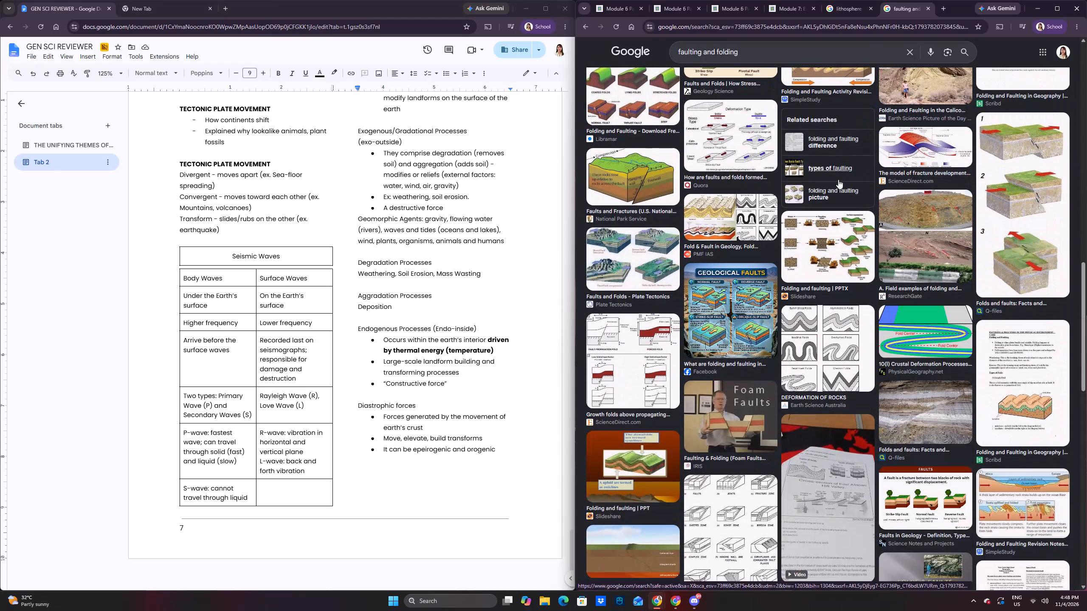
scroll(841, 179, "down", 5)
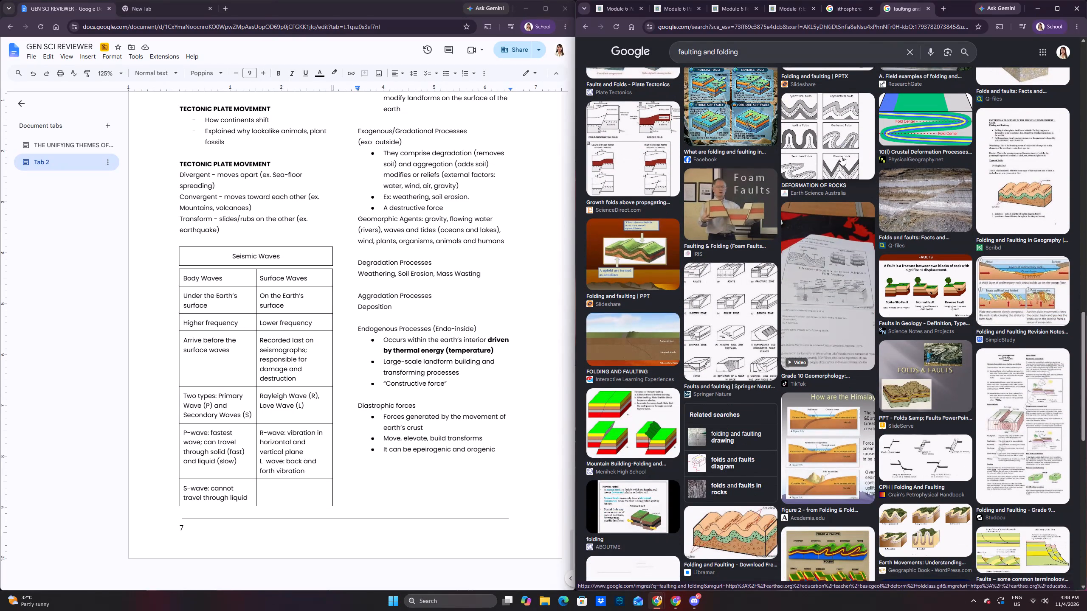
scroll(839, 157, "down", 10)
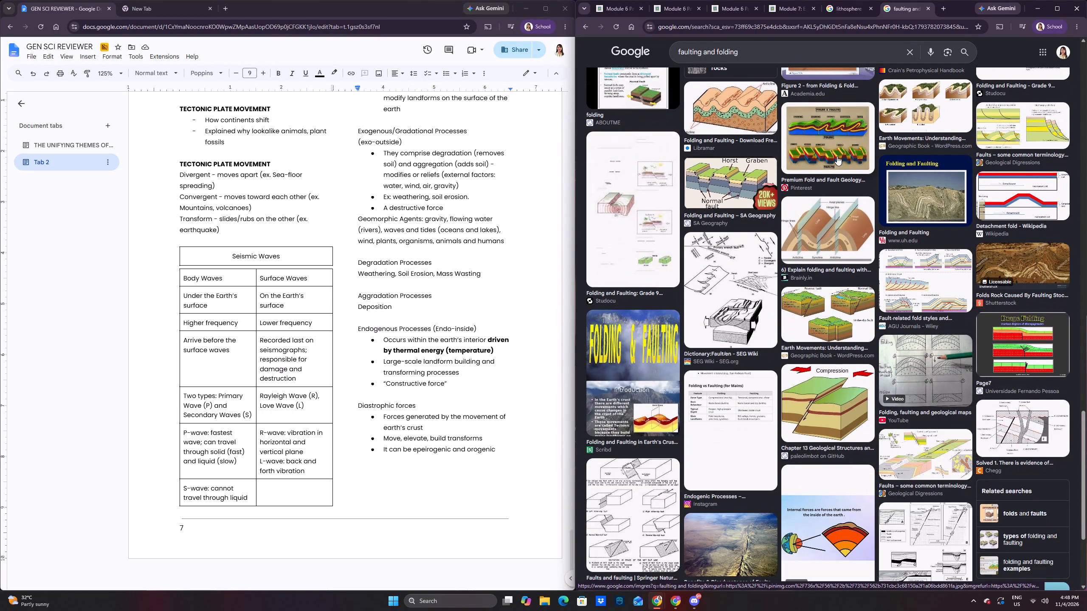
scroll(808, 103, "up", 4)
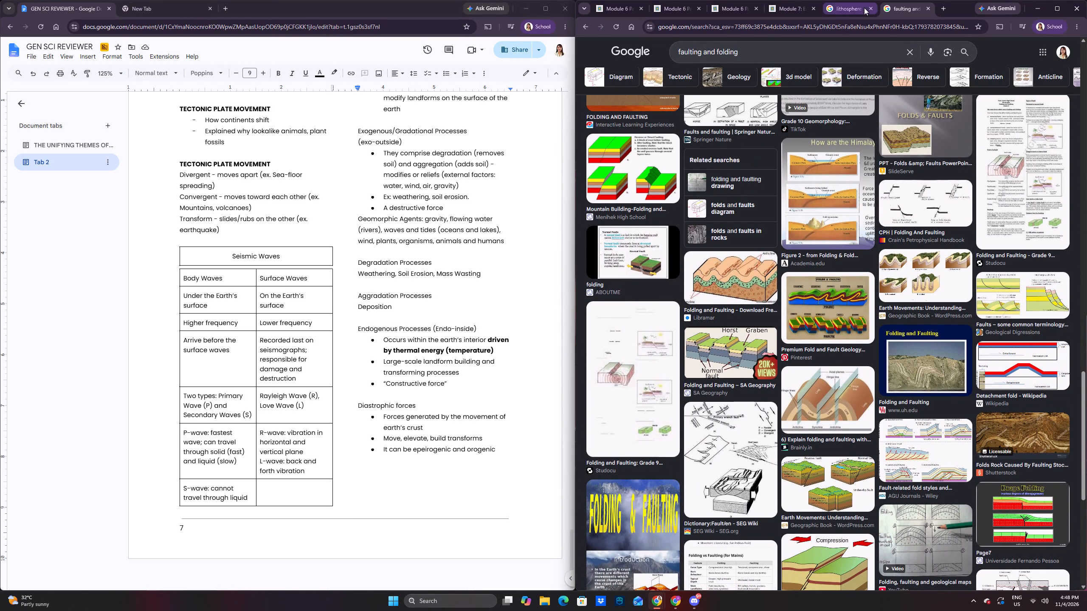
left_click(776, 8)
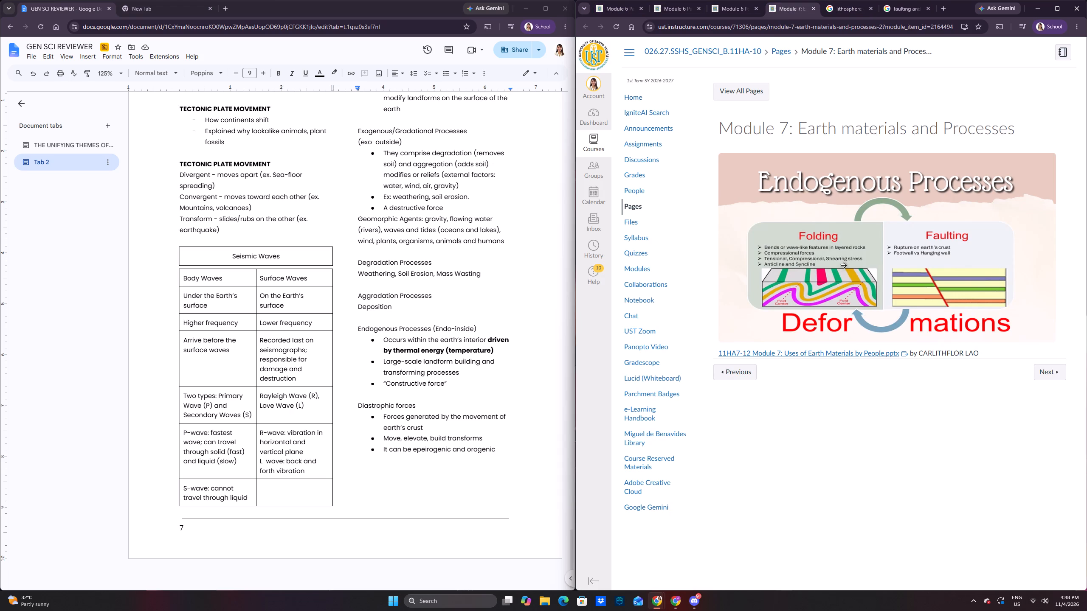
left_click(904, 15)
scroll(900, 199, "down", 7)
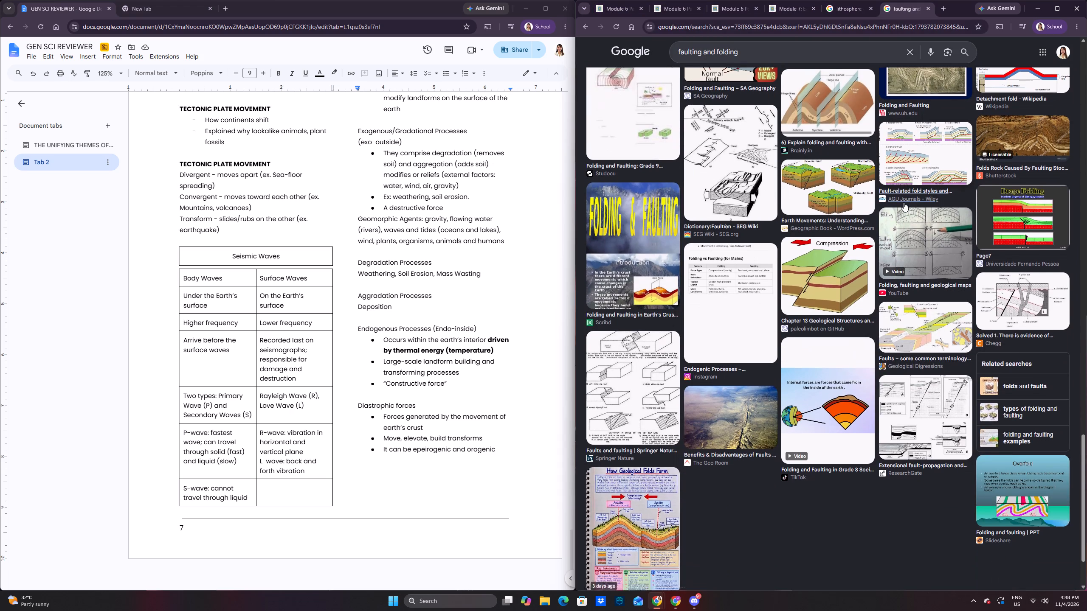
scroll(903, 201, "up", 20)
scroll(903, 201, "up", 6)
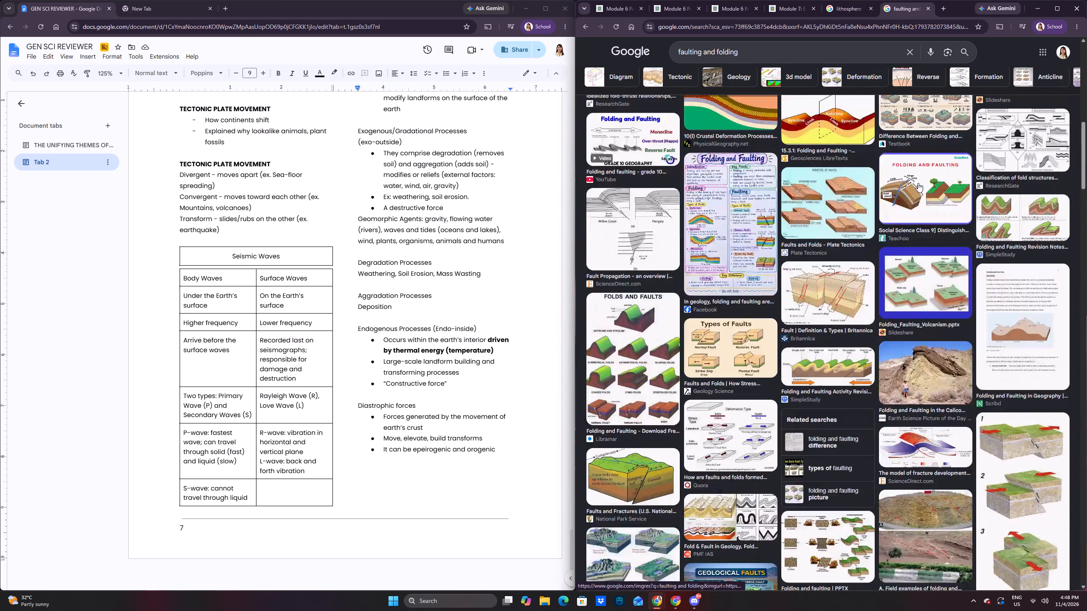
scroll(918, 183, "up", 20)
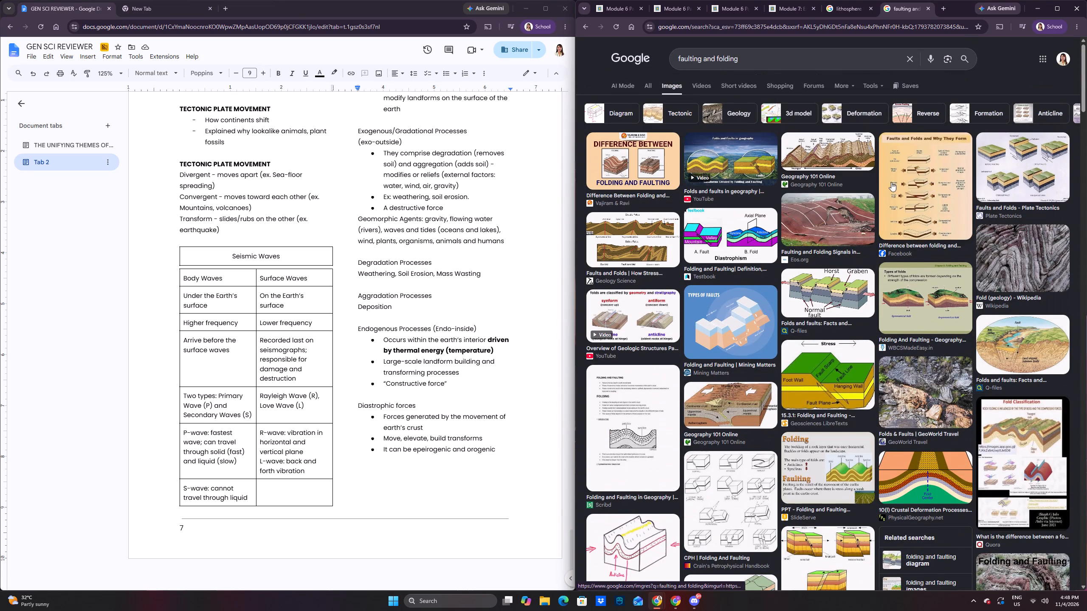
left_click(650, 168)
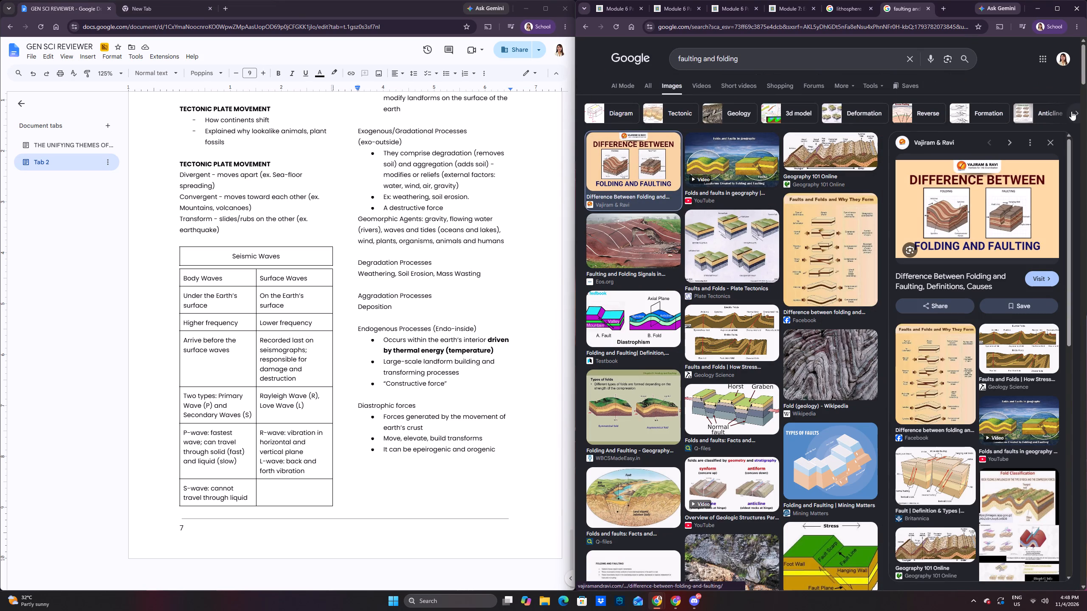
left_click(1049, 146)
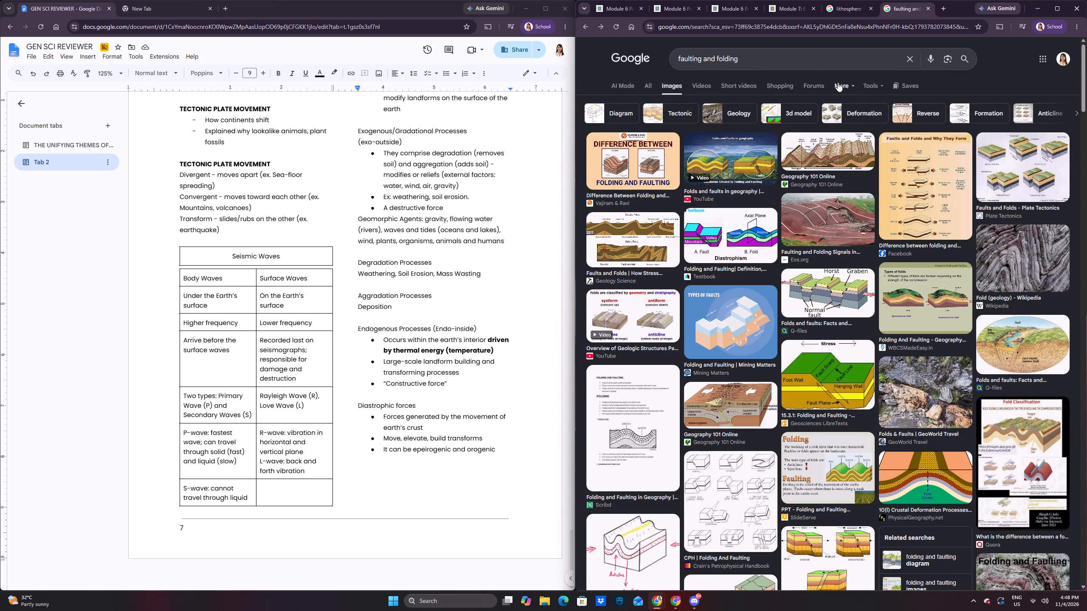
Search Google Images for "difference between faulting and folding" and browse the results.
left_click(814, 55)
left_click(775, 77)
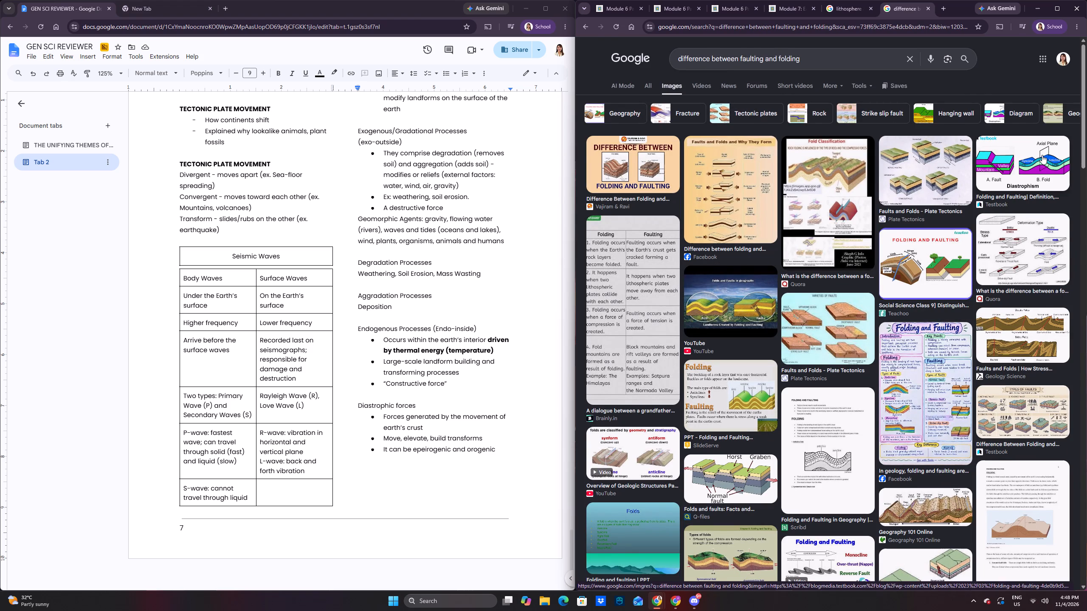
scroll(1042, 155, "down", 7)
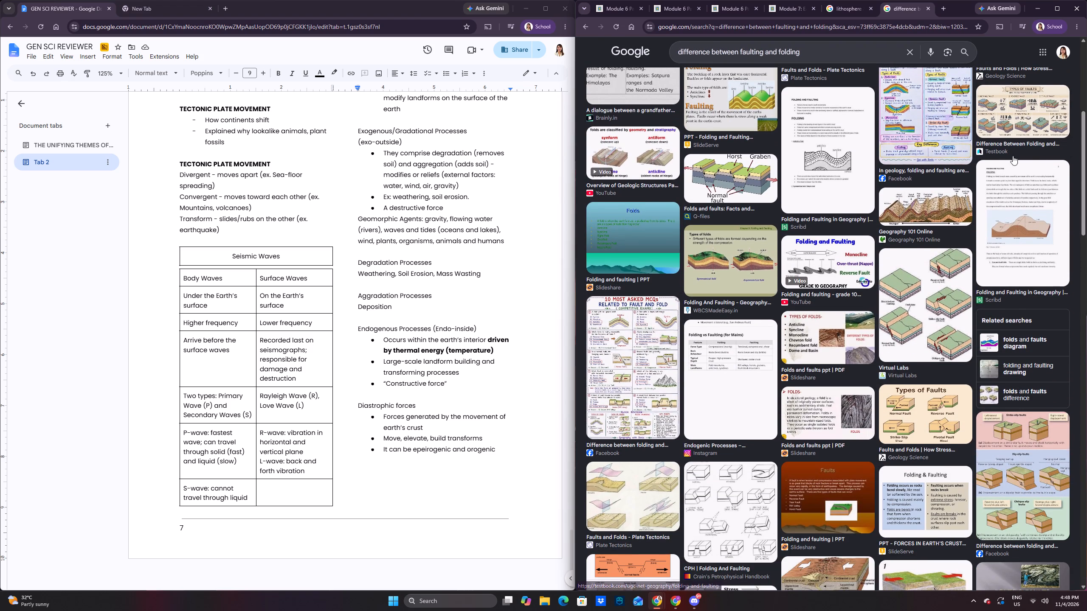
Return to the Module 7 Endogenous Processes slide and examine its Folding and Faulting comparison.
left_click(630, 10)
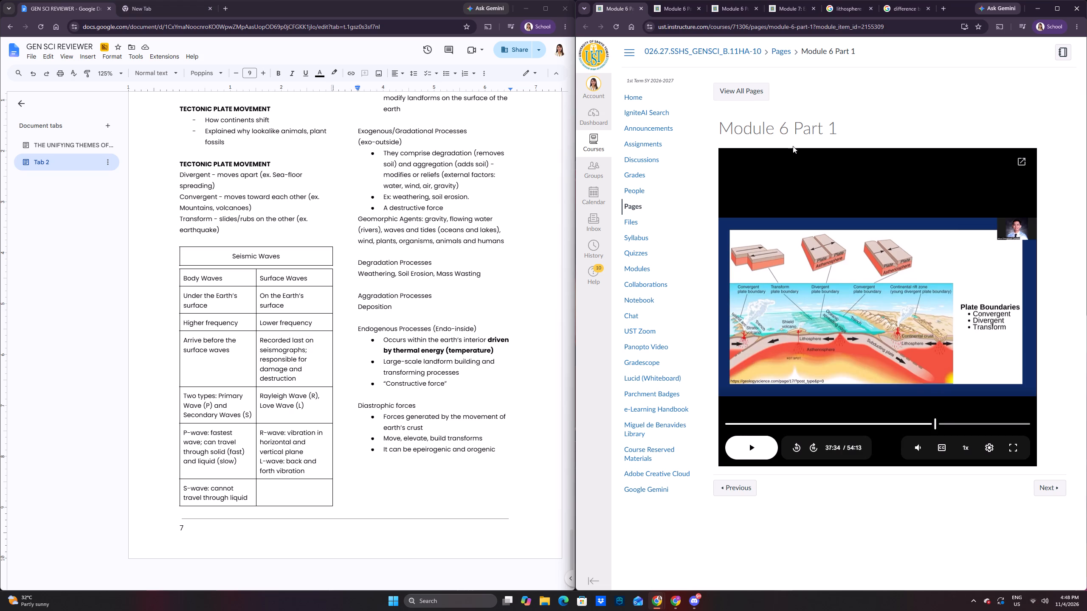
left_click(791, 5)
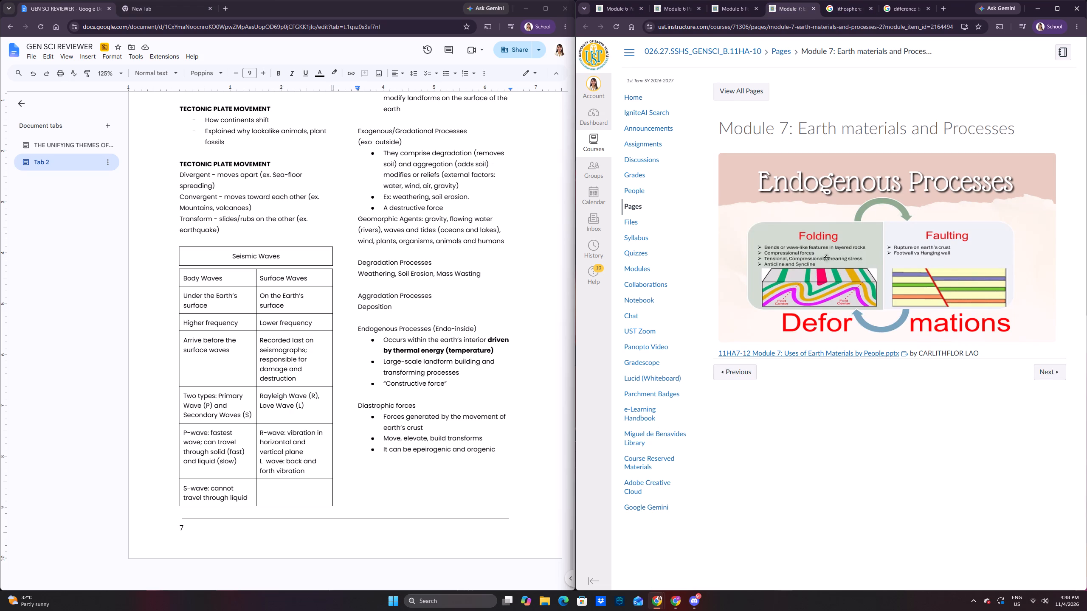
right_click(778, 238)
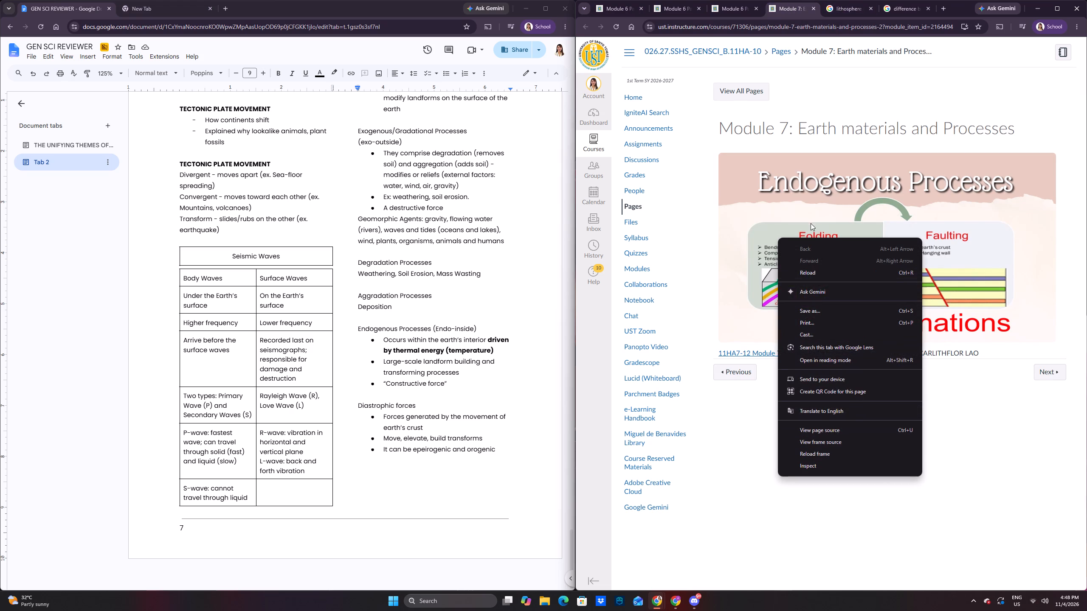
left_click(841, 219)
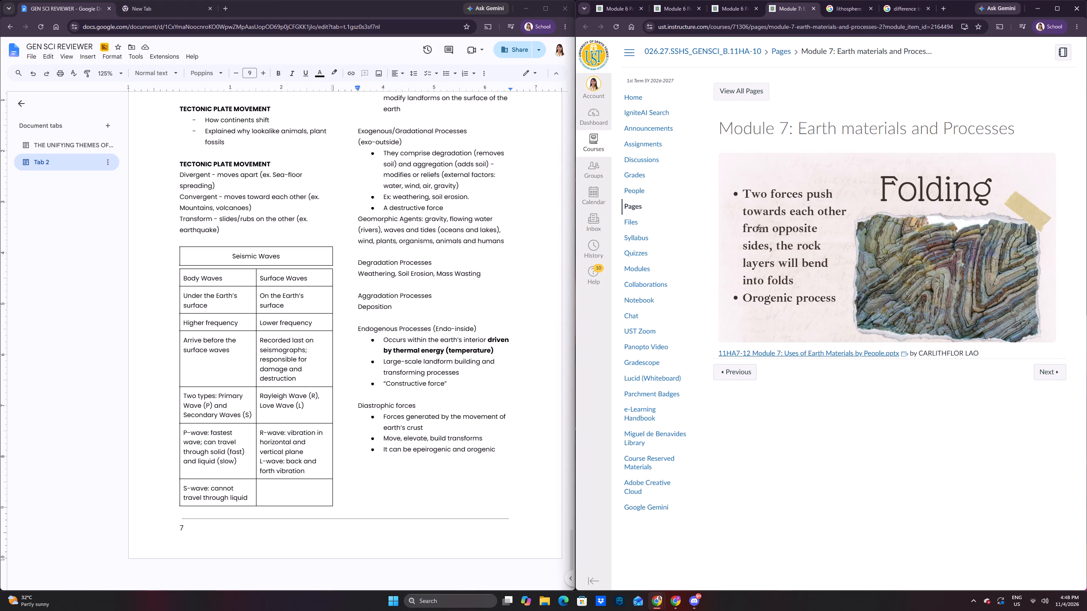
left_click(760, 229)
right_click(884, 244)
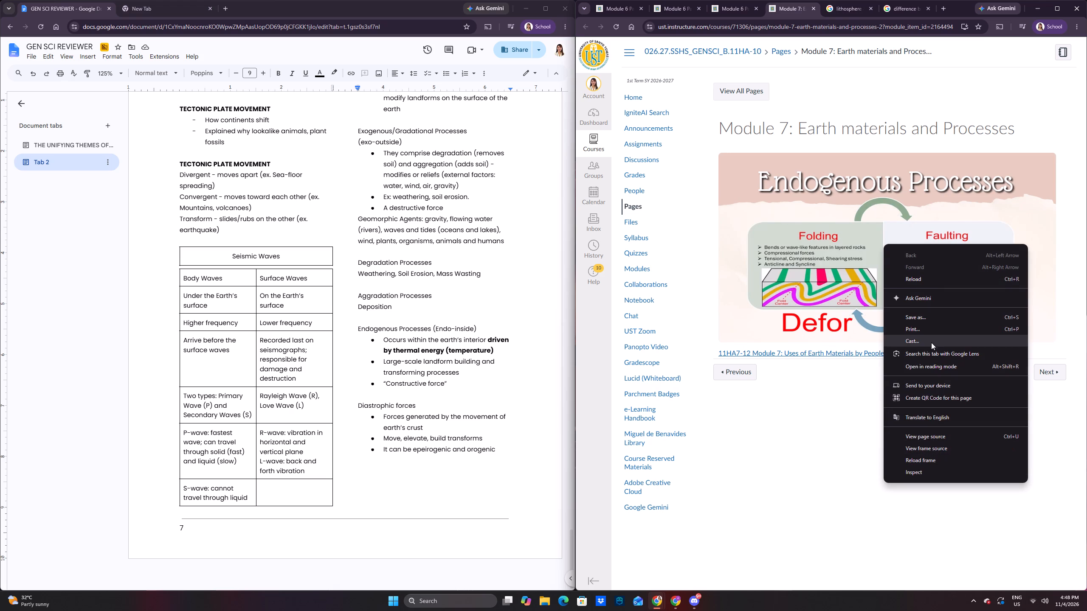
left_click(837, 416)
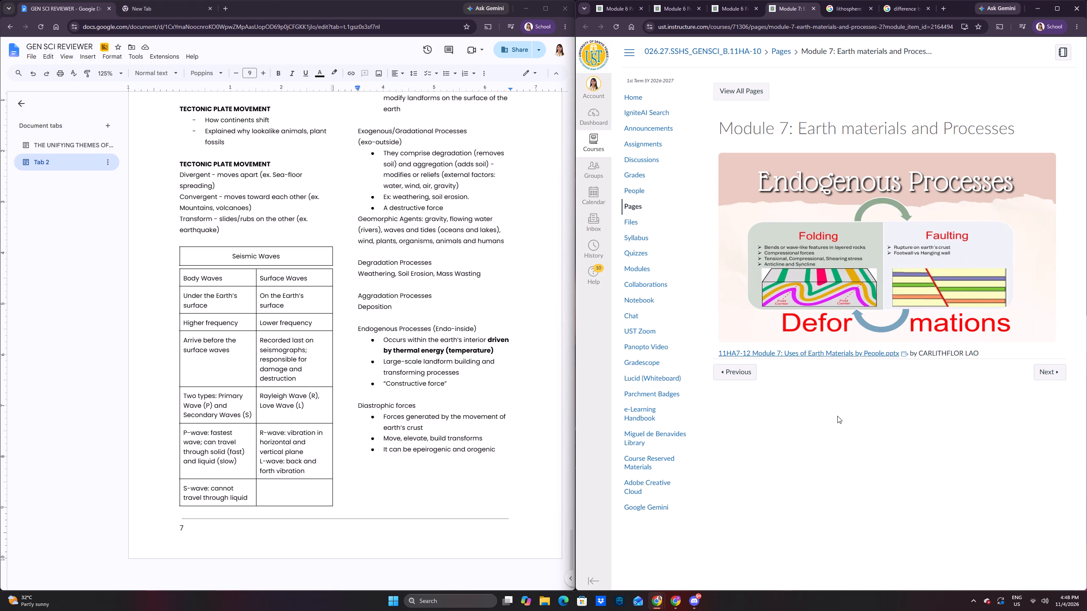
right_click_drag(761, 201, 999, 303)
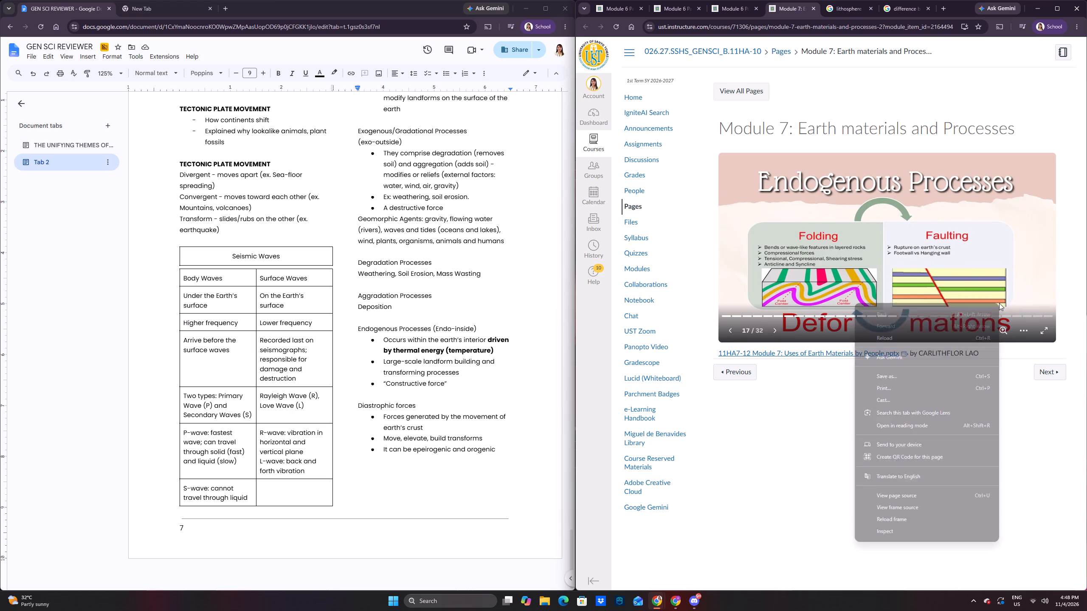
left_click(787, 409)
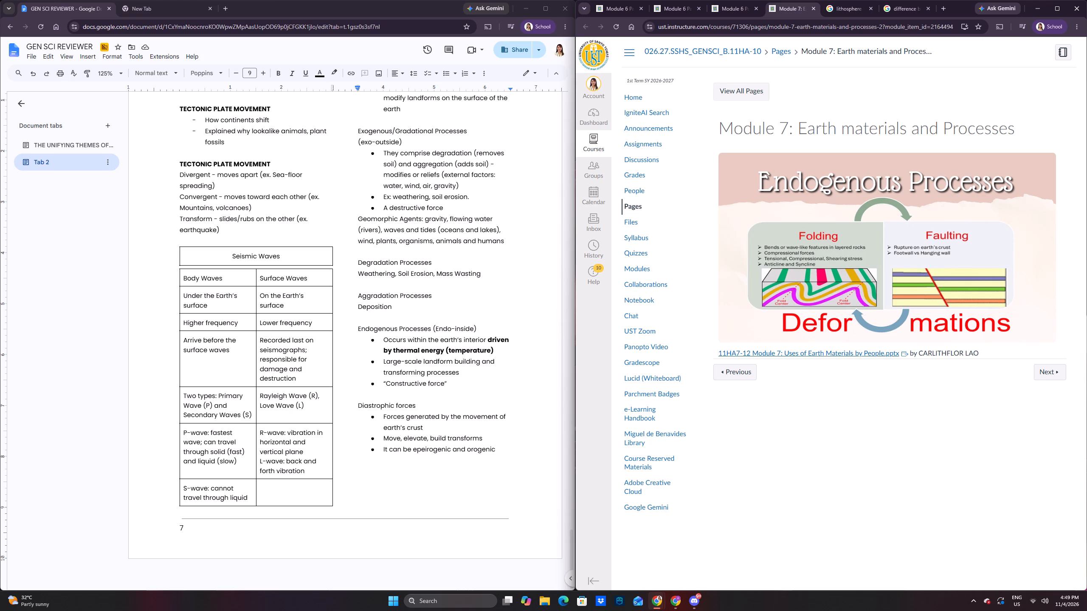
Insert a 2 x 2 table in the reviewer between the "Constructive force" bullet and the Diastrophic forces heading.
right_click_drag(536, 295, 478, 308)
left_click(501, 342)
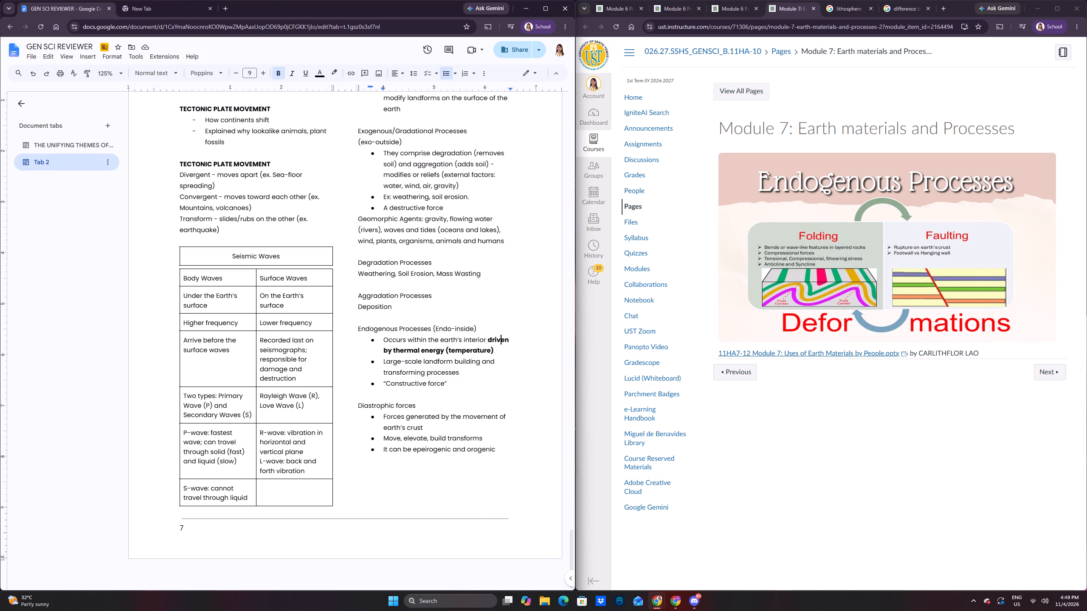
left_click(440, 391)
left_click(77, 61)
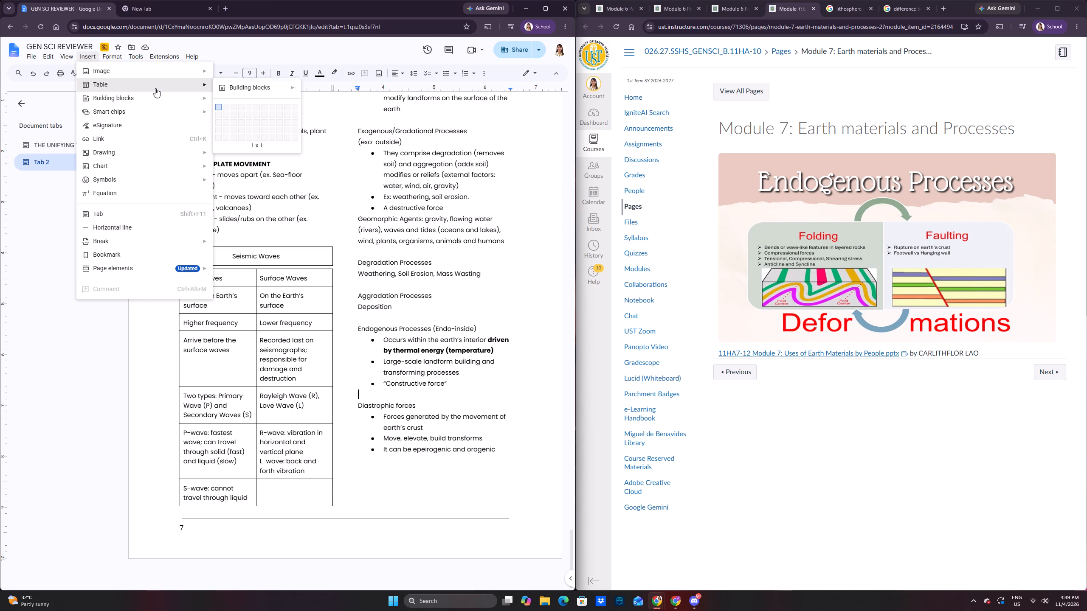
left_click(228, 114)
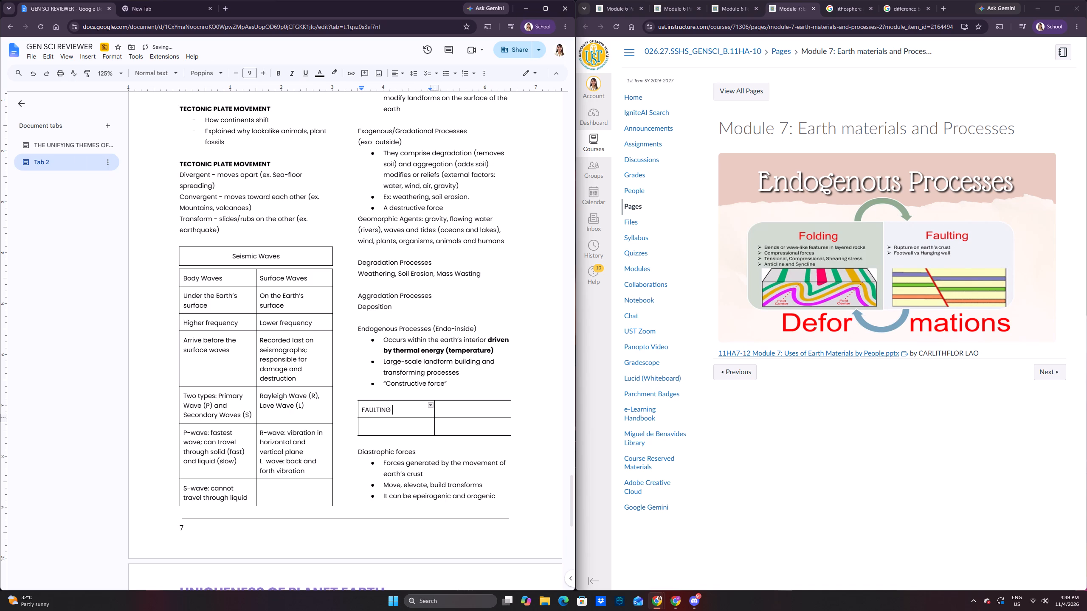
Label the new table's header cells FOLDING for the first column and FAULTING for the second.
key("BackSpace")
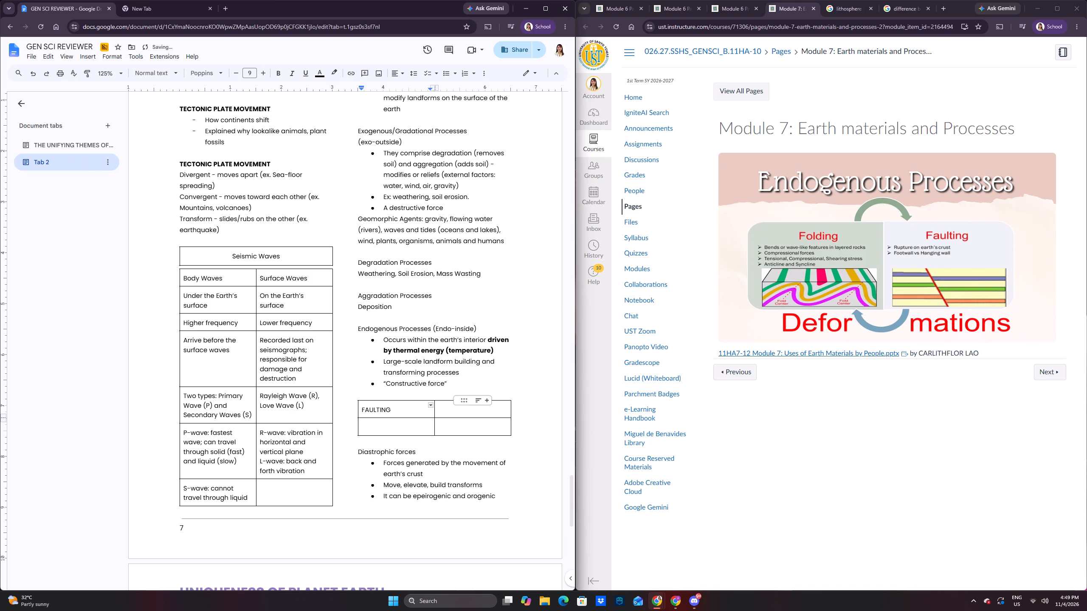
left_click(476, 412)
left_click(479, 408)
left_click(405, 409)
key("BackSpace")
key("BackSpace")
key("BackSpace")
key("BackSpace")
key("BackSpace")
key("BackSpace")
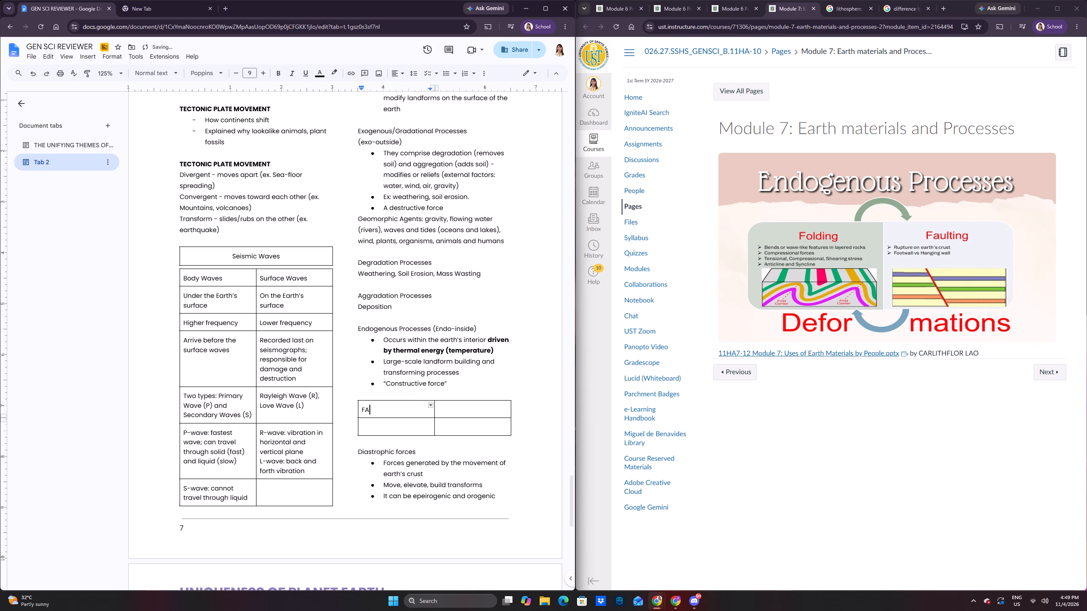
key("BackSpace")
type("OLDING")
left_click(460, 410)
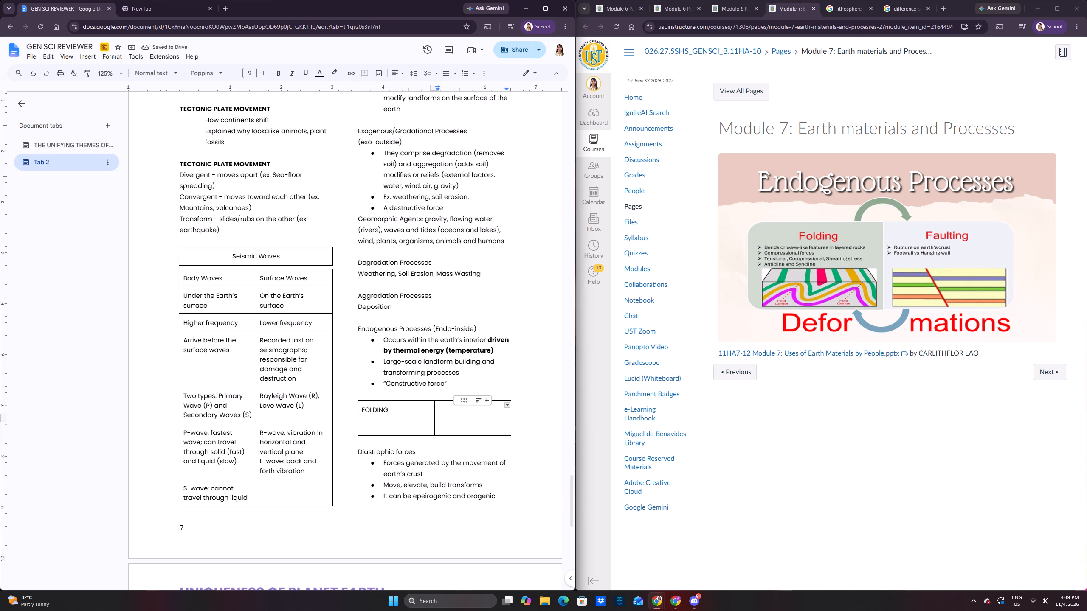
type("FAI")
key("BackSpace")
type("ULTING")
Start a bulleted list in the cell below FOLDING with "Bends or wave-like features in layered rocks".
left_click(400, 426)
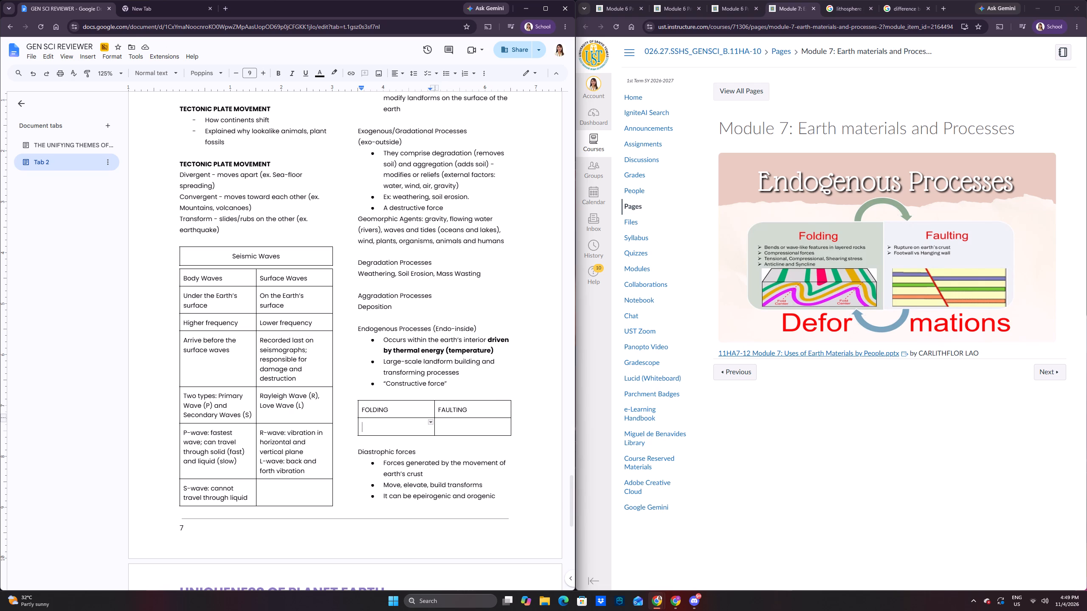
type("*")
key("space")
key("BackSpace")
key("BackSpace")
type("r wave-like featueres in layered rocks")
key("space")
key("Return")
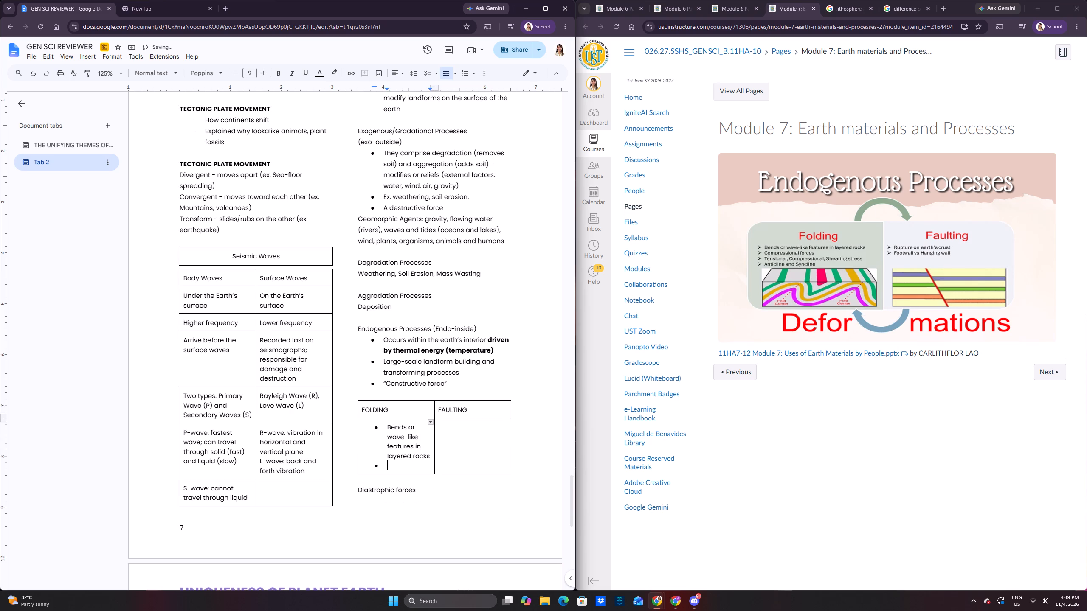
Add the FOLDING bullets "COmpressional forces", "tensional, Compressional, Shearing stress" and "Anticline and Syncline".
type("COmpressional forces")
key("Return")
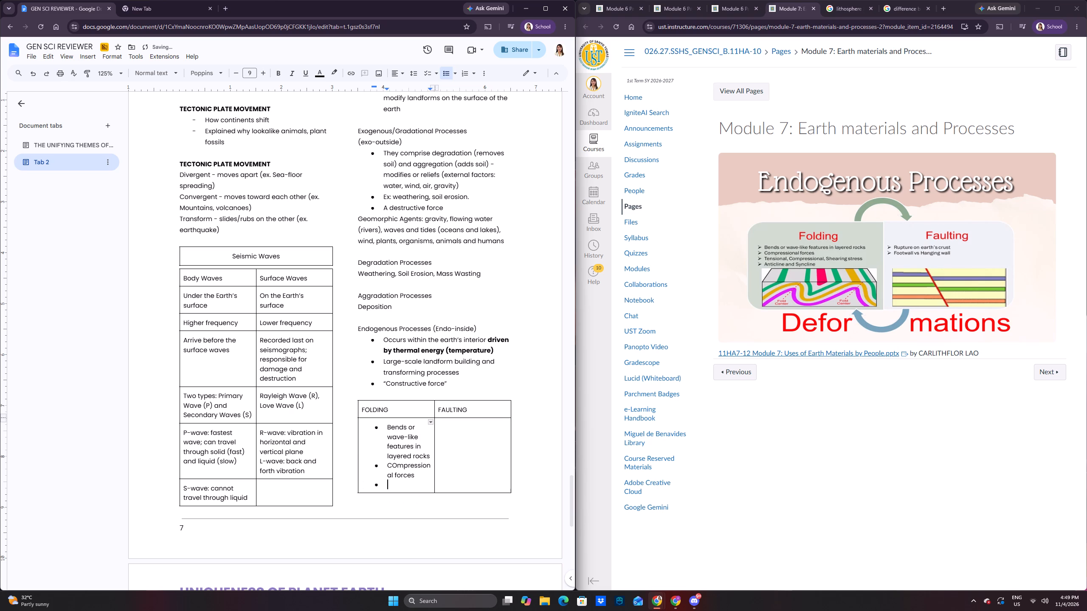
type("tensional")
key("space")
key("BackSpace")
type(", Compre")
type("ssional")
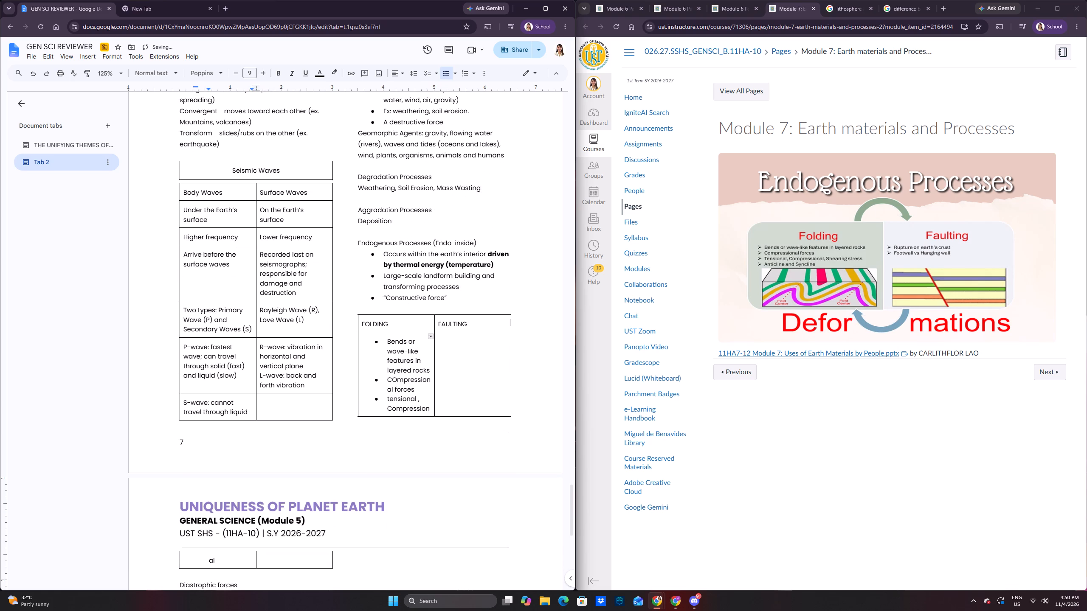
type(", h")
key("BackSpace")
type("Shearing")
key("space")
type("stress")
key("space")
key("Return")
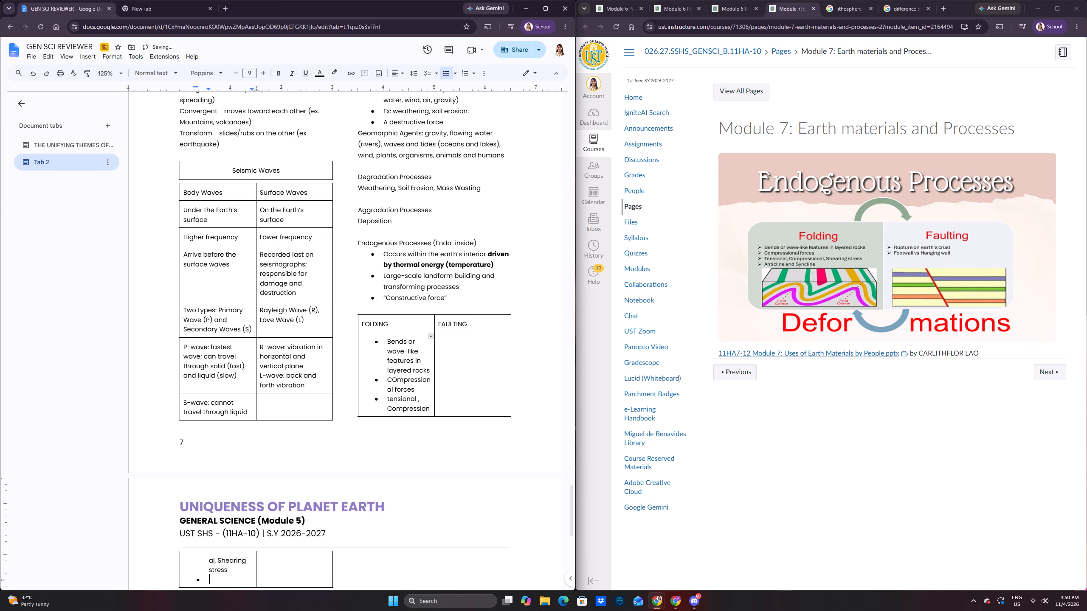
type("Ant")
type("icline and Syncline")
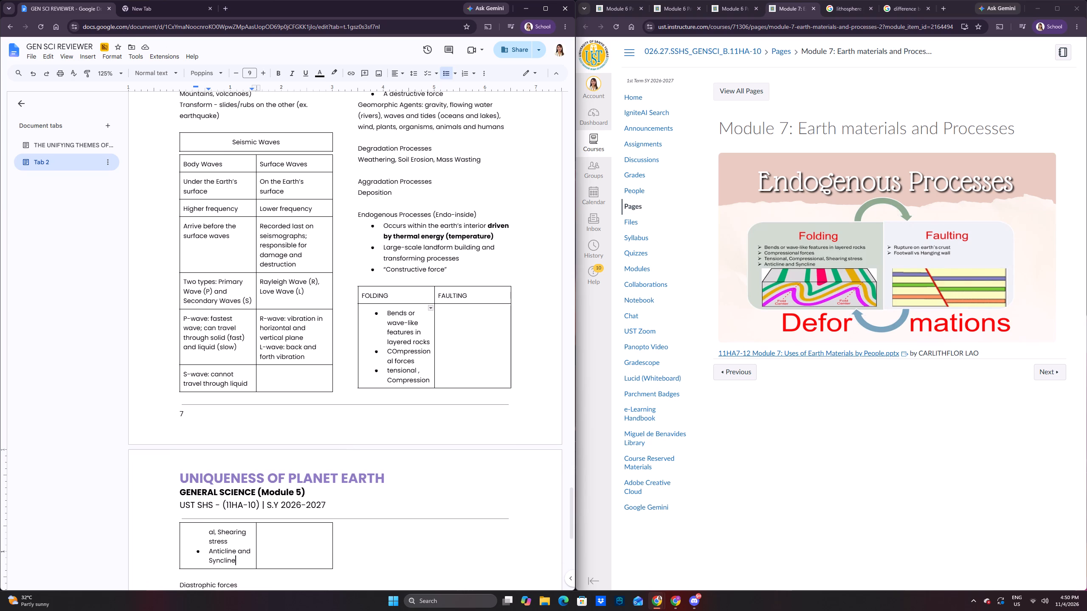
Start a bulleted list in the cell below FAULTING with "Ruptures on earth's crust".
scroll(435, 297, "up", 5)
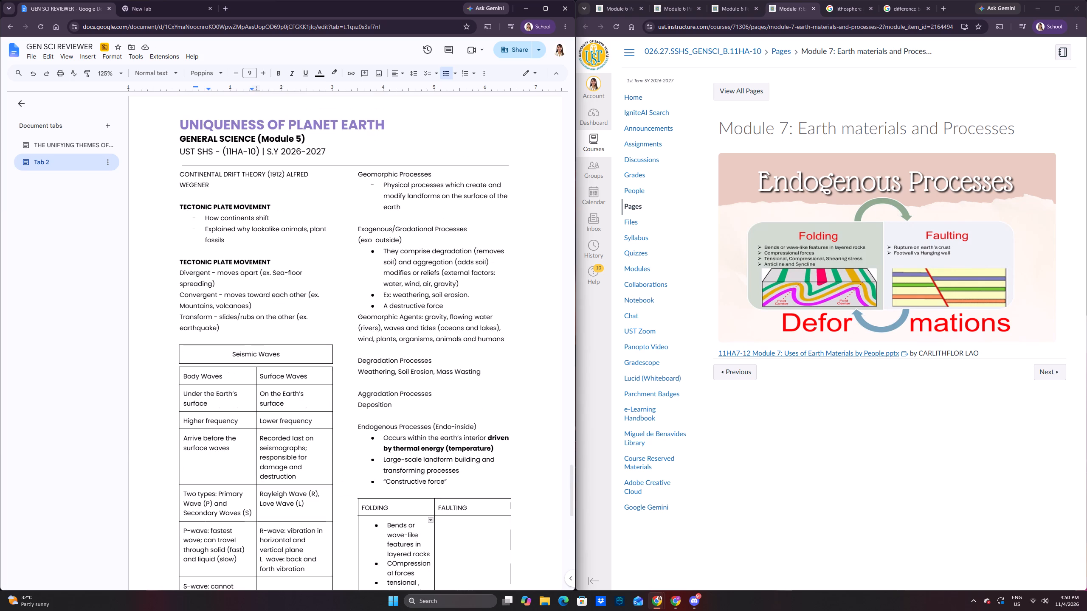
scroll(429, 311, "down", 13)
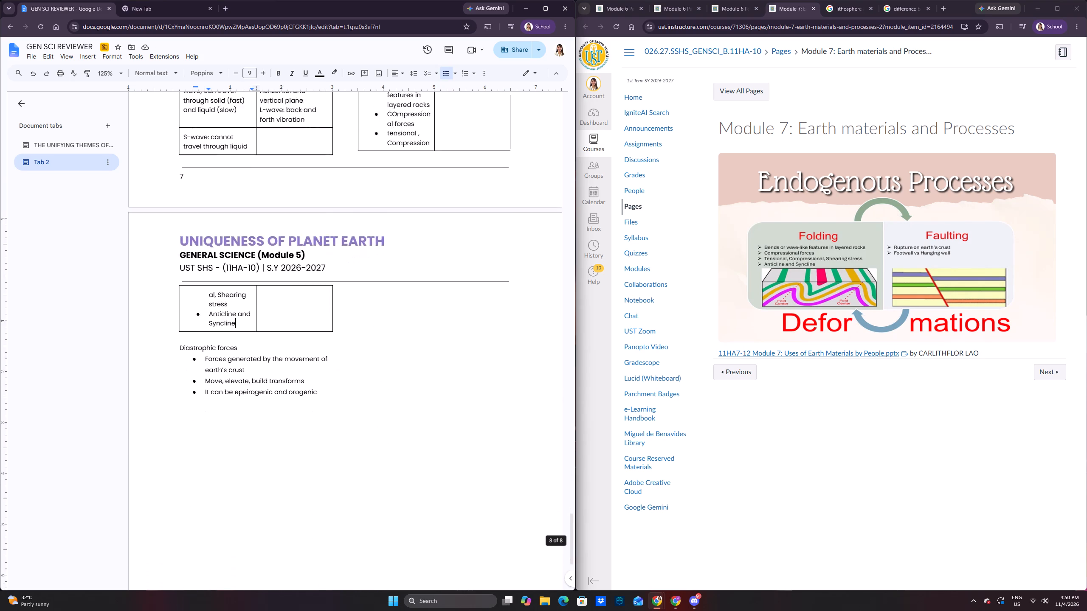
scroll(423, 316, "up", 6)
scroll(475, 317, "up", 1)
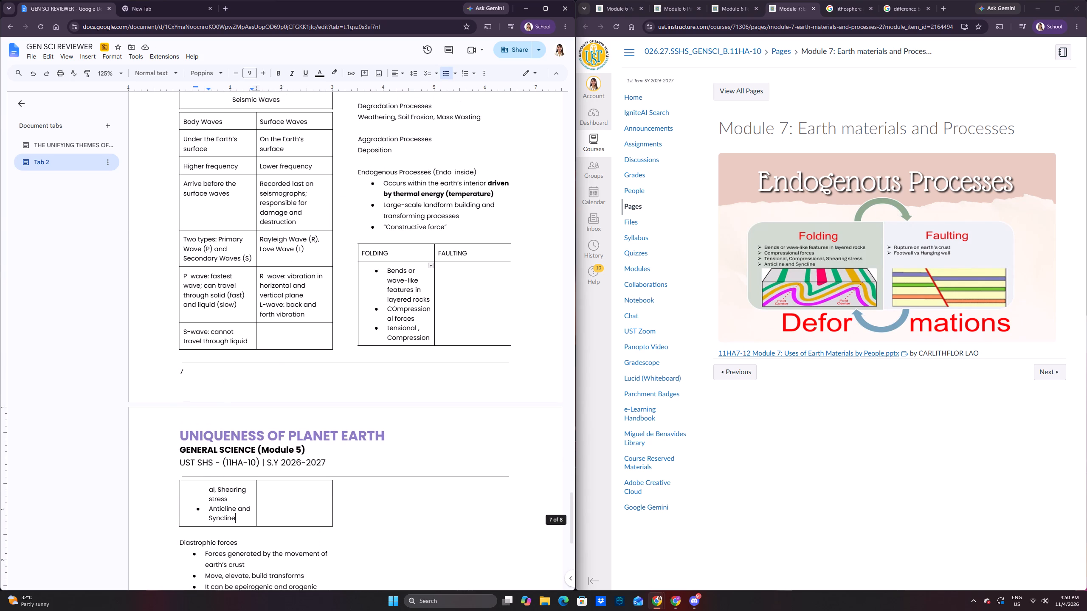
left_click(455, 291)
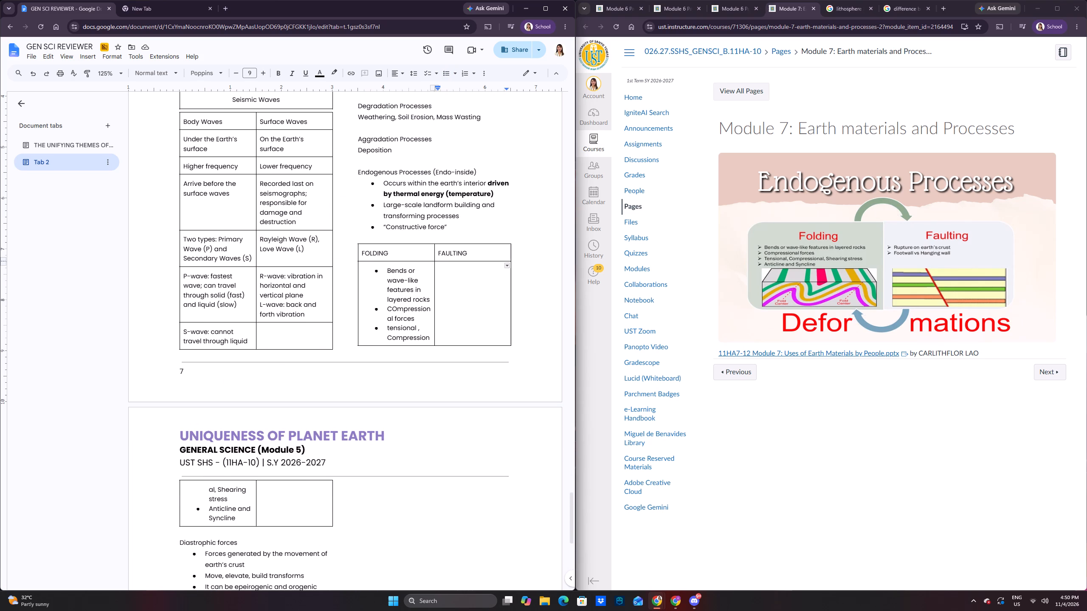
key("shift+f")
key("BackSpace")
type("Rupt")
key("BackSpace")
key("BackSpace")
key("BackSpace")
key("BackSpace")
type("* ruptures and")
key("space")
key("BackSpace")
key("BackSpace")
key("BackSpace")
key("BackSpace")
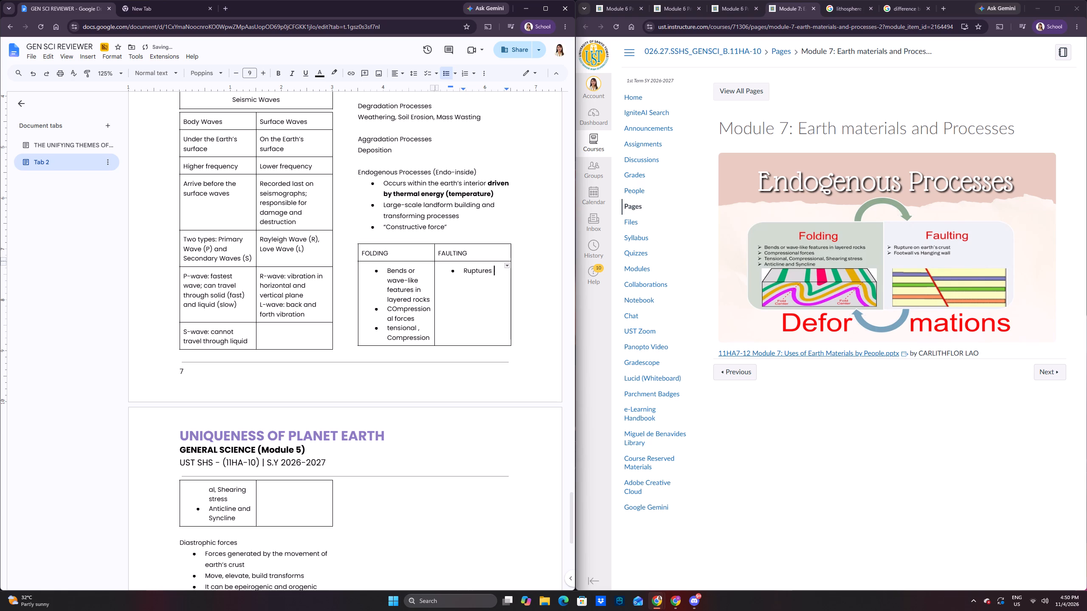
type("om")
key("BackSpace")
type("n eaa")
key("BackSpace")
type("rth's crust")
key("space")
Add "Footwall vs Hanging wall" as the second and last bullet in the FAULTING cell.
key("Return")
type("Footwa")
type("ll vs Hanging wall")
key("Return")
key("BackSpace")
key("BackSpace")
Center the FOLDING and FAULTING header cells of the table.
left_click_drag(492, 252, 400, 247)
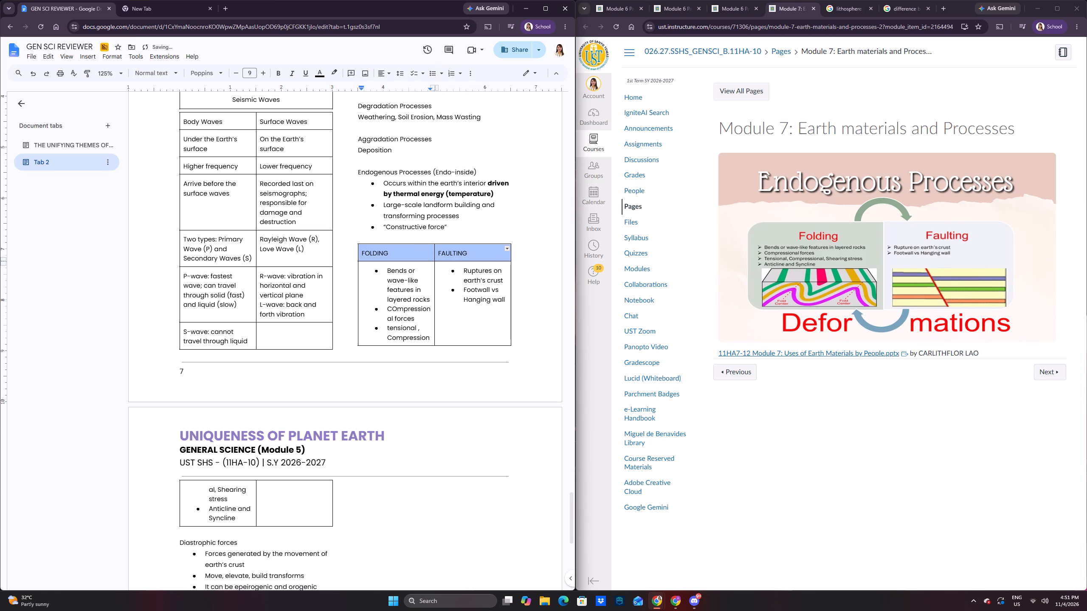
left_click(382, 68)
left_click(400, 91)
Correct the capitalization of the second FOLDING bullet so it reads "Compressional forces".
left_click(431, 269)
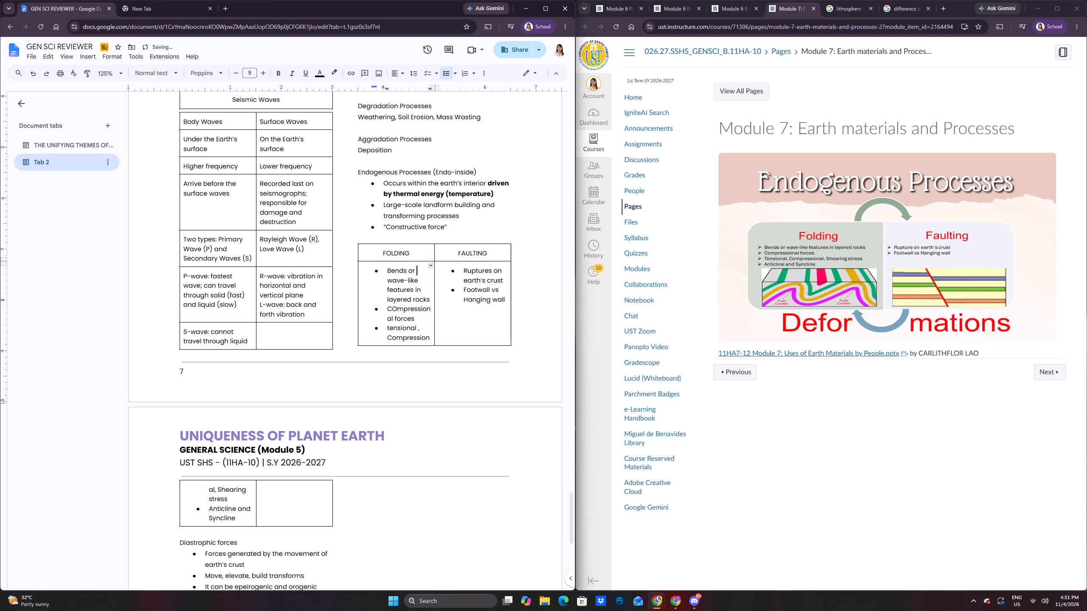
scroll(431, 265, "down", 6)
scroll(427, 249, "up", 4)
left_click(400, 222)
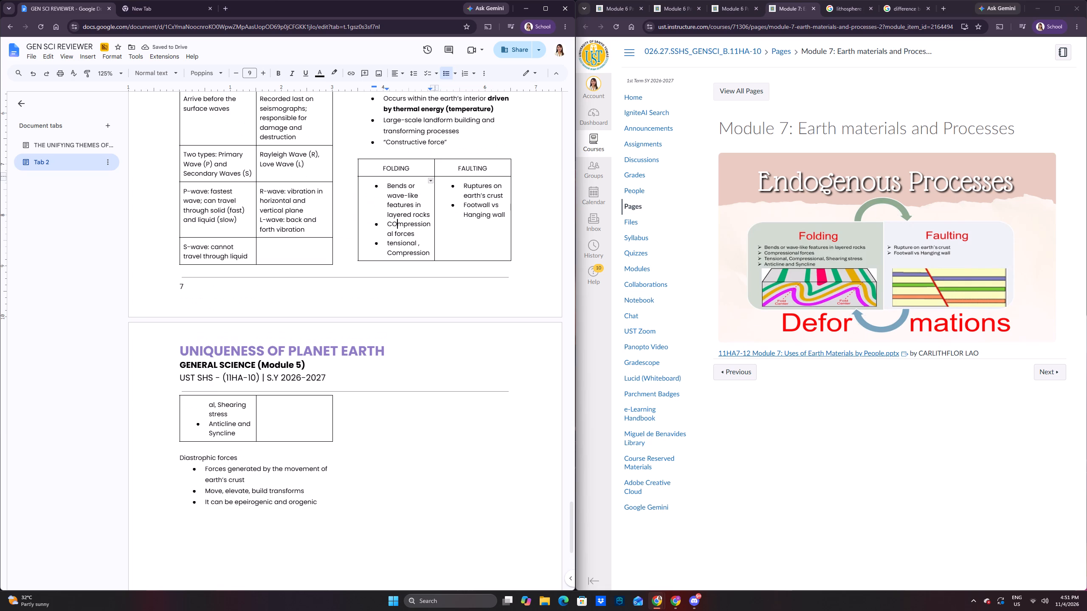
key("BackSpace")
key("o")
Add the placeholder line "(Anticline: , Syncline: )" directly below the table, with a blank line before the Diastrophic forces heading.
scroll(401, 234, "down", 5)
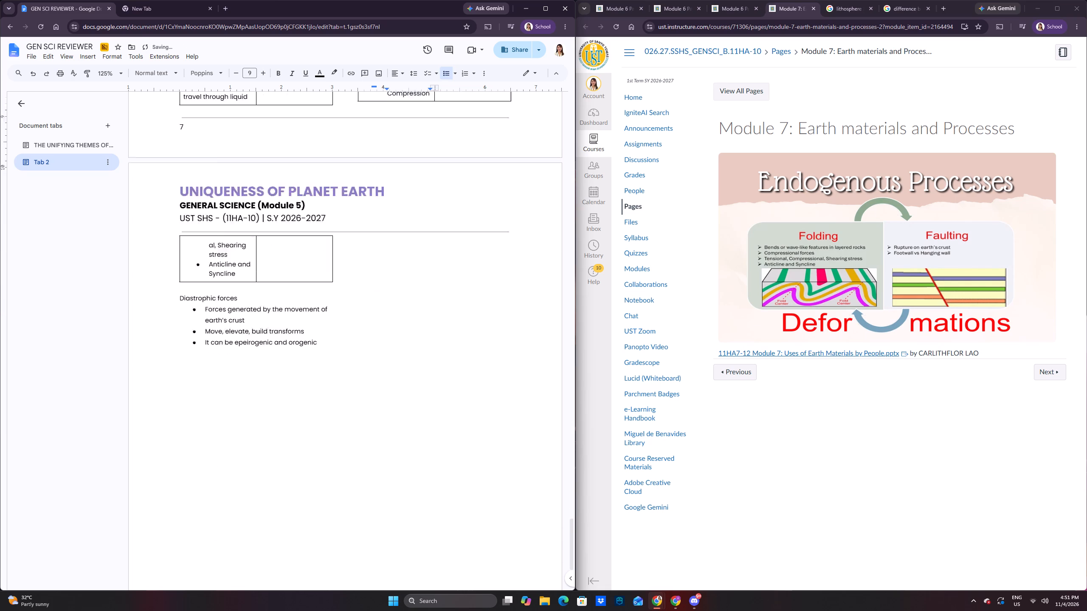
left_click(301, 240)
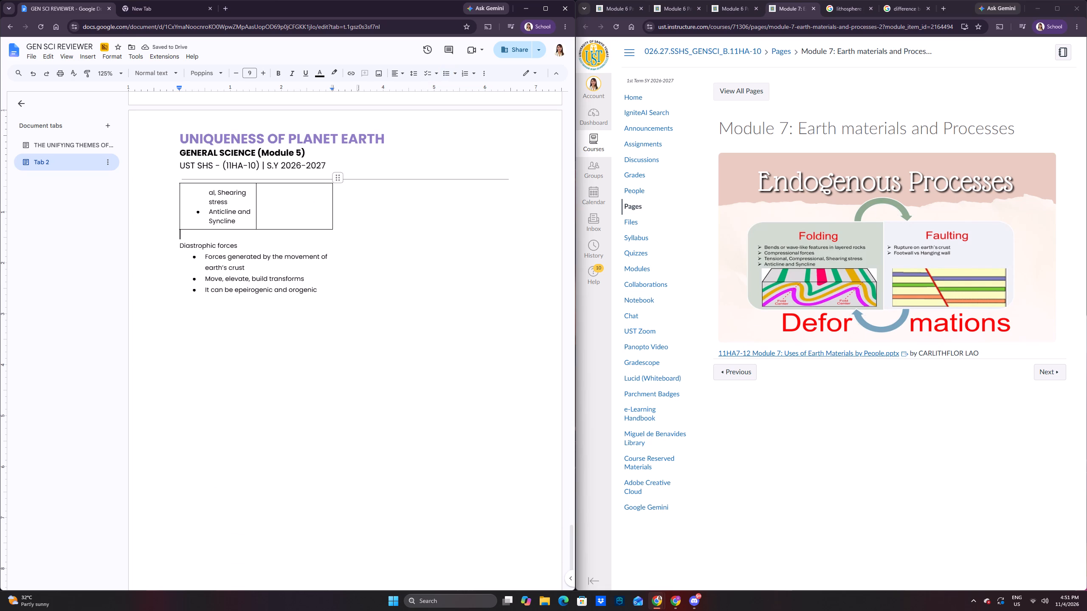
left_click(248, 223)
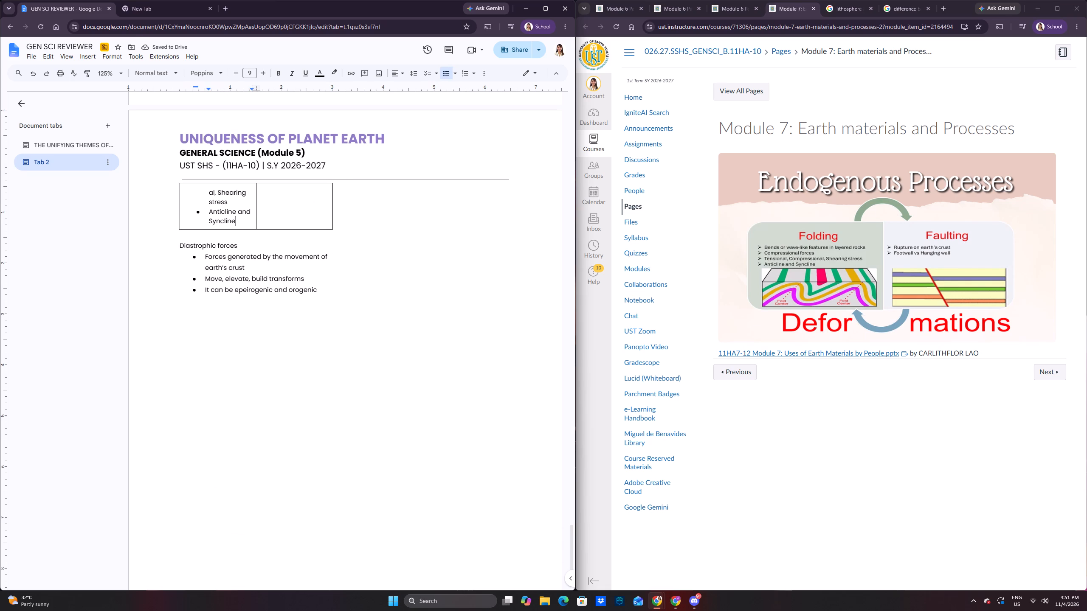
left_click(255, 238)
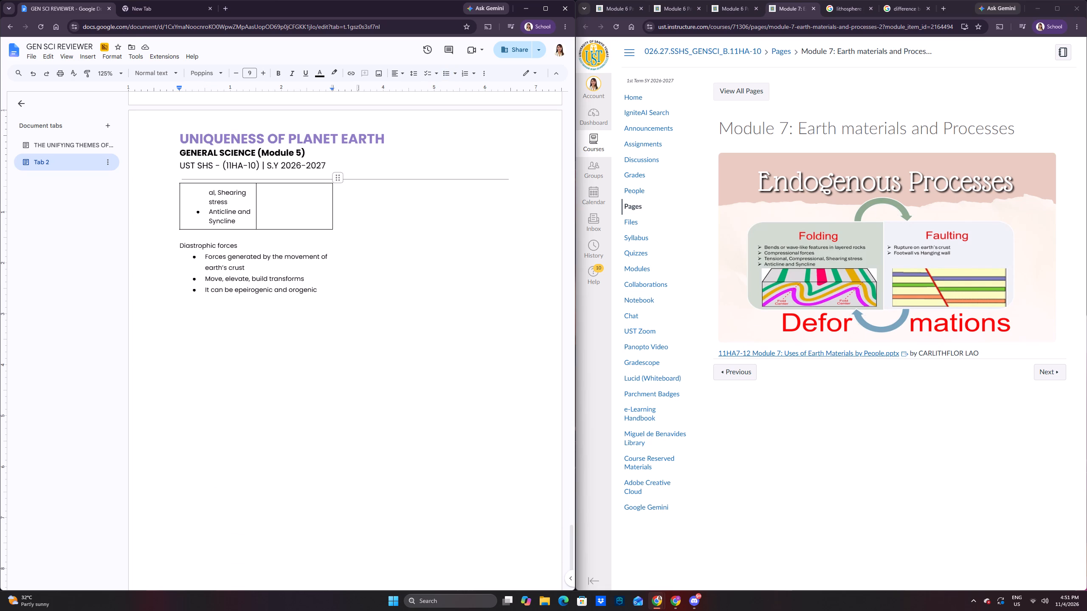
type("Ati")
key("BackSpace")
key("BackSpace")
key("BackSpace")
key("shift+parenright")
key("BackSpace")
key("shift+parenleft")
type("Anti")
type("cline")
type(": f")
key("BackSpace")
type(",")
key("space")
type("Syncline")
key("space")
key("BackSpace")
type(":")
key("space")
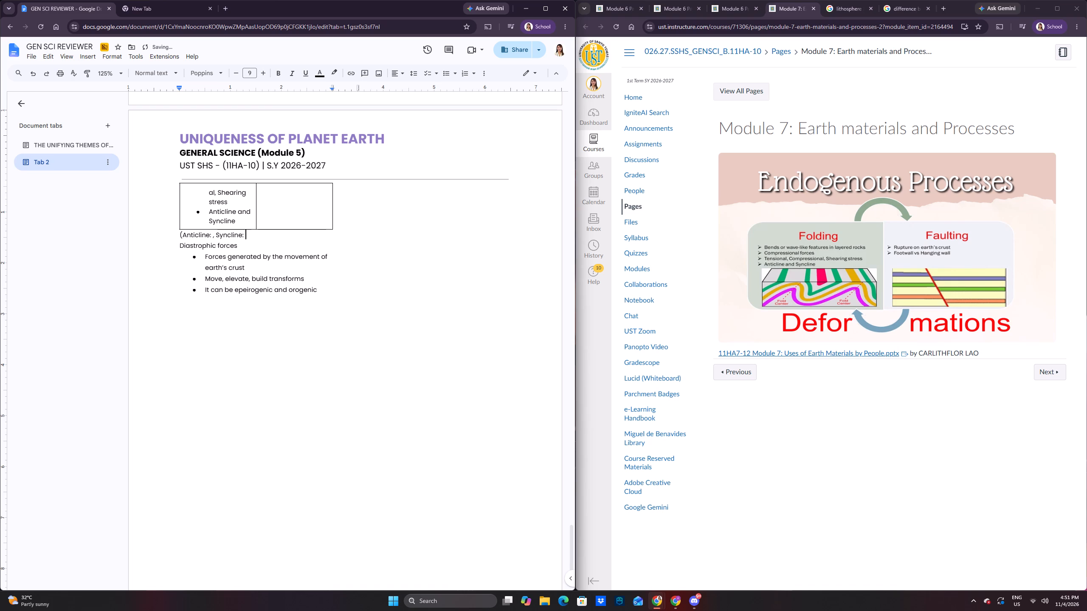
type(")")
key("space")
key("Return")
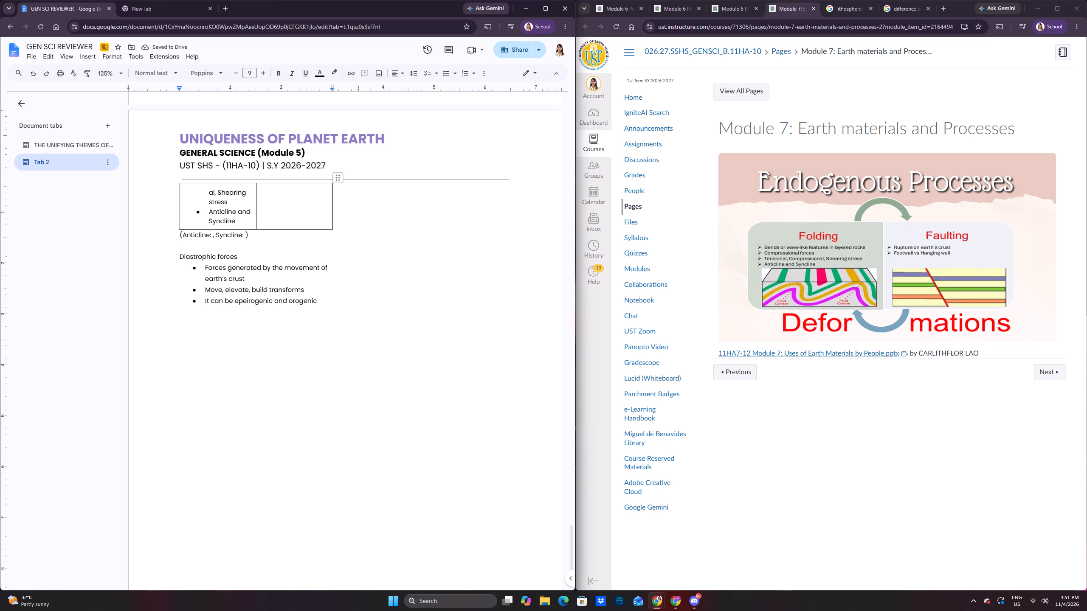
Copy both bullet points from the Folding slide of the Module 7 presentation.
left_click_drag(1003, 269, 997, 260)
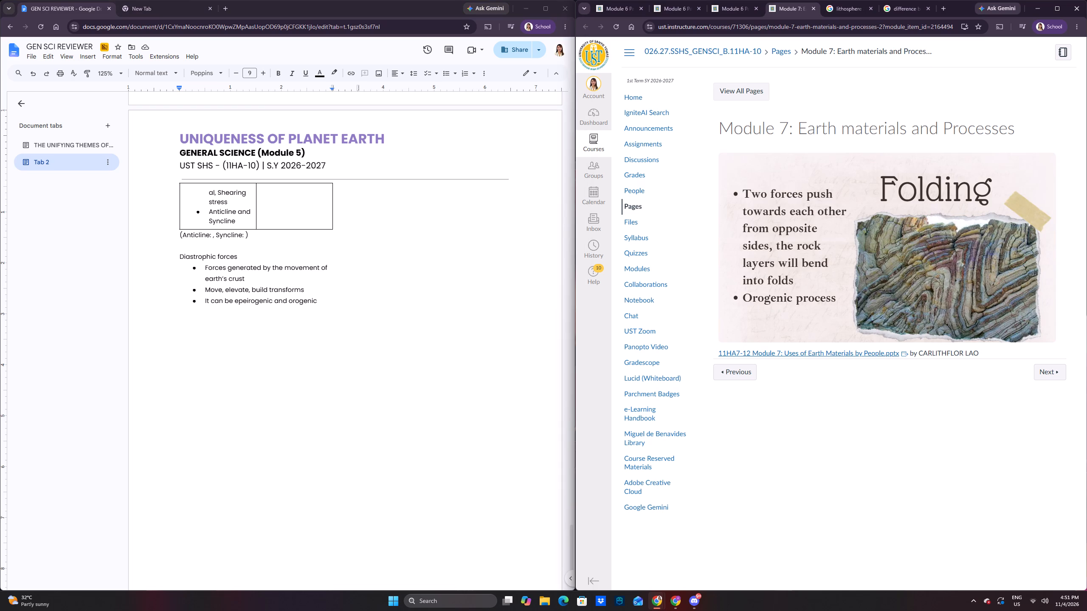
scroll(288, 268, "up", 5)
scroll(393, 272, "up", 2)
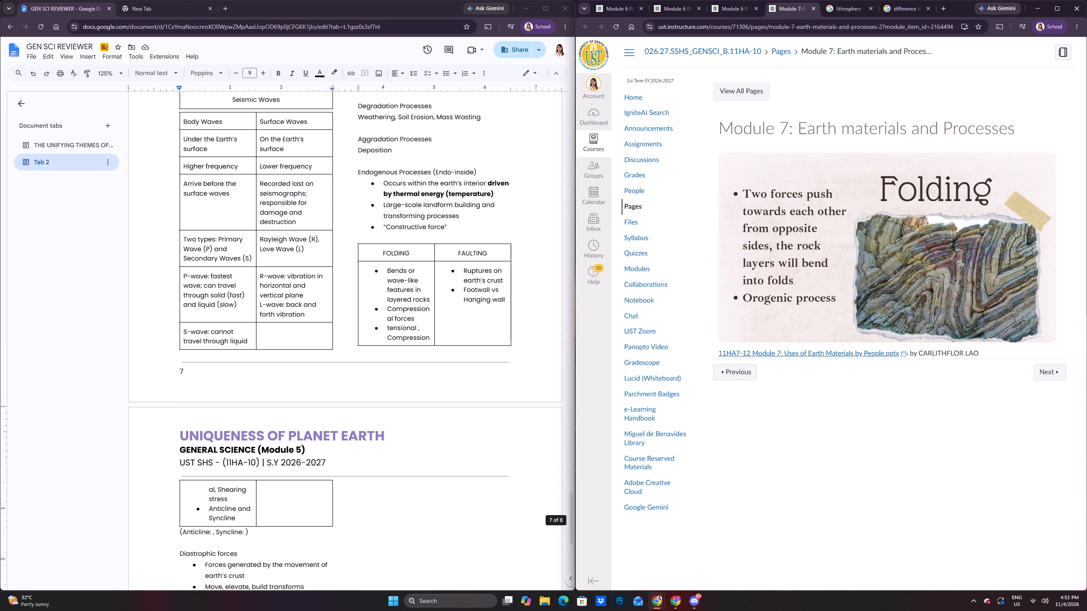
scroll(393, 274, "down", 3)
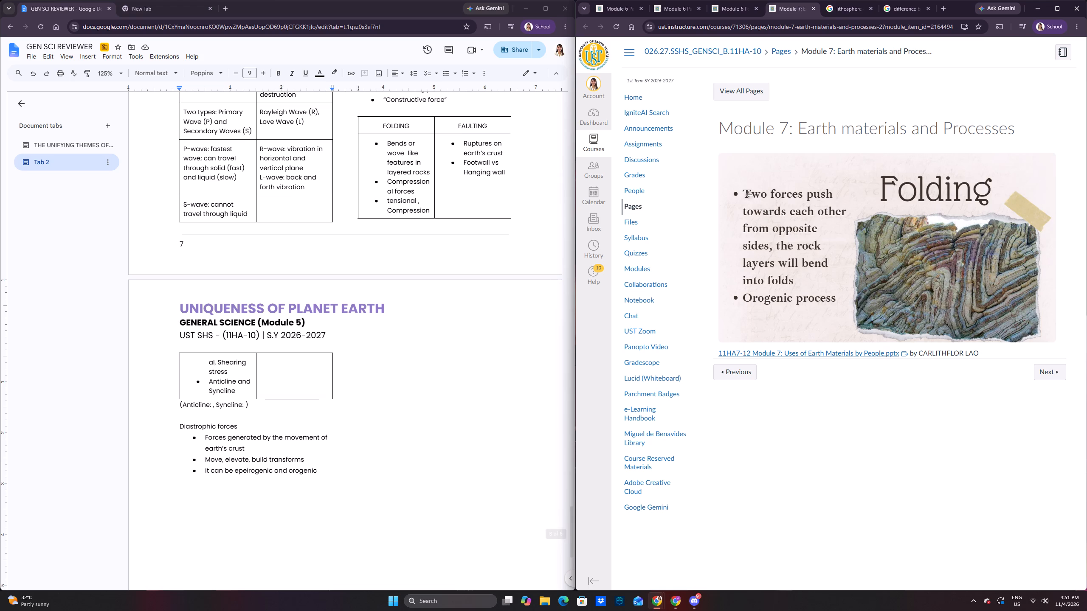
left_click_drag(749, 196, 804, 233)
left_click(761, 200)
left_click_drag(739, 193, 777, 230)
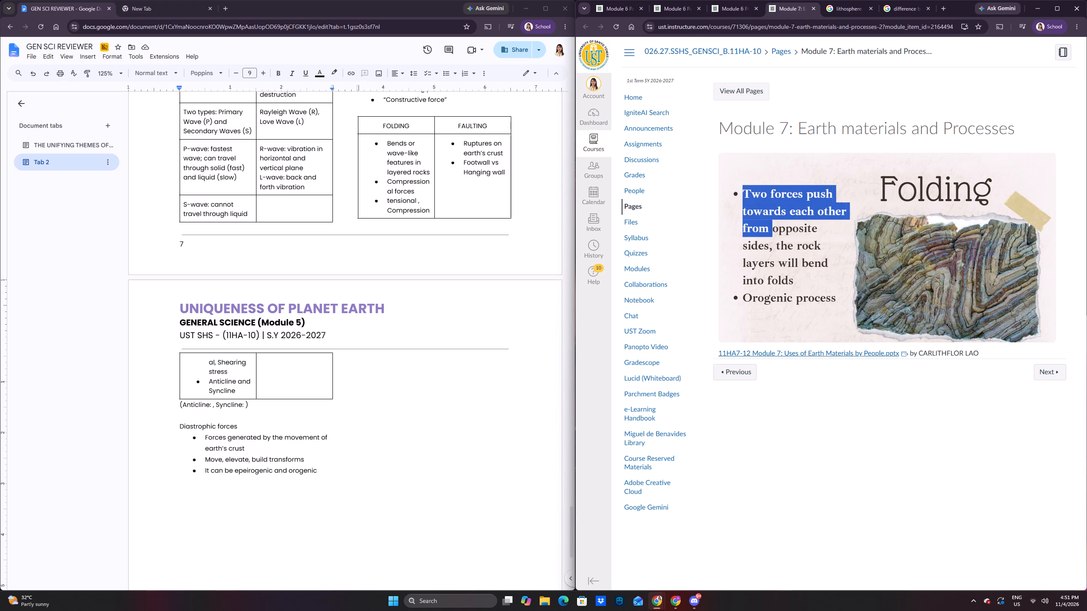
left_click_drag(777, 230, 839, 297)
key("ctrl+c")
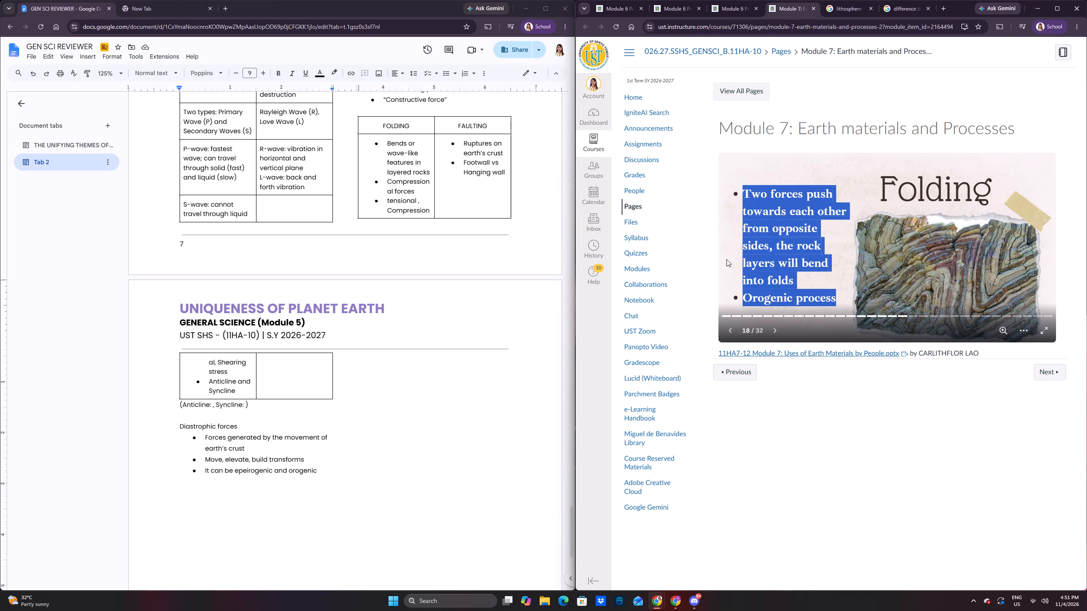
Add an unbulleted line below "Anticline and Syncline" in the FOLDING cell.
left_click(243, 395)
left_click(244, 393)
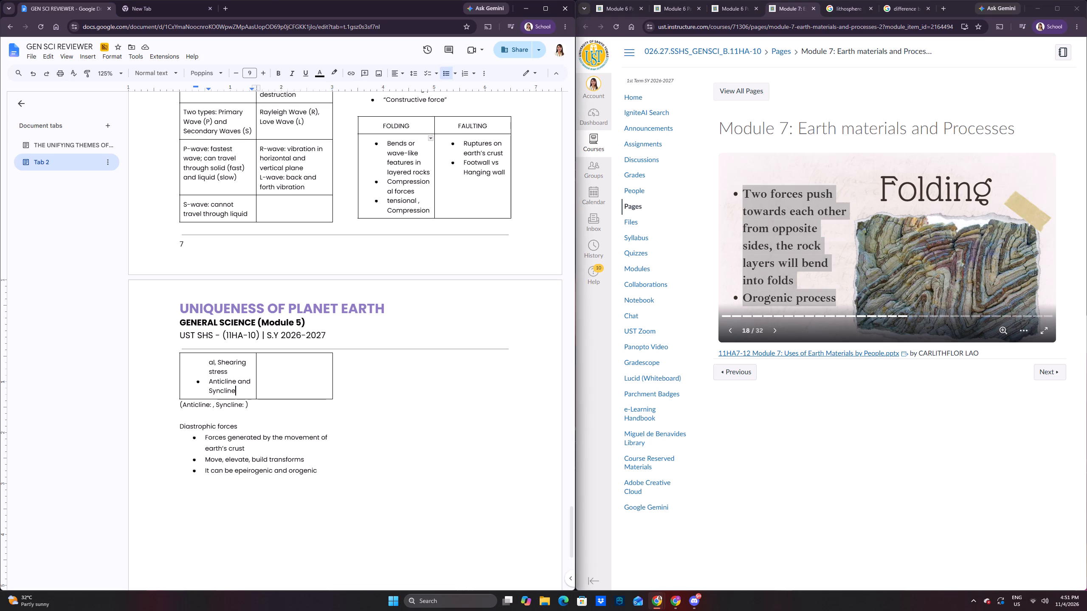
key("Return")
key("BackSpace")
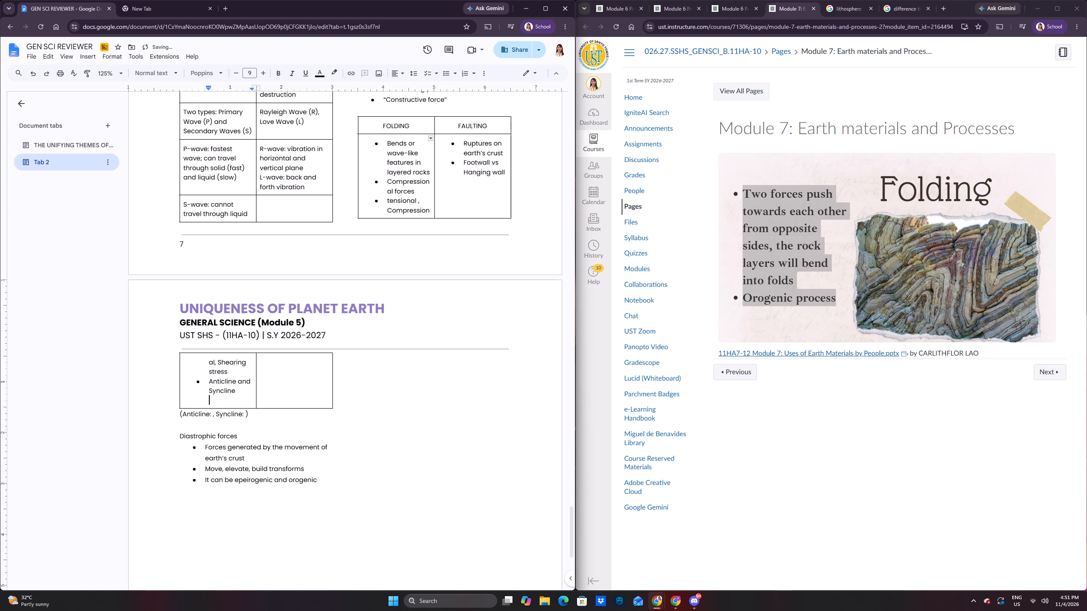
key("BackSpace")
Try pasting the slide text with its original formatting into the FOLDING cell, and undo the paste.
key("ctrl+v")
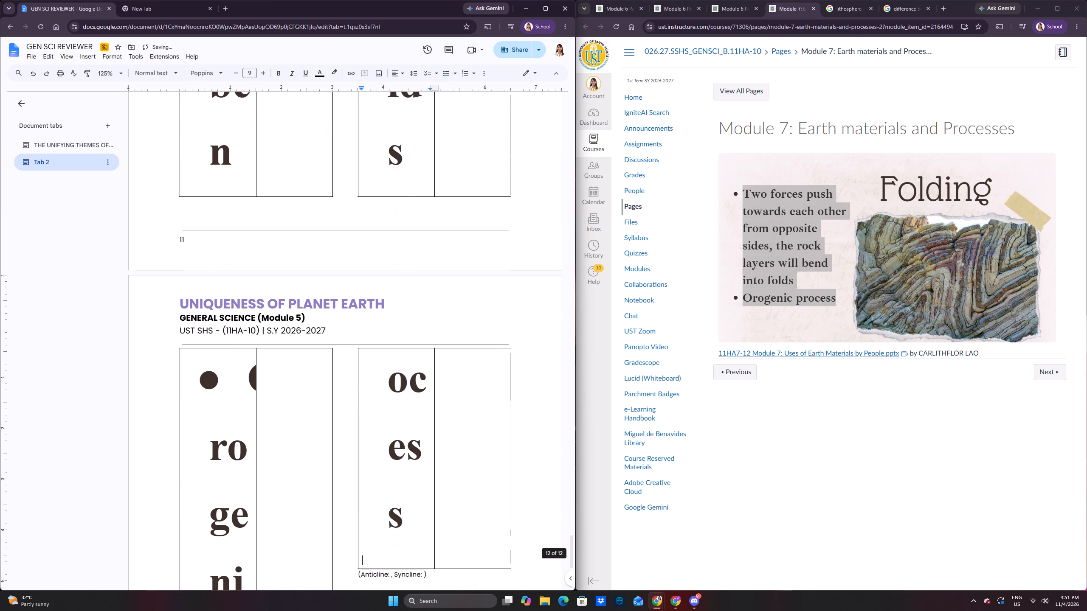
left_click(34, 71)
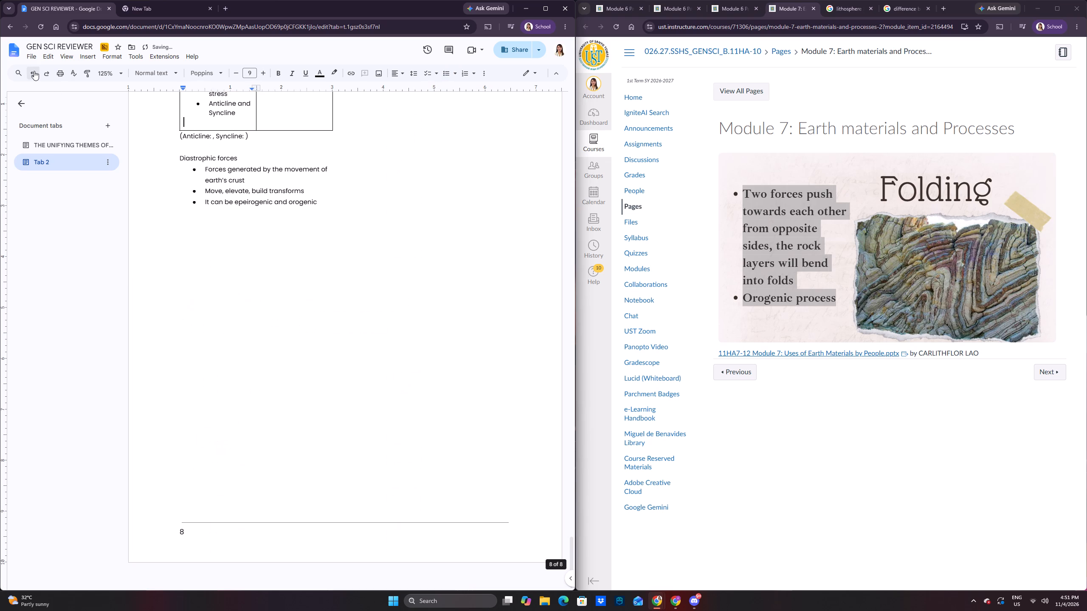
Strip the copied Folding text's formatting in a new browser tab's address bar and paste it as plain text below the last FOLDING bullet.
left_click(224, 9)
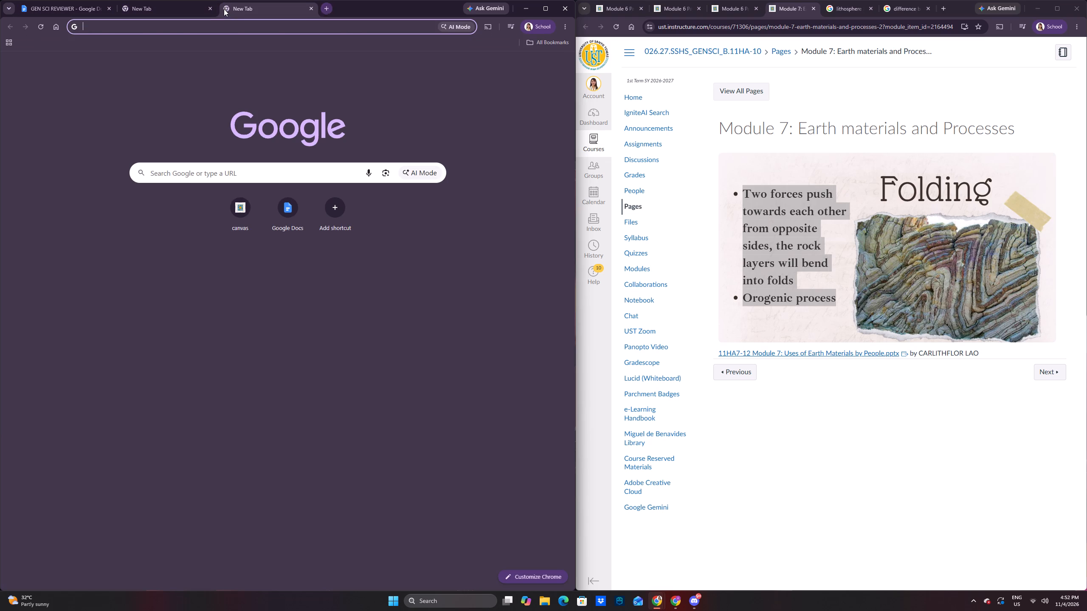
key("ctrl+v")
left_click_drag(143, 121, 143, 117)
left_click(167, 27)
key("ctrl+c")
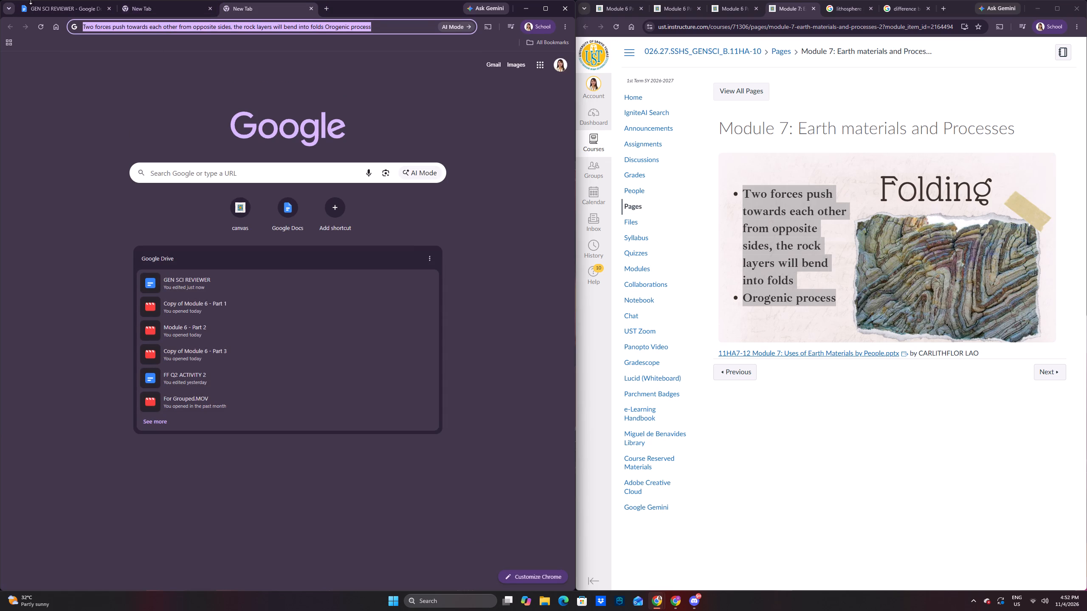
left_click(59, 4)
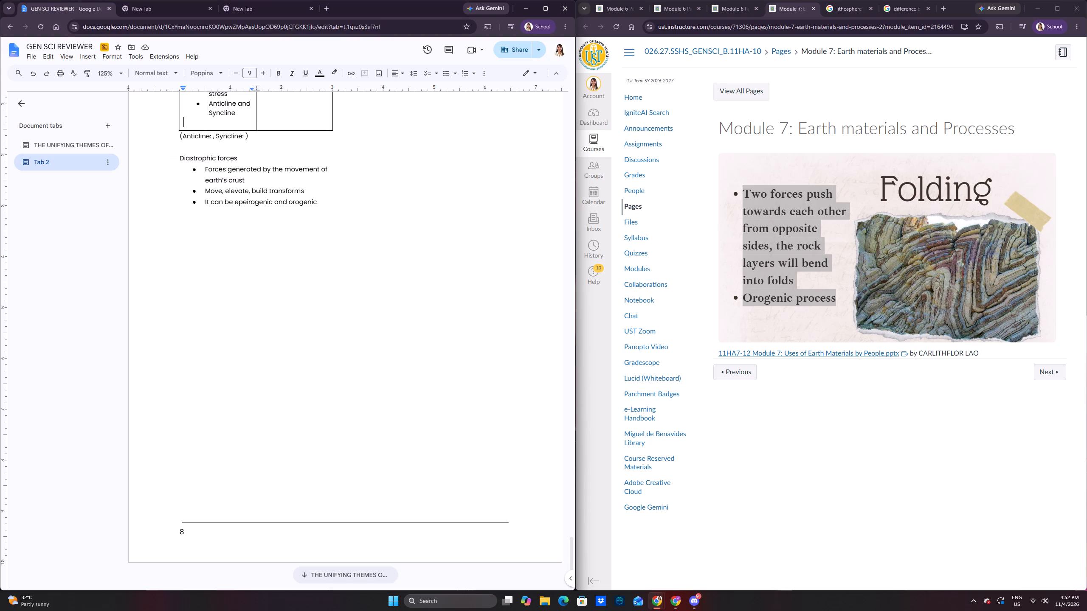
key("ctrl+v")
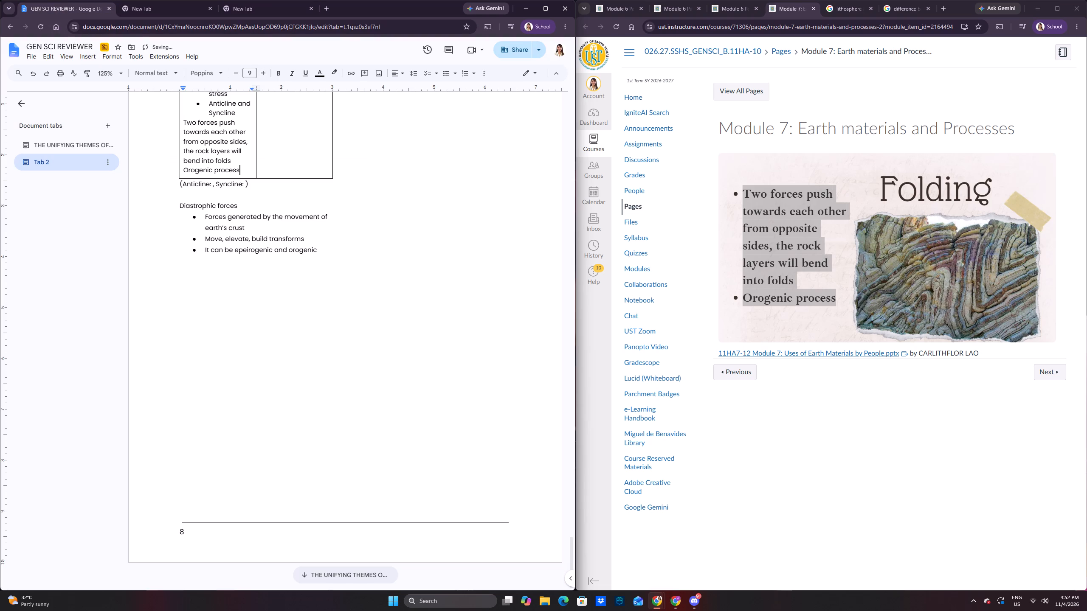
Prepare the line below "Footwall vs Hanging wall" for pasting and copy the full text of the Faulting slide.
scroll(253, 155, "up", 3)
left_click(289, 216)
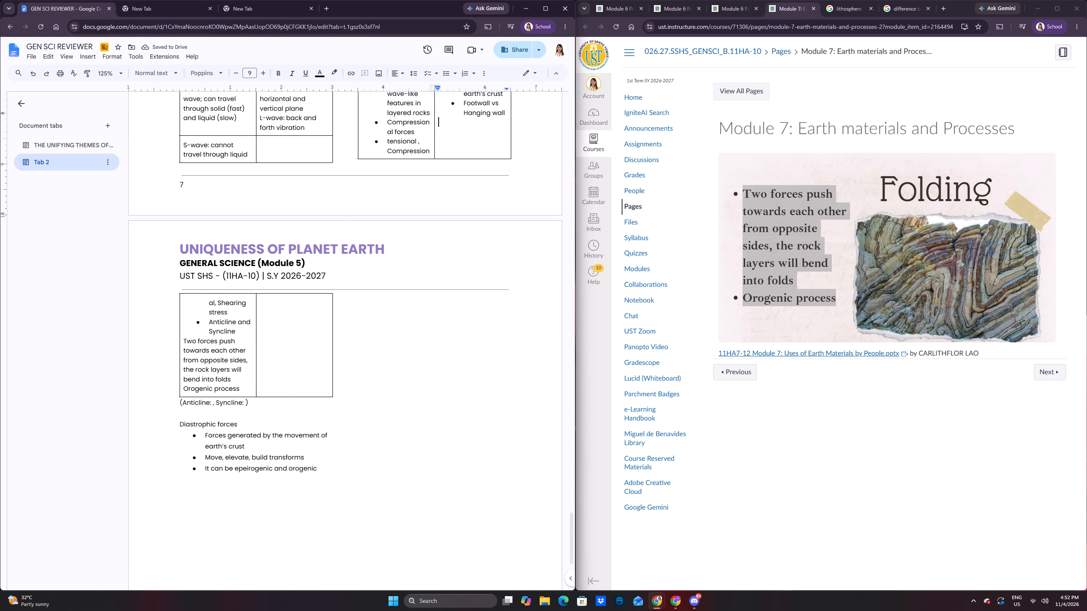
scroll(436, 223, "up", 4)
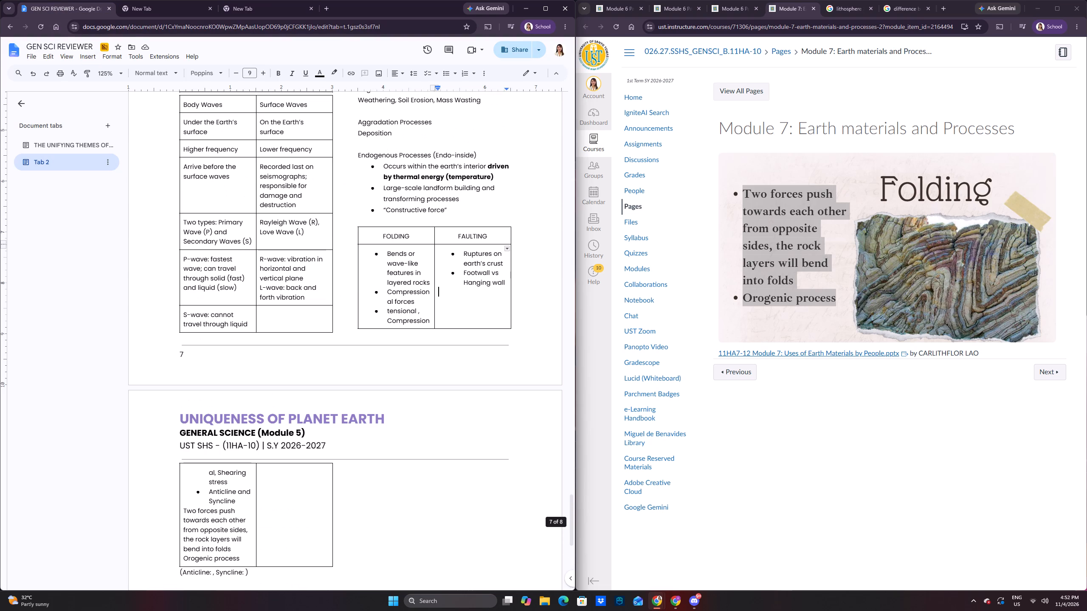
left_click(969, 228)
left_click(992, 222)
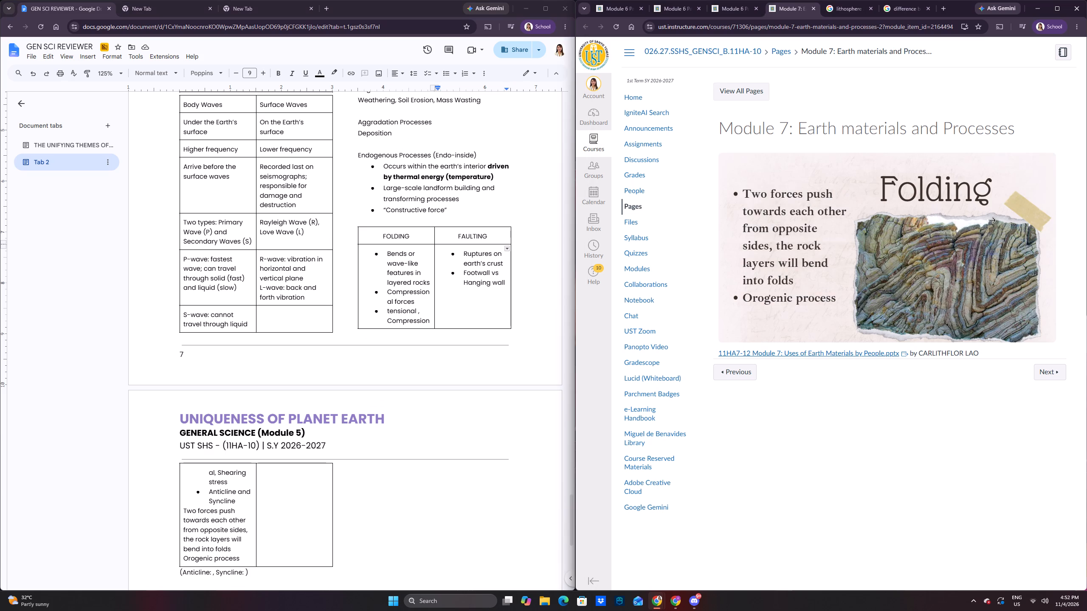
left_click_drag(724, 209, 734, 219)
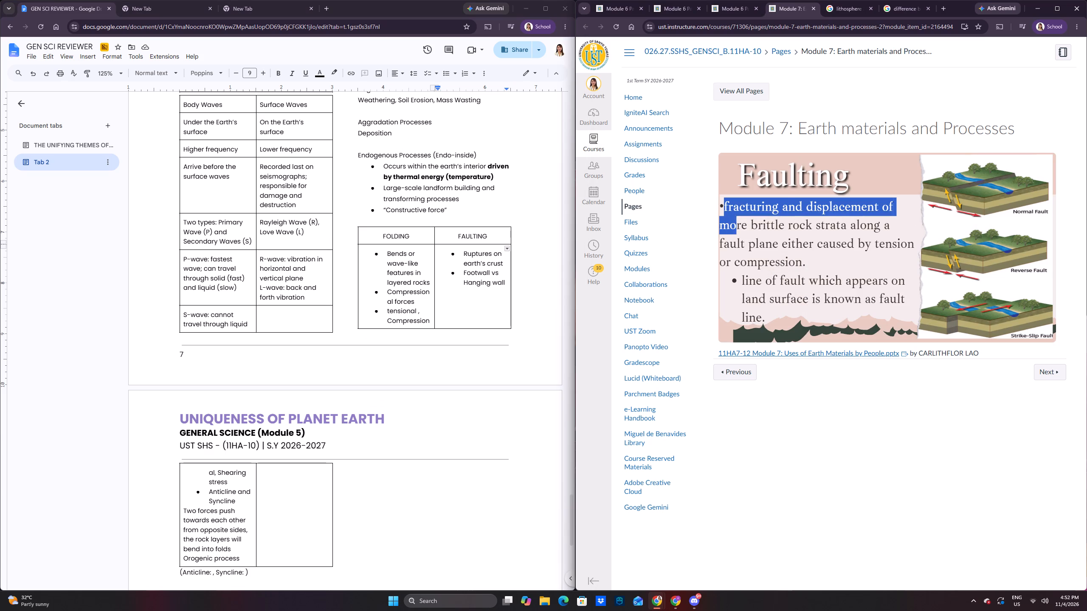
left_click_drag(734, 219, 789, 312)
key("ctrl+c")
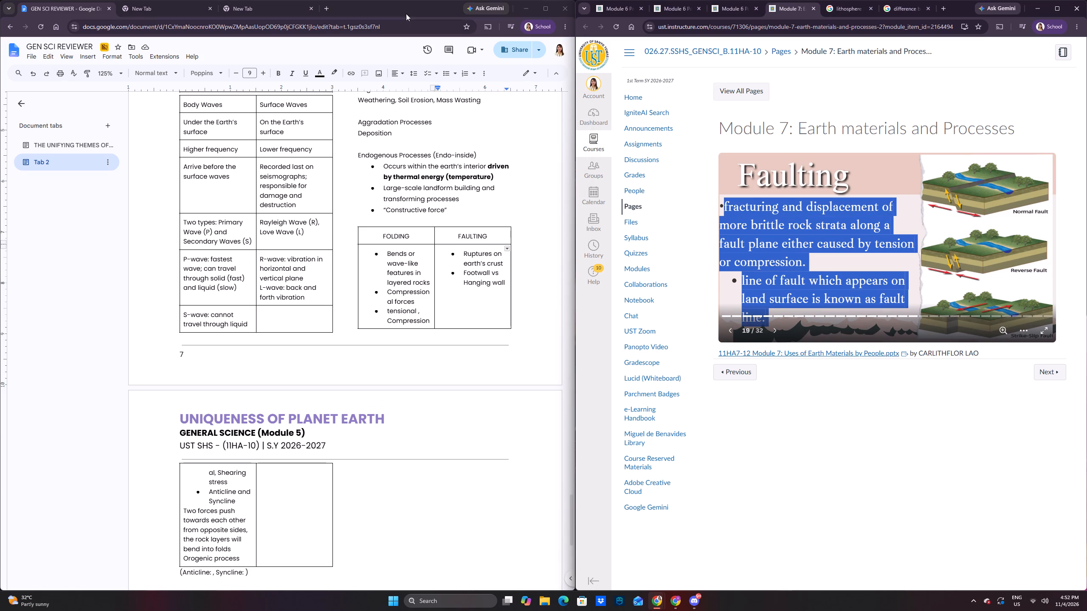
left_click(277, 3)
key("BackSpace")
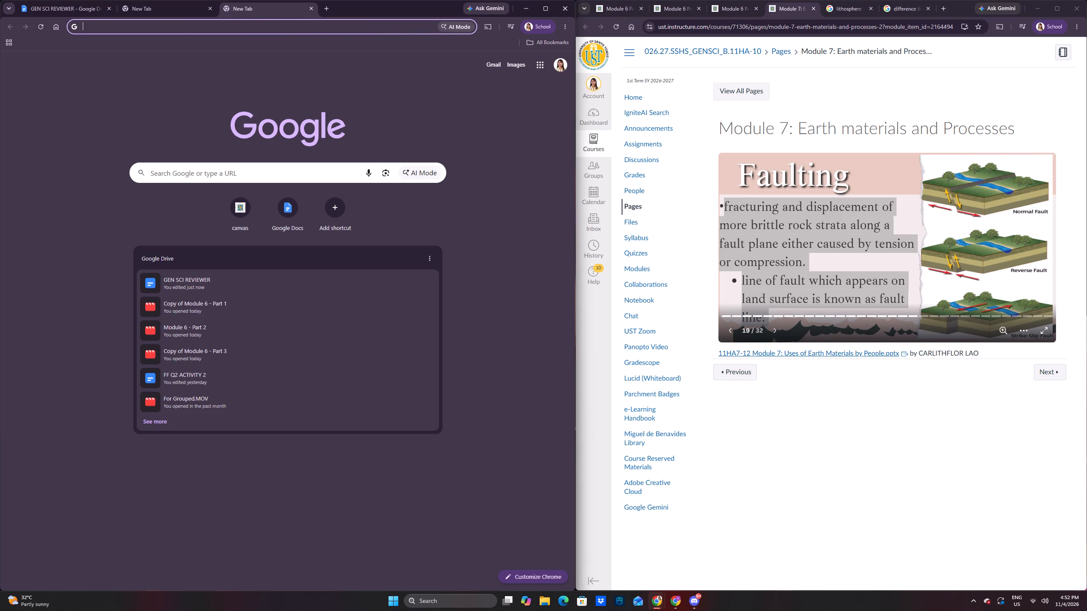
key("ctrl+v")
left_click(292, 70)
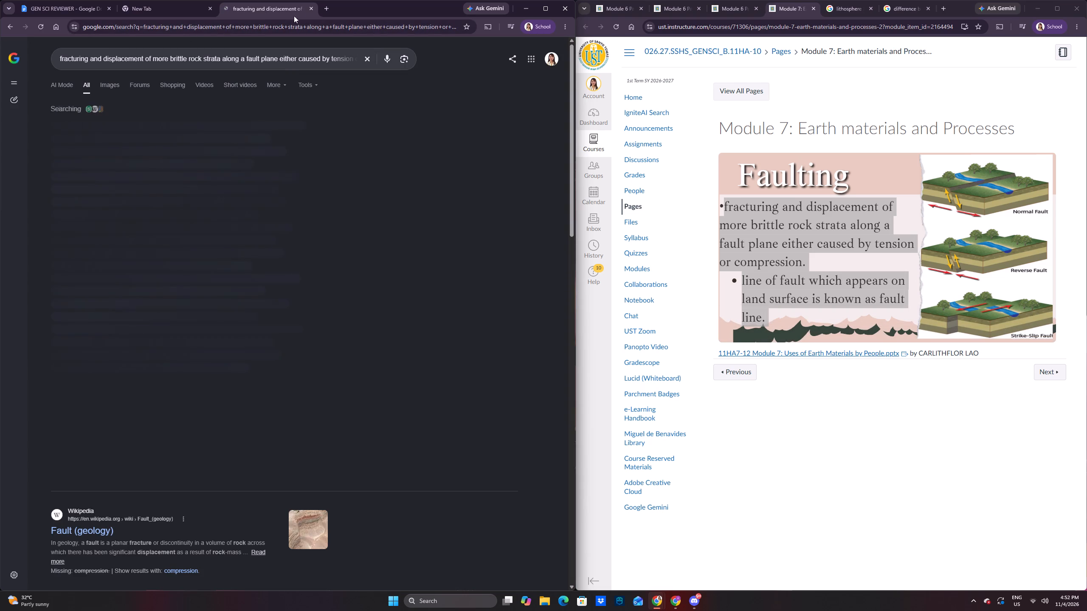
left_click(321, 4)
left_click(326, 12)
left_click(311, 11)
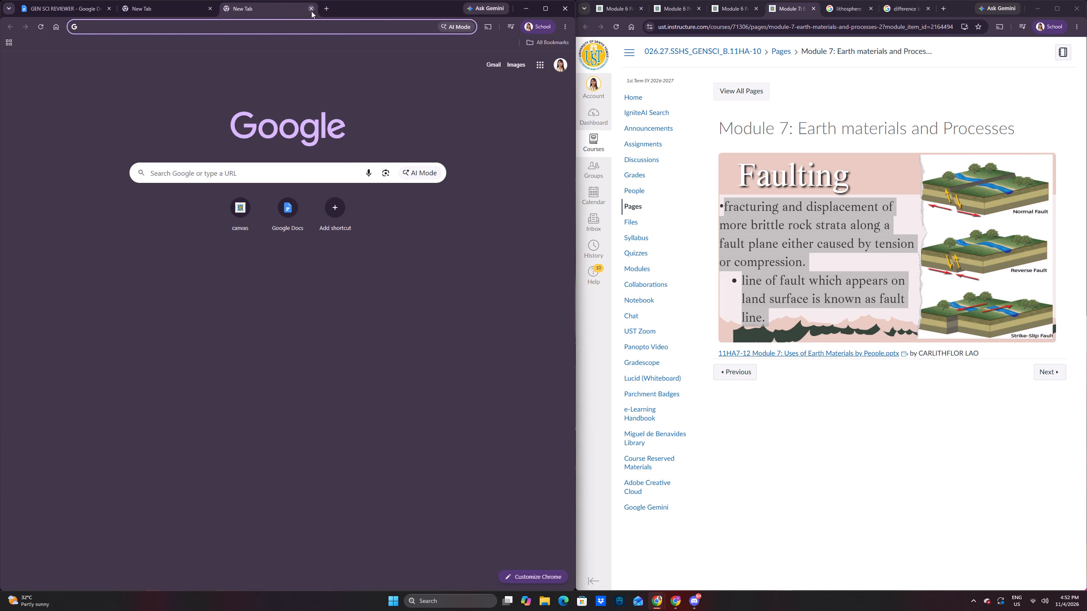
Strip the copied Faulting text's formatting in the blank tab's address bar and paste it as plain text below the last FAULTING bullet.
key("ctrl+v")
left_click(258, 95)
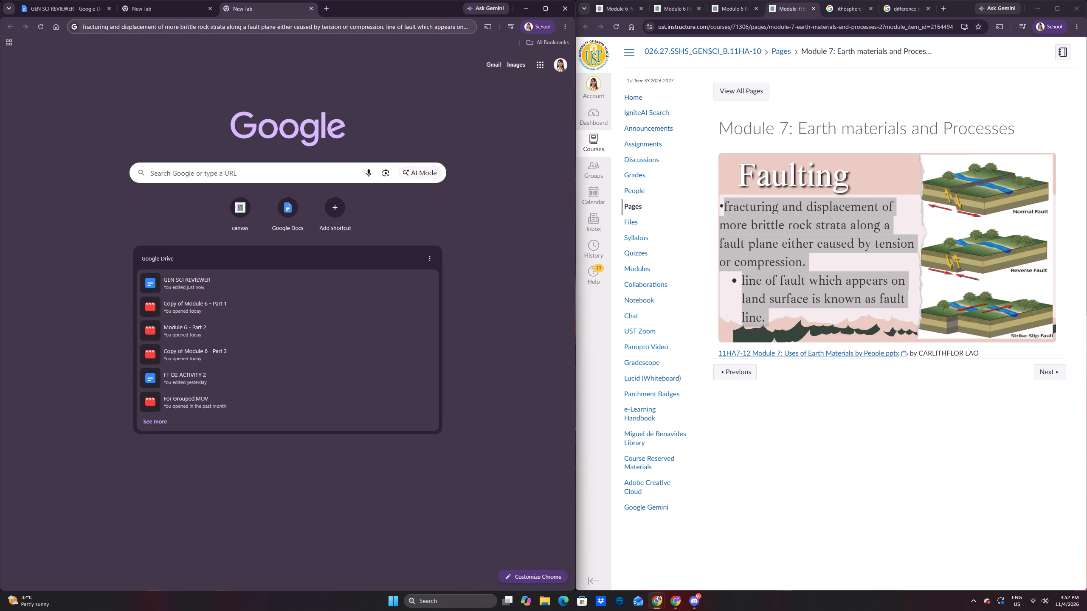
left_click(265, 31)
key("ctrl+c")
left_click(48, 10)
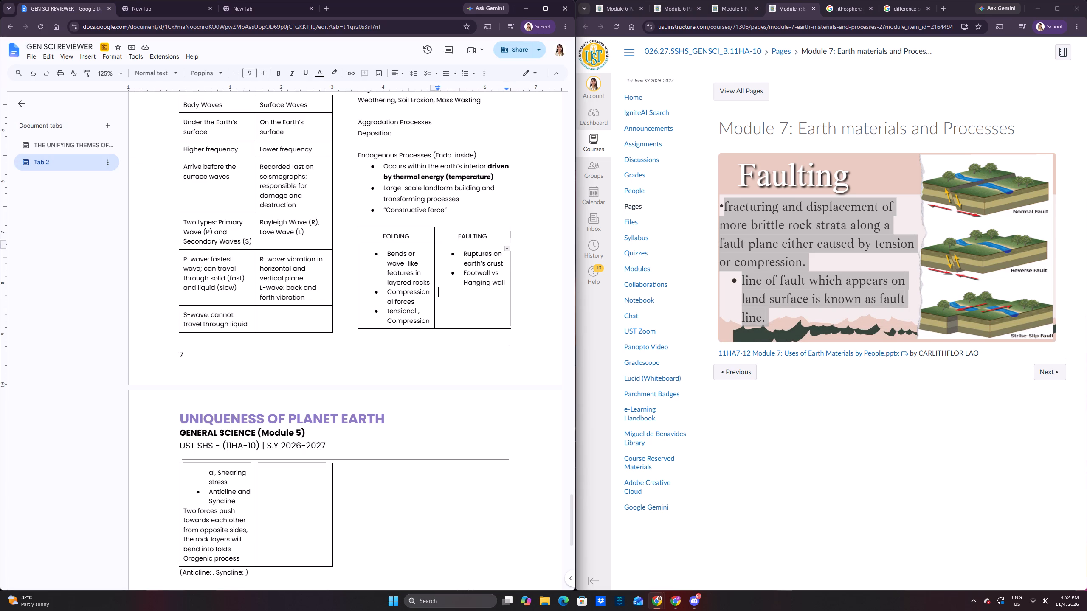
key("ctrl+v")
Advance the slides to Epeirogenic Processes and add the heading "Epeirogenic Processes" one blank line below the Diastrophic forces bullets.
scroll(465, 312, "down", 6)
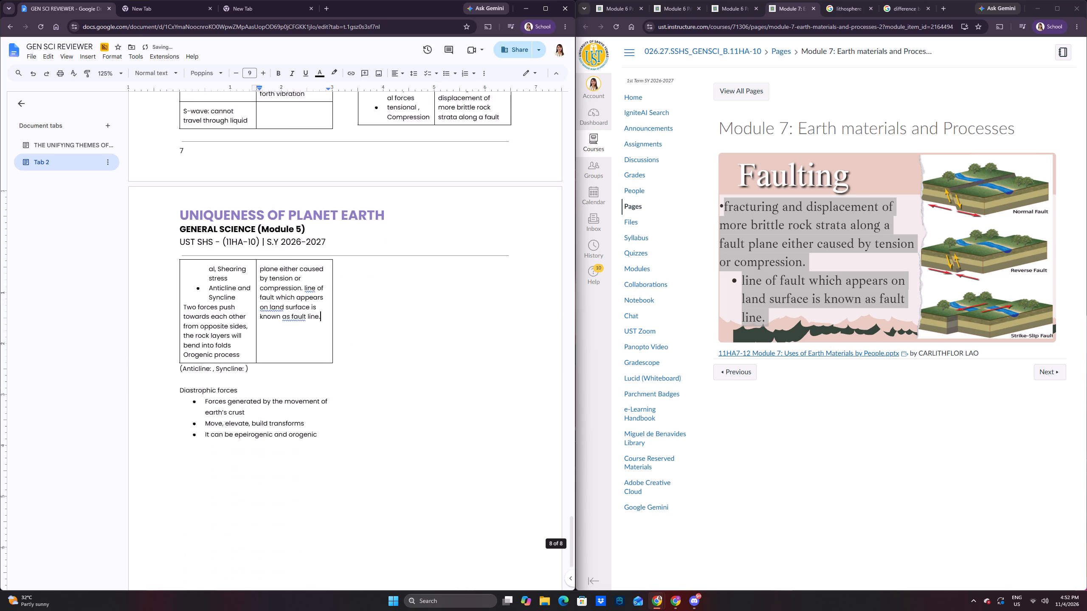
scroll(473, 306, "down", 1)
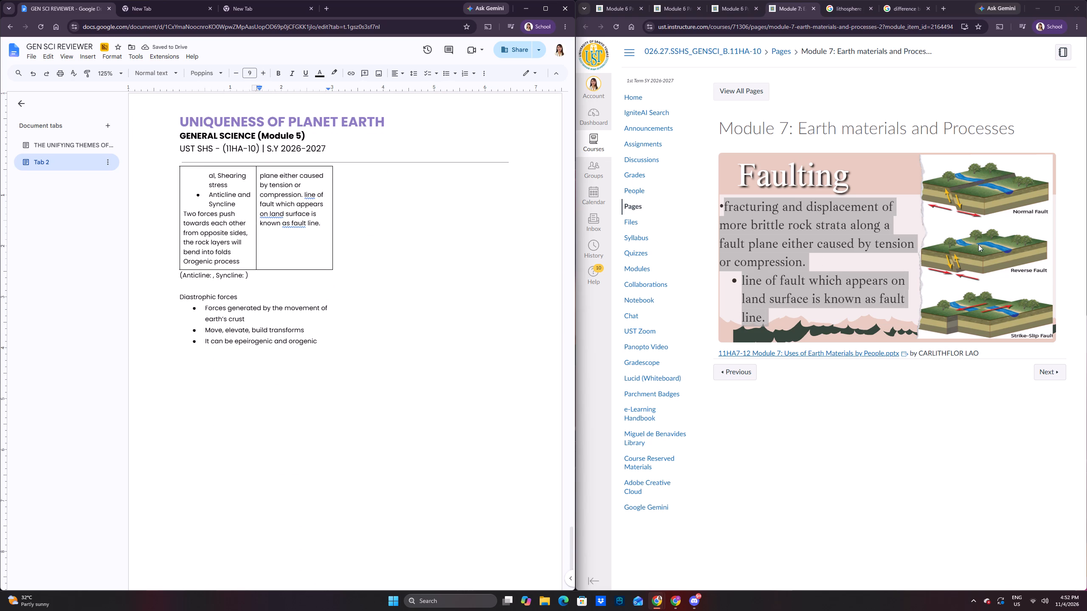
left_click(1017, 257)
left_click(1037, 253)
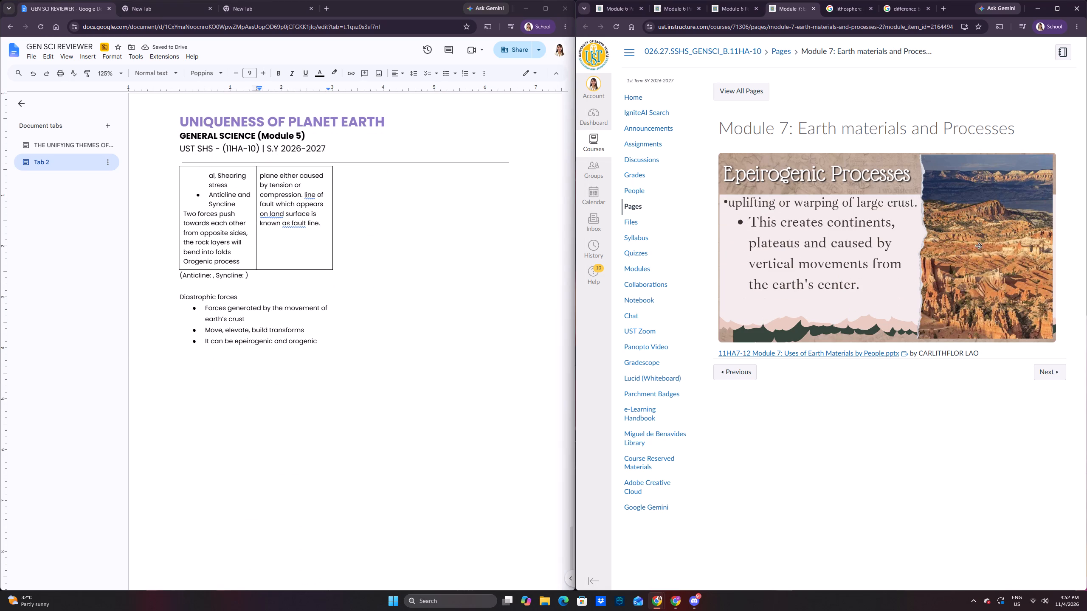
left_click(299, 376)
left_click(299, 376)
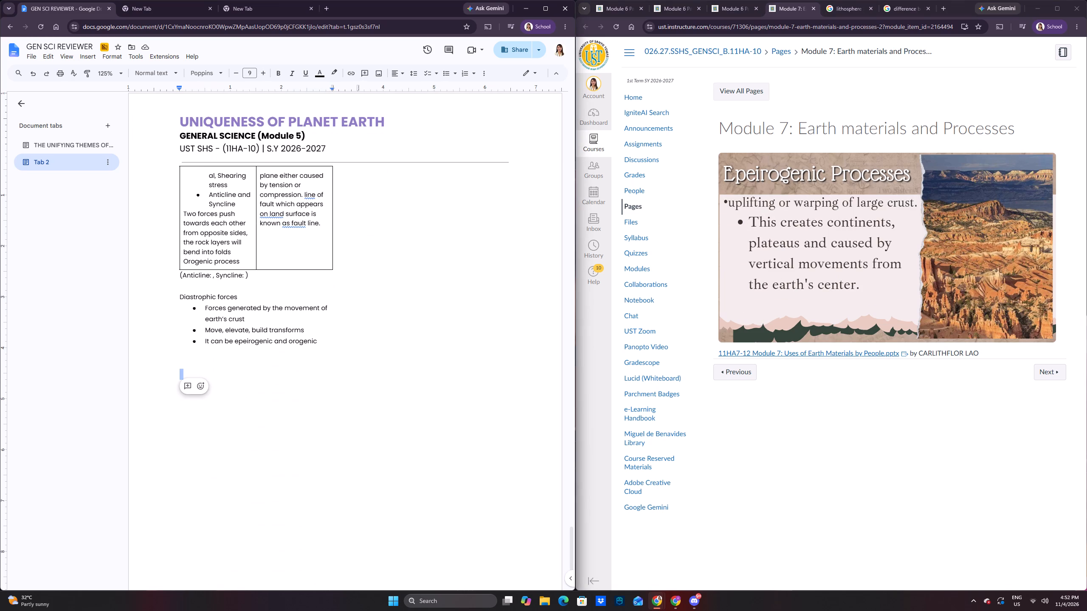
key("BackSpace")
key("shift+e")
type("peir")
type("ogenicv")
key("BackSpace")
key("space")
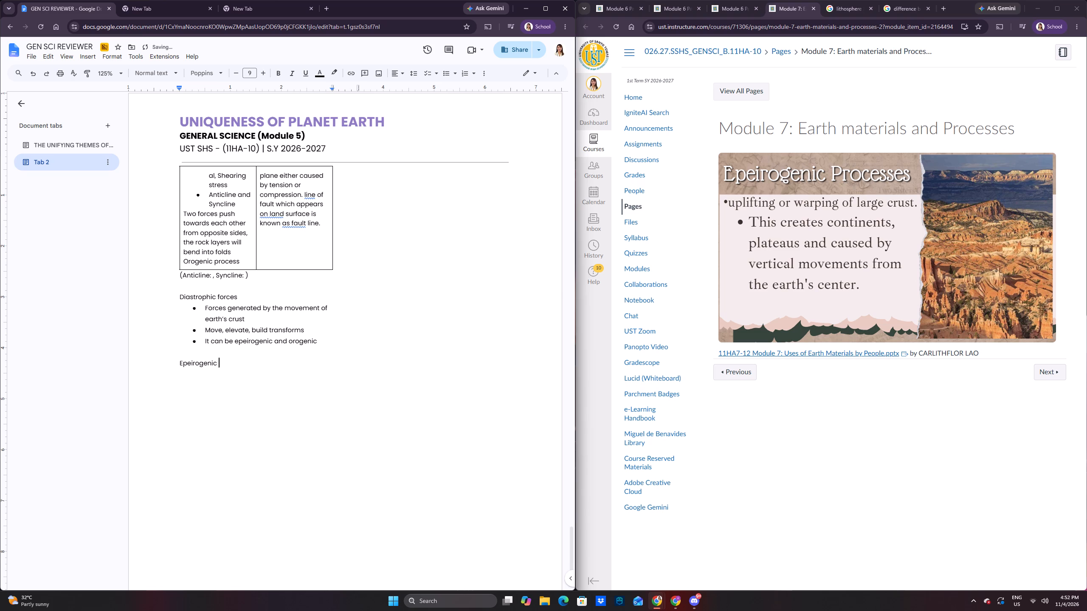
type("Processes")
key("space")
Add the bullet "Uplifting or wwarping large crust." under the Epeirogenic Processes heading and start a second bullet.
key("Return")
type("*")
key("space")
type("uplifitng")
key("space")
key("BackSpace")
key("BackSpace")
key("BackSpace")
key("BackSpace")
key("BackSpace")
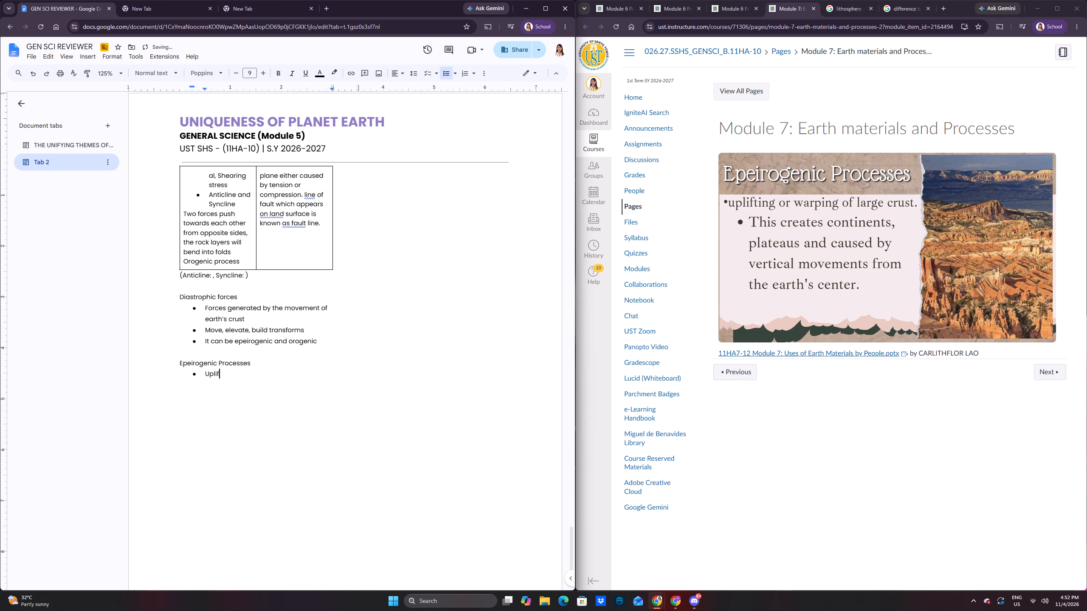
type("ting or wa")
key("BackSpace")
type("warping")
key("space")
type("large crust")
key("period")
key("Return")
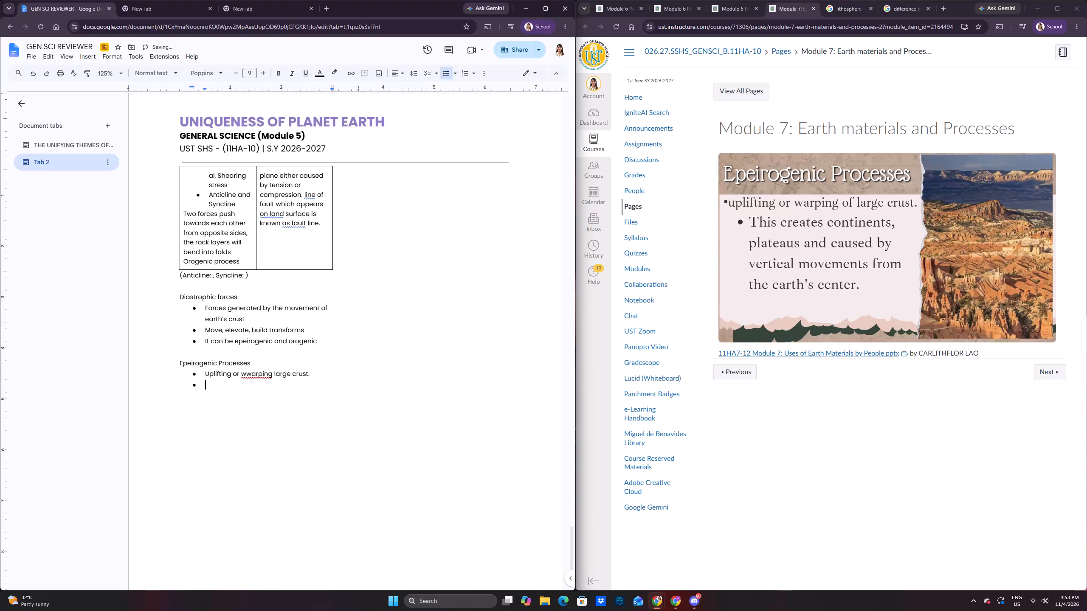
Correct the misspelled "wwarping" to "warping" in the first Epeirogenic Processes bullet and return to the empty second bullet.
left_click(262, 374)
left_click(257, 361)
left_click(245, 381)
Write the second bullet: "This creates continents. Plateaus and caused by vertical movements form the earth's center.".
type("This creates continents")
key("space")
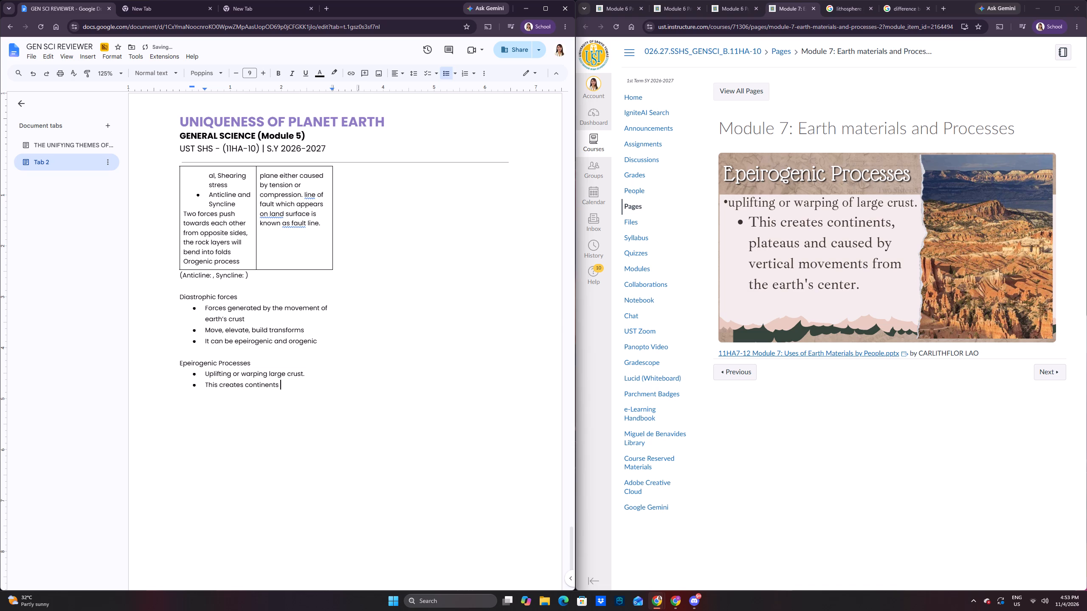
key("BackSpace")
type(". pate")
type("aus")
key("space")
type("and caused by vertical movements formt")
key("BackSpace")
key("space")
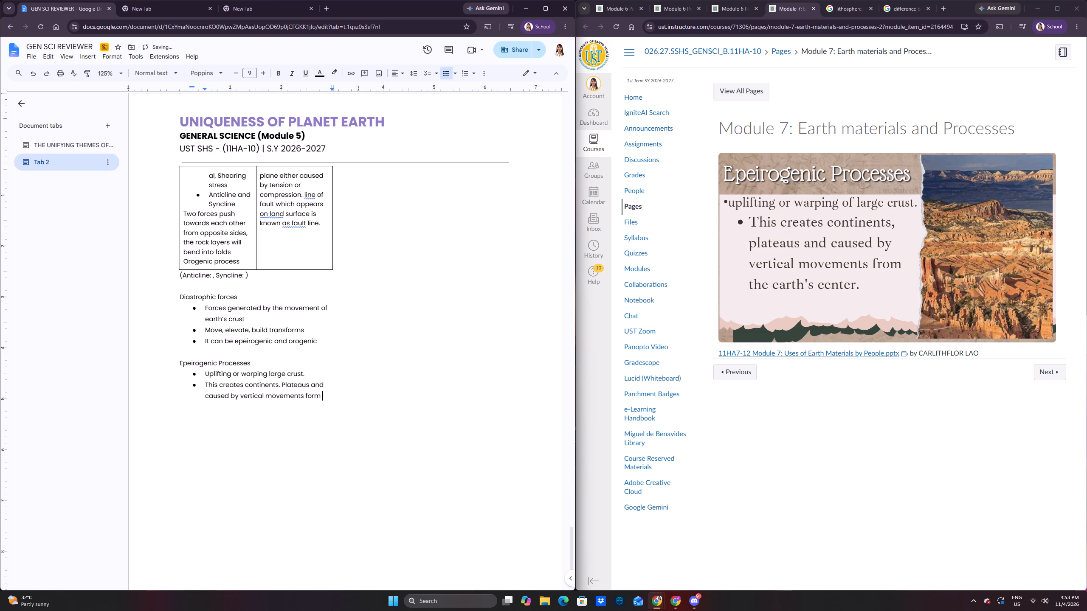
type("the earth's")
key("space")
type("cetn")
key("BackSpace")
key("BackSpace")
type("nter.")
Advance to the next slide and add the unbulleted heading "What Are Earth Materials?" directly below the Epeirogenic Processes bullets.
key("Return")
left_click(986, 297)
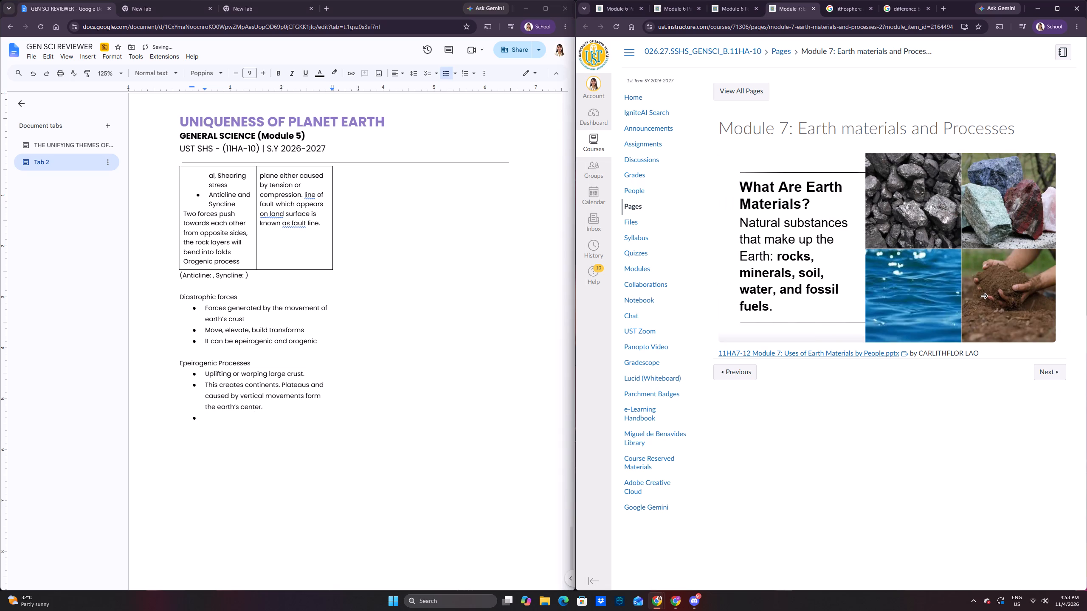
left_click(318, 416)
left_click(269, 418)
key("Return")
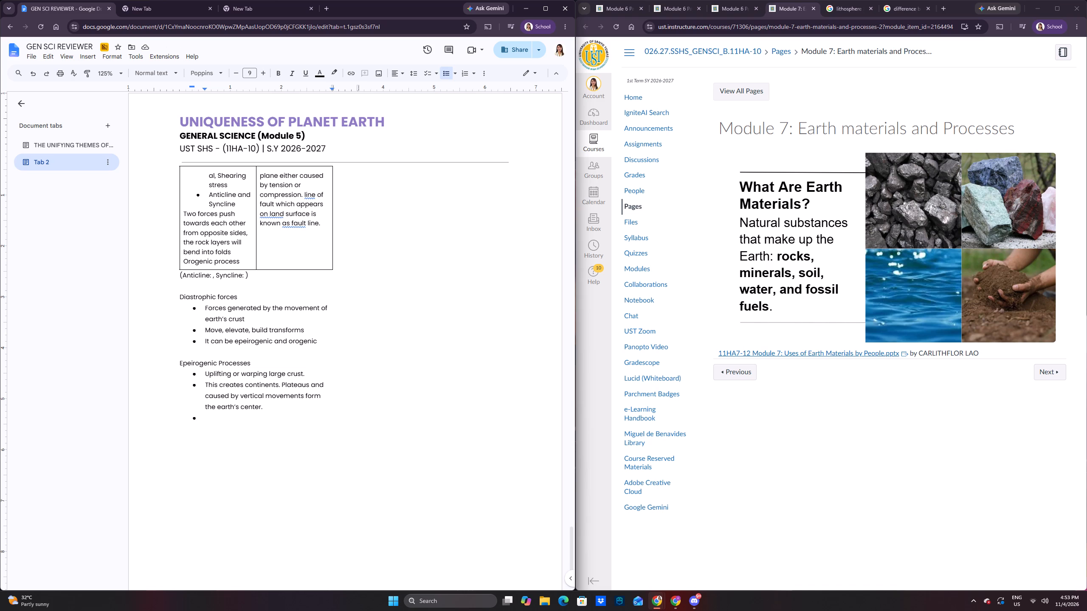
key("shift+q")
key("Return")
key("BackSpace")
key("BackSpace")
key("Return")
key("BackSpace")
type("What e")
key("BackSpace")
type("Are")
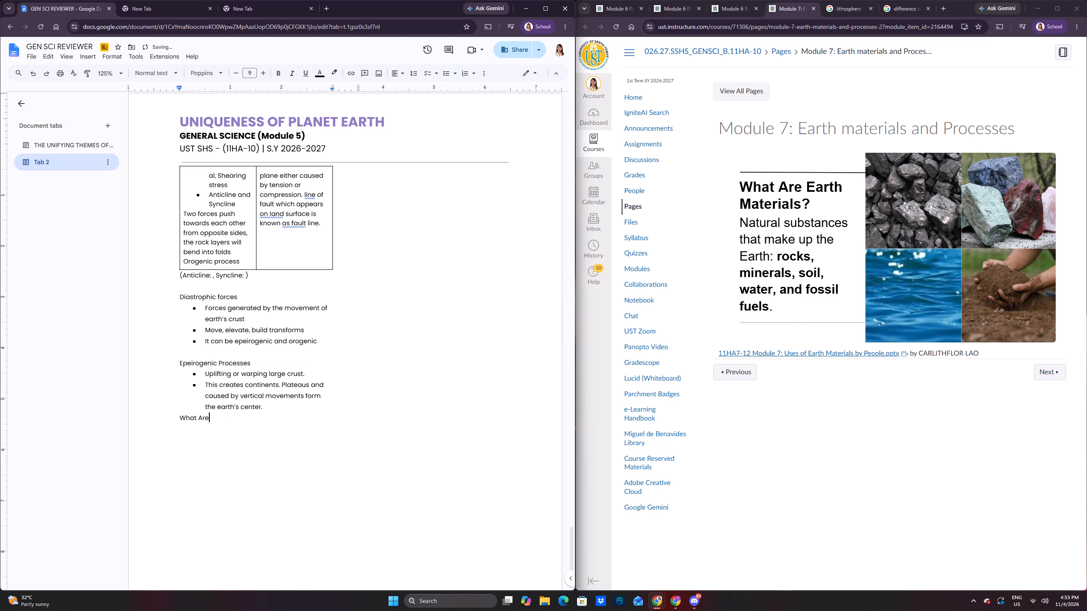
key("space")
type("Earth Materials")
key("shift+question")
Below the heading write "Natural substances that make up Earth: rocks, minerals, soil, water, and fossil fuels." and leave a blank line after it.
key("Return")
type("natural s")
key("BackSpace")
type("substances that make up Earth")
key("space")
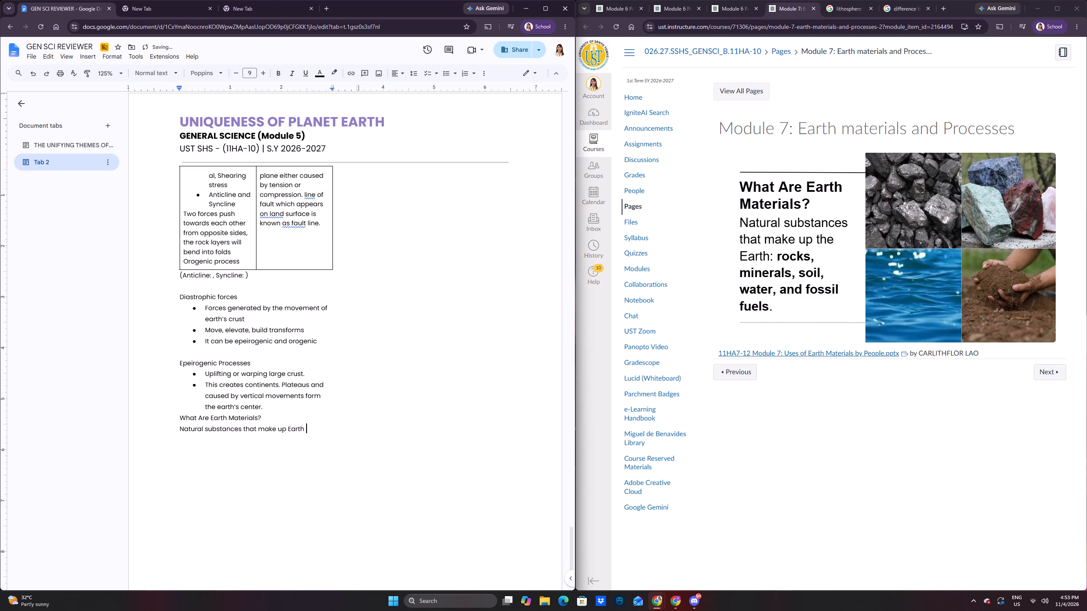
type(":")
key("space")
key("BackSpace")
key("BackSpace")
key("BackSpace")
type(":")
key("space")
type("rocks, minerals,")
key("space")
type("soil, water, and do")
key("BackSpace")
key("BackSpace")
type("fossil fuels.")
key("Return")
key("Return")
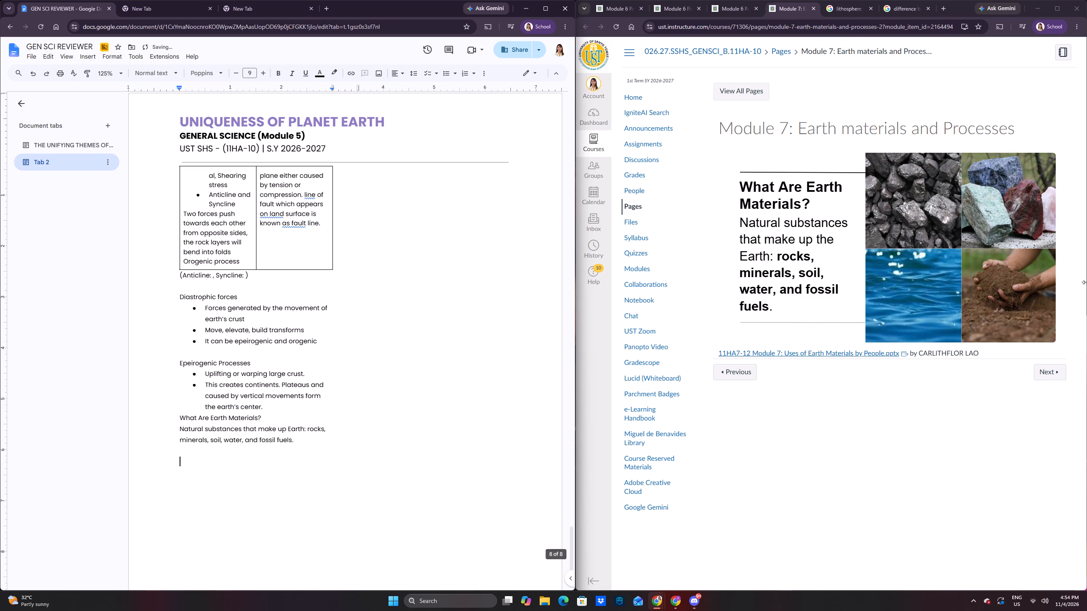
Advance the slides to Earth Materials and Their Properties.
left_click(1039, 242)
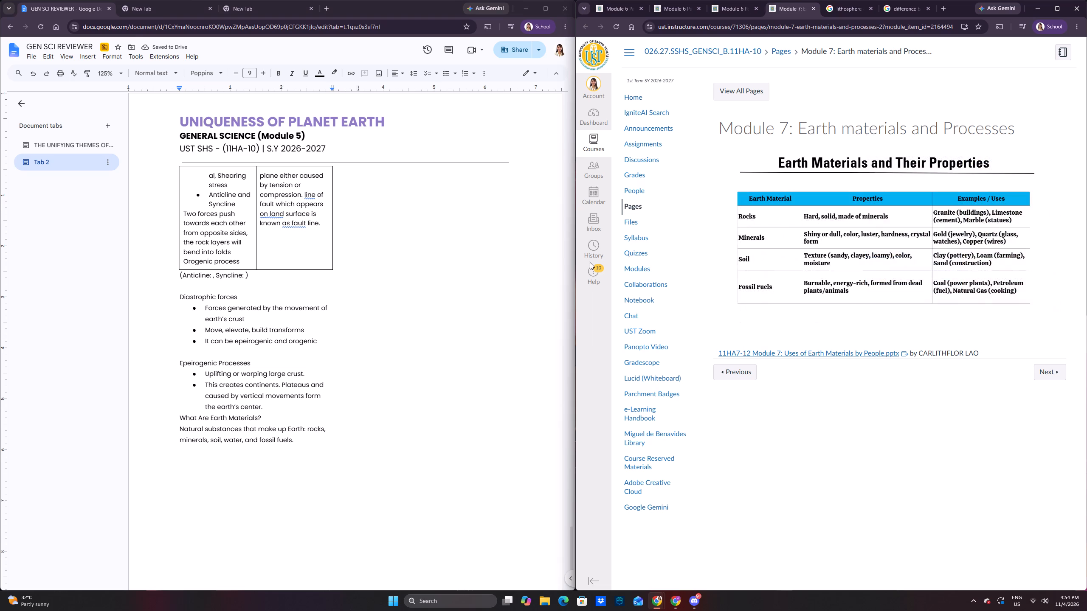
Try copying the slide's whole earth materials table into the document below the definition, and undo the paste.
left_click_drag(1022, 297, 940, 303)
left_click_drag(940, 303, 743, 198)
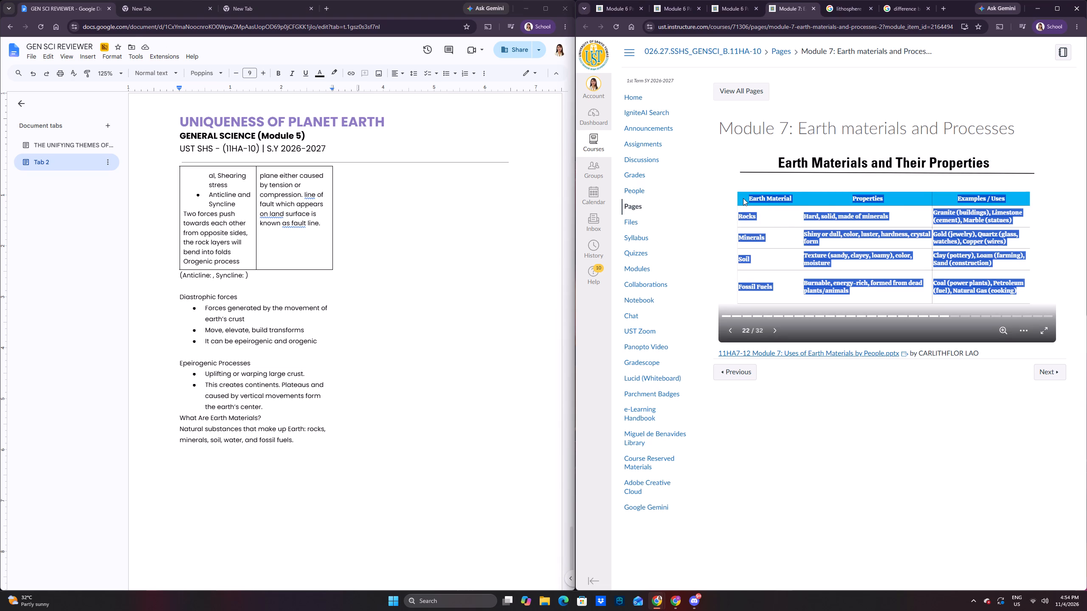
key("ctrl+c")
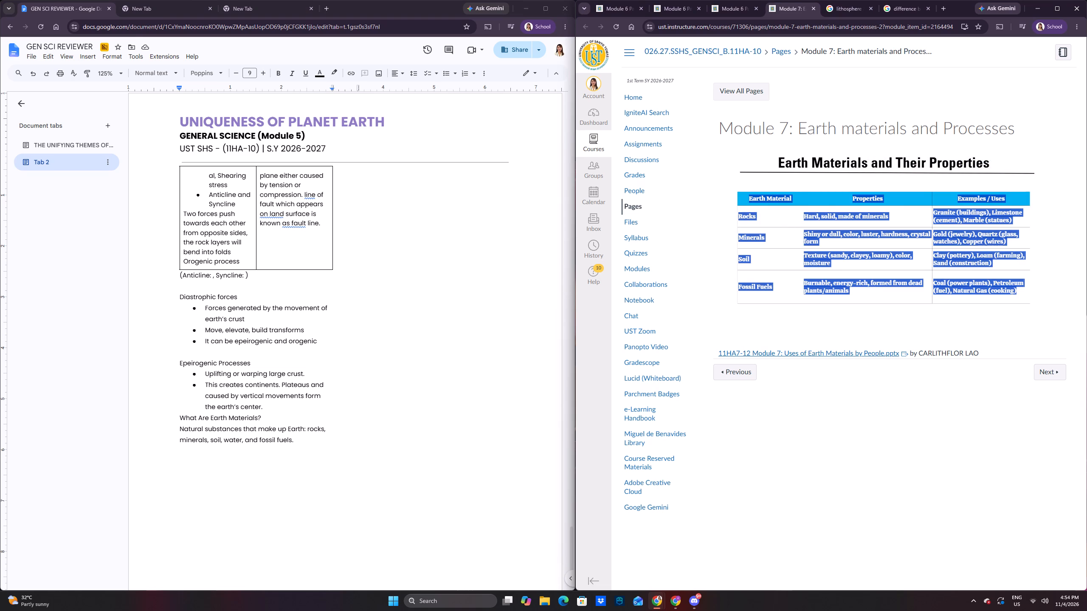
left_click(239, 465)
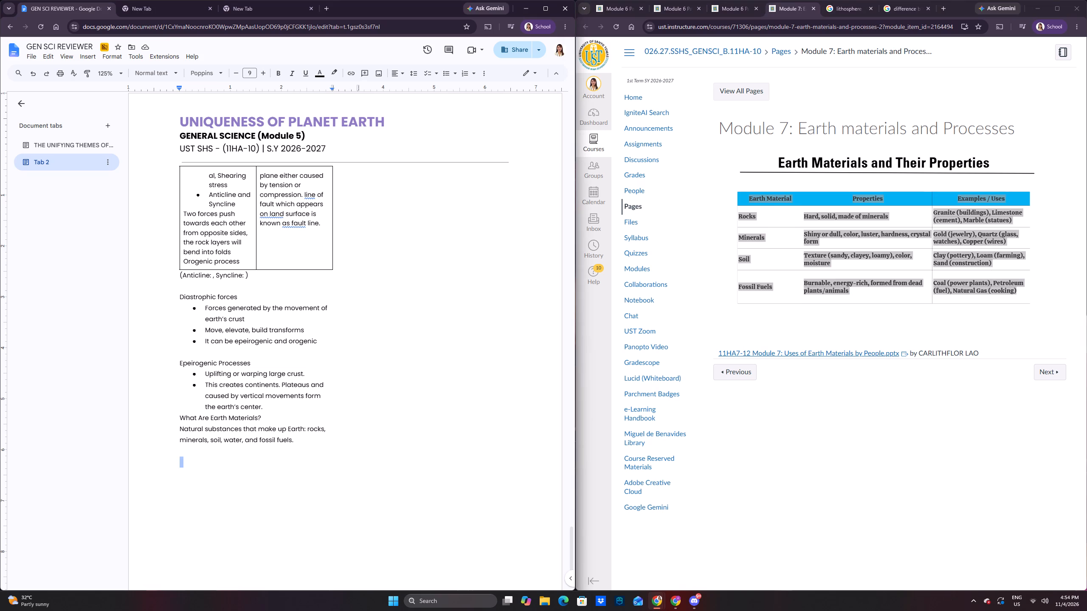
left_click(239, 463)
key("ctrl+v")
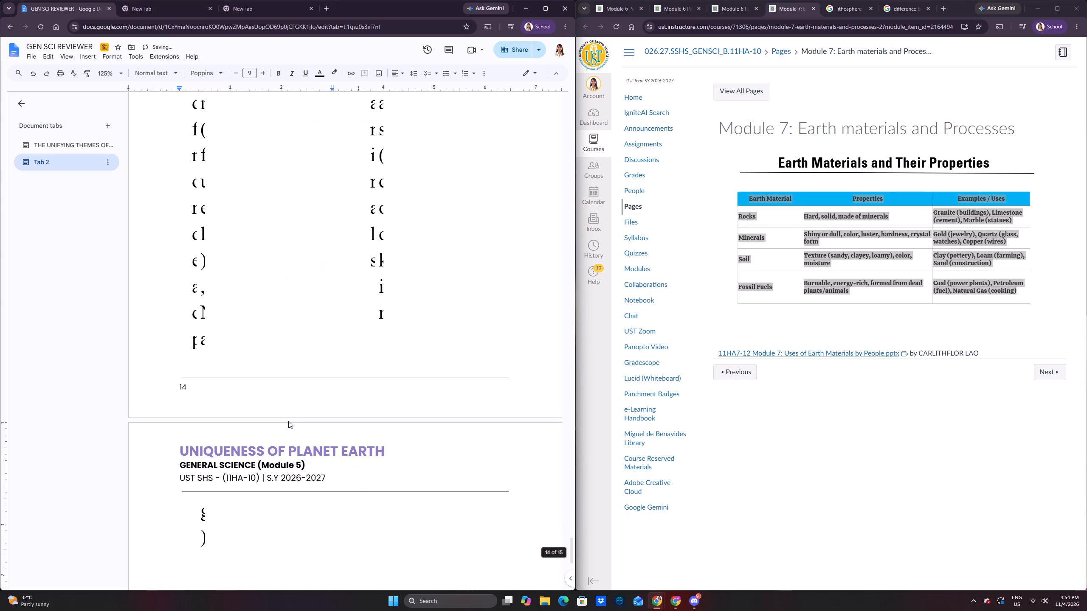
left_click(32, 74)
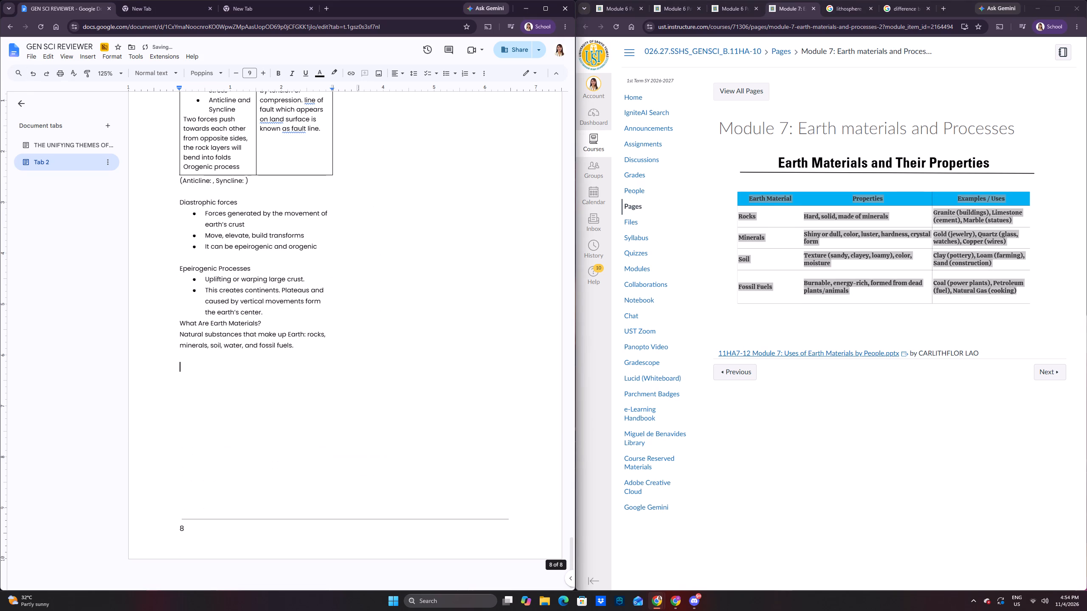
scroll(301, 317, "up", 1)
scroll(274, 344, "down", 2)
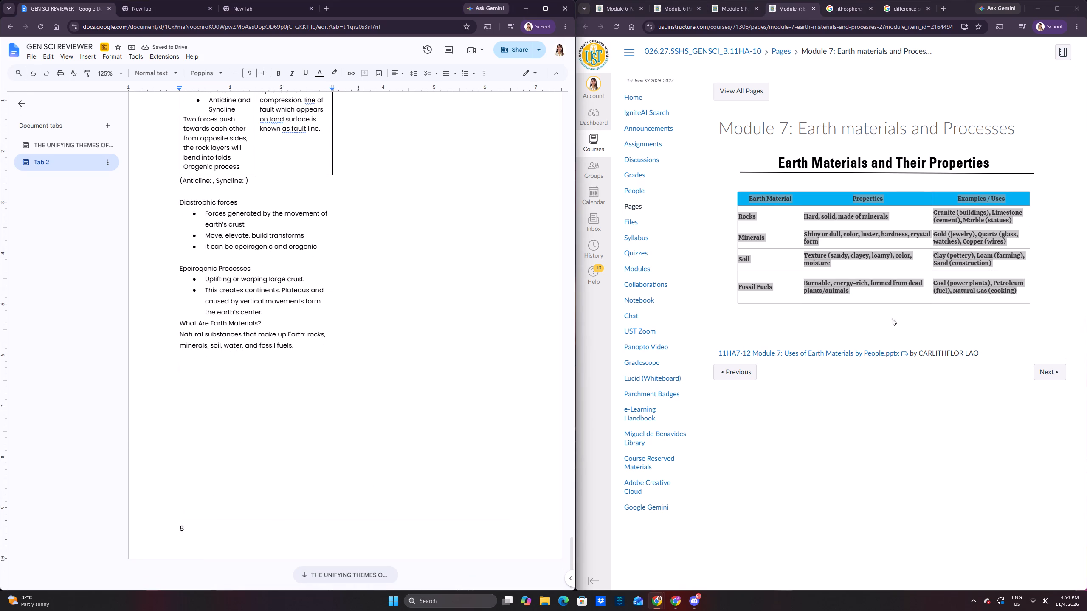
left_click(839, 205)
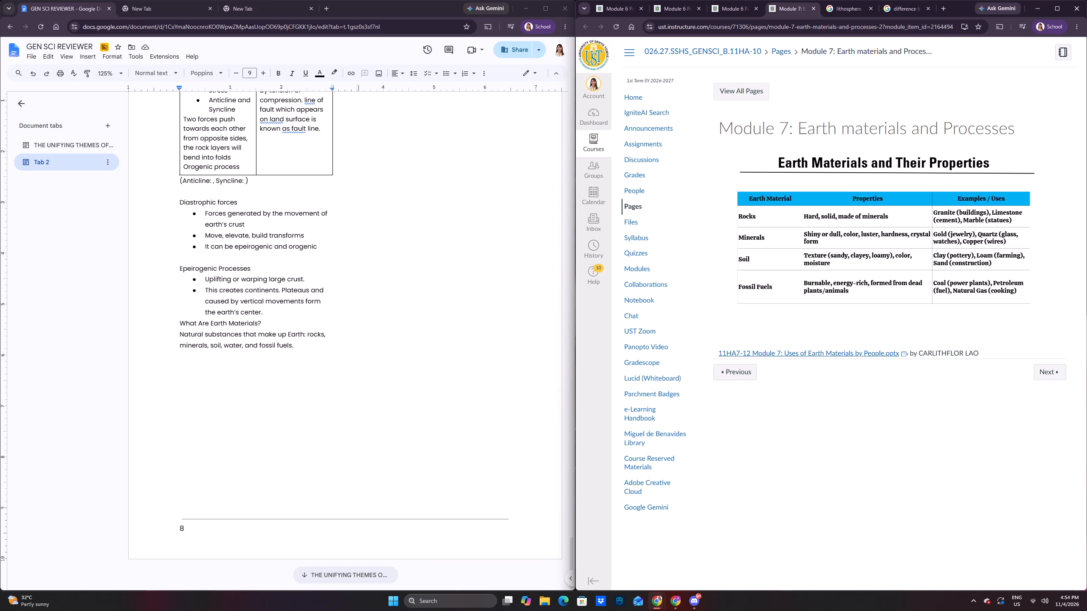
Insert a table of 3 columns by 5 rows below the earth materials definition.
left_click(88, 58)
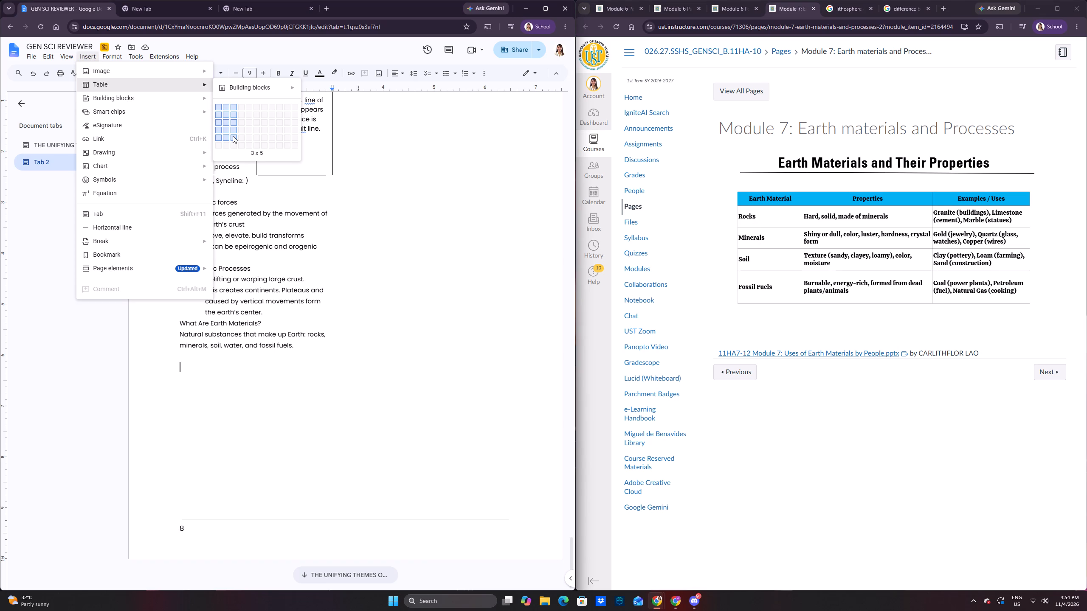
left_click(233, 136)
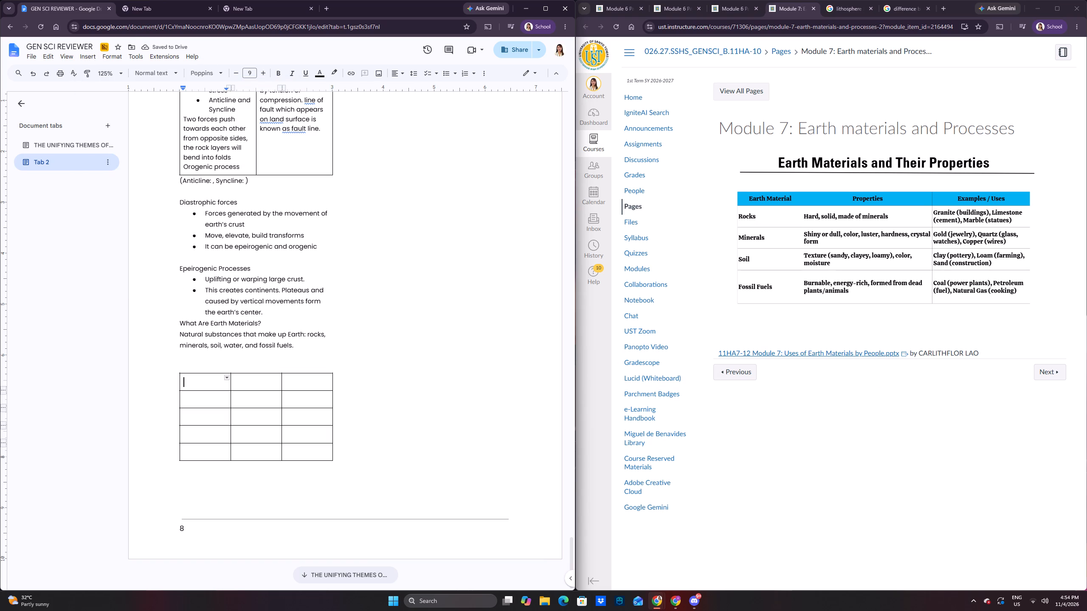
Fill the table's first column from top to bottom with EARTH MATERIAL, ROCKS, MINERALS, SOIL and FOSSIL FUELS.
key("e")
key("BackSpace")
type("ea")
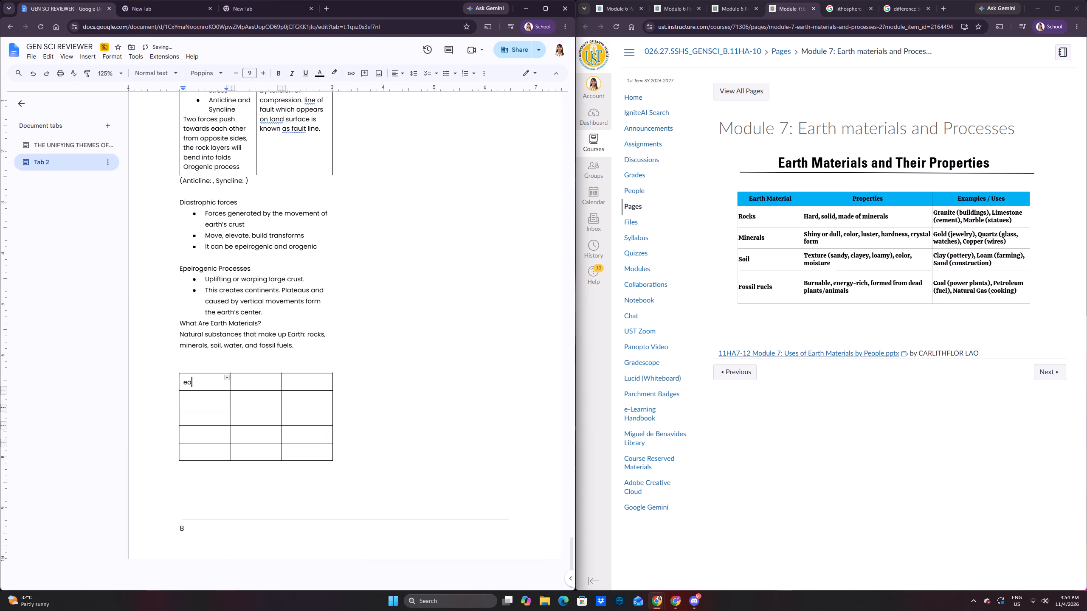
key("BackSpace")
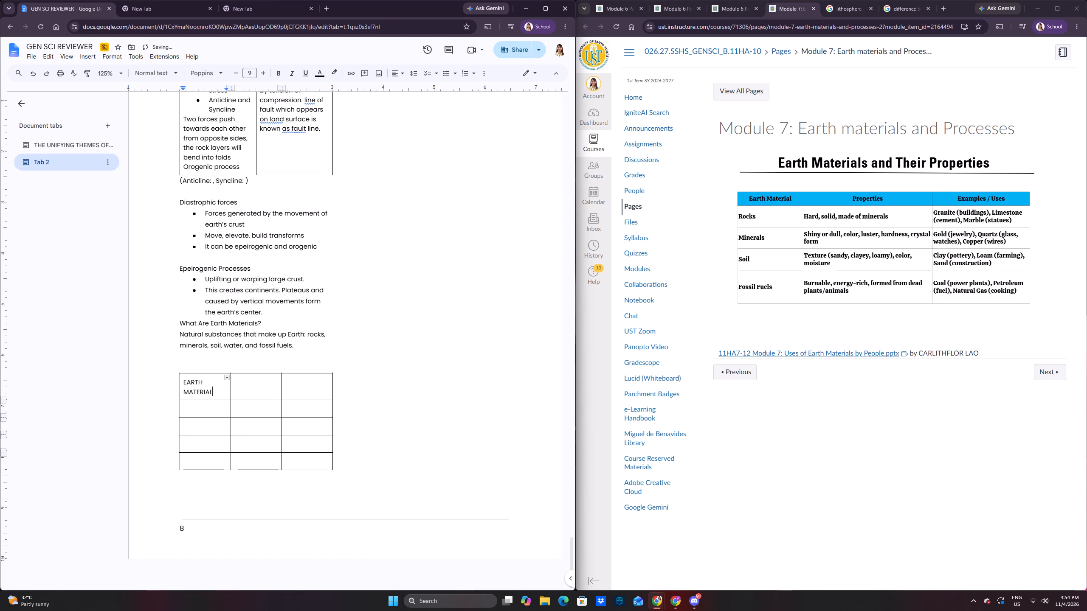
key("Return")
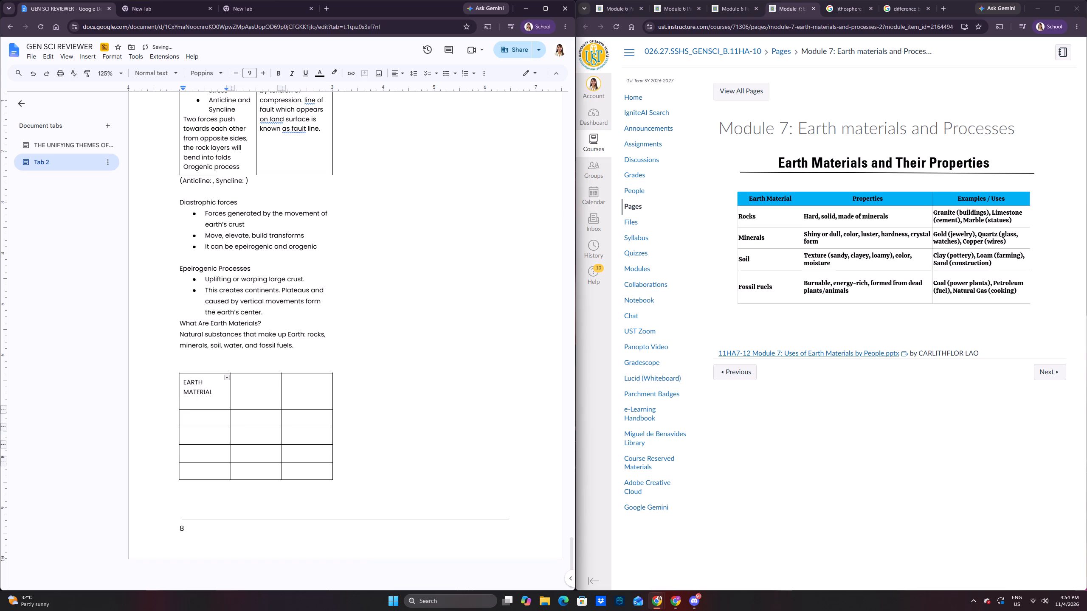
key("BackSpace")
key("Down")
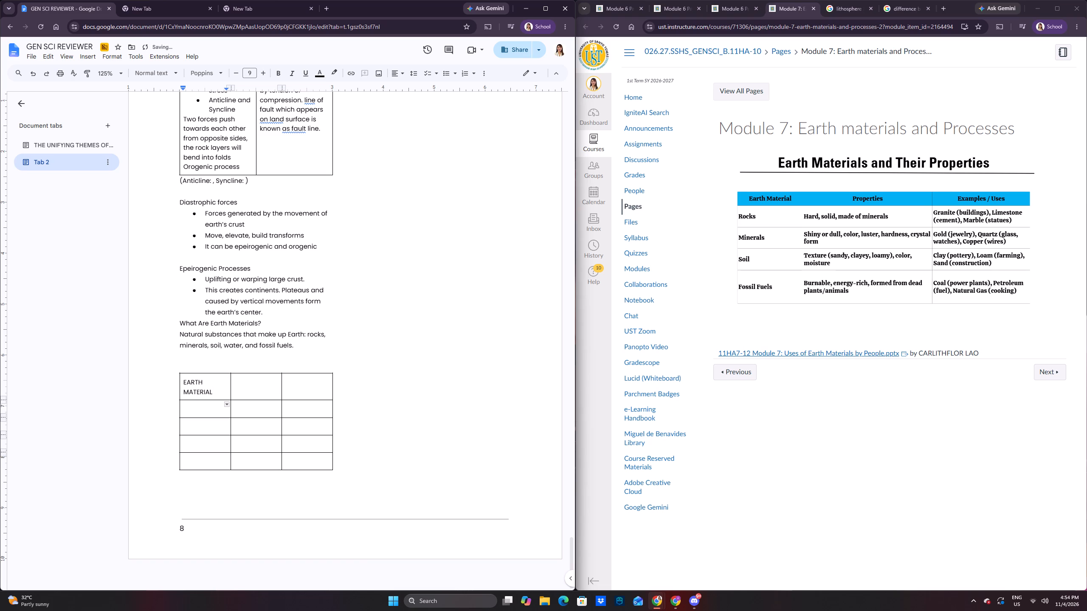
type("ROCKS")
key("Down")
type("MINERALS")
key("Down")
type("SOIL")
key("Down")
type("FOSSIL FUELS")
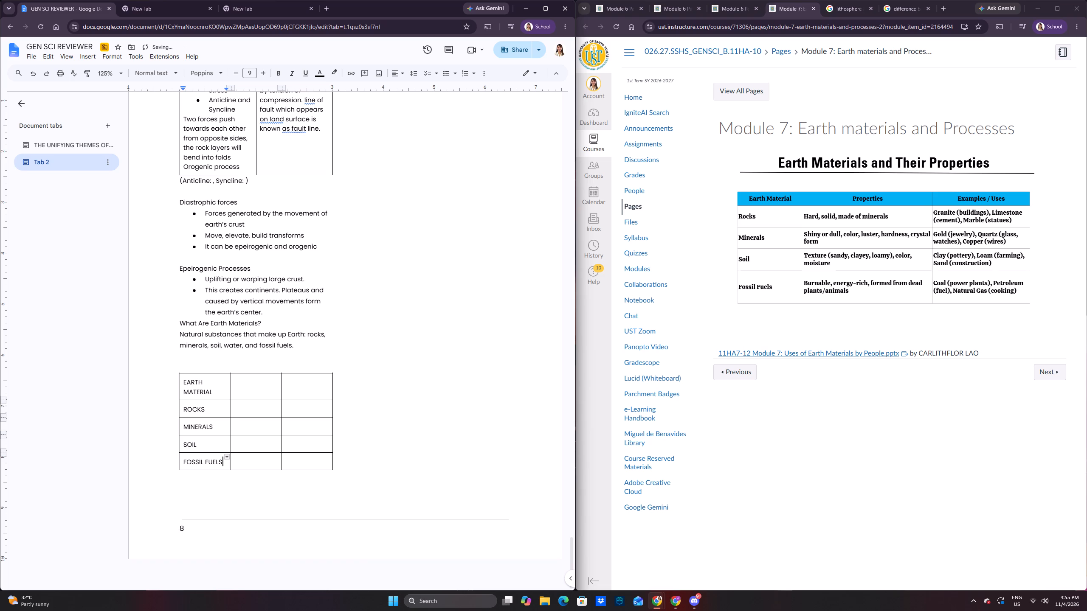
Add the headings PROPERTIES and EXAMPLES/USES to the second and third columns of the earth materials table.
key("Right")
key("Up")
key("Up")
key("Up")
key("Up")
type("PROPERTIES")
key("Down")
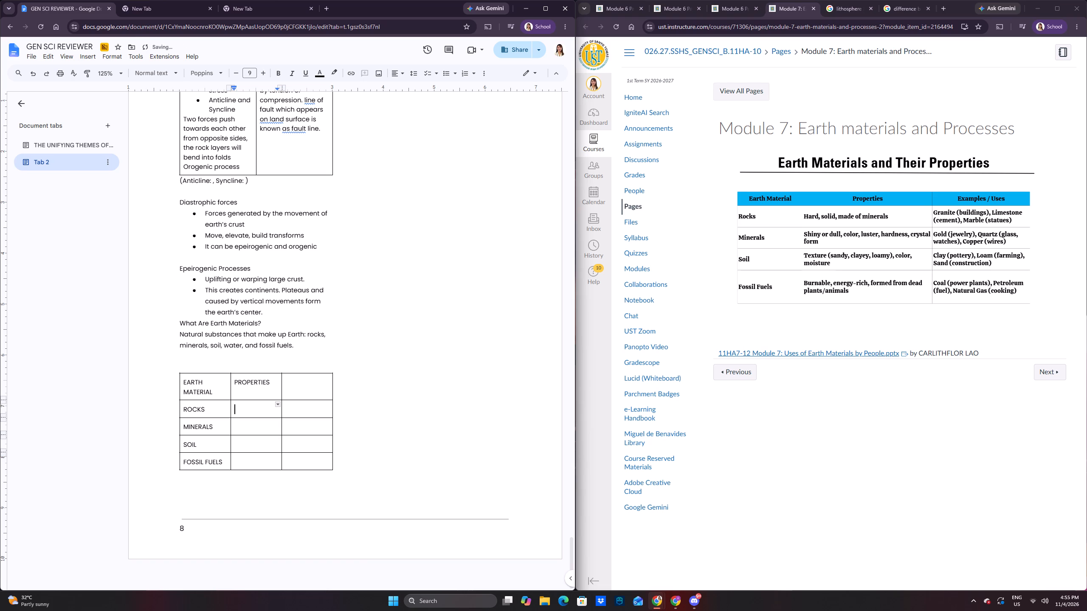
key("Up")
key("Right")
type("EXAMPLES")
key("slash")
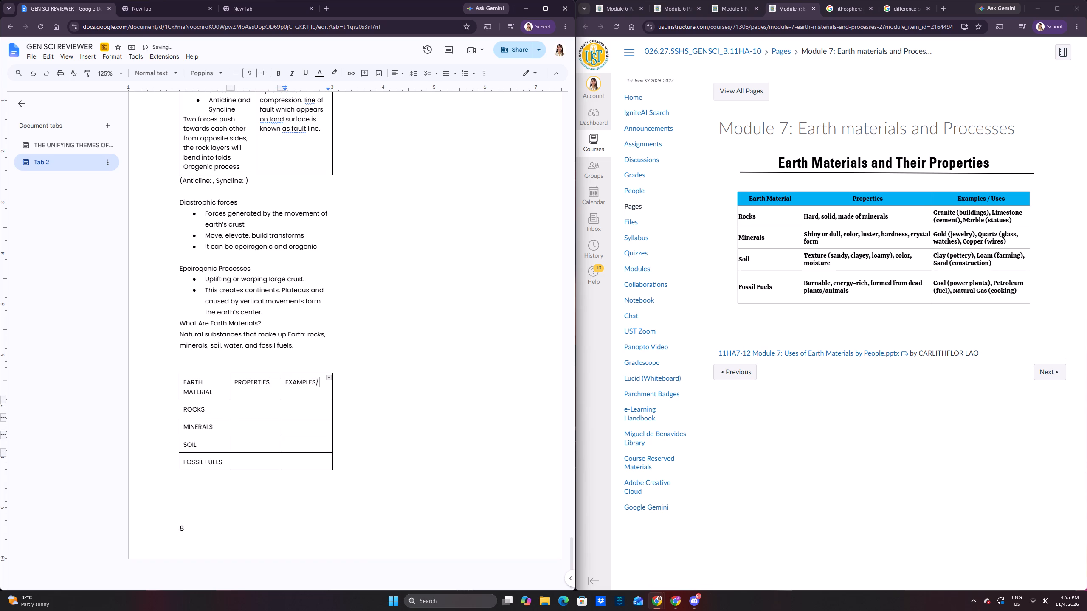
type("USES")
Fill in the properties cell of the ROCKS row with HARD, SOLID, MADE OF MINERALS.
left_click(261, 414)
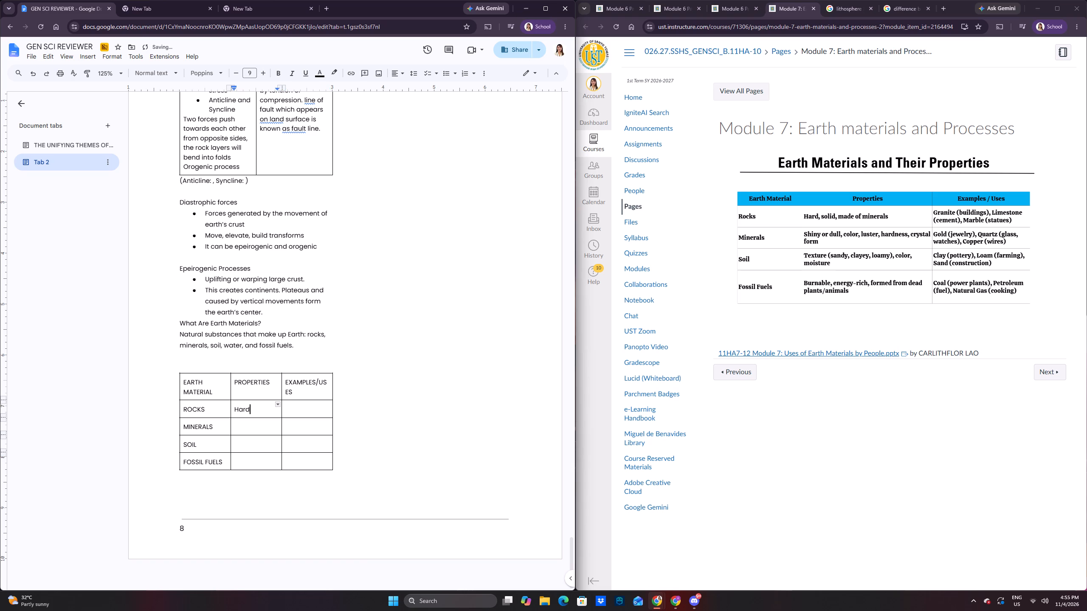
key("BackSpace")
key("BackSpace")
key("BackSpace")
key("BackSpace")
type("Hard")
key("BackSpace")
key("BackSpace")
key("BackSpace")
type("HARD")
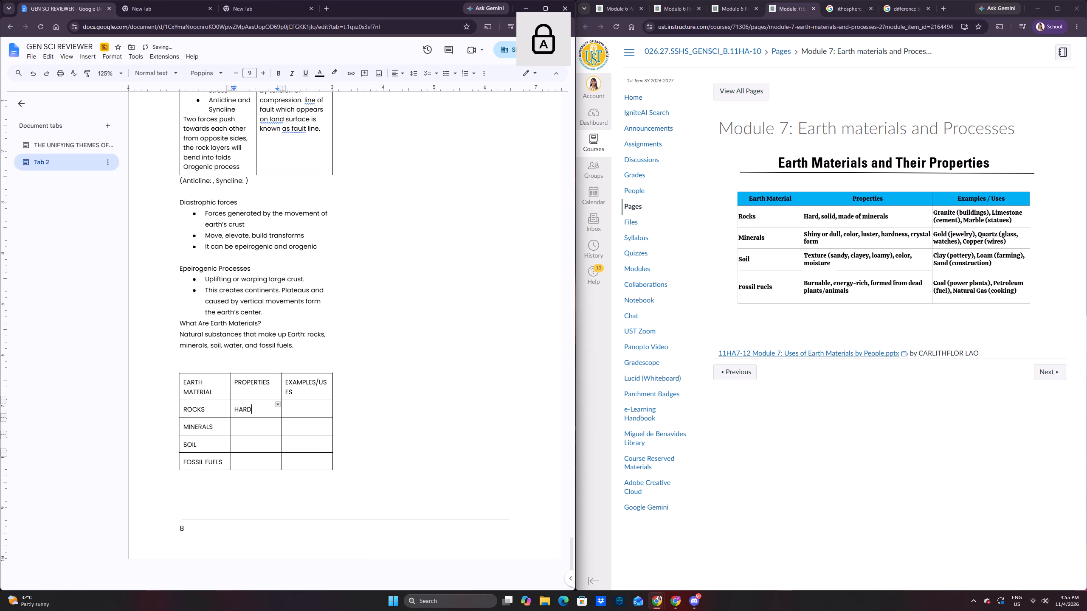
type(", SOLID")
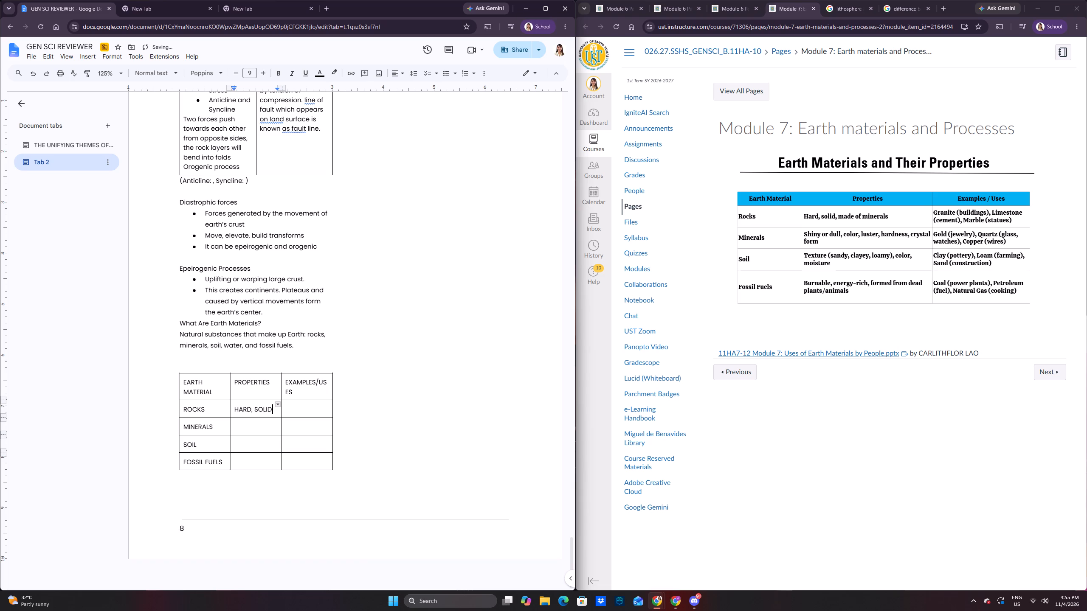
type(", MADE OF AMTERIALS")
key("BackSpace")
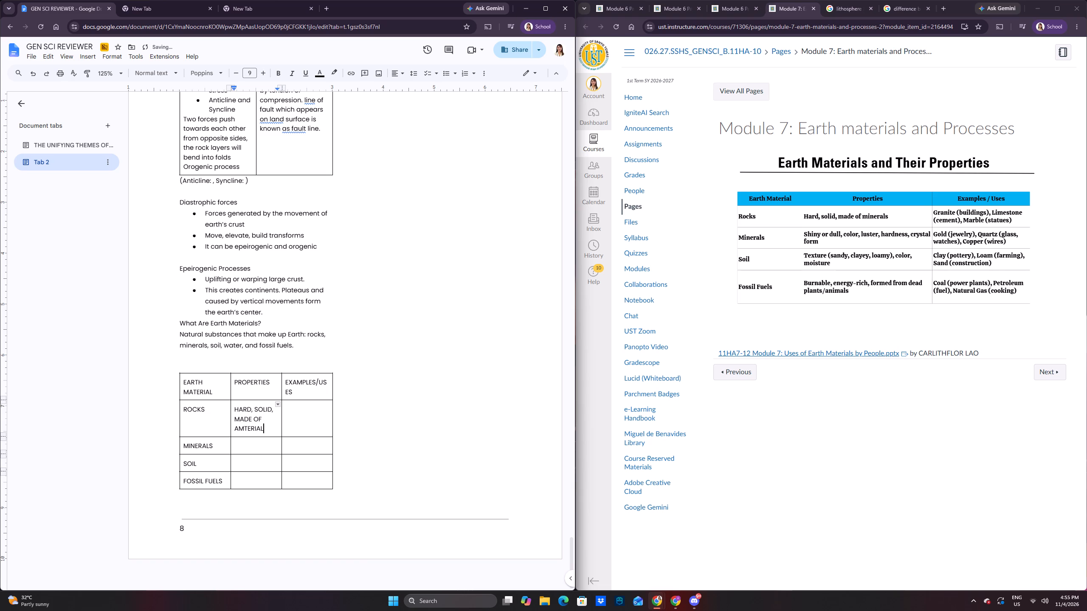
key("BackSpace")
key("BackSpace")
key("BackSpace")
key("BackSpace")
key("BackSpace")
key("BackSpace")
key("BackSpace")
key("BackSpace")
type("MINERAS")
key("BackSpace")
type("LS")
Fill in the properties cell of the MINERALS row with SHINY OR DULL, COLOR, LUSTER, HARDNESS, CRYSTAL FORM.
key("Down")
type("SHINY OR DULL")
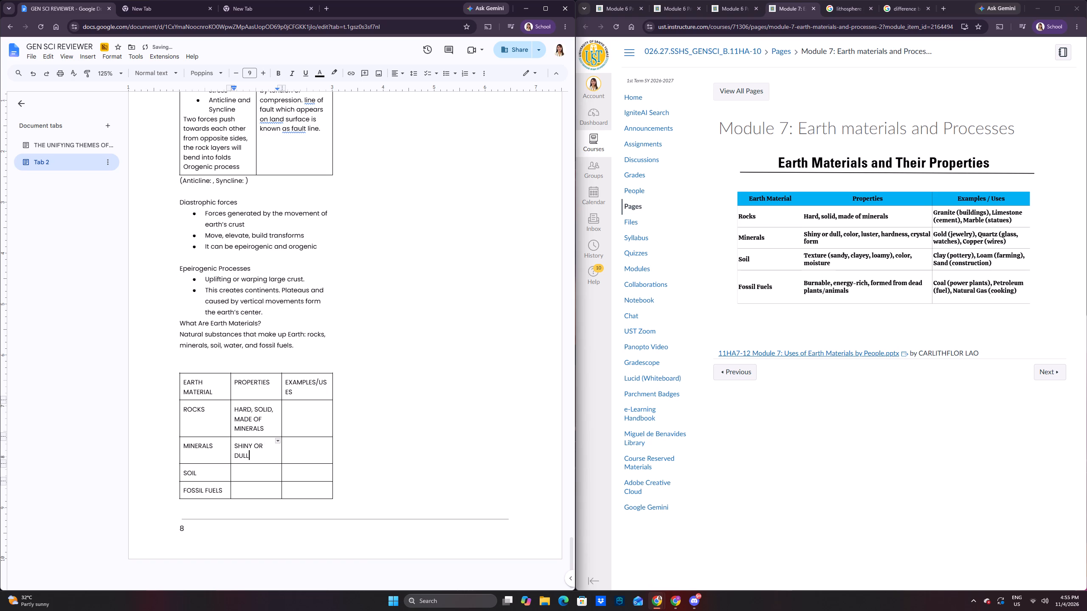
type(",")
key("space")
type("COLOR")
type(", LUSTER, HARDFNESS,")
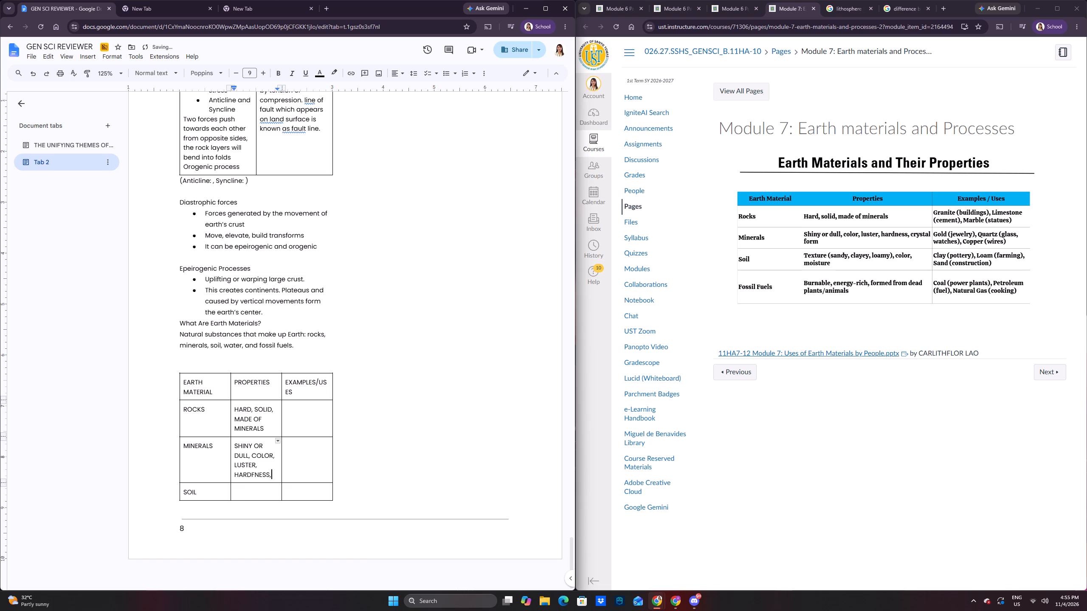
key("BackSpace")
key("BackSpace")
key("BackSpace")
key("BackSpace")
key("BackSpace")
key("BackSpace")
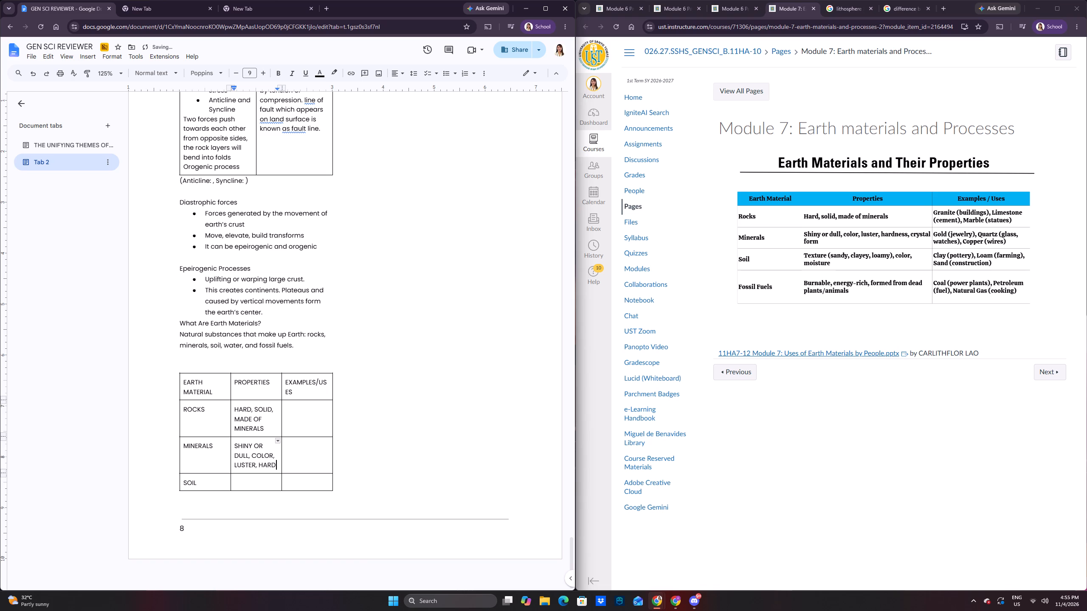
type("NESS,")
key("space")
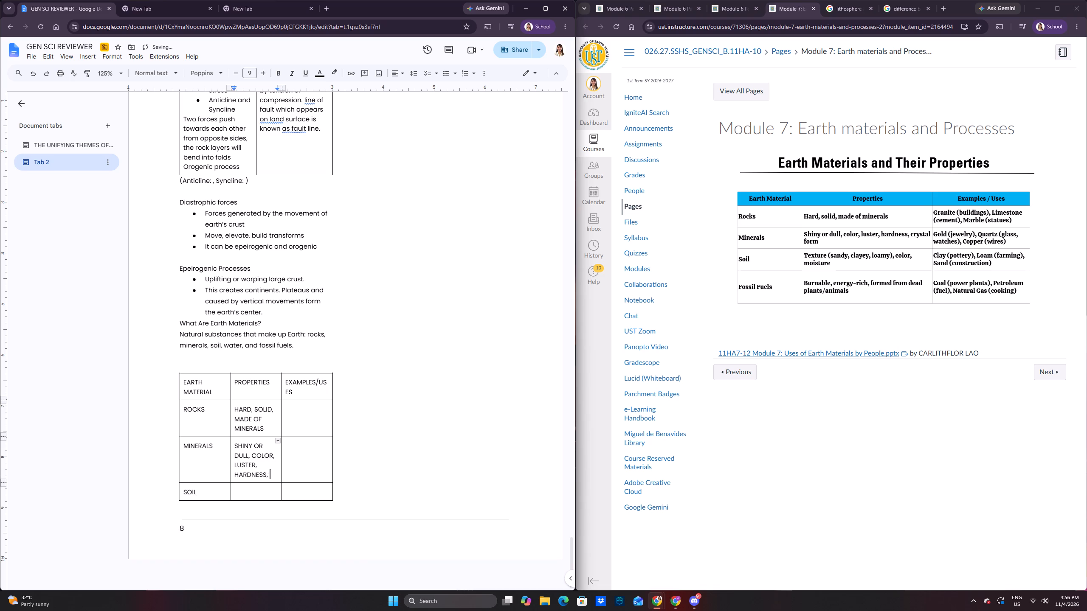
type("CRY")
key("BackSpace")
type("YSTAL")
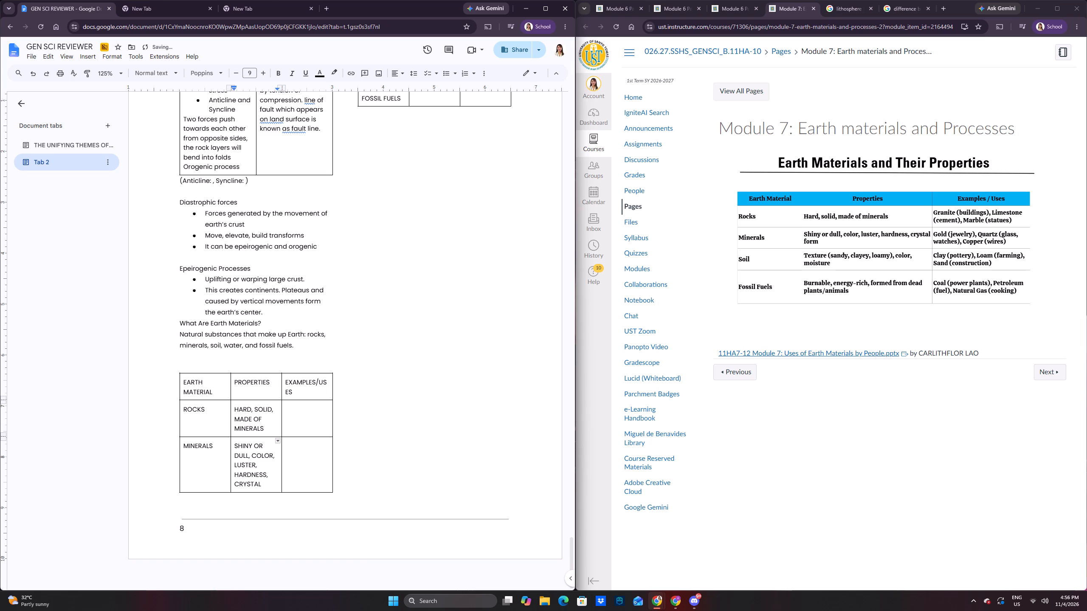
key("space")
type("FORM")
Fill in the properties cell of the SOIL row with TEXTURE (SANDY, CLAYEY, LOAMY), COLOR, MOISTURE.
key("Down")
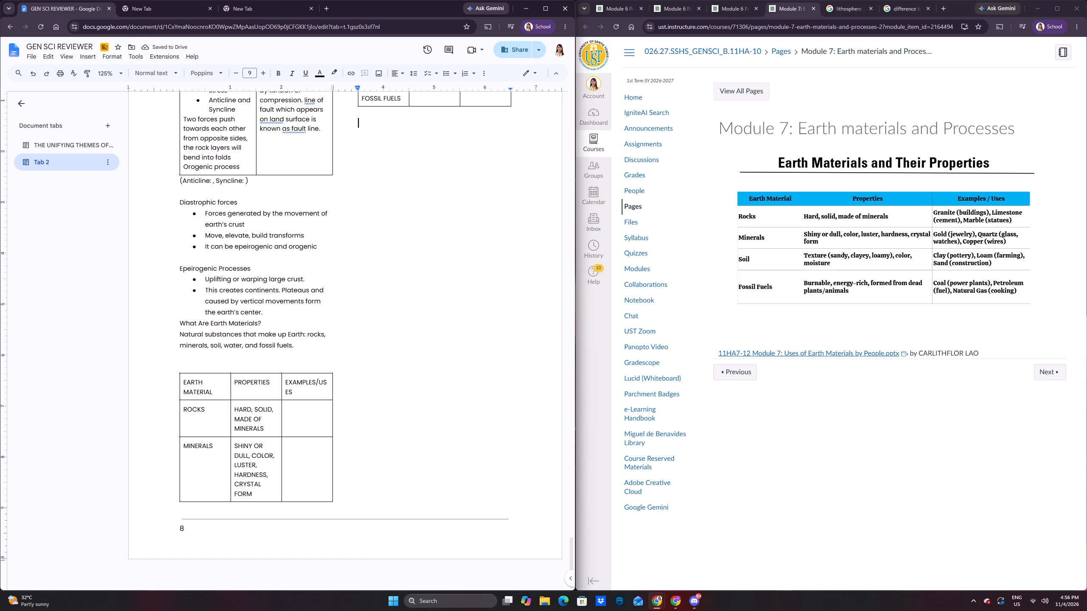
scroll(189, 384, "down", 9)
scroll(246, 363, "down", 6)
scroll(269, 354, "up", 7)
scroll(269, 352, "down", 8)
scroll(459, 217, "up", 4)
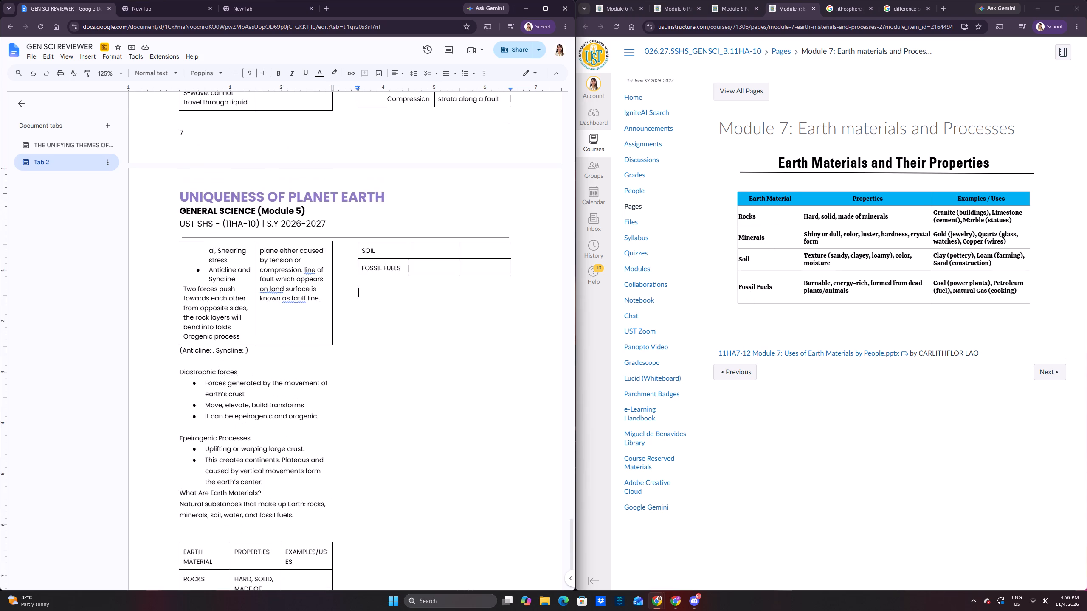
scroll(442, 217, "down", 1)
left_click(442, 205)
left_click(440, 216)
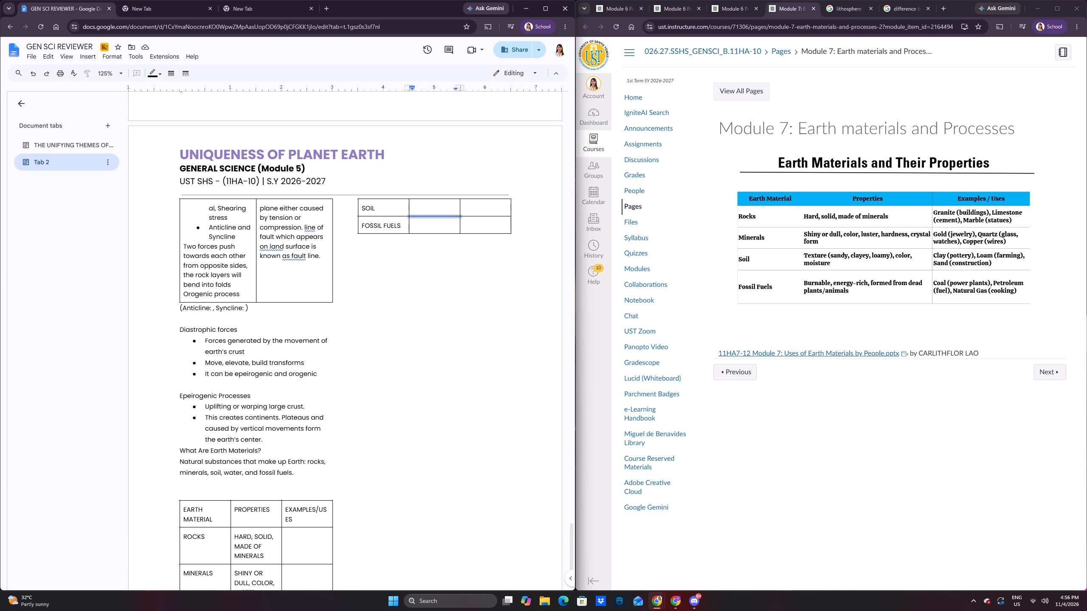
left_click(443, 208)
type("TEXTURE (")
key("space")
key("BackSpace")
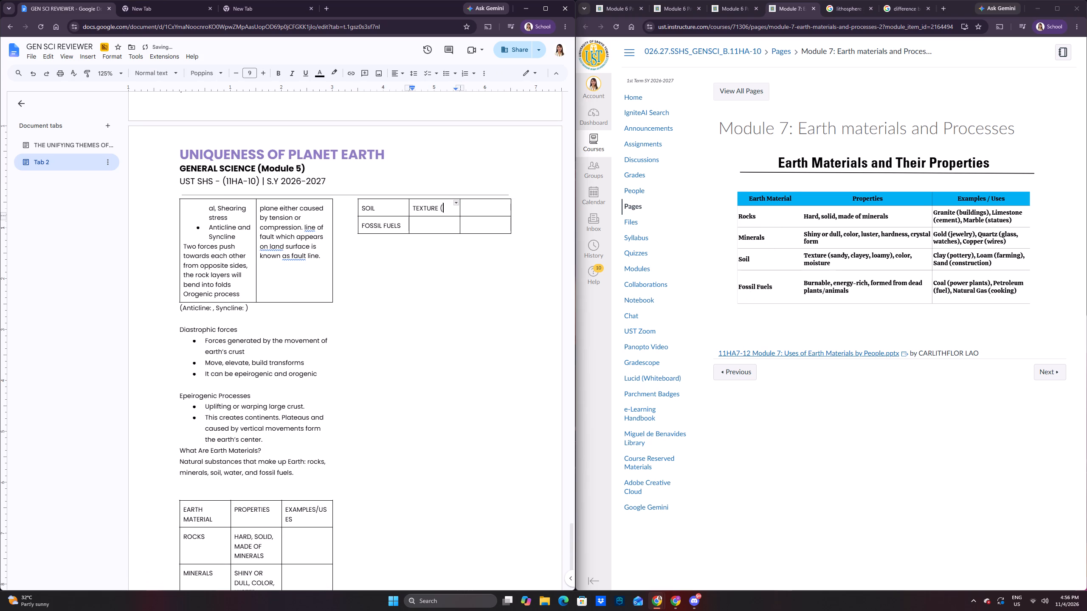
type("SANDY, CLAYEY")
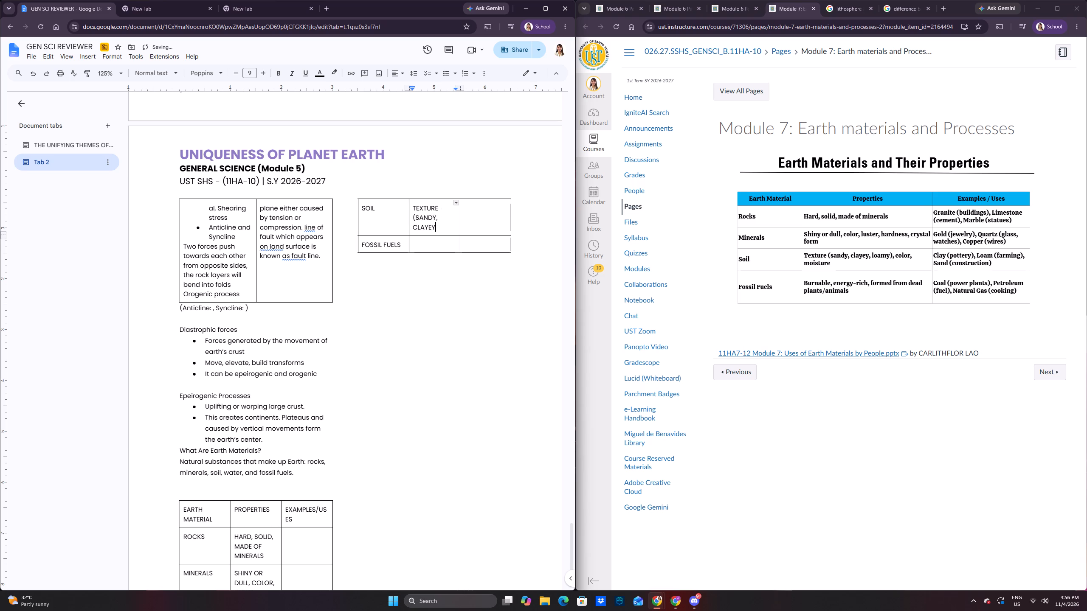
type(",")
key("space")
type("LOAMY)")
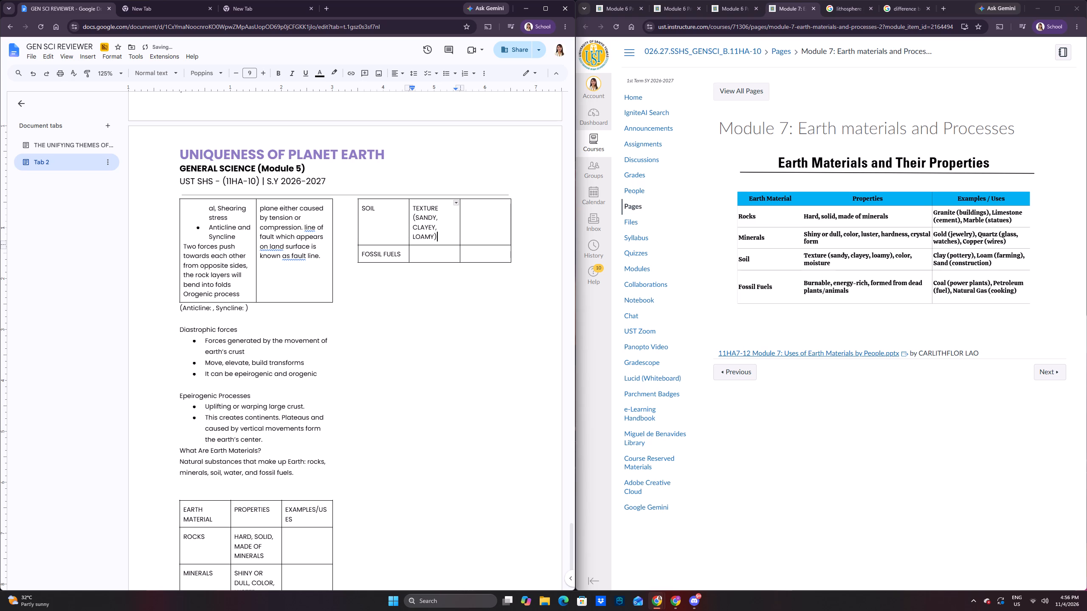
type(", COLOR, MOISTURE")
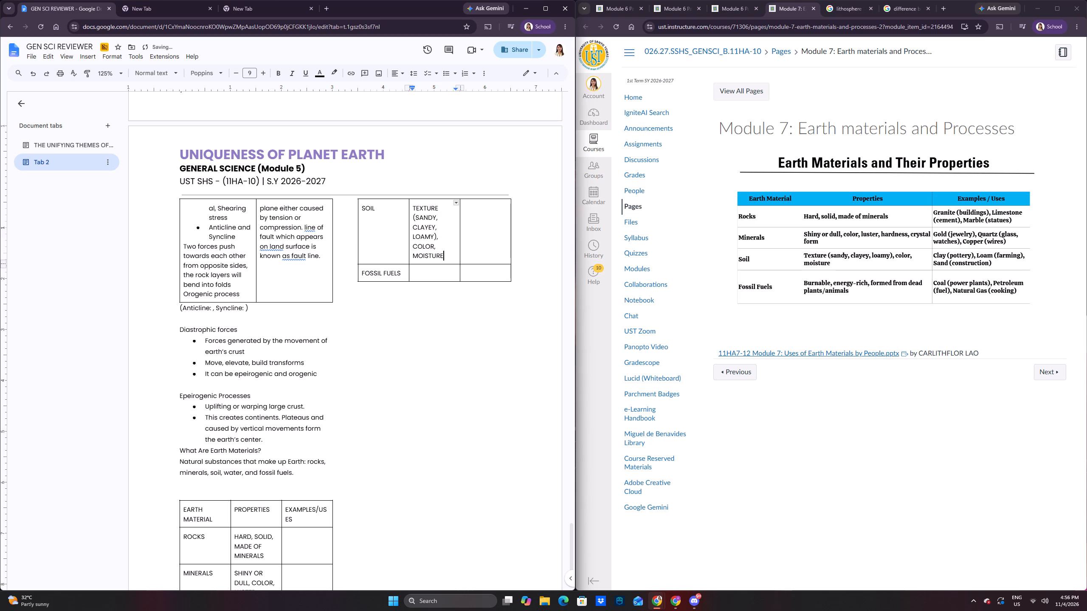
key("Return")
key("BackSpace")
Fill in the properties cell of the FOSSIL FUELS row with BURNABLE, ENERGY-RICH, FORMED FROM DEAD PLANTS-ANIMALS.
key("Right")
key("Down")
key("Left")
type("BURNABLE")
type(", ER")
key("BackSpace")
type("NERGY-RICH")
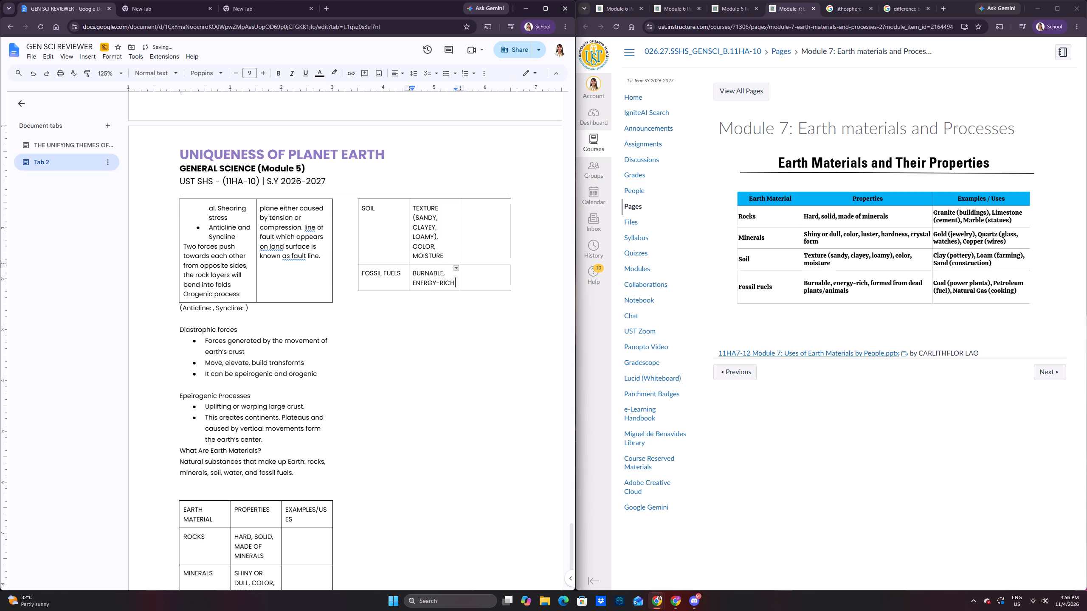
type(", FORMED FROM DEAD PLANTS")
type("-ANIMALS")
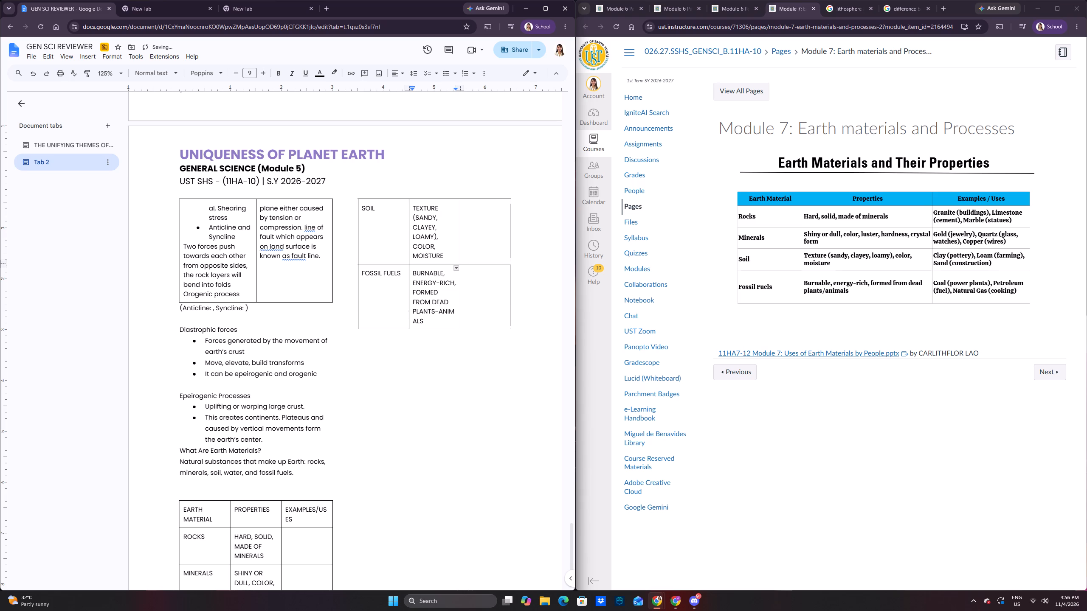
Enter GRANITE (BUILDINGS), LIMESTONE (CEMENT), MARBLE (STATUES) in the examples/uses cell of the SOIL row.
left_click(483, 209)
type("GRANITE")
key("space")
type("(BUU")
key("BackSpace")
type("ILDING")
key("shift+parenright")
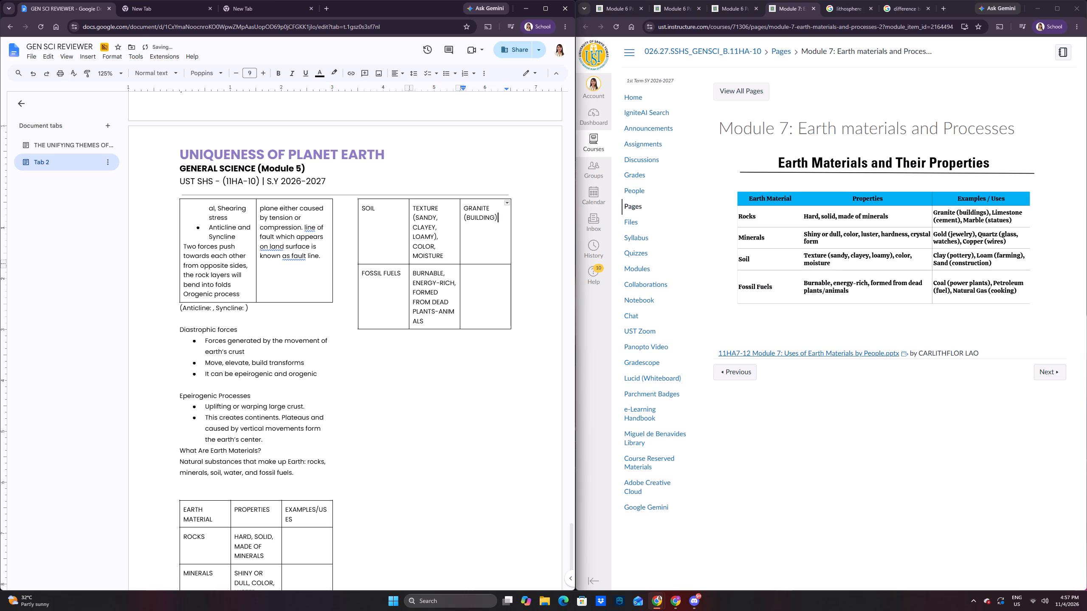
key("BackSpace")
type("S), LIMESTONE (CO")
key("BackSpace")
type("EME")
type("NT")
type("), MAR")
type("BLE (")
type("SA")
key("BackSpace")
type("TATUES)")
key("space")
key("BackSpace")
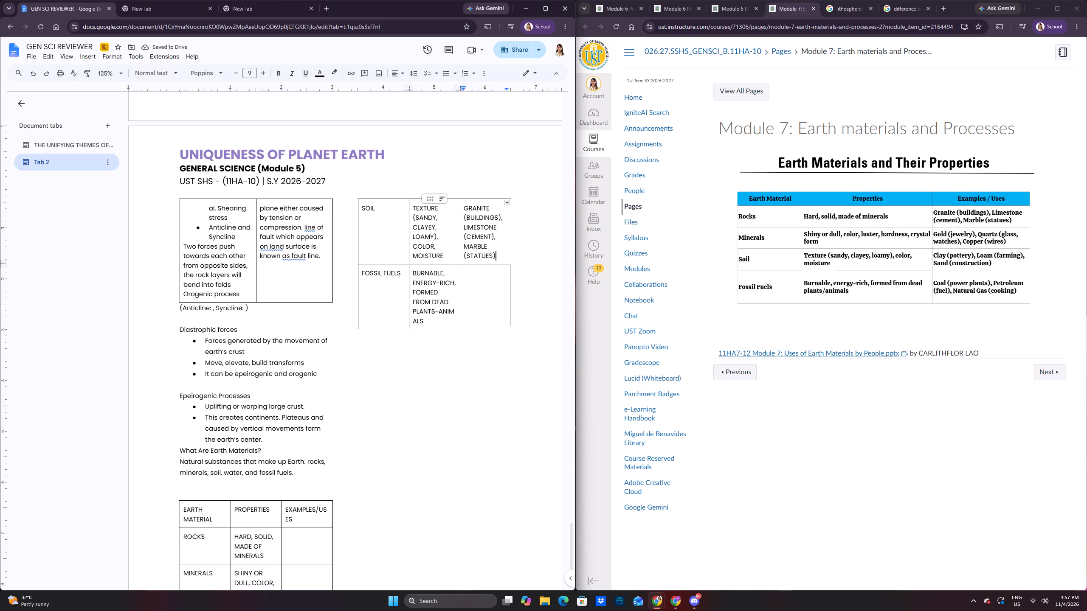
left_click(476, 280)
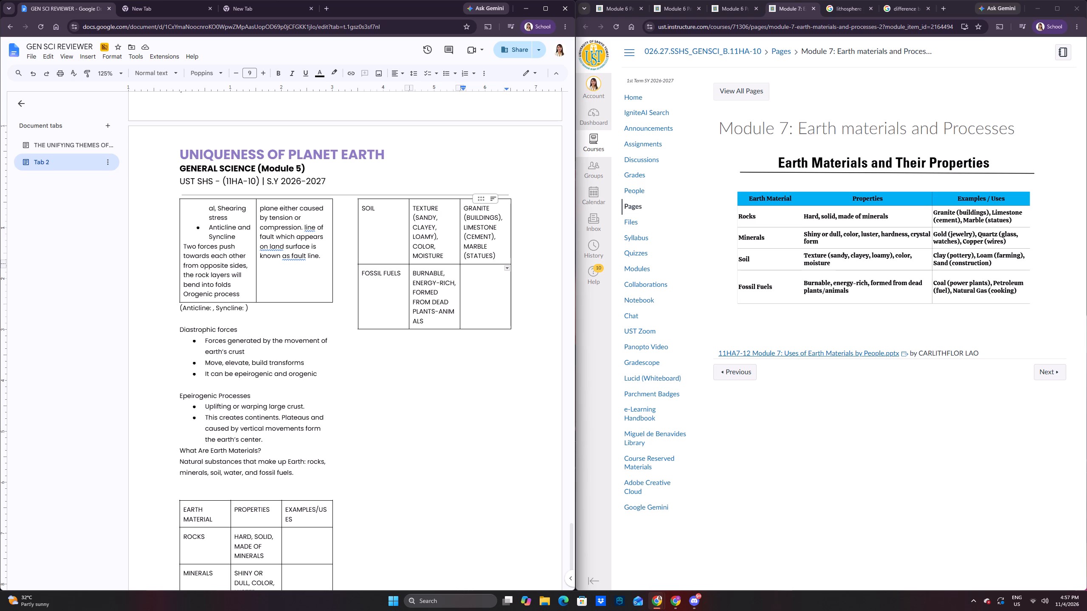
Move the granite, limestone and marble text from the SOIL row to the examples/uses cell of the ROCKS row.
left_click_drag(498, 254, 456, 245)
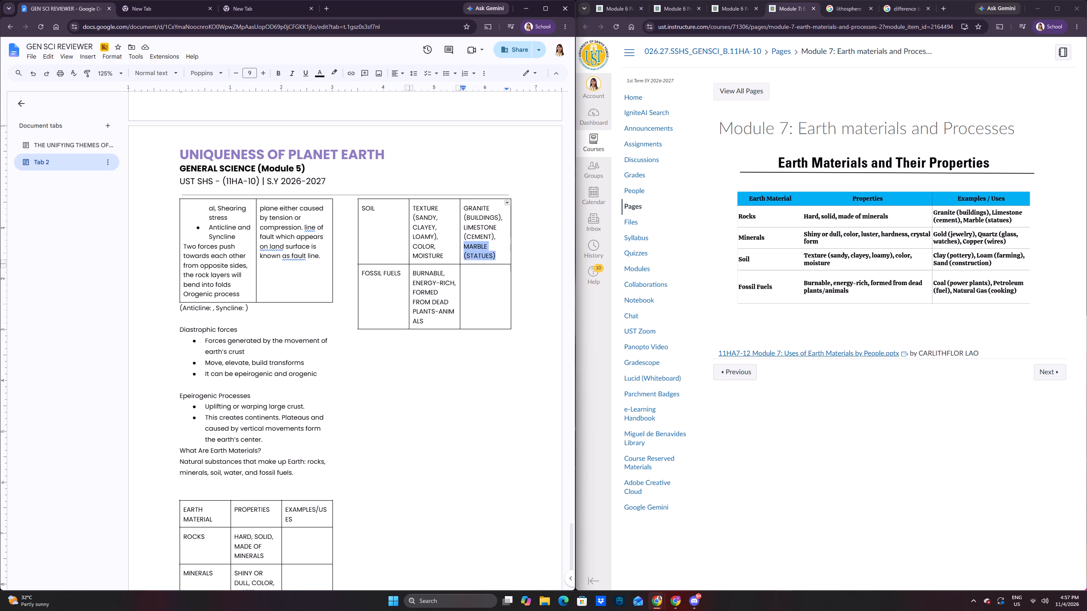
left_click_drag(456, 245, 462, 210)
key("ctrl+c")
key("BackSpace")
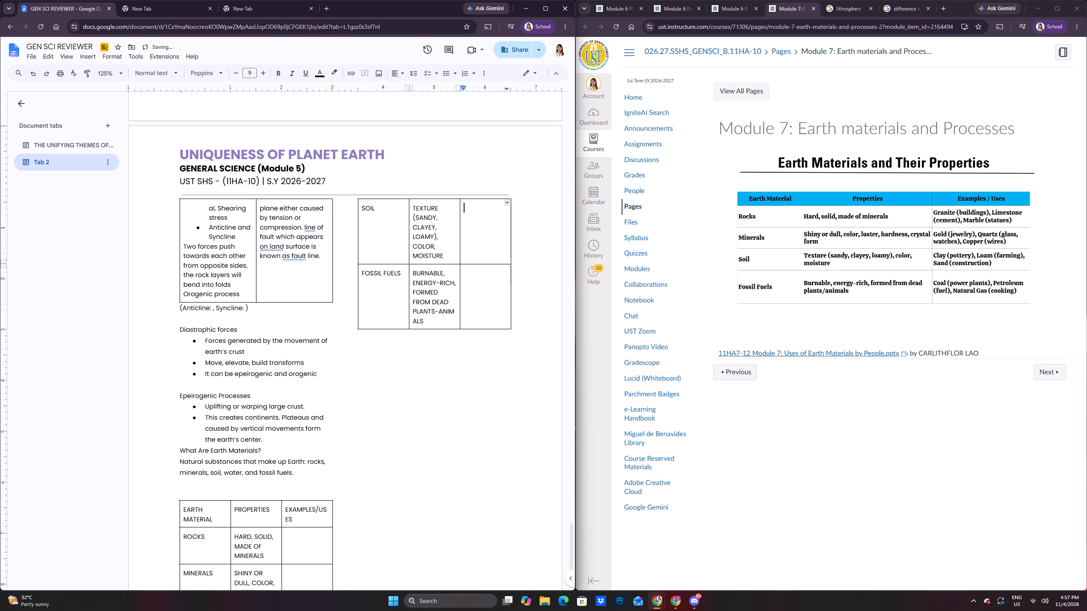
scroll(335, 360, "down", 4)
left_click(310, 414)
key("ctrl+v")
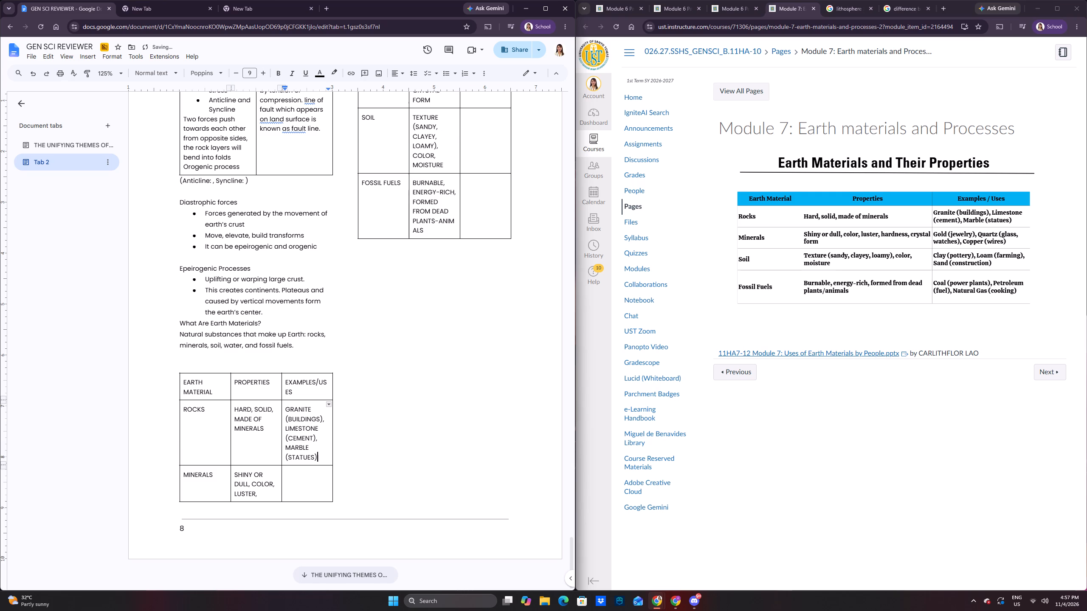
Fill in the examples/uses cell of the MINERALS row with GOLD (JEWERLY), QUARTZ (GLASS, WATCHES), COPPER, (WIRES).
scroll(328, 441, "down", 1)
left_click(299, 478)
type("GOLD (")
type("JEWERLY")
key("space")
key("BackSpace")
key("shift+parenright")
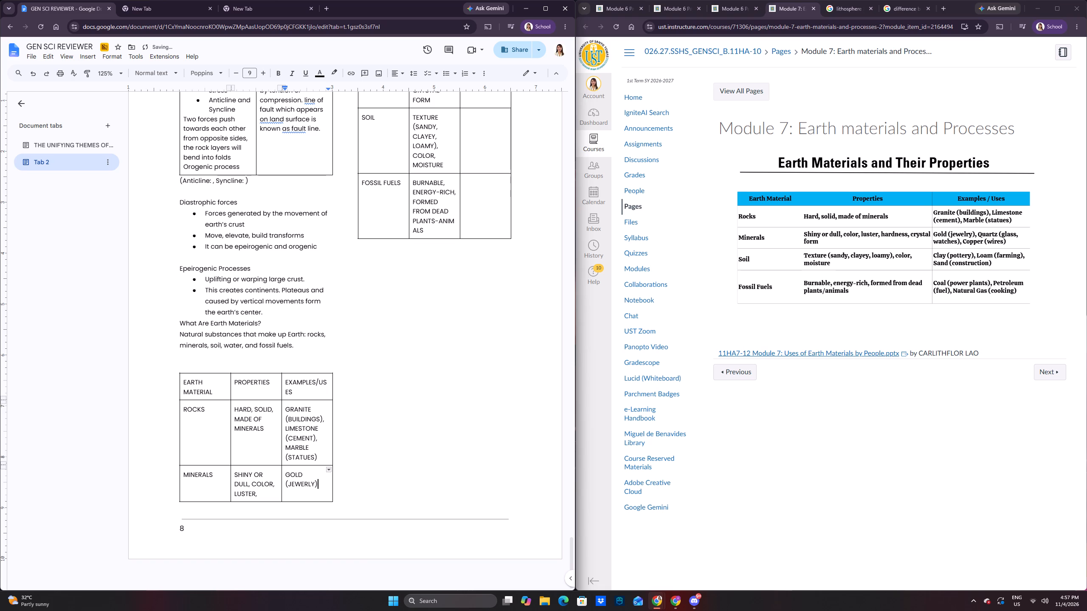
type(", QUARTZ,")
key("BackSpace")
key("space")
key("shift+parenleft")
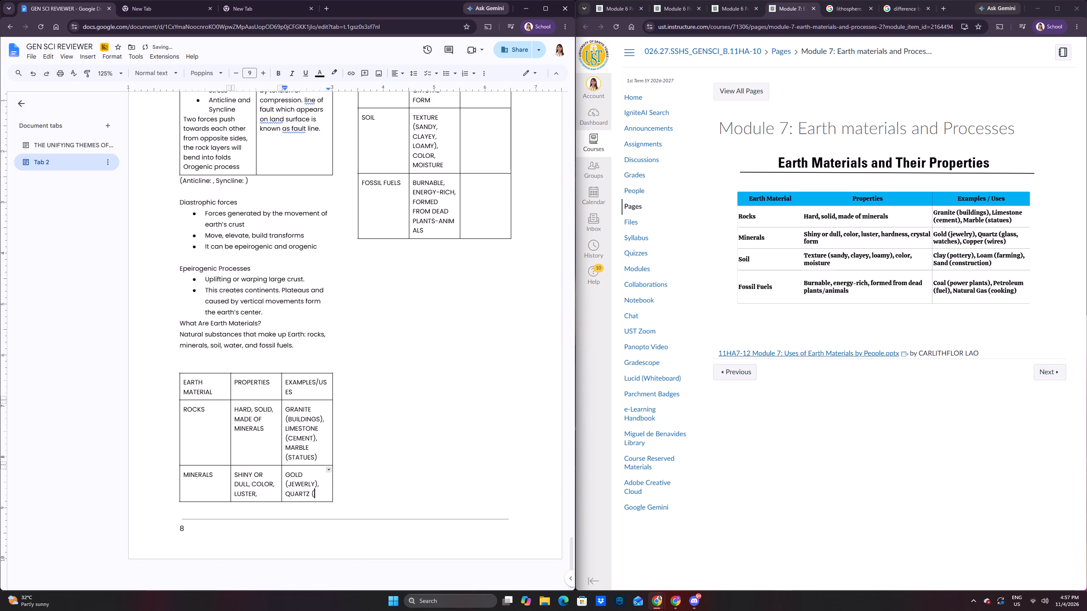
type("GLASS, WATCHES")
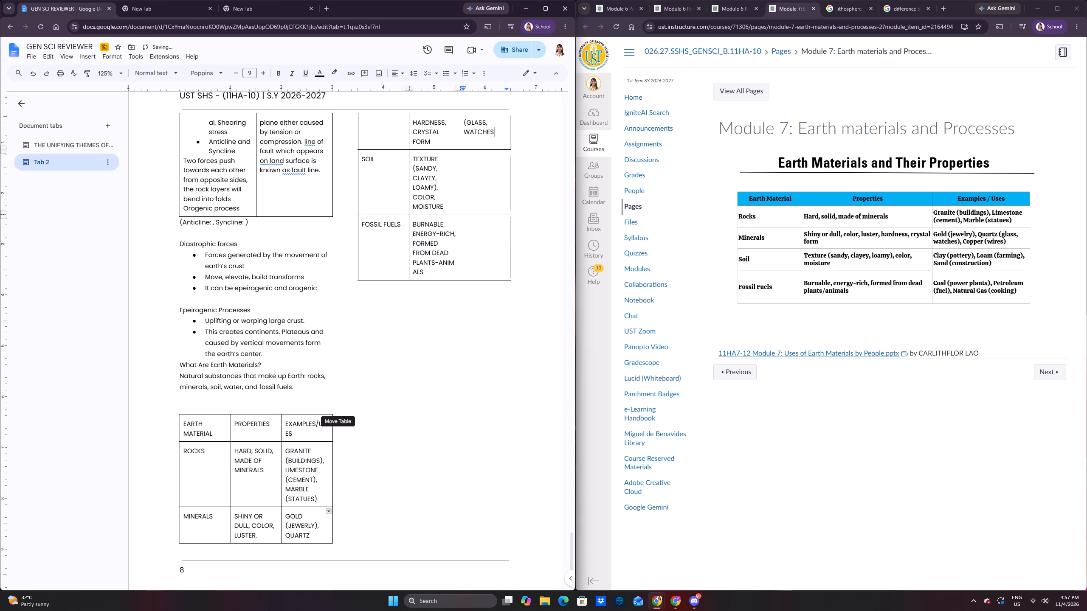
type("), COPPER")
type(", (WIRES)")
key("space")
key("BackSpace")
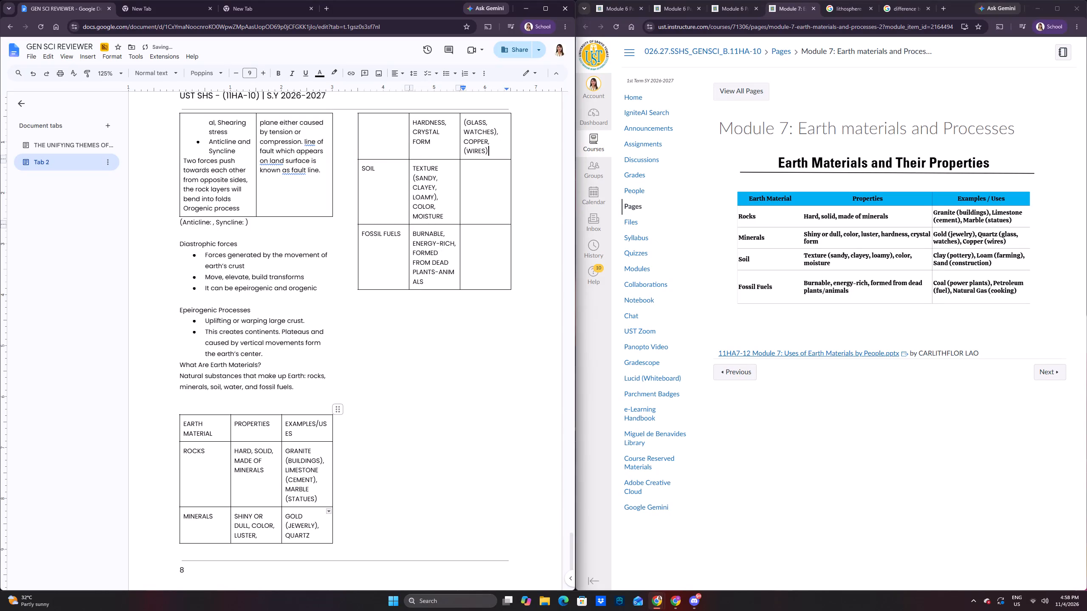
Fill in the examples/uses cell of the SOIL row with CLAY (POTTERY), lOAM (FARMING), sAND (CONSTRUCTION).
scroll(400, 253, "down", 2)
left_click(481, 127)
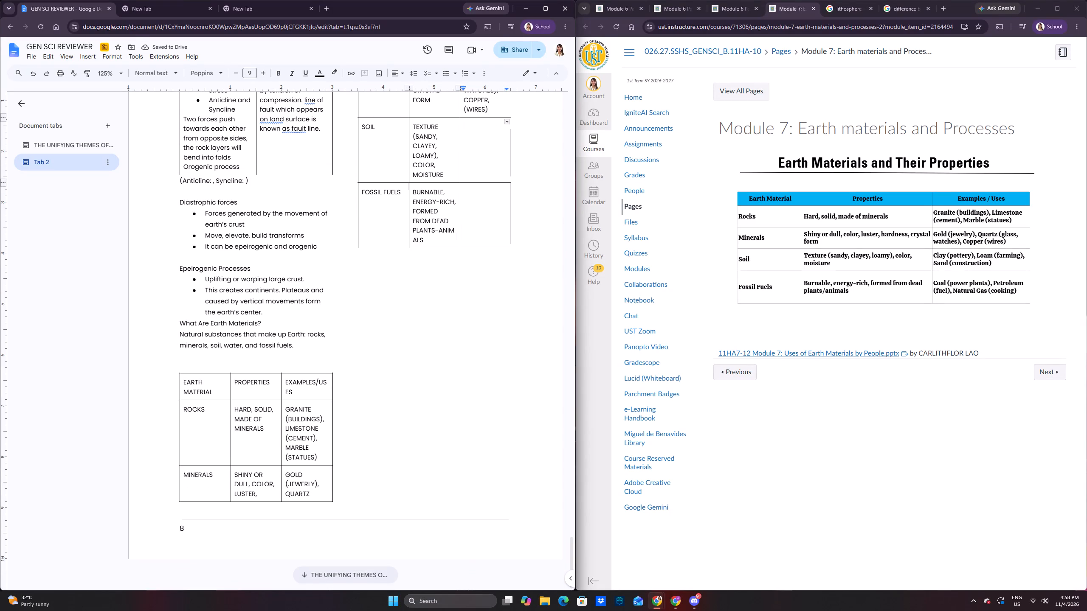
type("CLAY")
key("space")
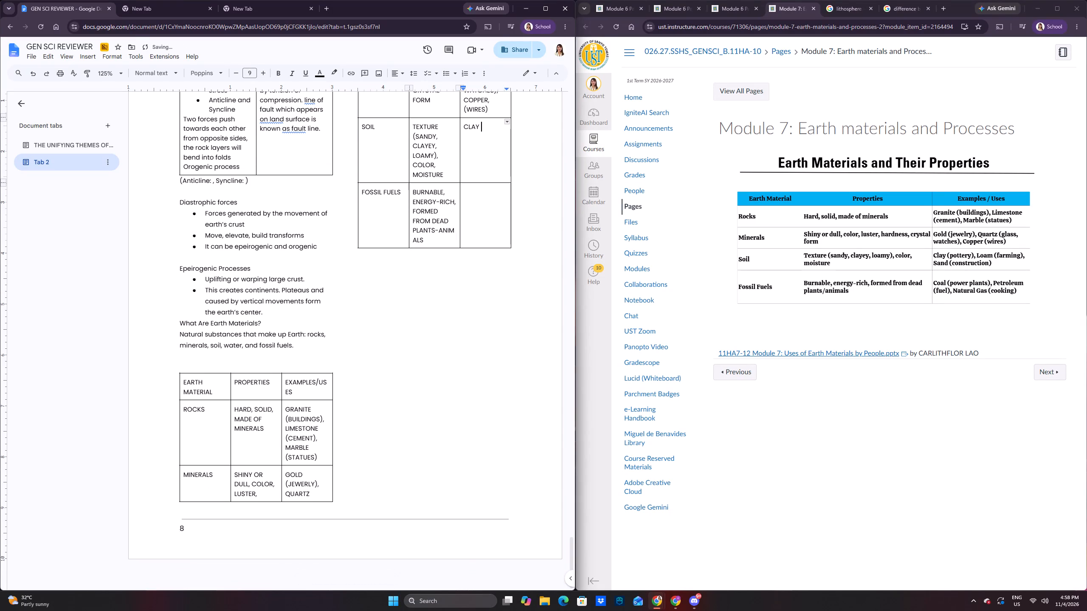
type("(POTTERY)")
type(", lOAM")
key("space")
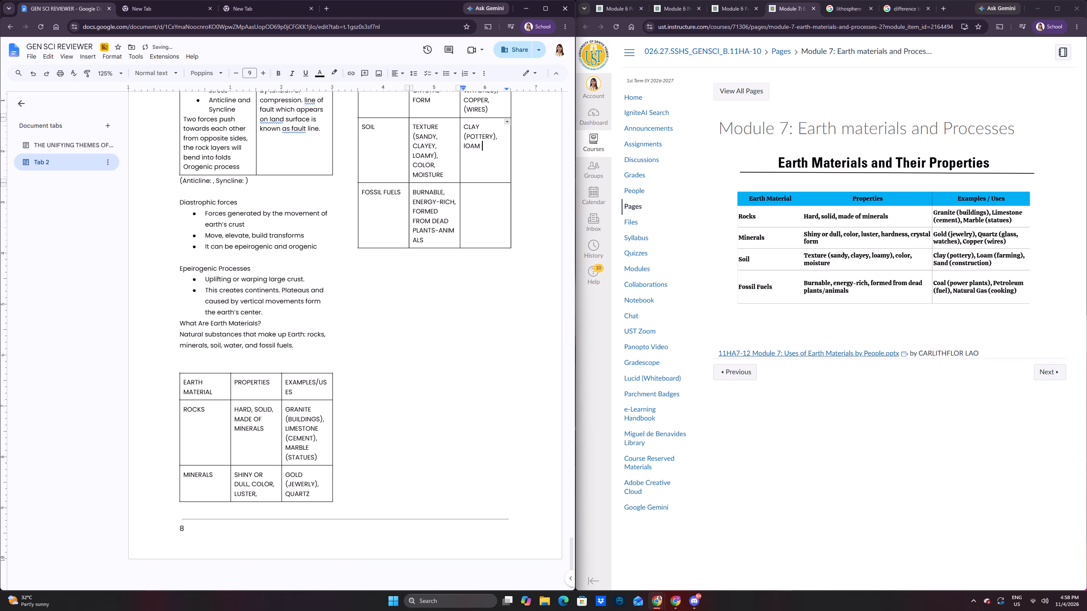
type("(FARMING),")
key("space")
type("sAND (")
type("CONSTURC")
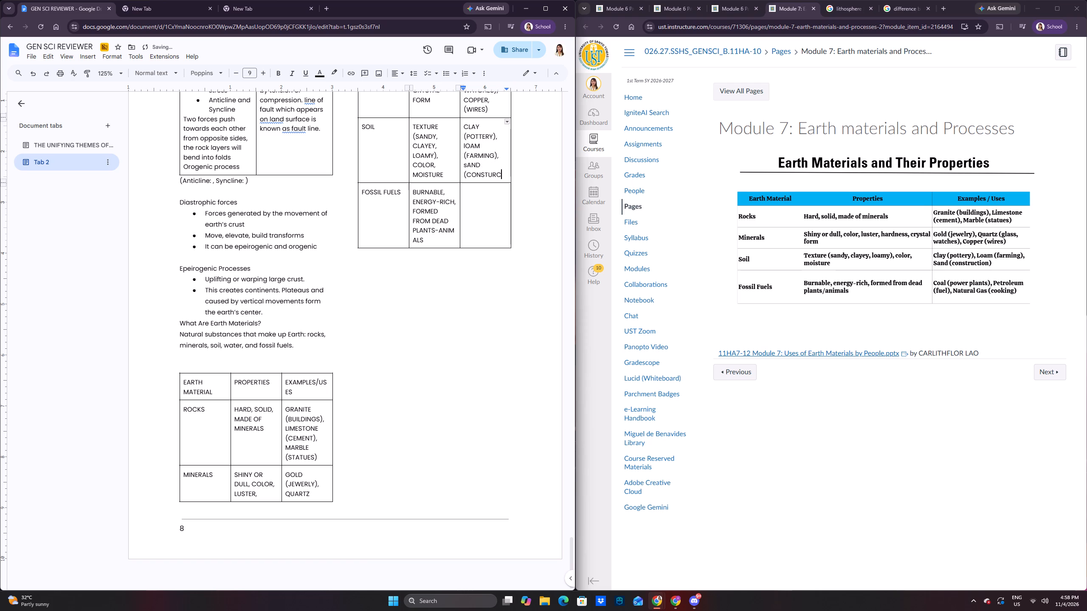
key("BackSpace")
key("BackSpace")
key("BackSpace")
type("RUCTION")
key("shift+parenright")
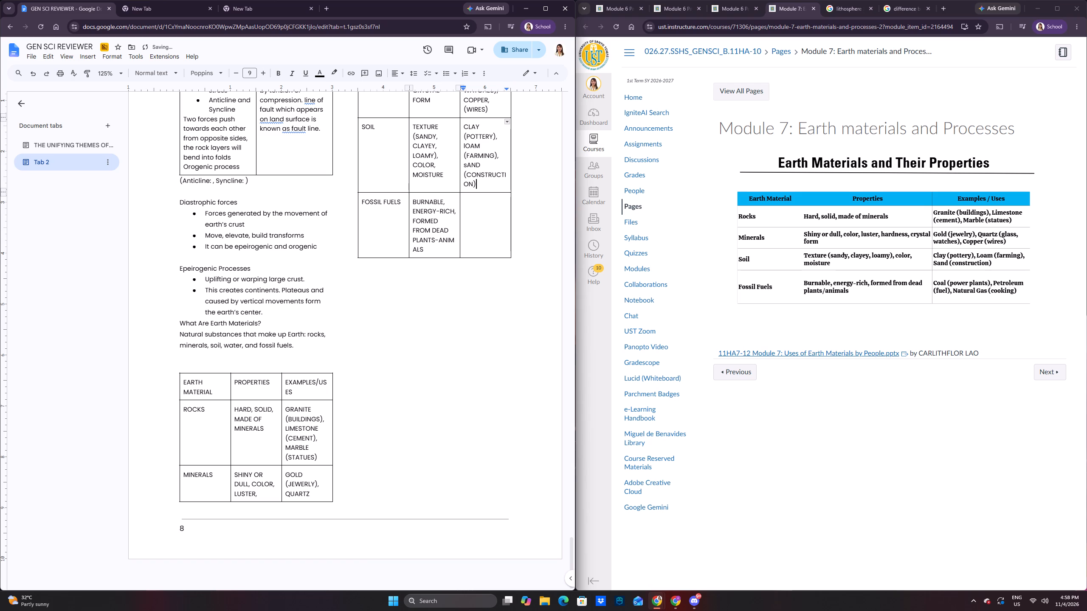
Fill in the examples/uses cell of the FOSSIL FUELS row with COAL (POWER PLANTS), PETROLEUM (FUEL), NATURAL GAS (COOKING).
left_click(481, 201)
type("COAL")
key("space")
type("(POWER PLANTS)")
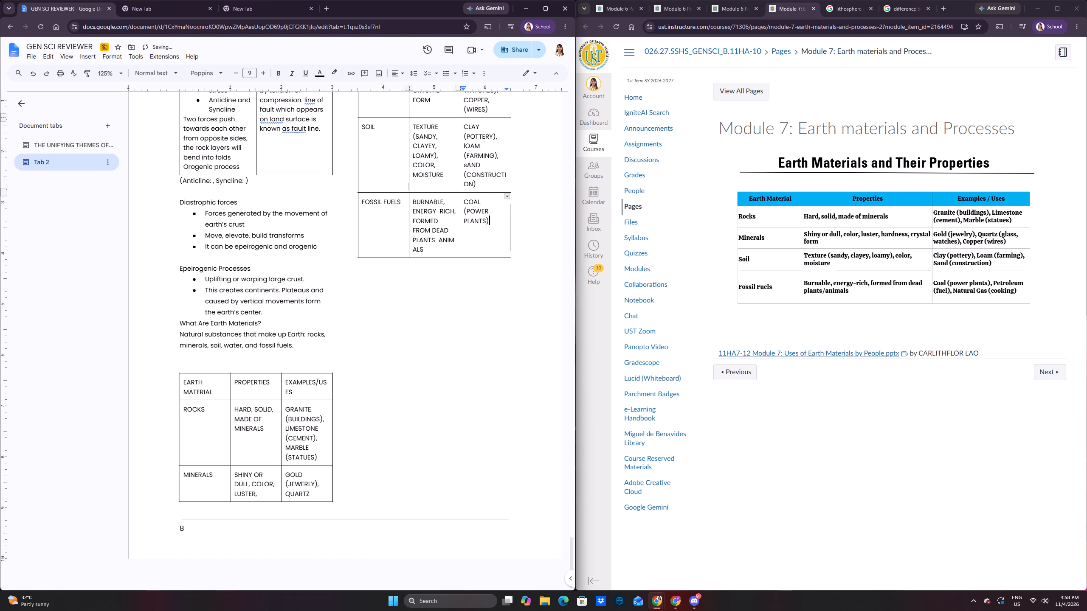
type(", PETRL")
key("BackSpace")
type("OL")
type("EU")
type("M")
key("space")
type("(FUEL)")
type(", NATURAL GAS (COOKING")
key("space")
key("BackSpace")
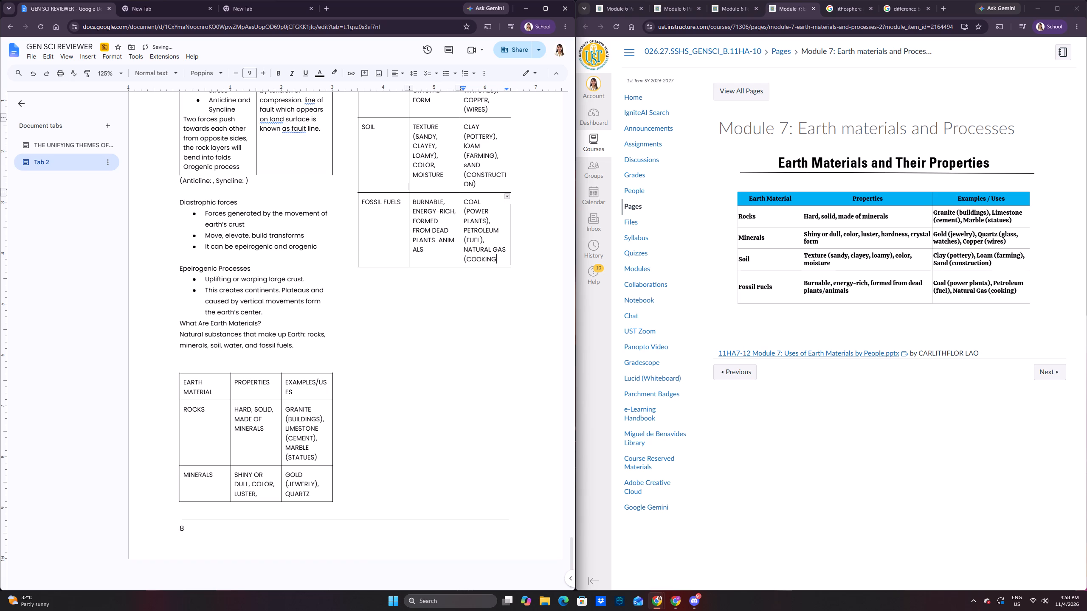
type(")")
key("space")
key("BackSpace")
Reduce the font size of all text in the earth materials table to 7.
scroll(431, 233, "up", 4)
scroll(439, 260, "down", 5)
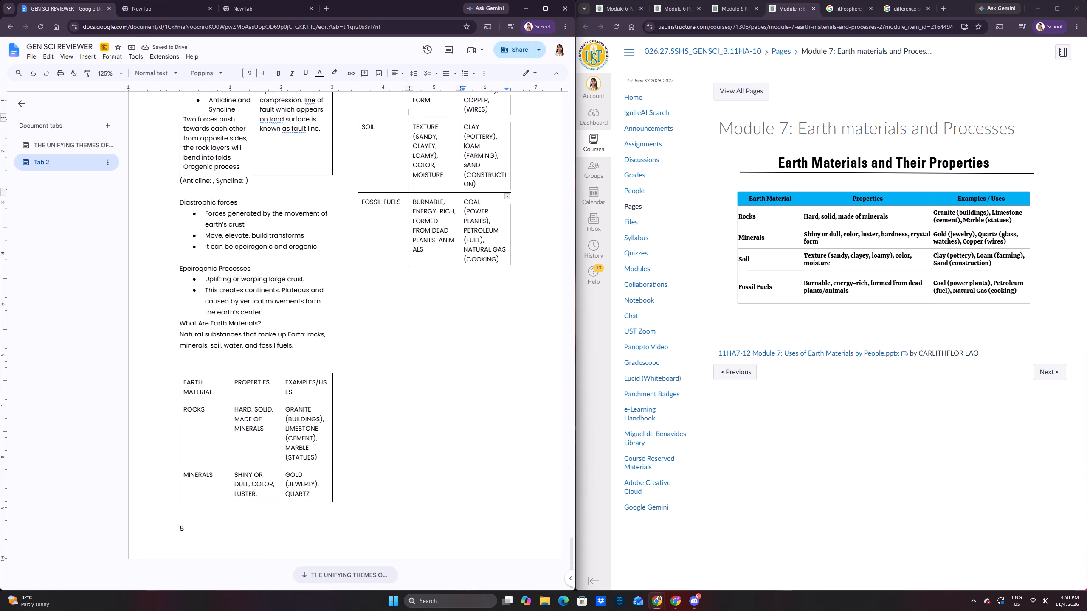
left_click_drag(502, 259, 372, 262)
scroll(336, 203, "up", 2)
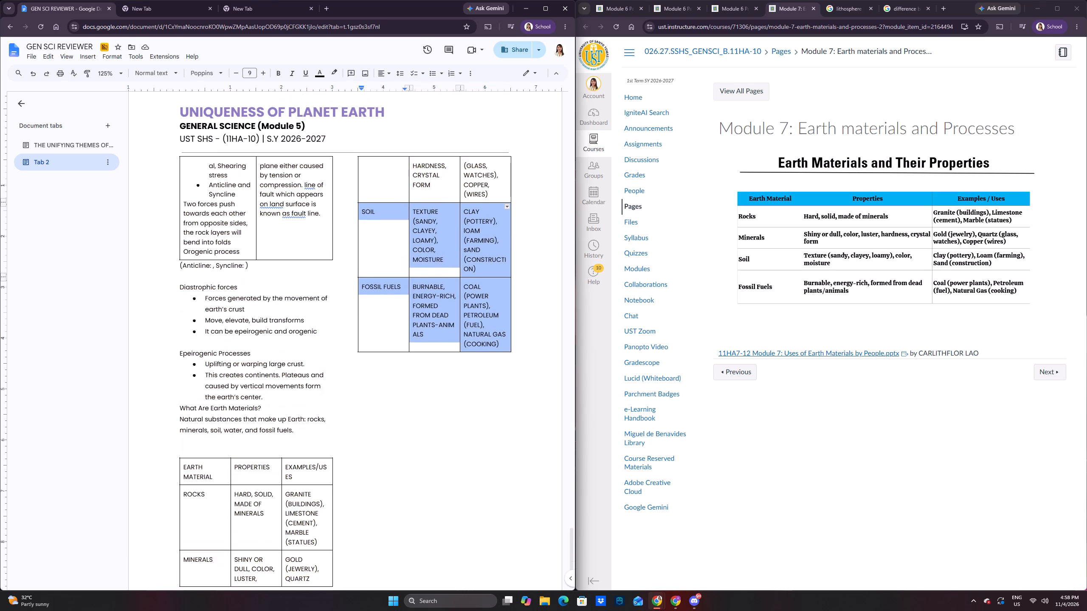
left_click_drag(372, 262, 206, 469)
left_click(234, 72)
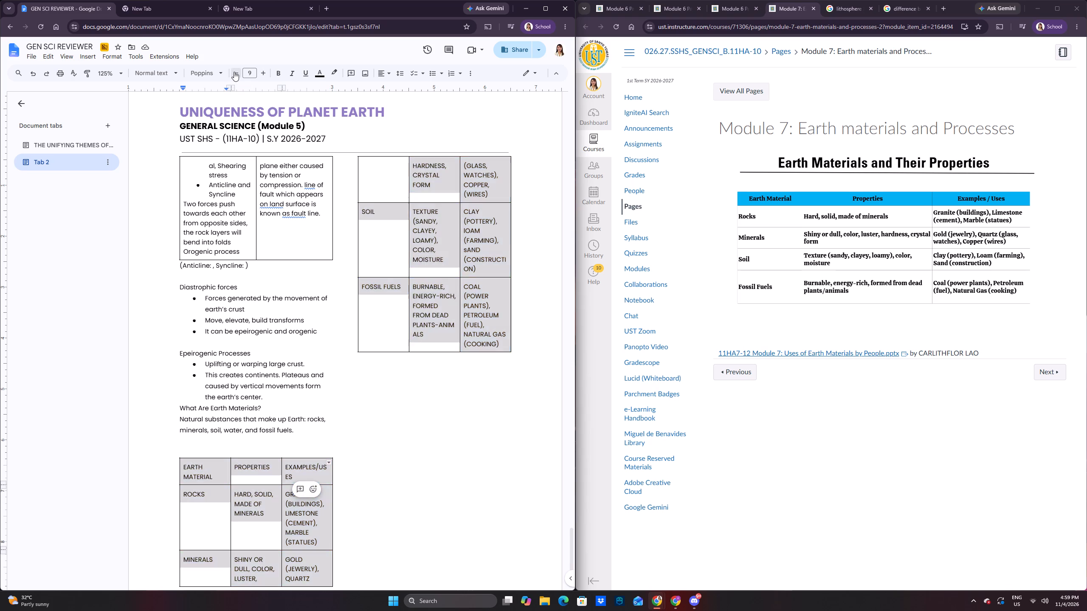
left_click(234, 72)
Reduce the gap between the earth materials definition and the table to a single blank line.
scroll(332, 241, "down", 4)
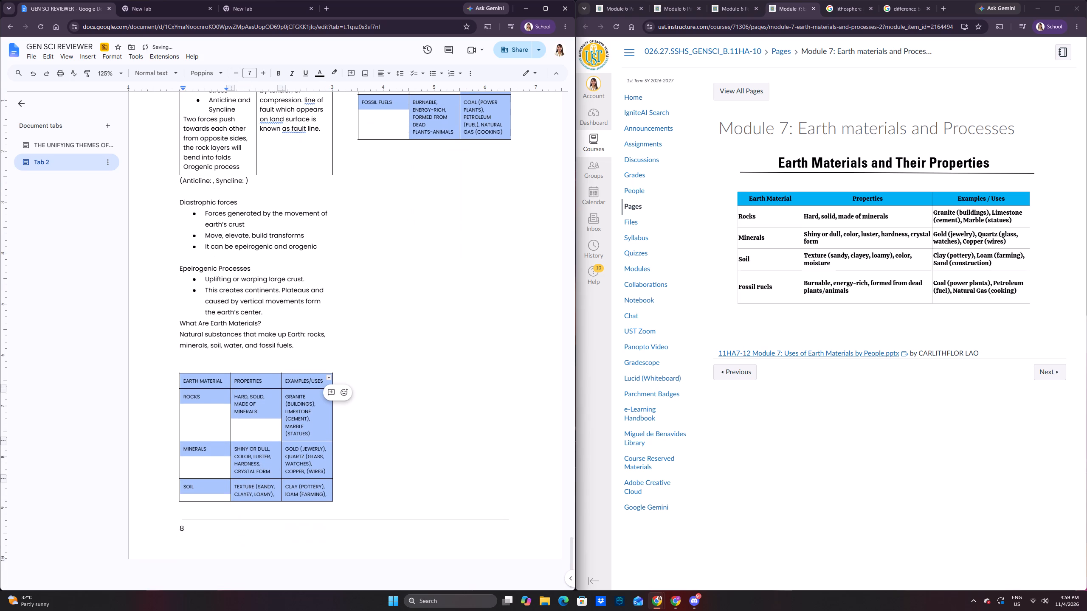
left_click(226, 353)
left_click(225, 362)
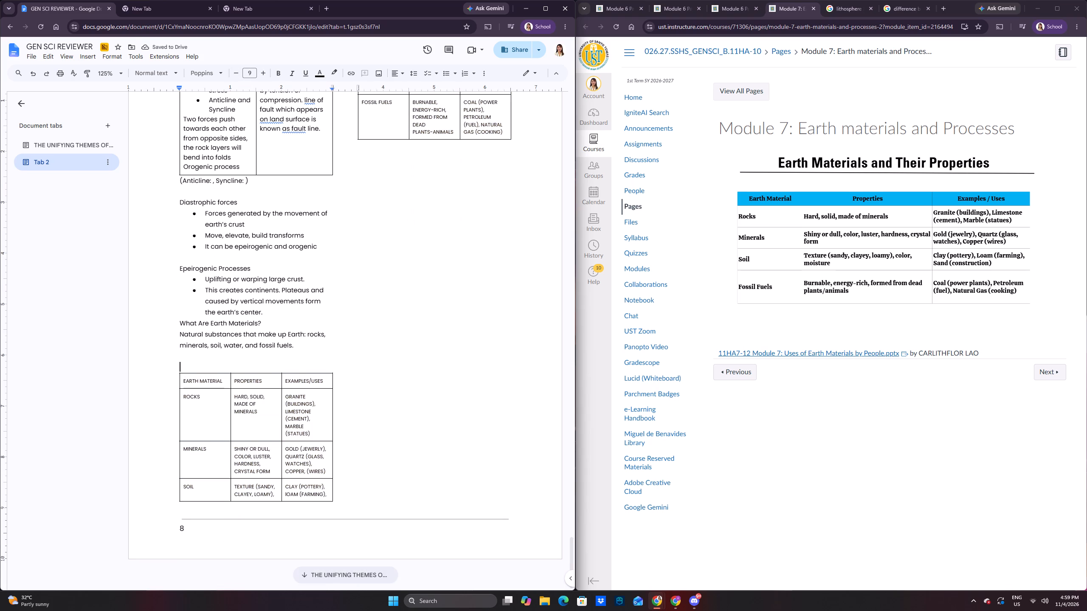
key("BackSpace")
key("BackSpace")
key("Return")
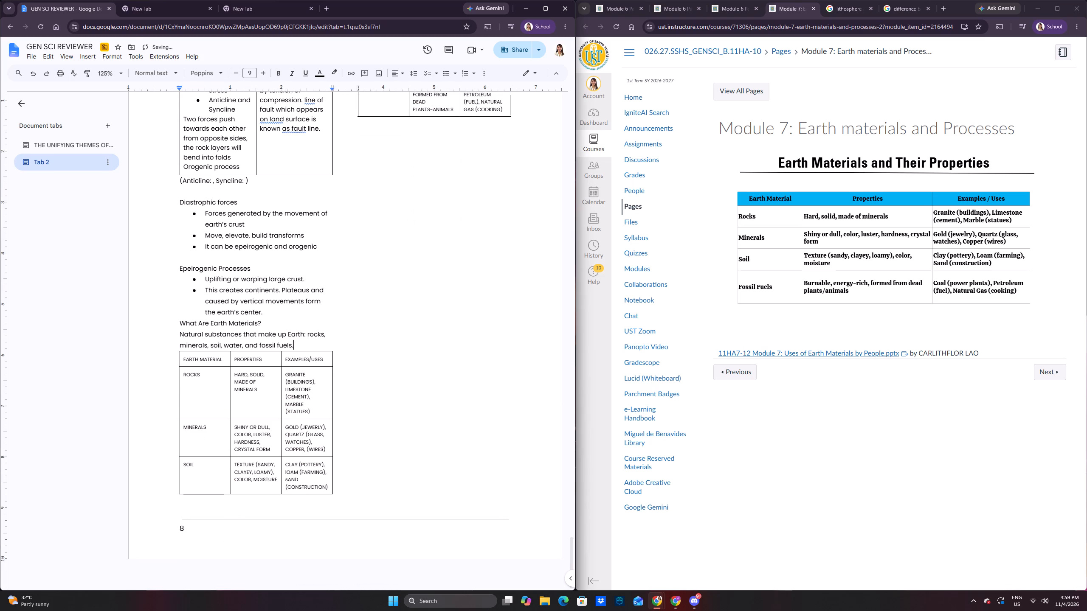
Look through the slides around Earth Materials and Their Properties, ending on the one covering metals, sand & gravel, clay, salt and carbon-based materials.
scroll(320, 226, "up", 2)
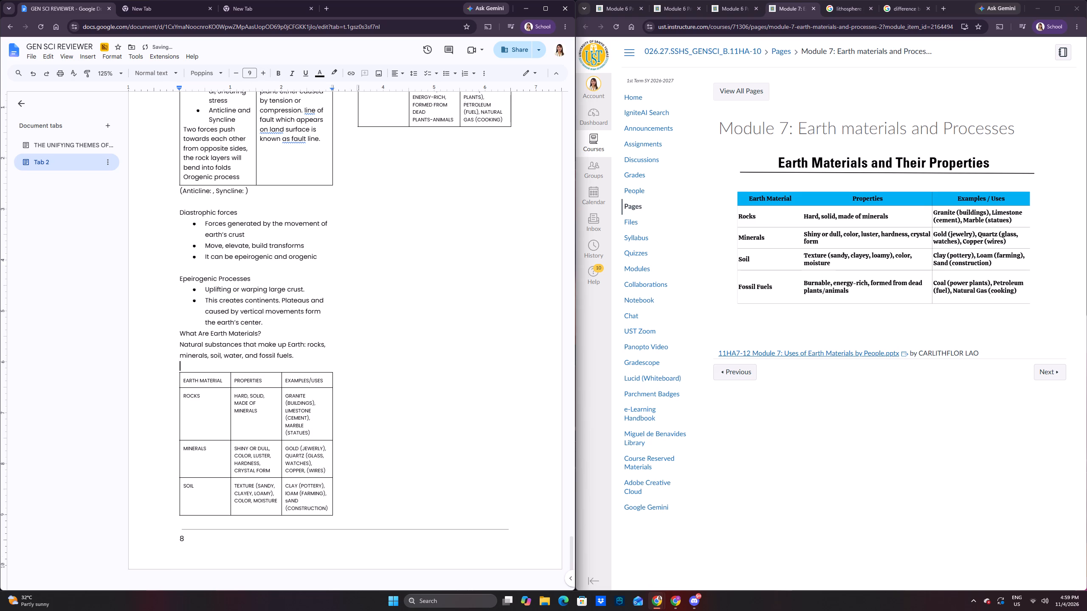
scroll(320, 224, "up", 2)
scroll(374, 238, "down", 2)
left_click(406, 200)
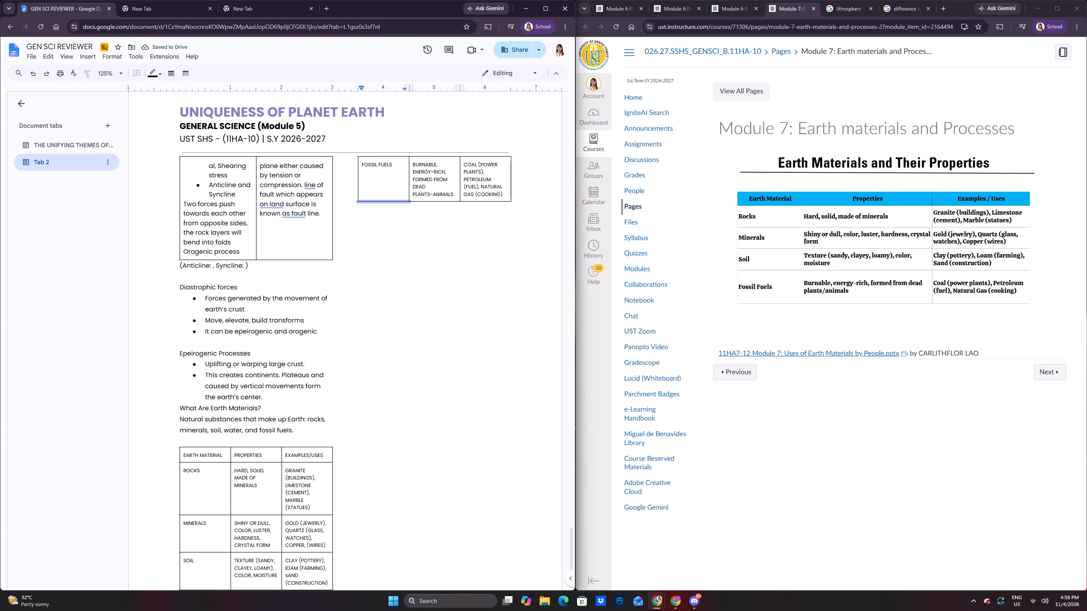
left_click(425, 214)
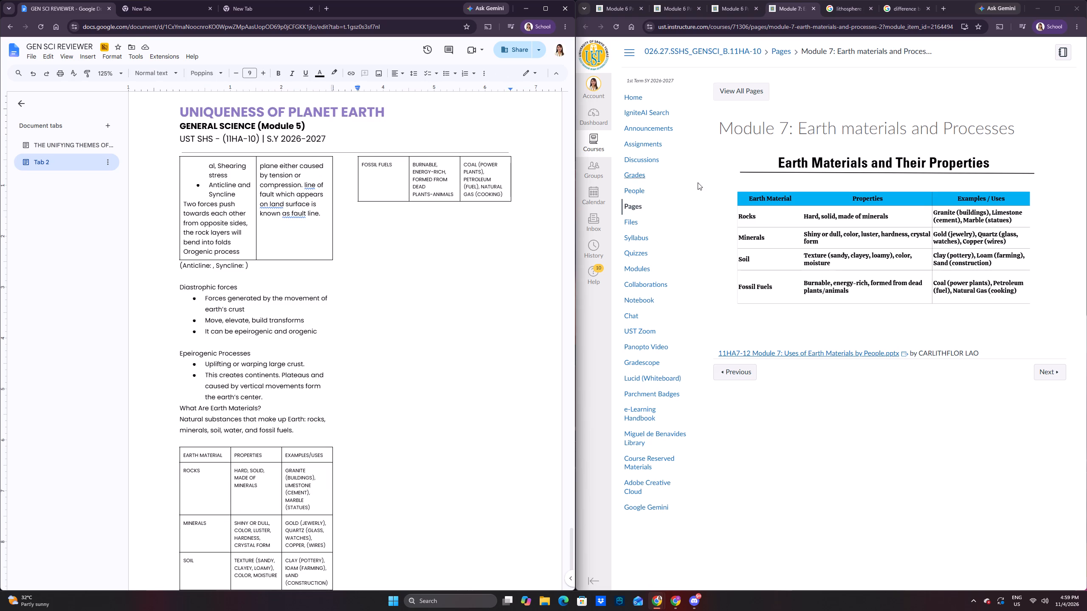
left_click(1033, 249)
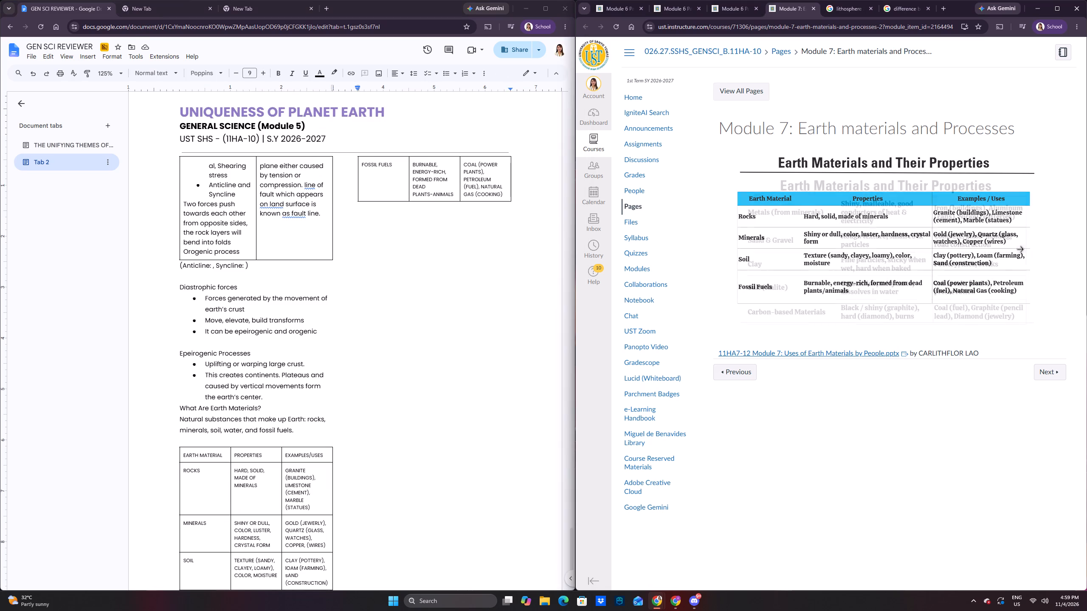
left_click(1021, 237)
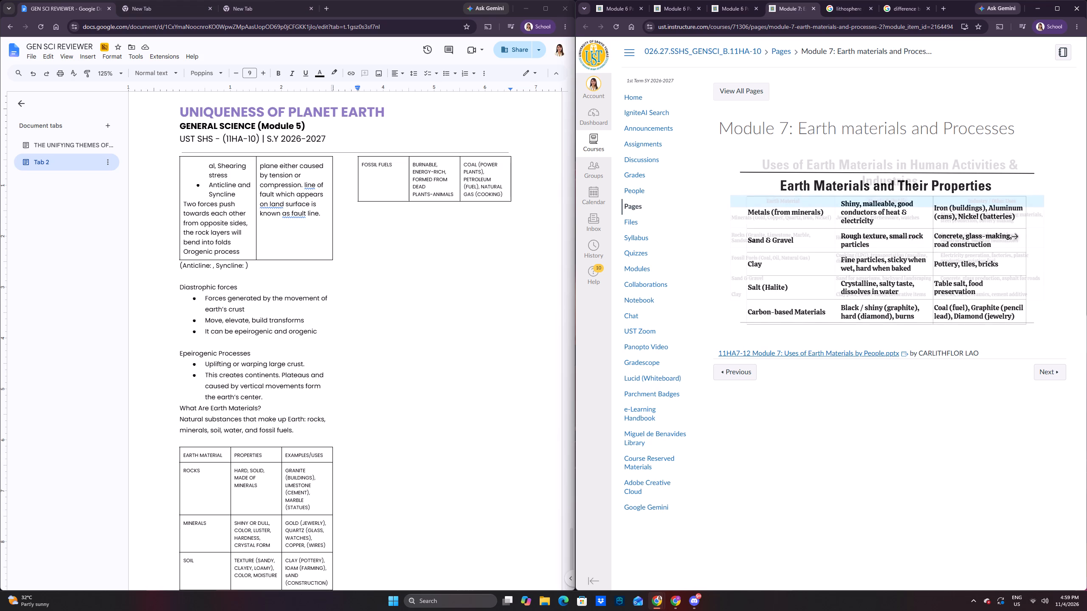
left_click(780, 231)
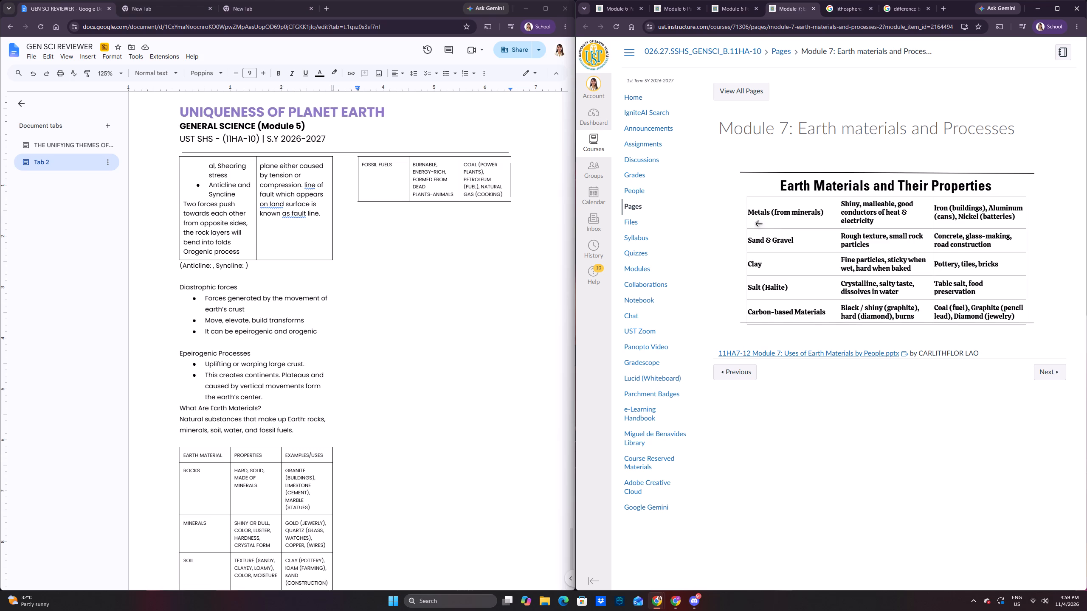
left_click(759, 224)
left_click(758, 224)
left_click(1023, 216)
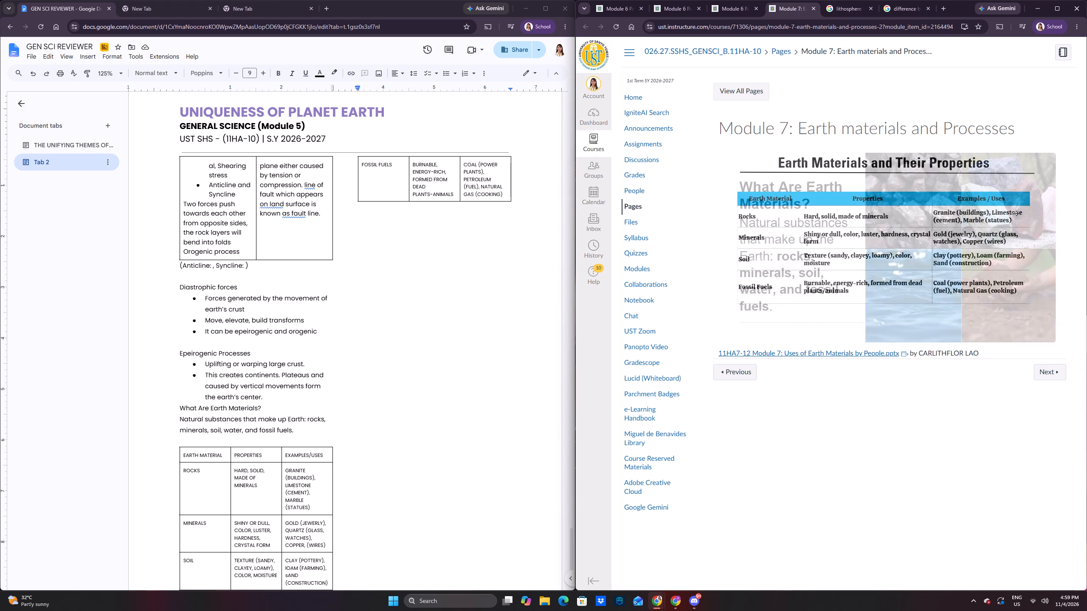
left_click(1015, 214)
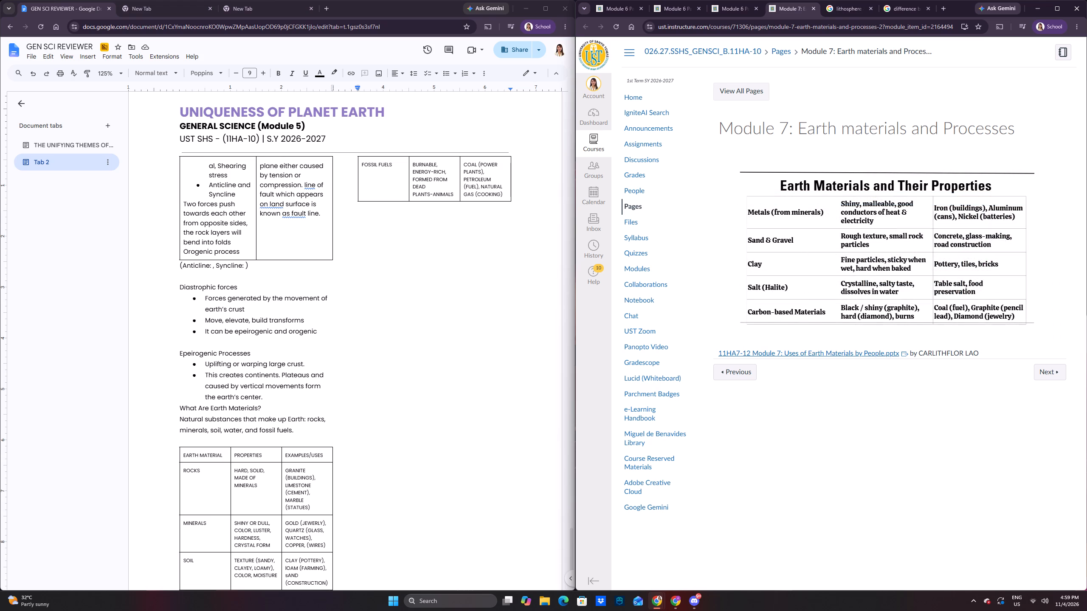
Place the text cursor on the empty line below the FOSSIL FUELS row of the document's table.
scroll(376, 282, "down", 6)
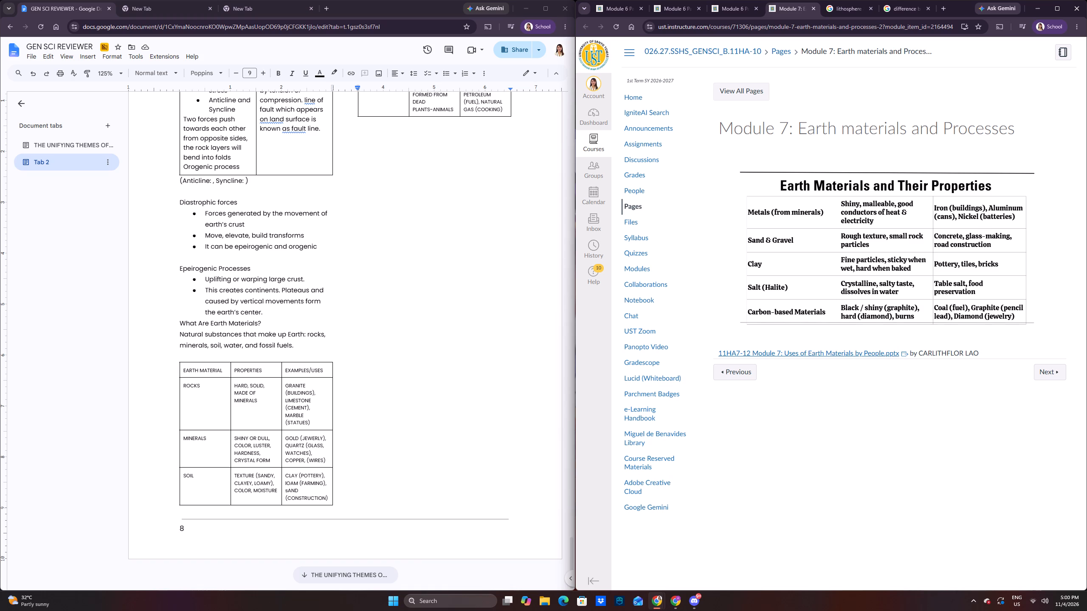
left_click(383, 138)
left_click(387, 132)
left_click(392, 129)
left_click(394, 125)
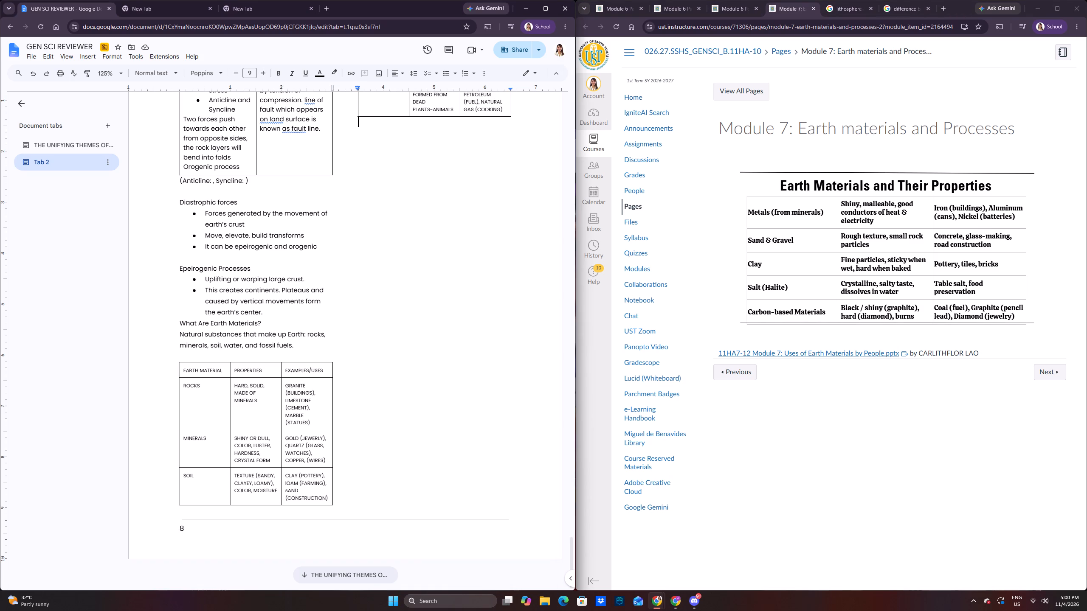
left_click(392, 137)
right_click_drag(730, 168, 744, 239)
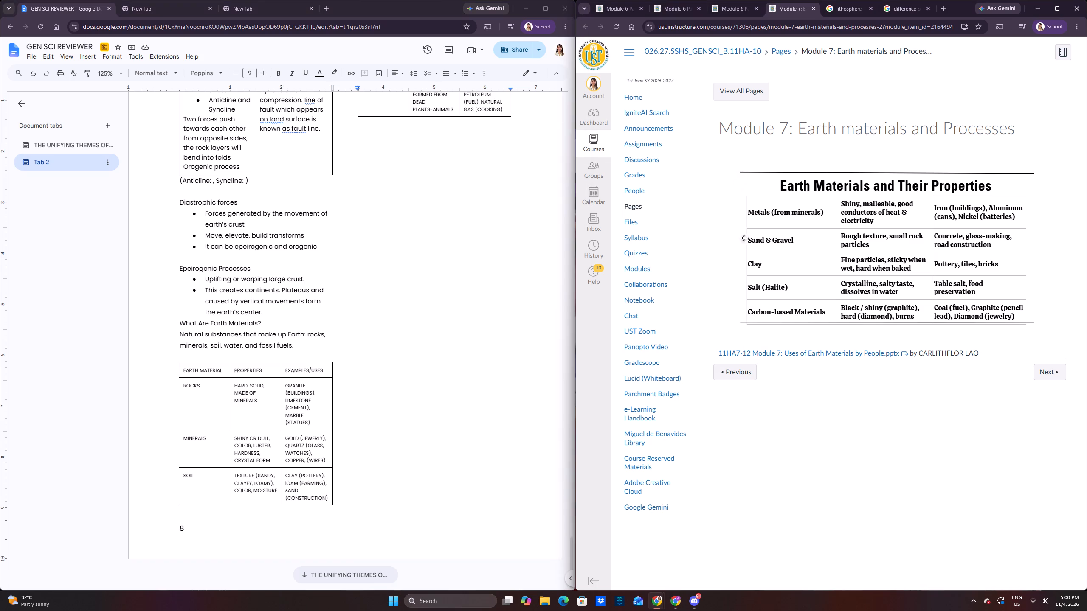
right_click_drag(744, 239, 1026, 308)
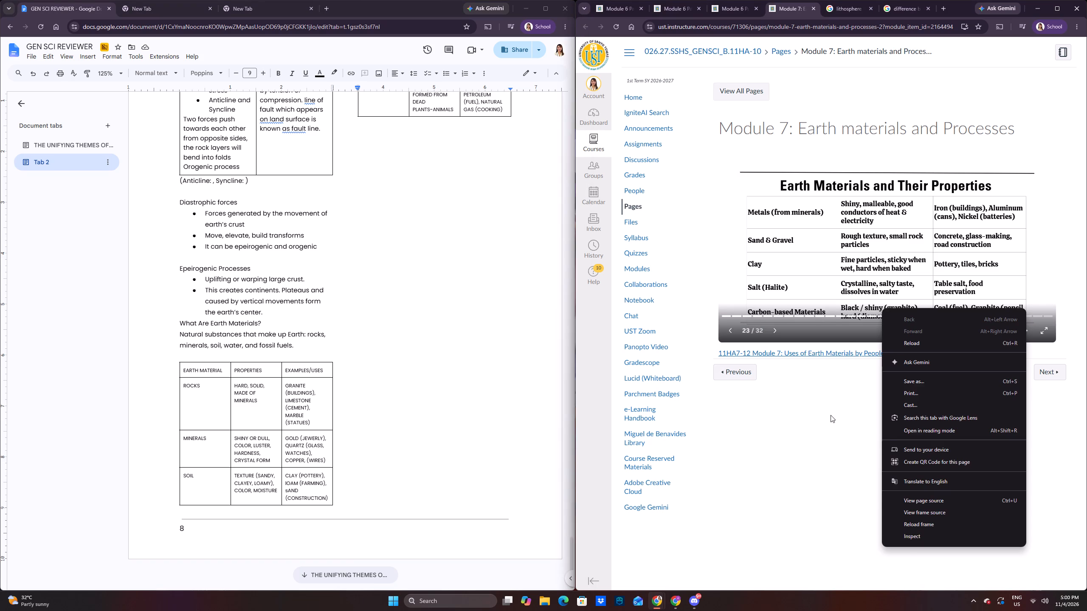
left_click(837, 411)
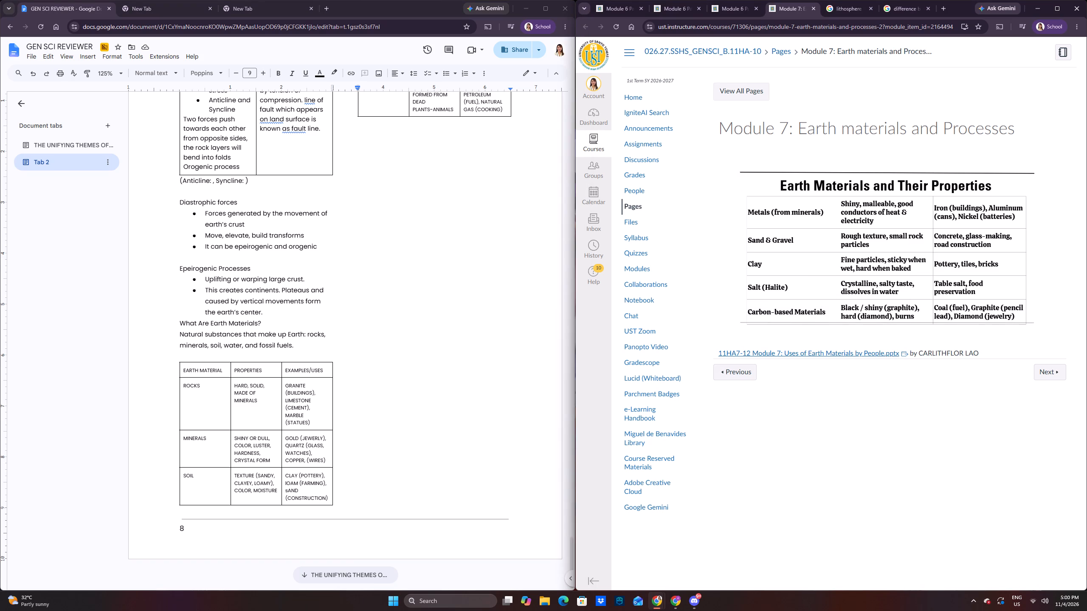
Capture a rectangular screenshot of the slide table running from Metals (from minerals) to Carbon-based Materials, including its title.
key("Print")
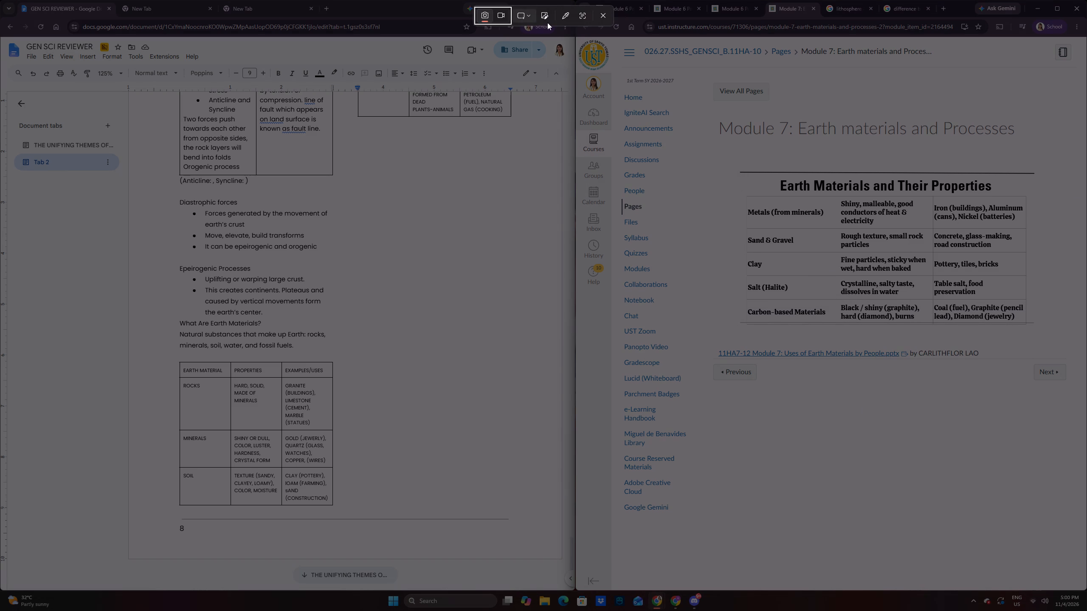
left_click(521, 15)
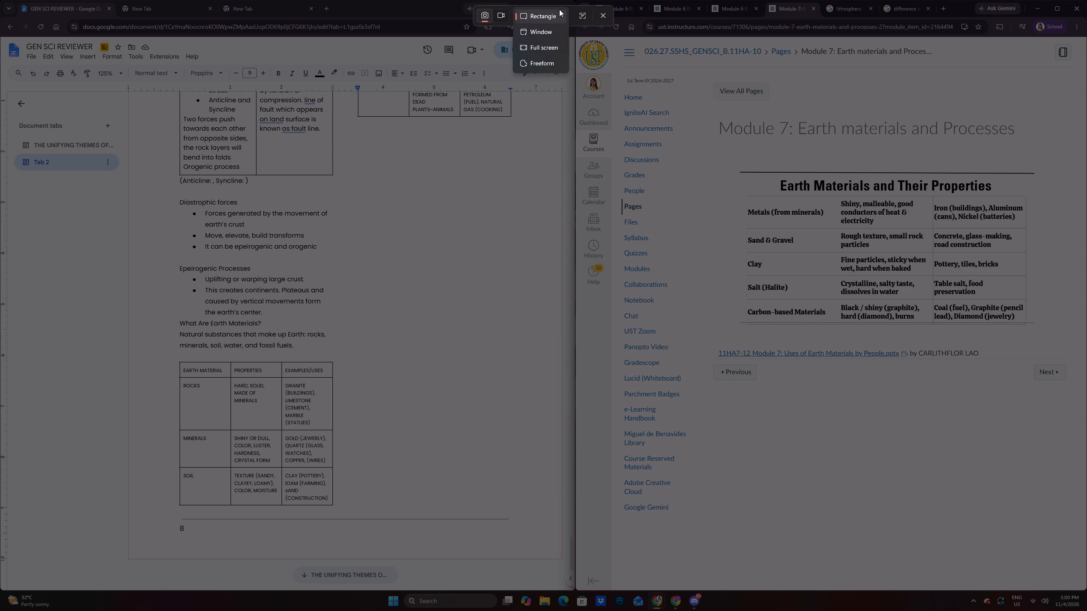
left_click(544, 20)
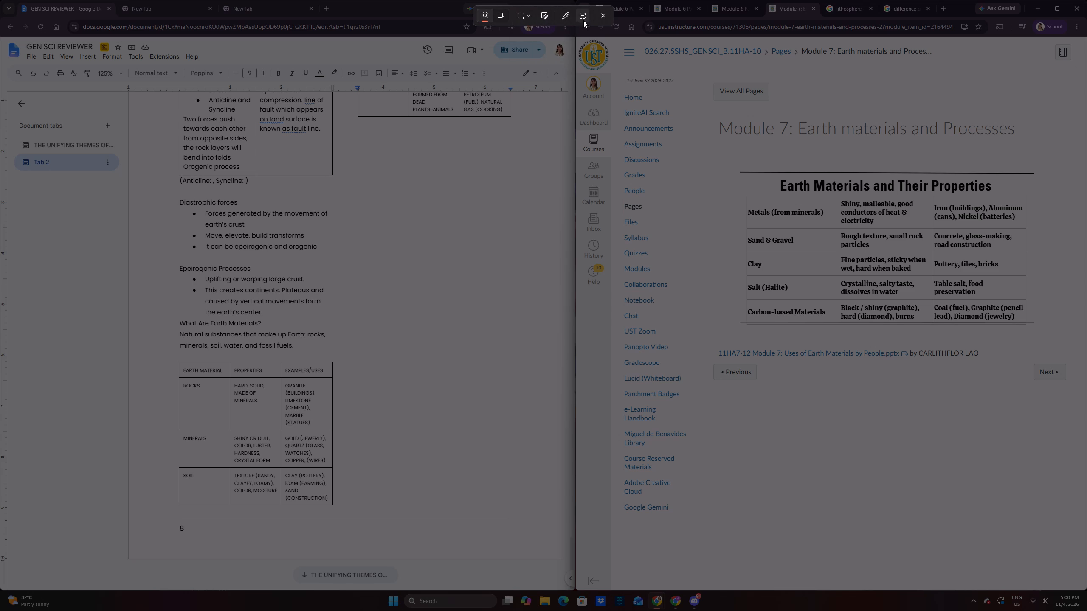
left_click(486, 17)
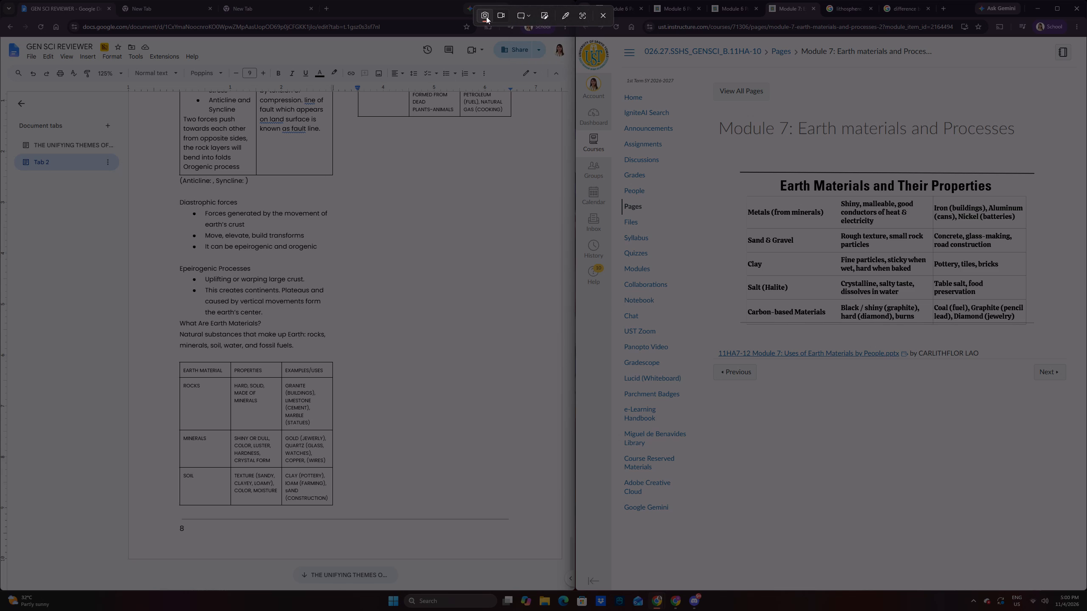
left_click(504, 19)
left_click(492, 18)
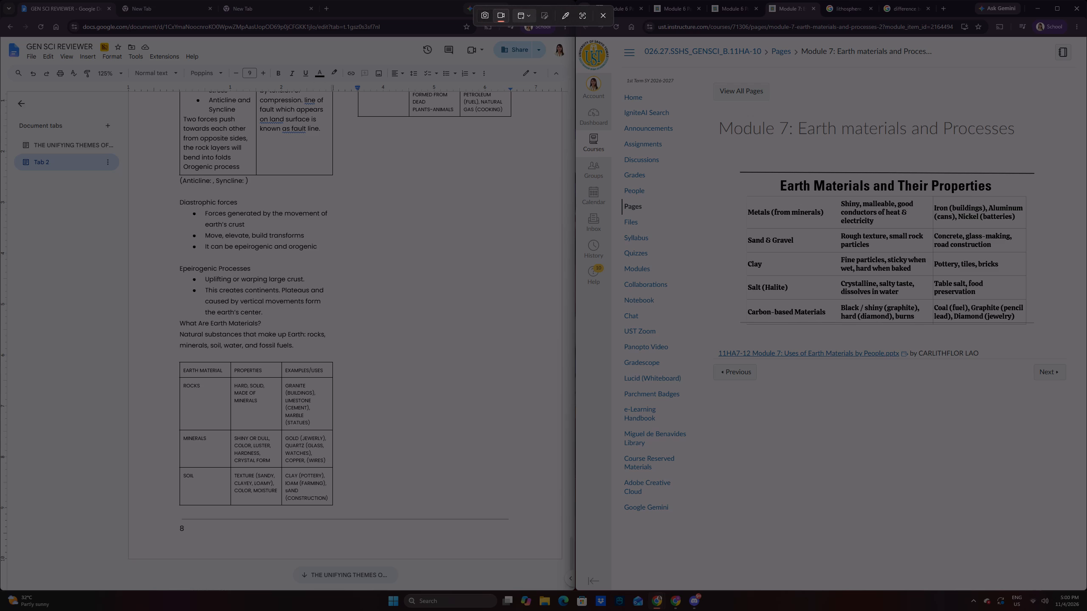
left_click(485, 20)
left_click(521, 20)
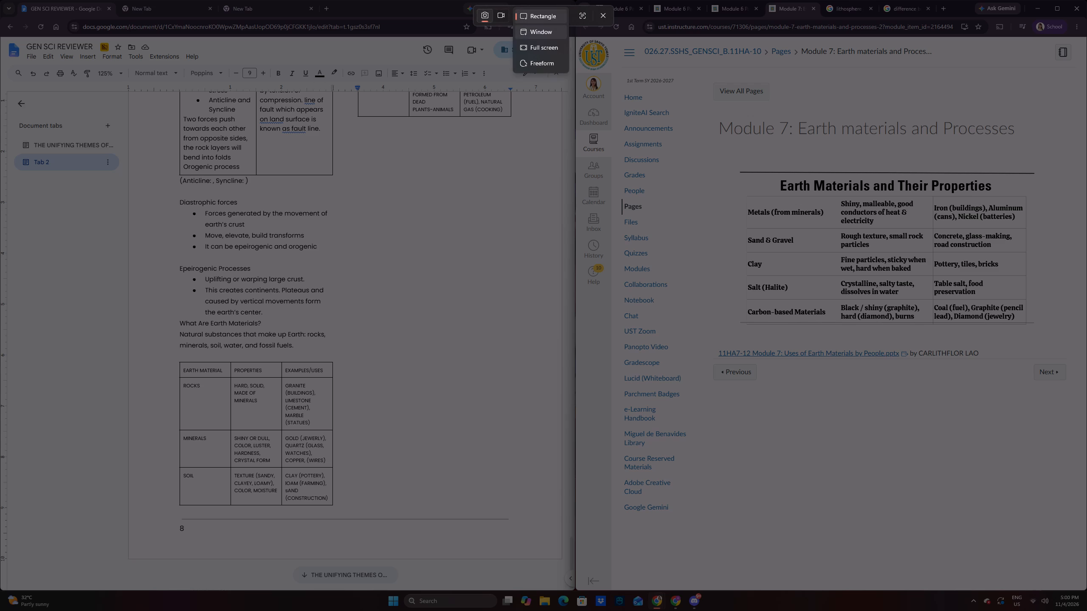
left_click(546, 17)
left_click(519, 17)
left_click(552, 18)
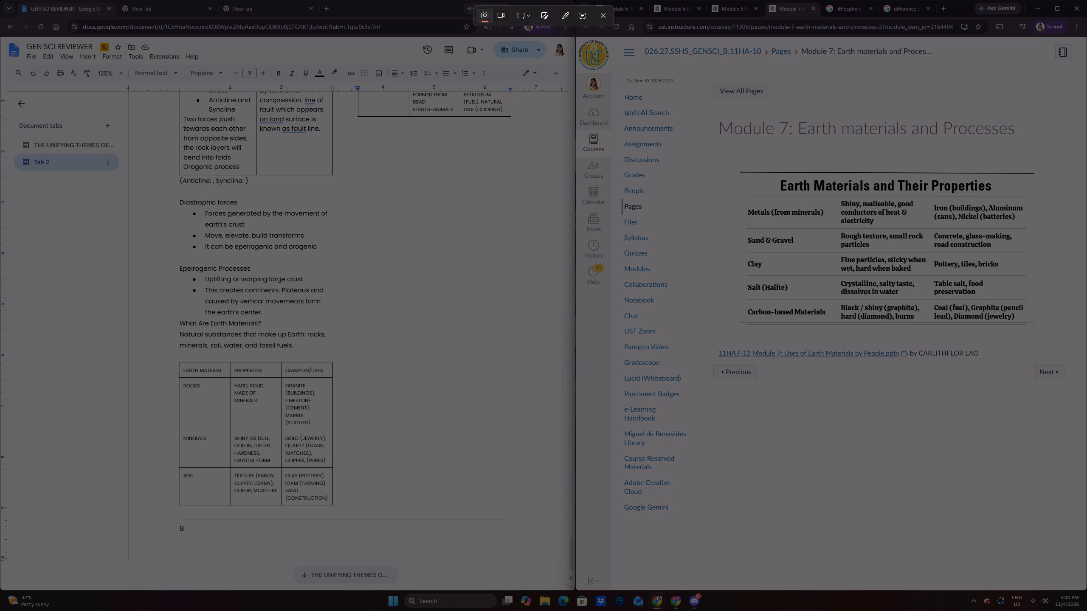
left_click_drag(741, 176, 760, 284)
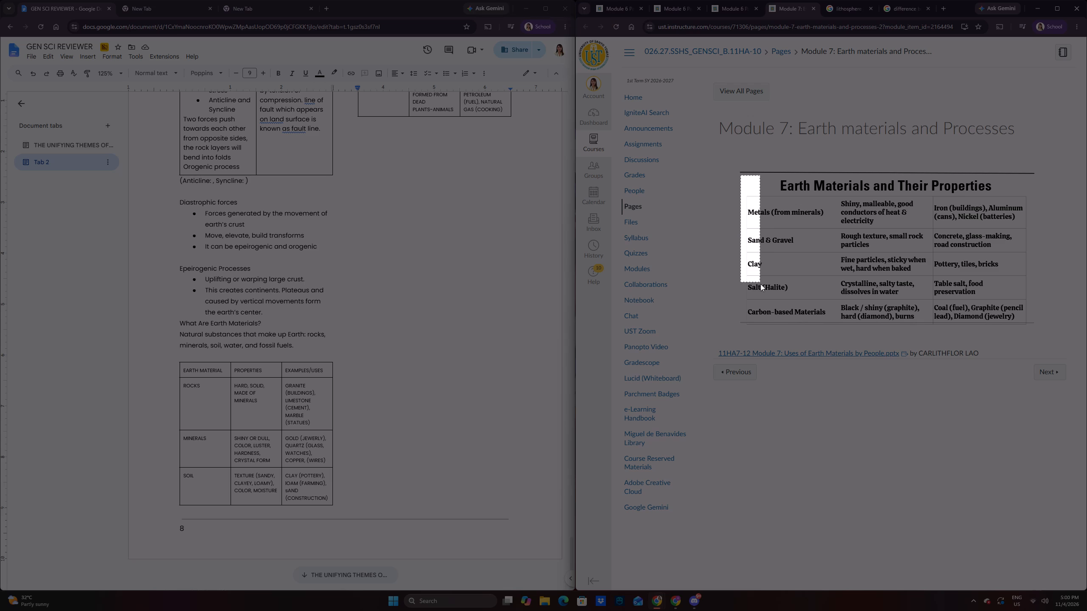
left_click_drag(760, 284, 1034, 336)
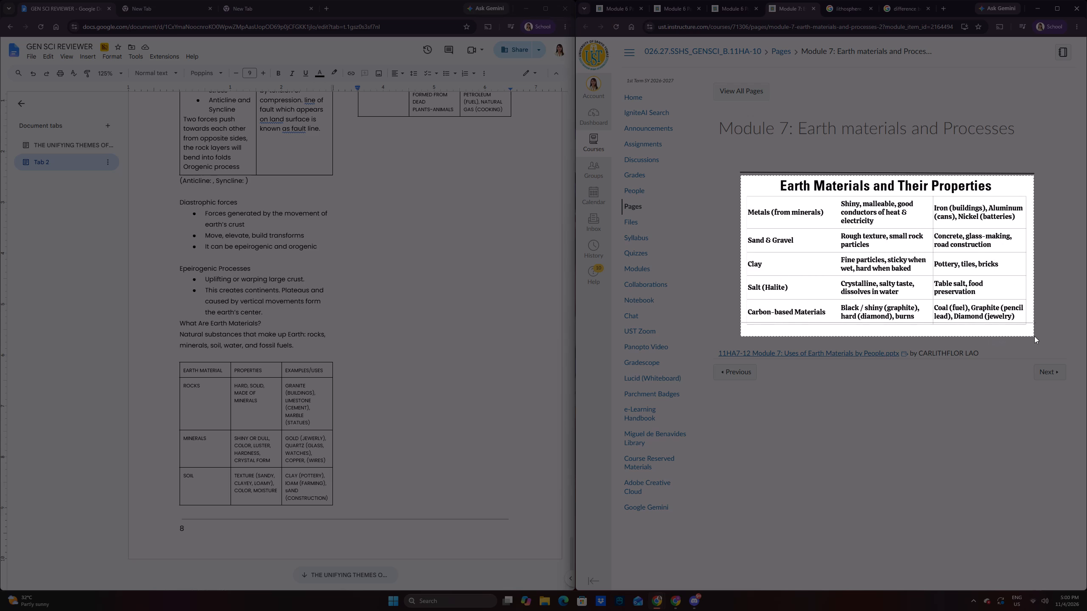
left_click_drag(1034, 336, 1039, 336)
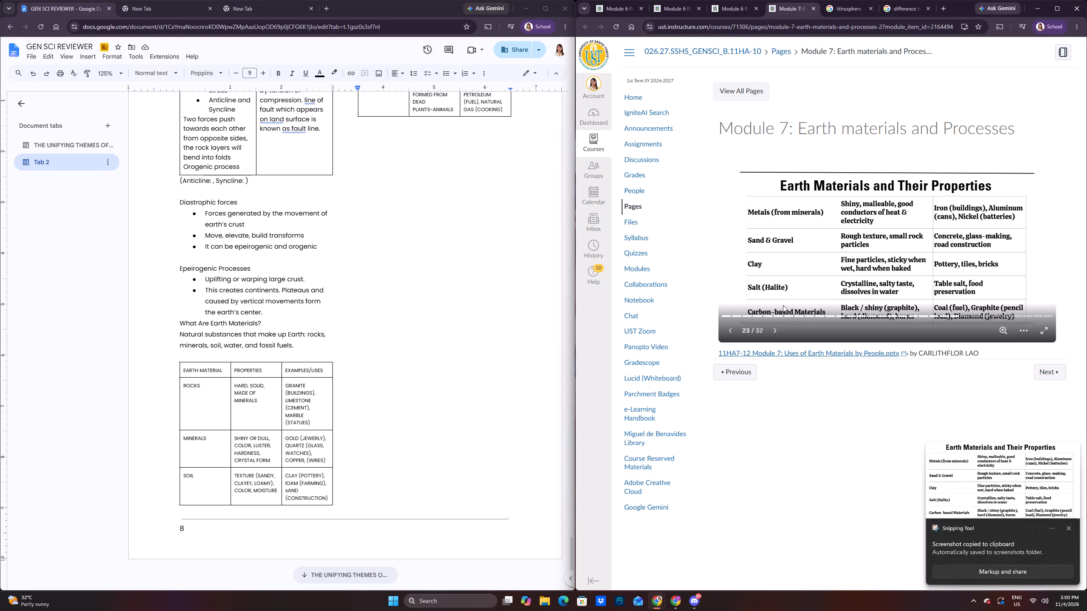
Capture a rectangular screenshot of the Earth Materials and Their Properties table running from Rocks to Fossil Fuels, header row included and title excluded.
key("super+Print")
left_click(728, 329)
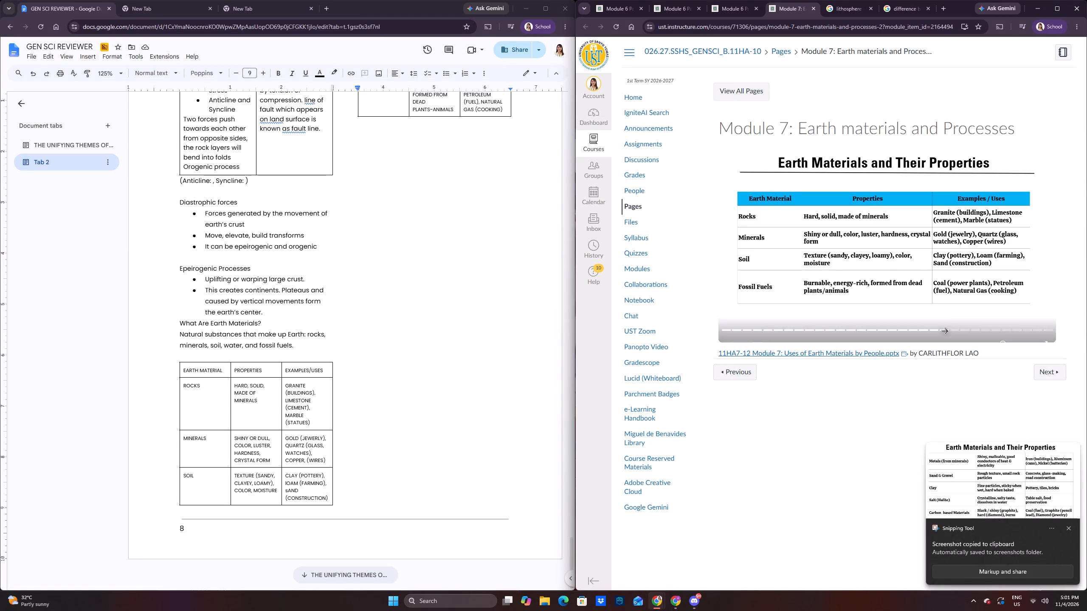
key("Print")
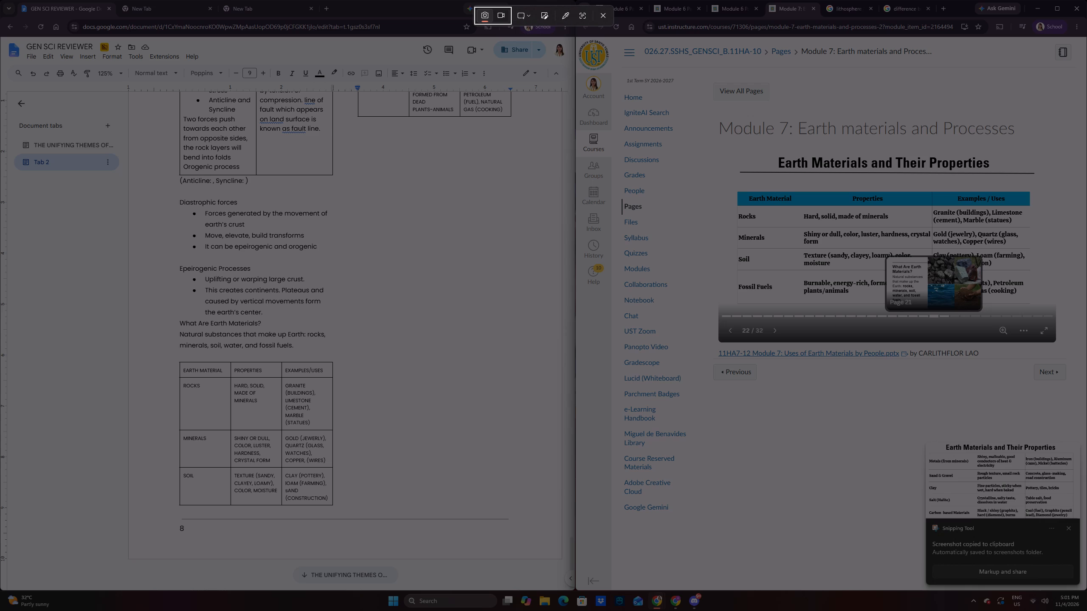
left_click(781, 222)
left_click(609, 20)
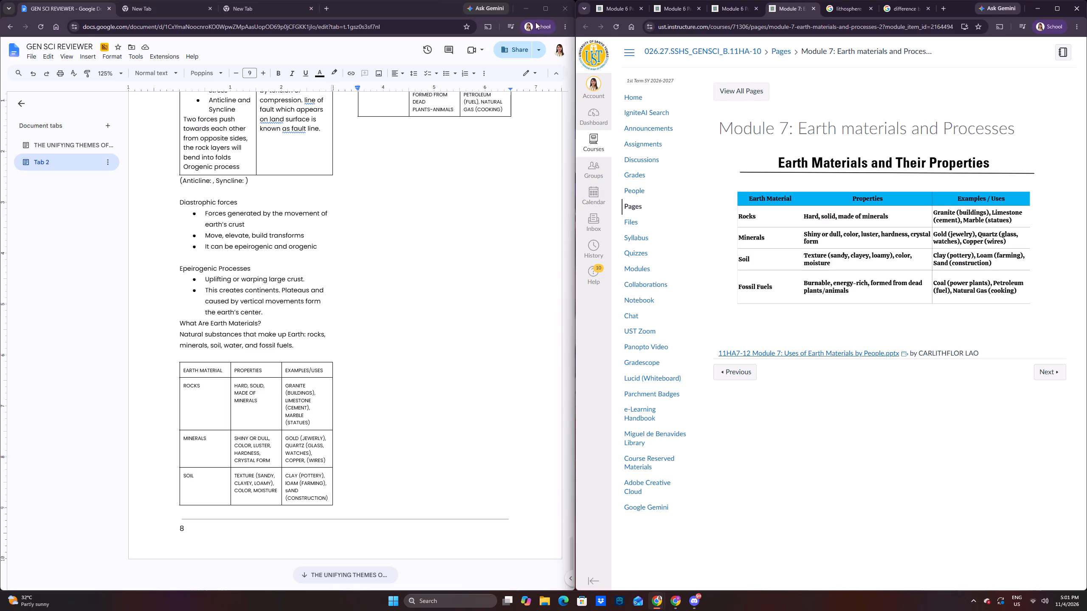
key("Print")
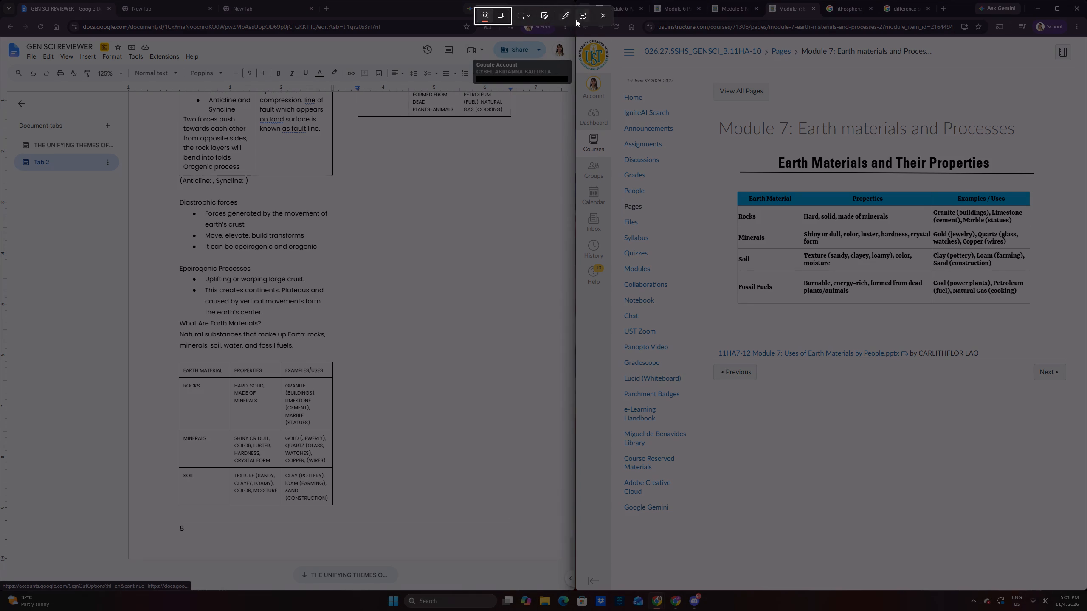
left_click(521, 14)
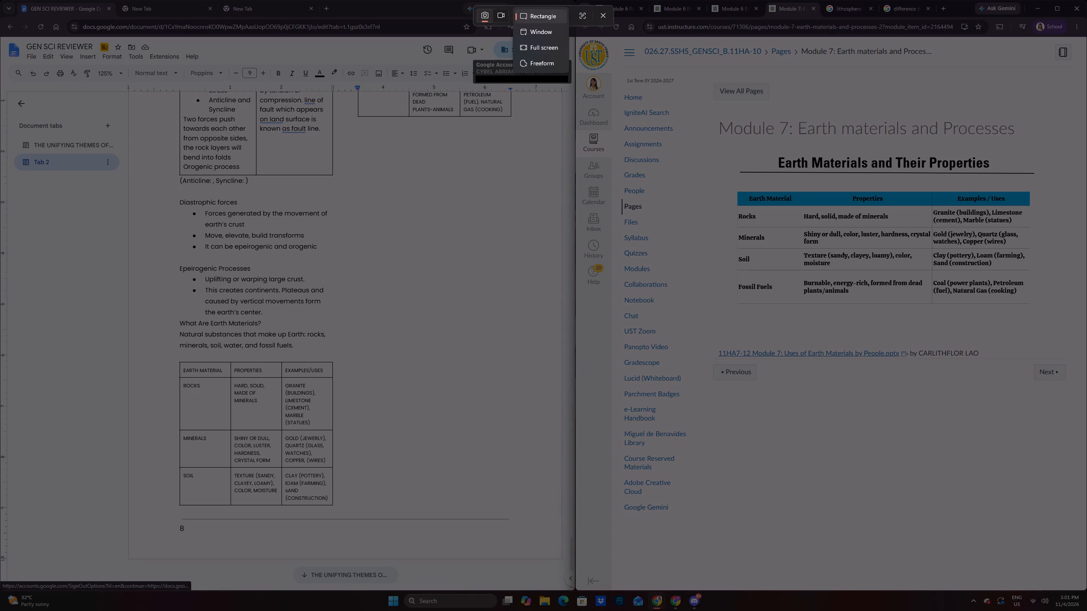
left_click_drag(734, 182, 1032, 313)
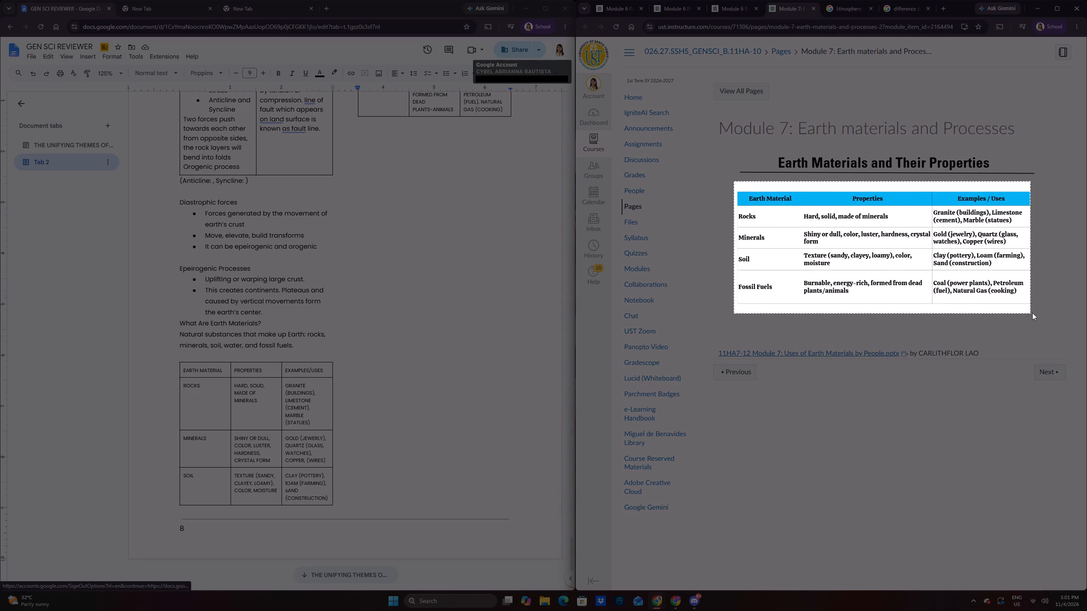
left_click_drag(1032, 313, 1042, 303)
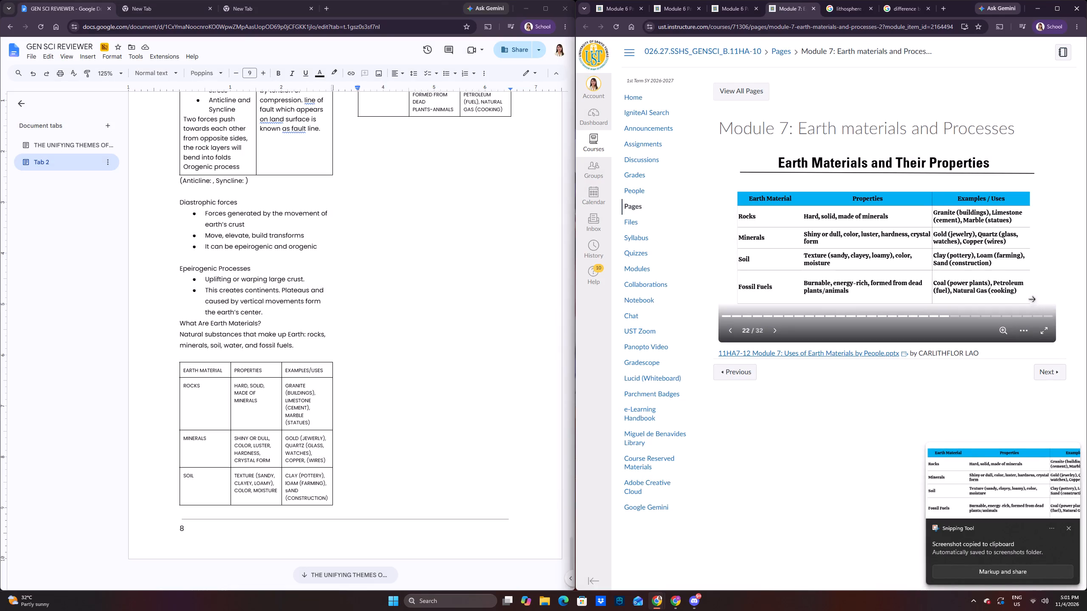
Capture a rectangular screenshot of the Uses of Earth Materials table running from Minerals to Clay, with its header row but without the title.
key("Left")
key("Right")
key("Right")
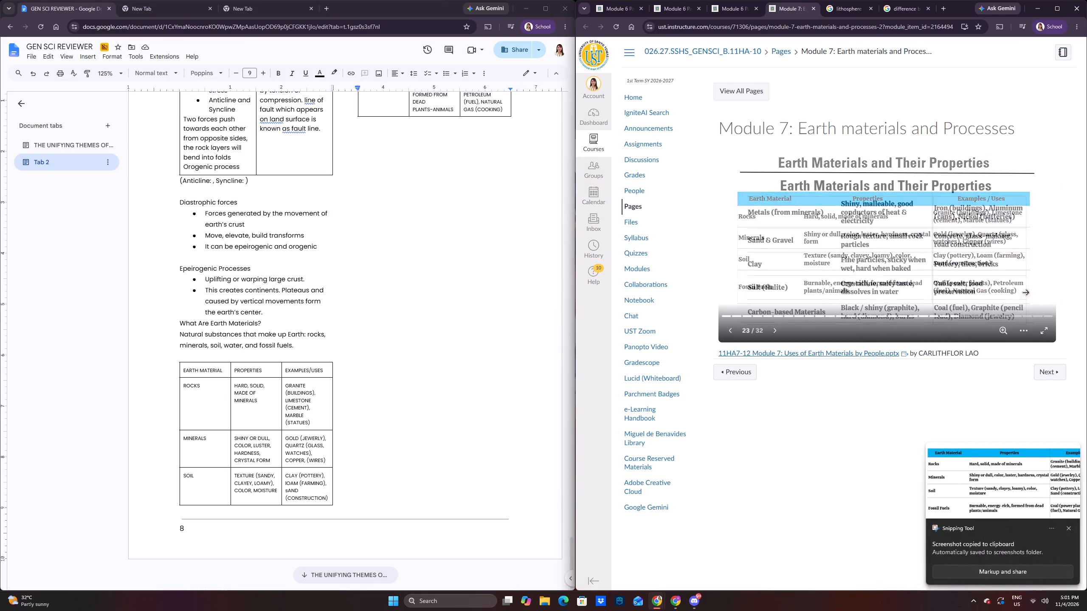
key("Right")
key("Right")
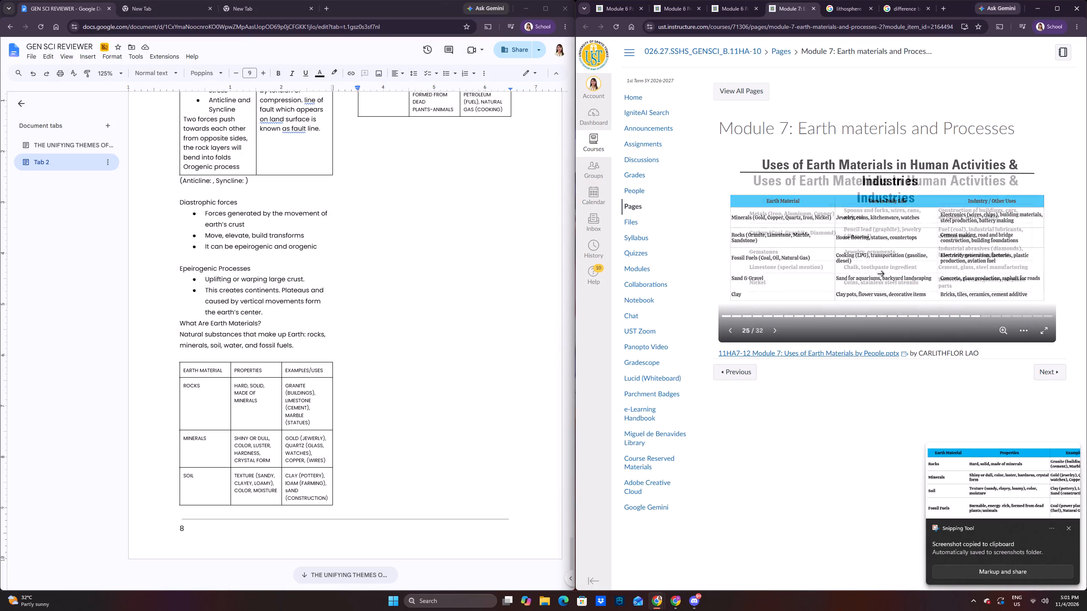
key("Left")
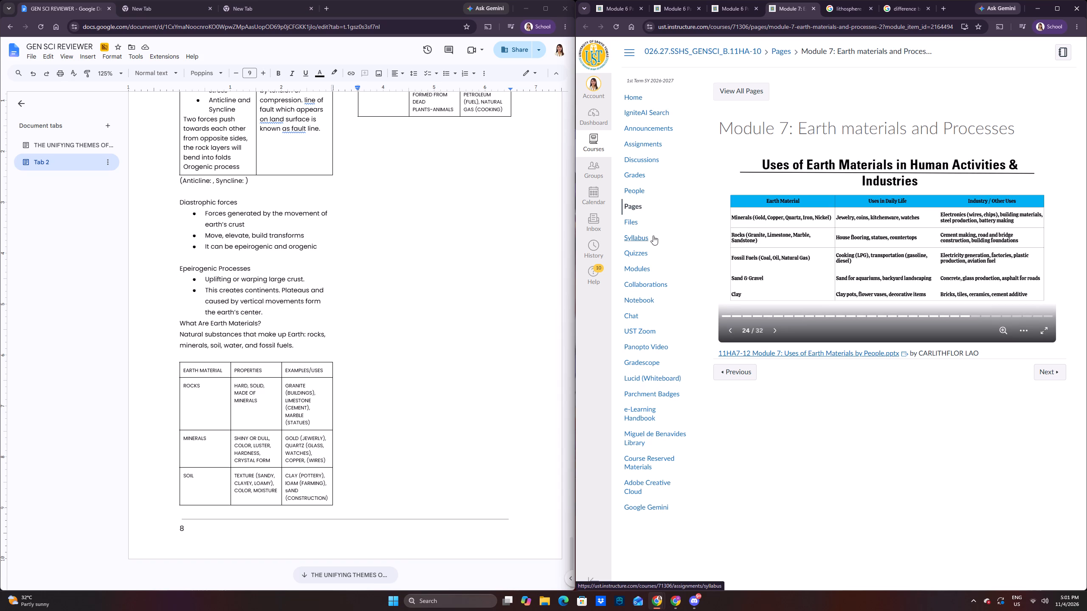
key("Print")
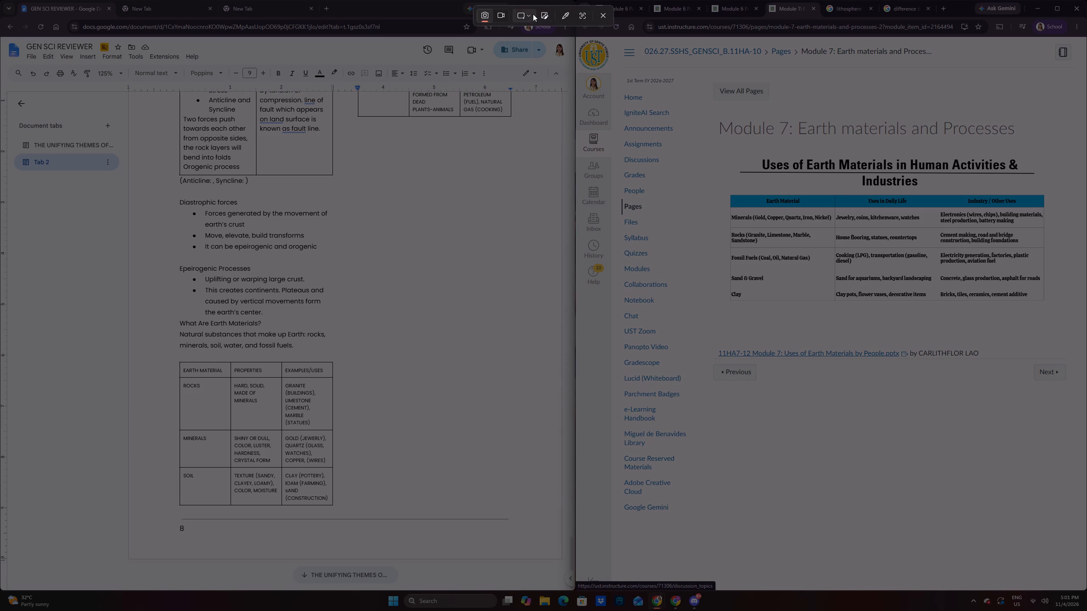
left_click(525, 15)
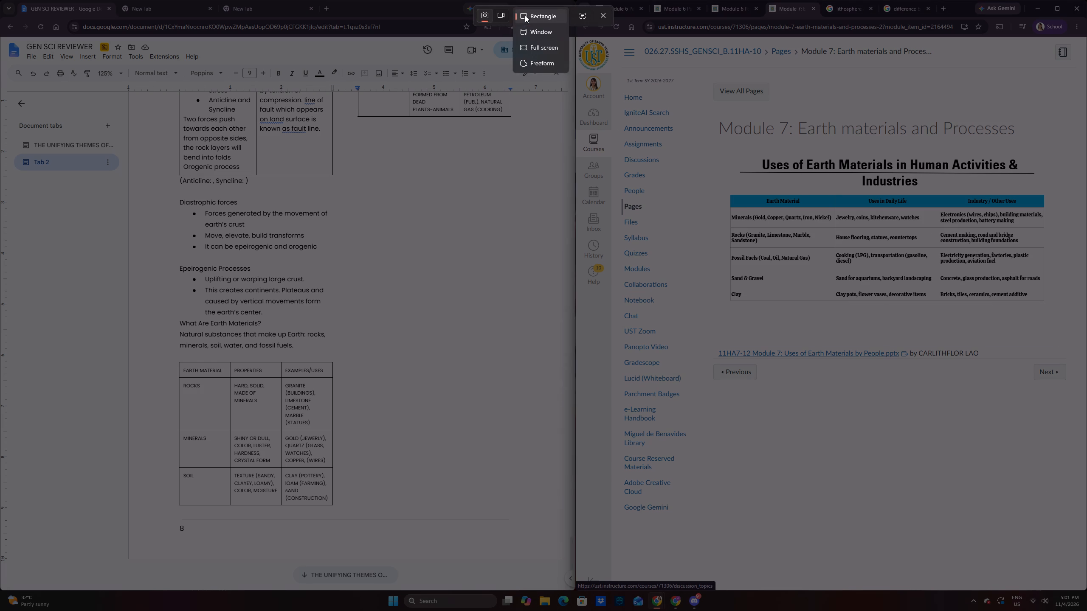
left_click_drag(727, 196, 726, 212)
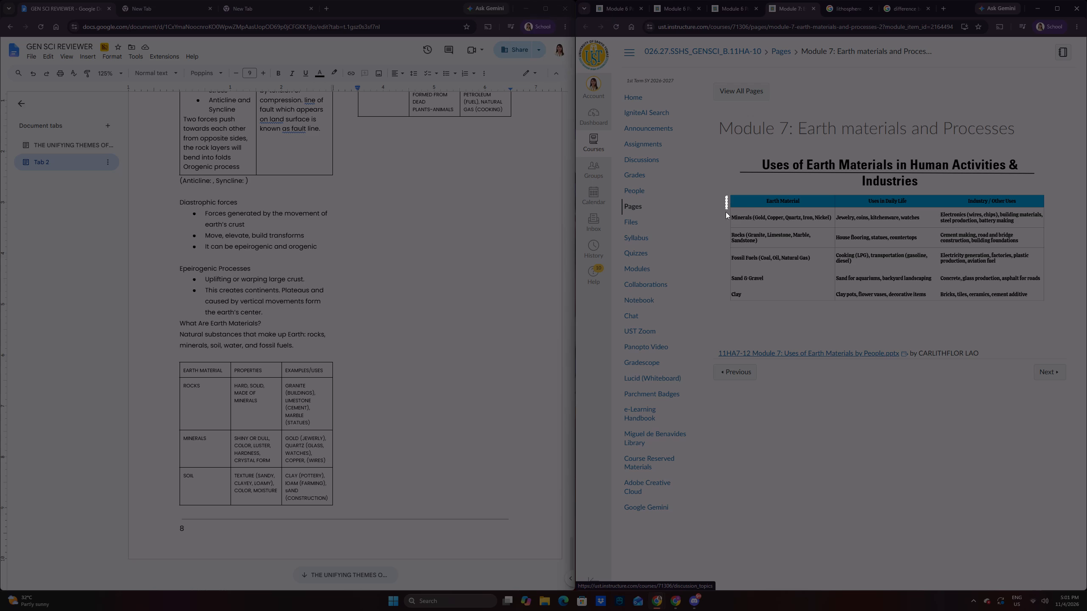
left_click_drag(726, 212, 1052, 305)
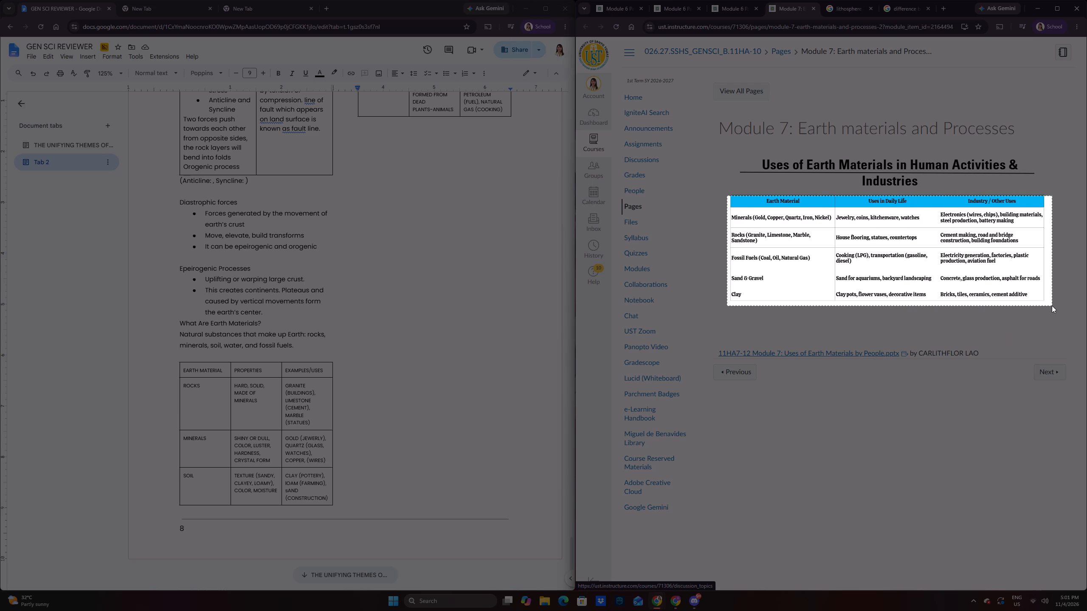
left_click_drag(1052, 305, 1052, 303)
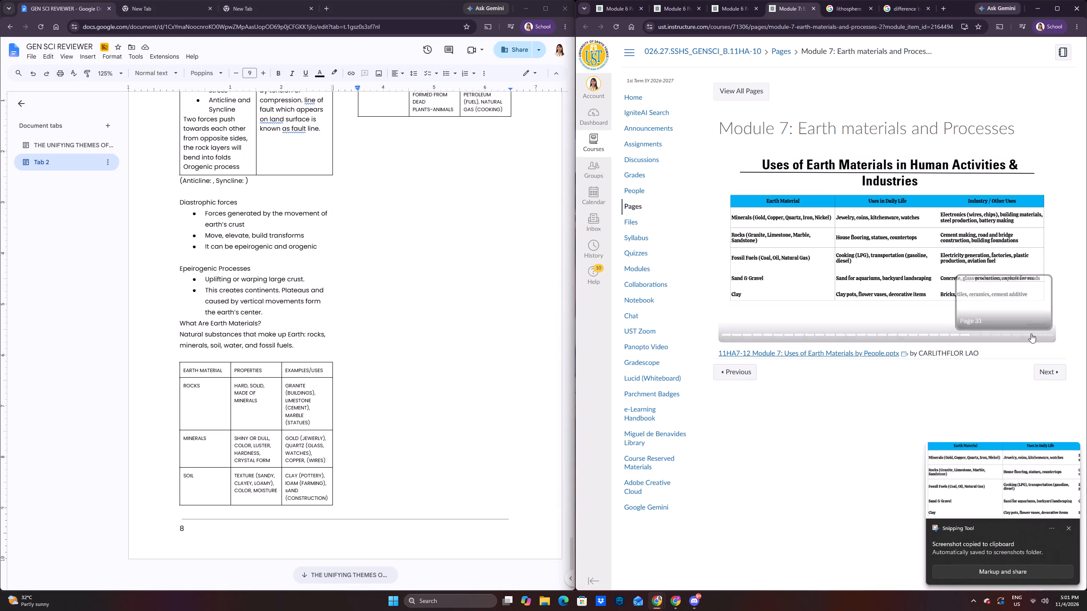
Capture a screenshot of the following Uses of Earth Materials table, running from Metals to Nickel, including its title.
left_click(773, 331)
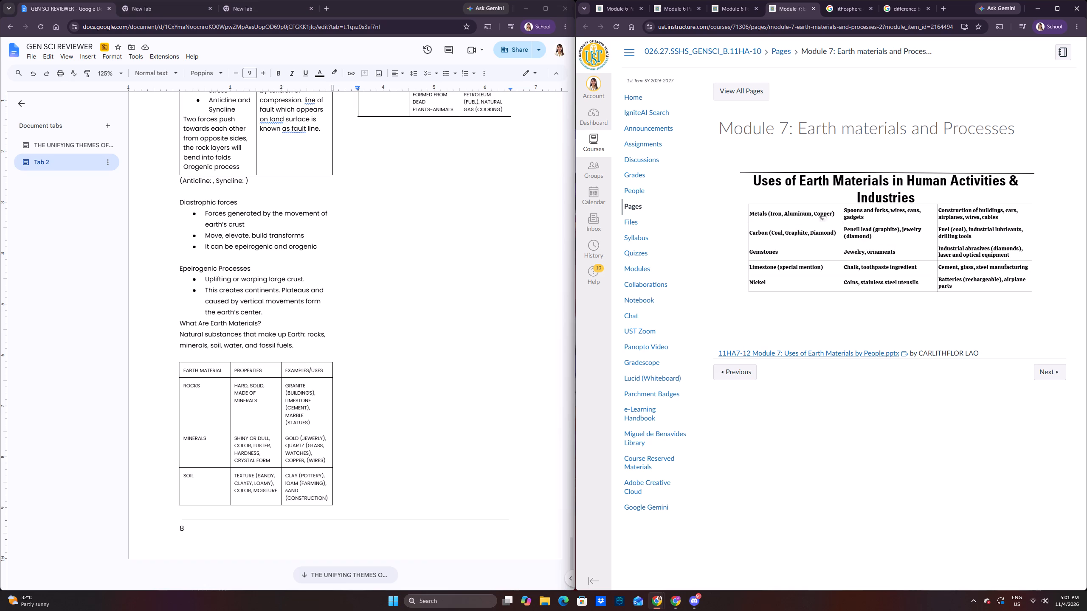
key("Print")
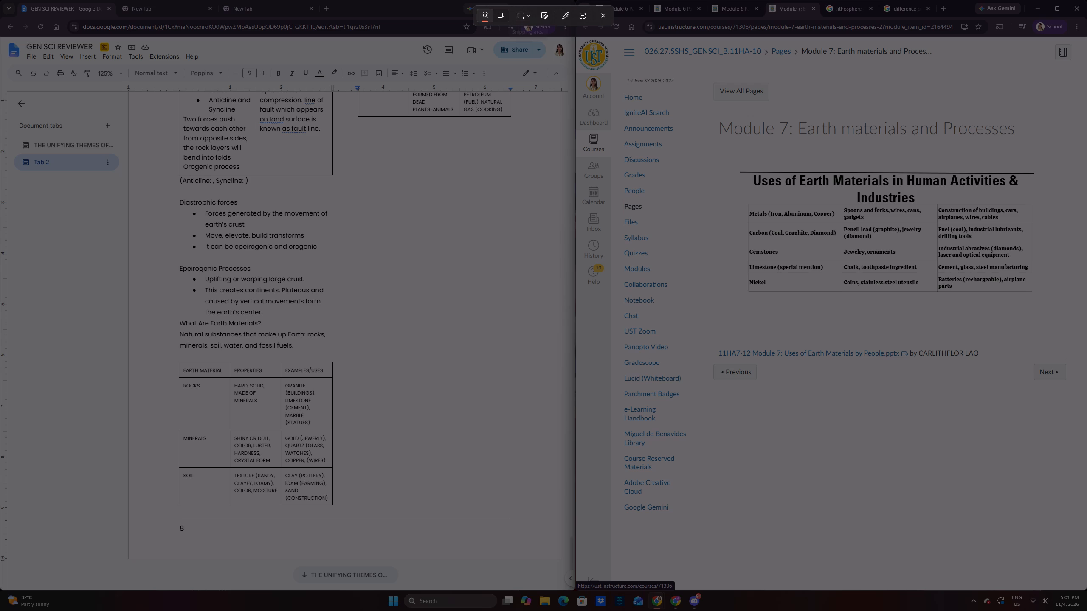
left_click_drag(738, 171, 864, 308)
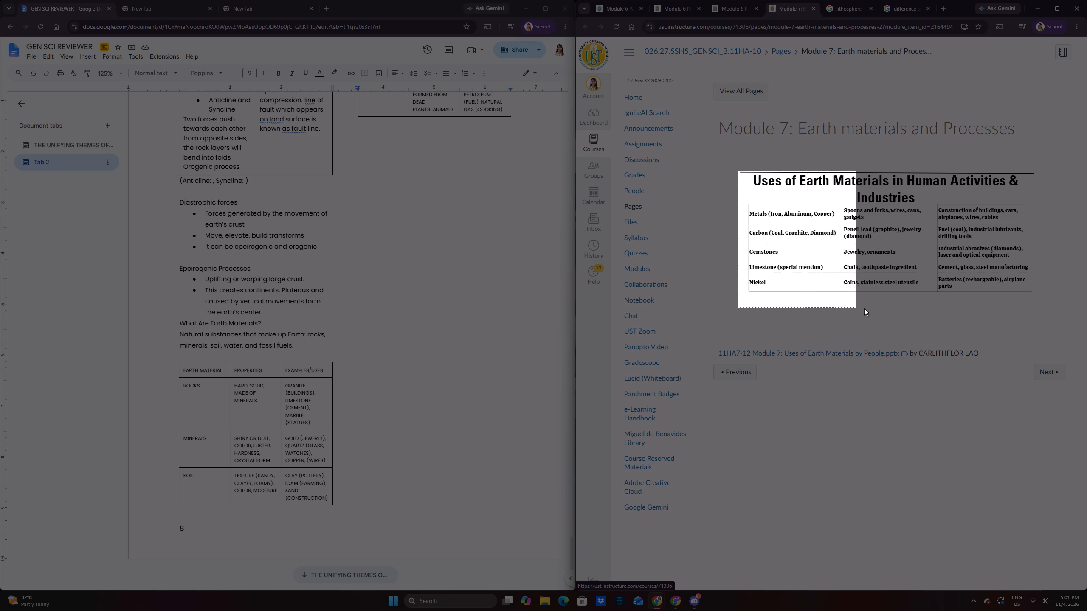
left_click_drag(864, 308, 1043, 298)
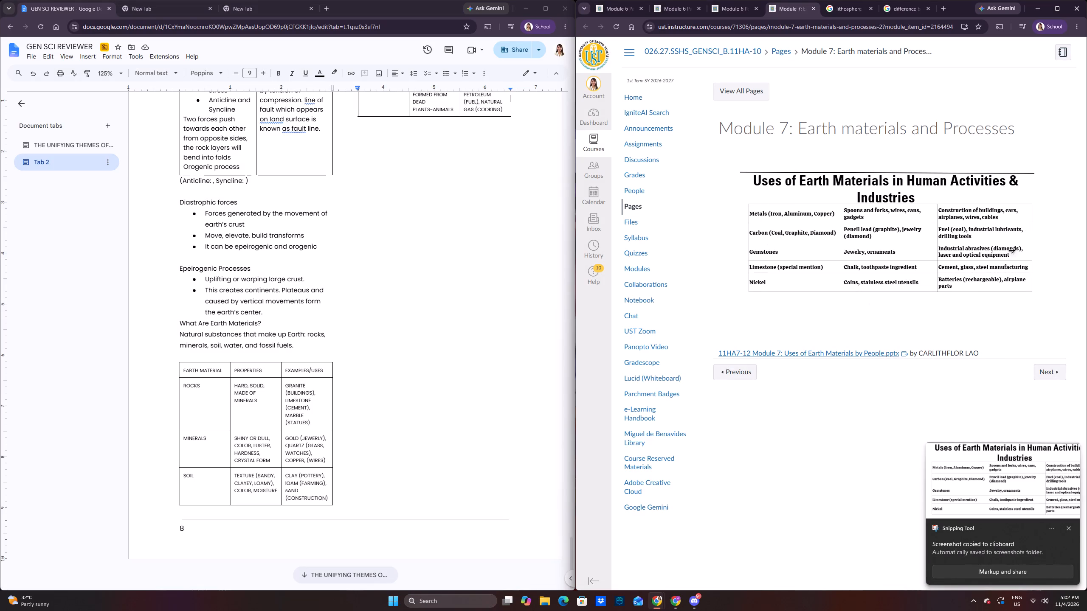
Capture the Local Availability of Earth Materials slide running from Gold & Copper to Silica / Quartz Sand, including its title and photos.
left_click(1011, 251)
left_click(1014, 226)
left_click(1028, 232)
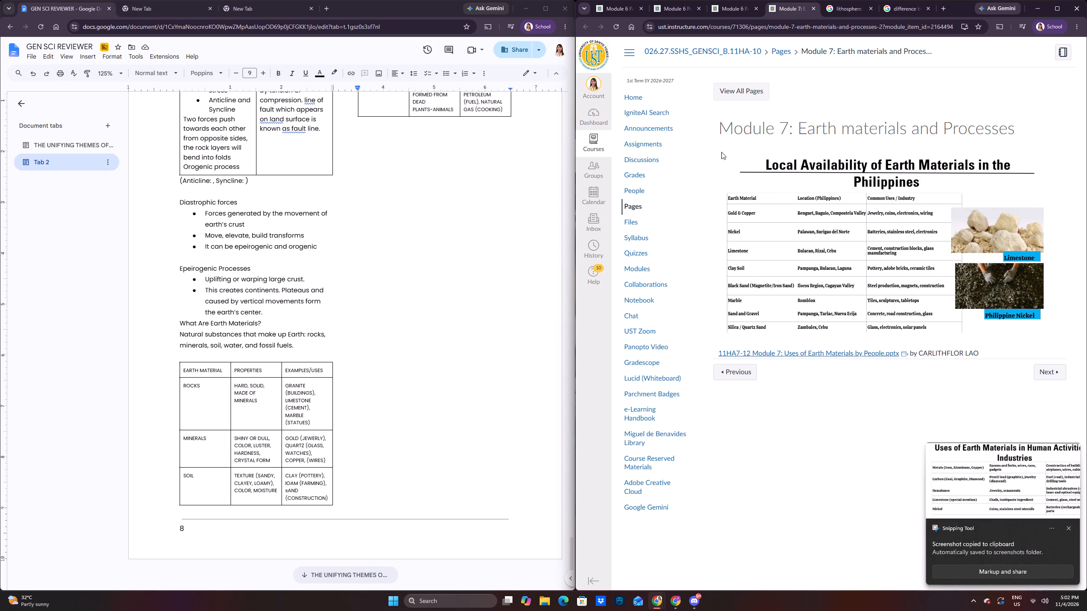
key("Print")
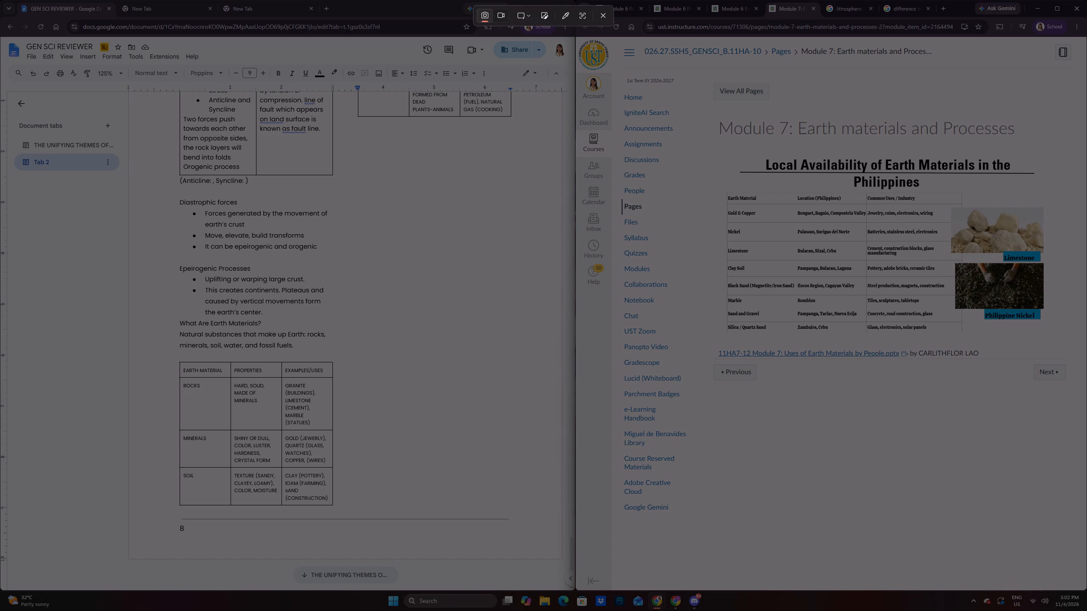
left_click_drag(718, 155, 1060, 343)
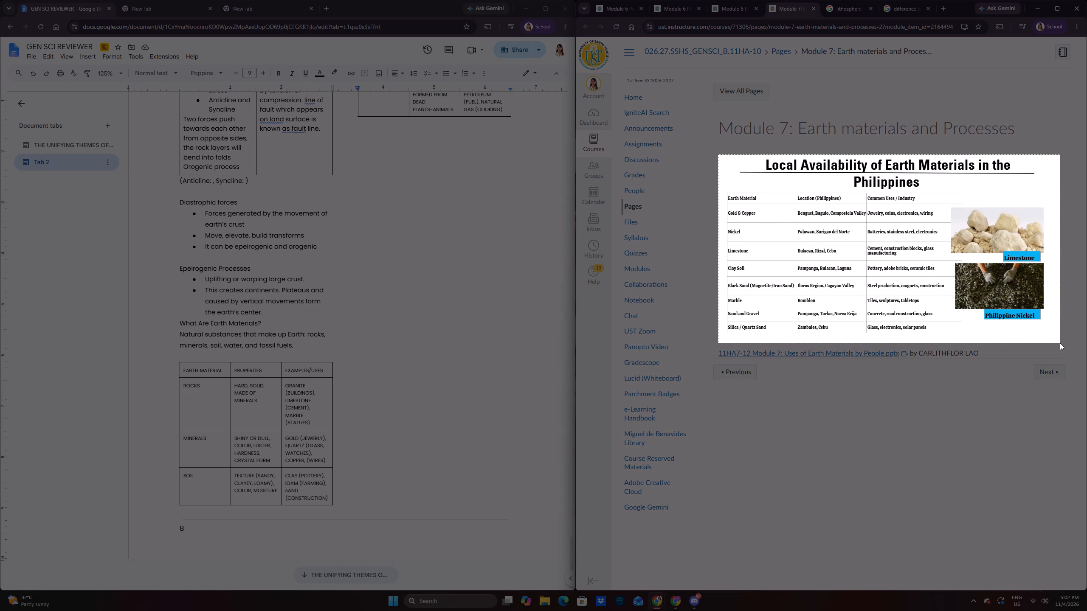
left_click_drag(1060, 343, 1062, 344)
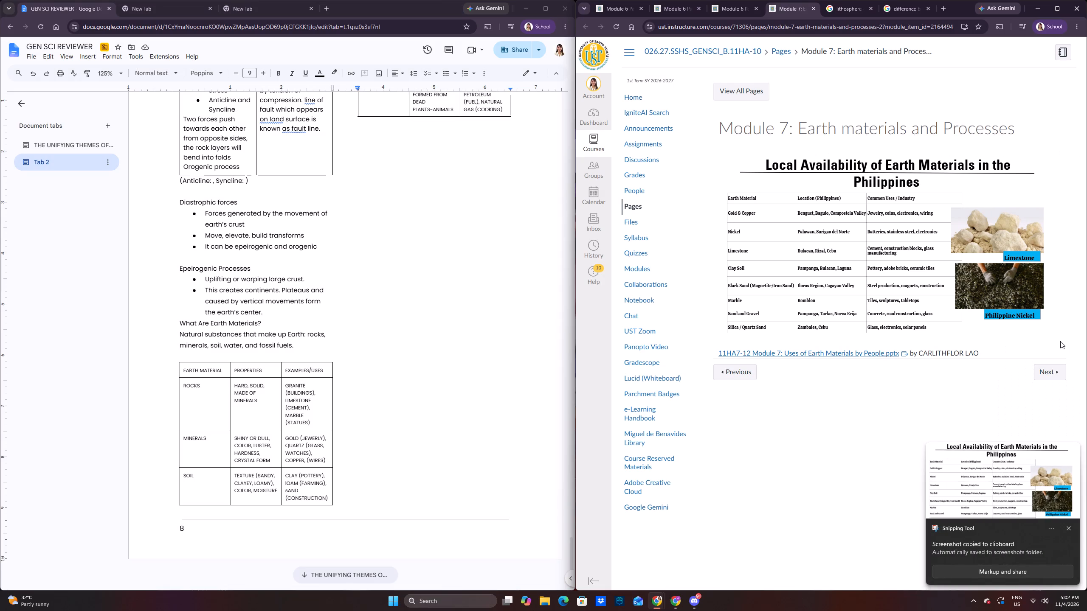
Advance to the second Local Availability slide, which runs from Chromite to Petroleum / Natural Gas.
key("Right")
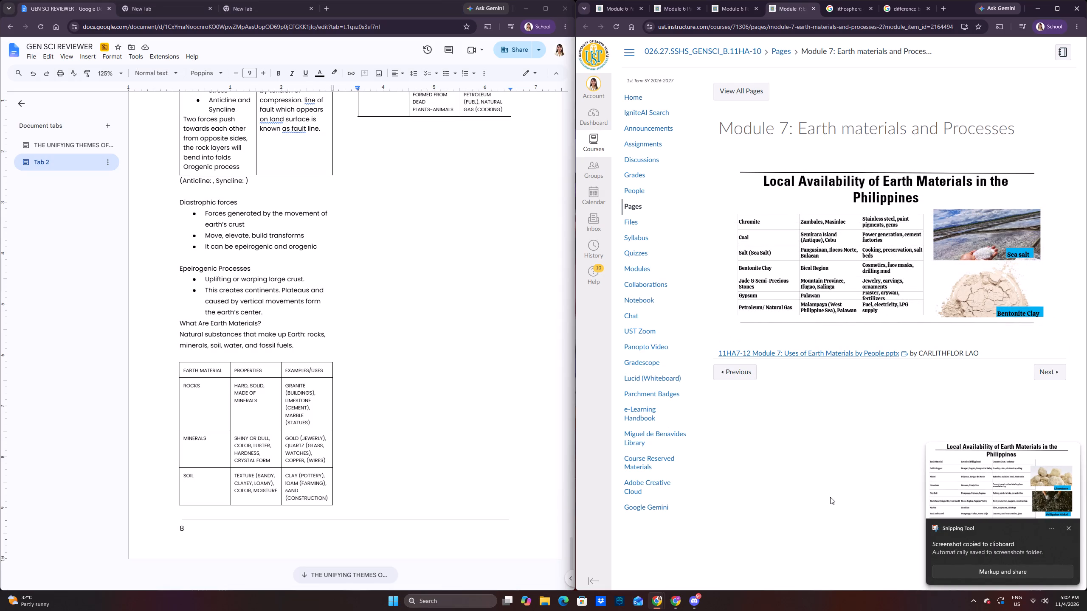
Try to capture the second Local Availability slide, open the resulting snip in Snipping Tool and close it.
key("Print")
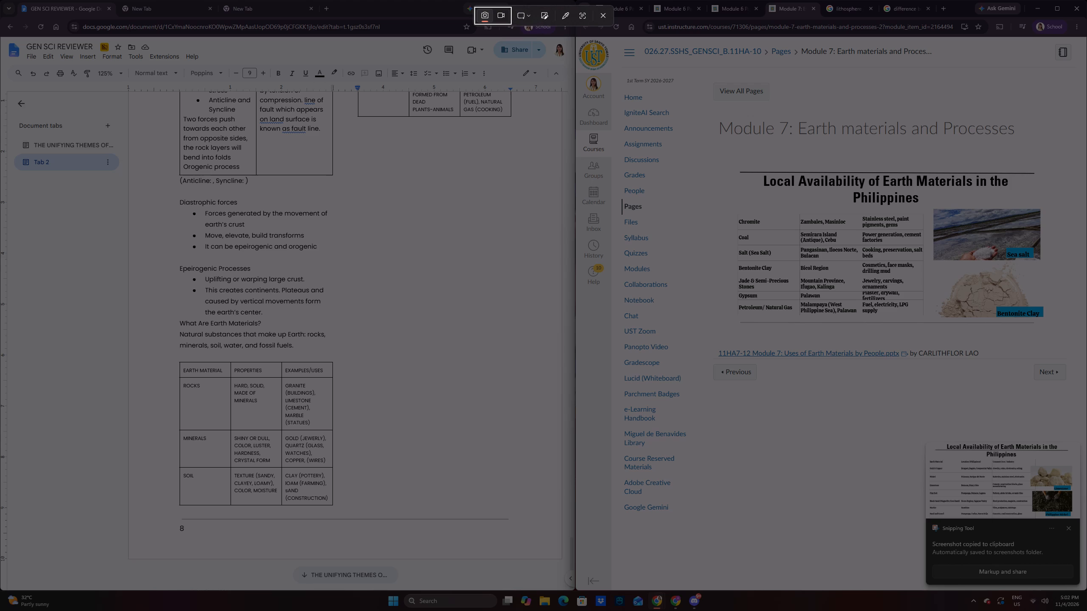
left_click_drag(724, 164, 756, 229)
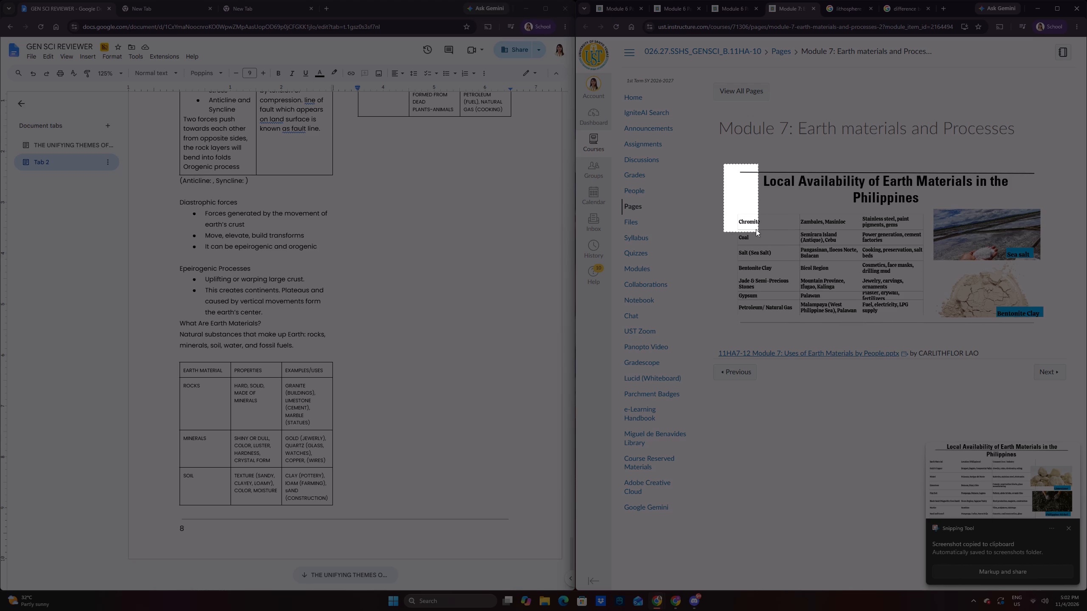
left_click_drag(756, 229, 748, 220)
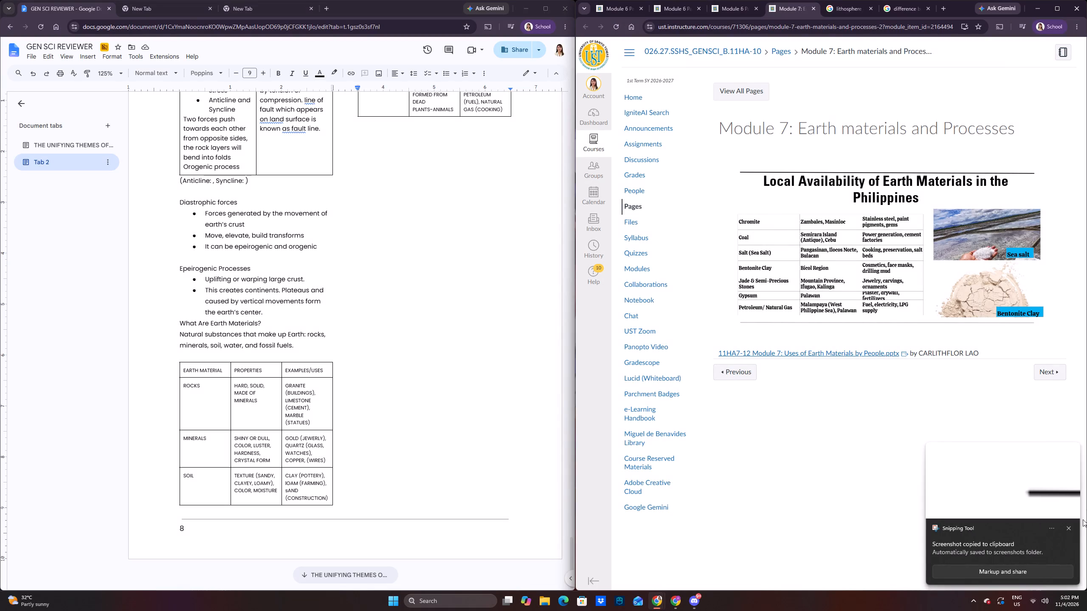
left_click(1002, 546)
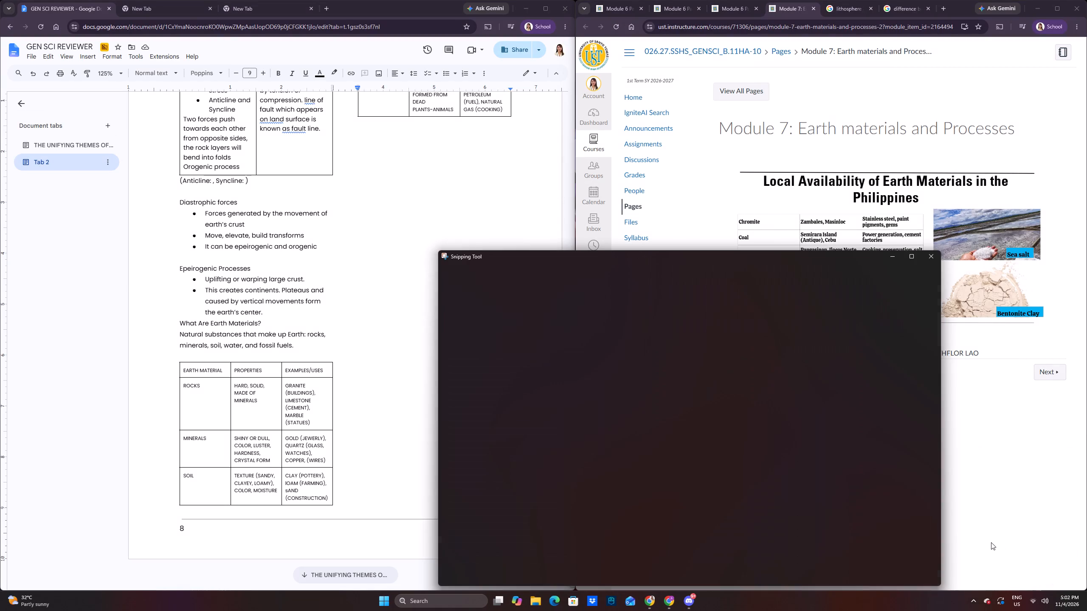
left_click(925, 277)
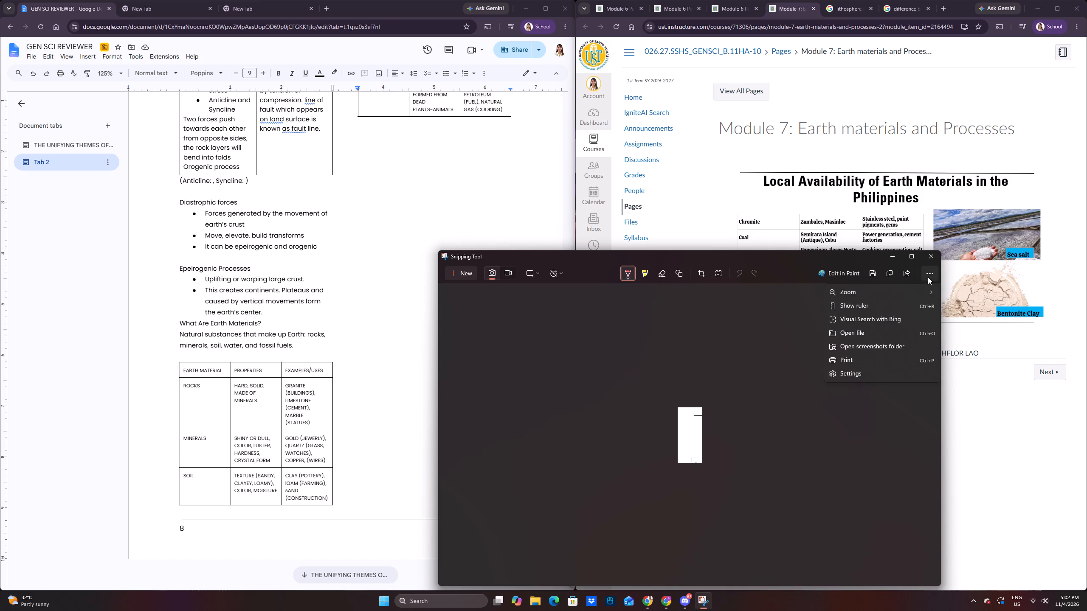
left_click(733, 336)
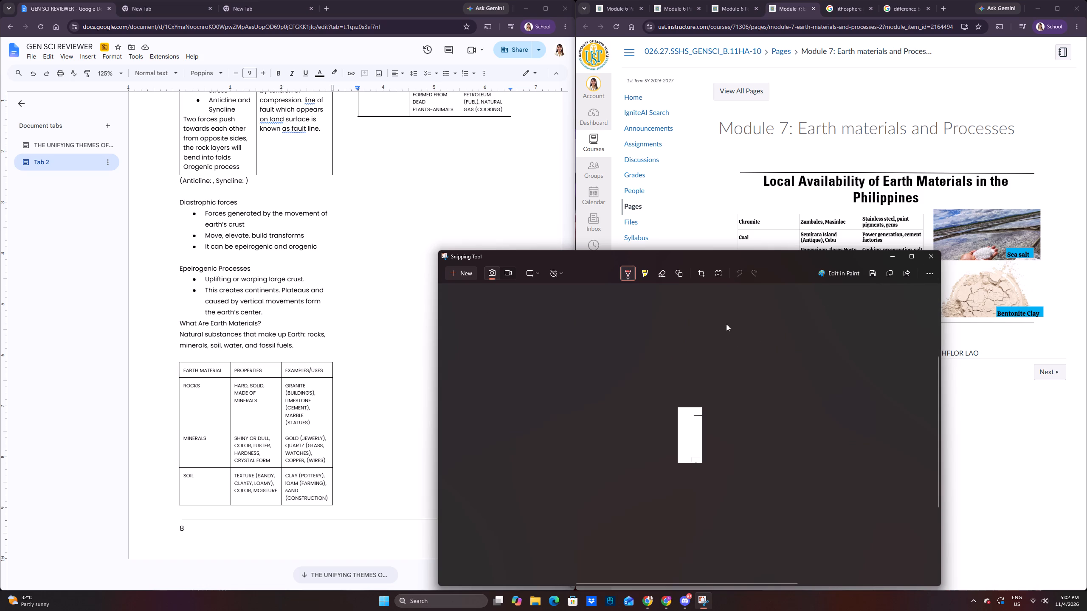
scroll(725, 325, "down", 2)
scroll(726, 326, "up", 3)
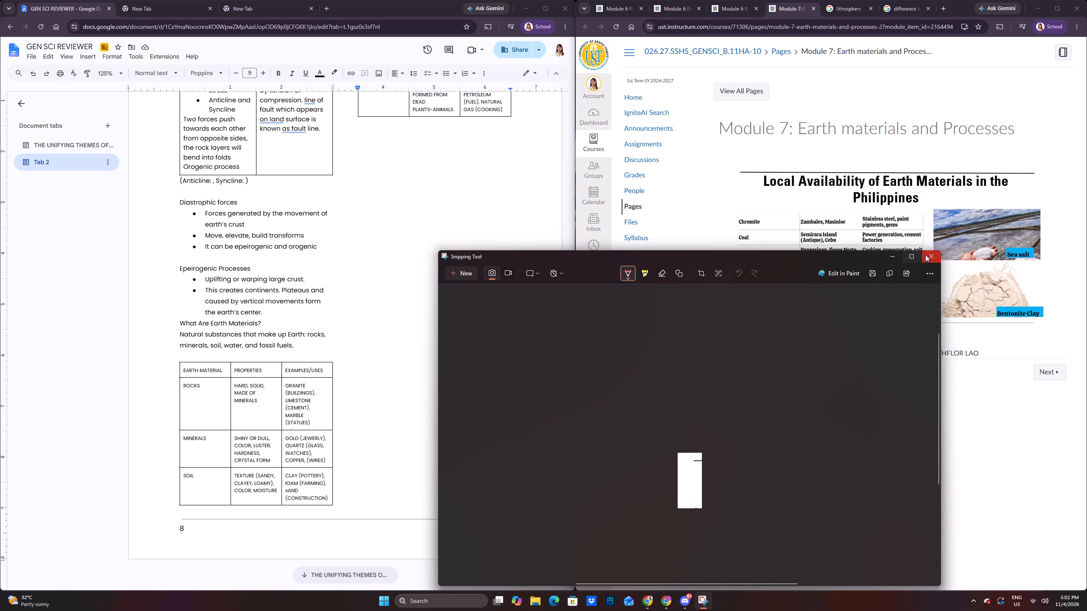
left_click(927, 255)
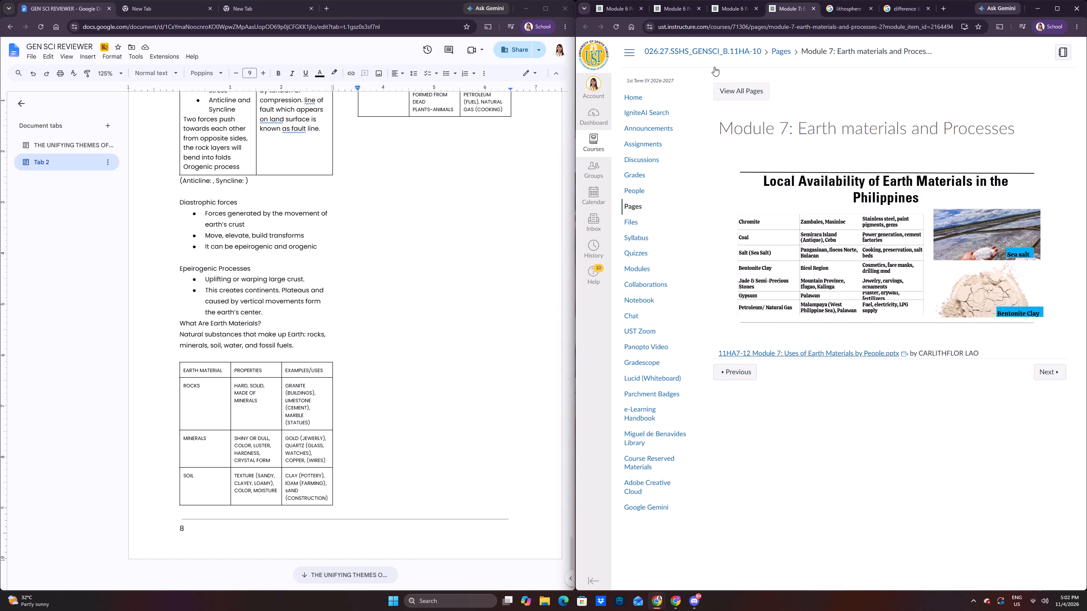
Capture a screenshot of the second Local Availability slide's table, running from Chromite to Petroleum / Natural Gas, together with its two photos.
key("Print")
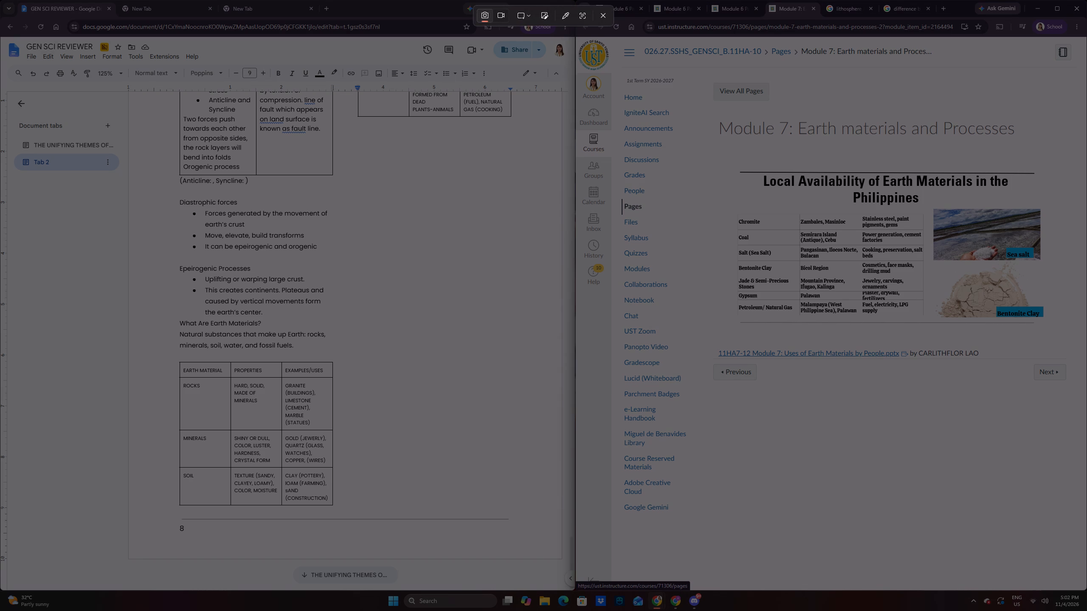
left_click_drag(728, 202, 825, 335)
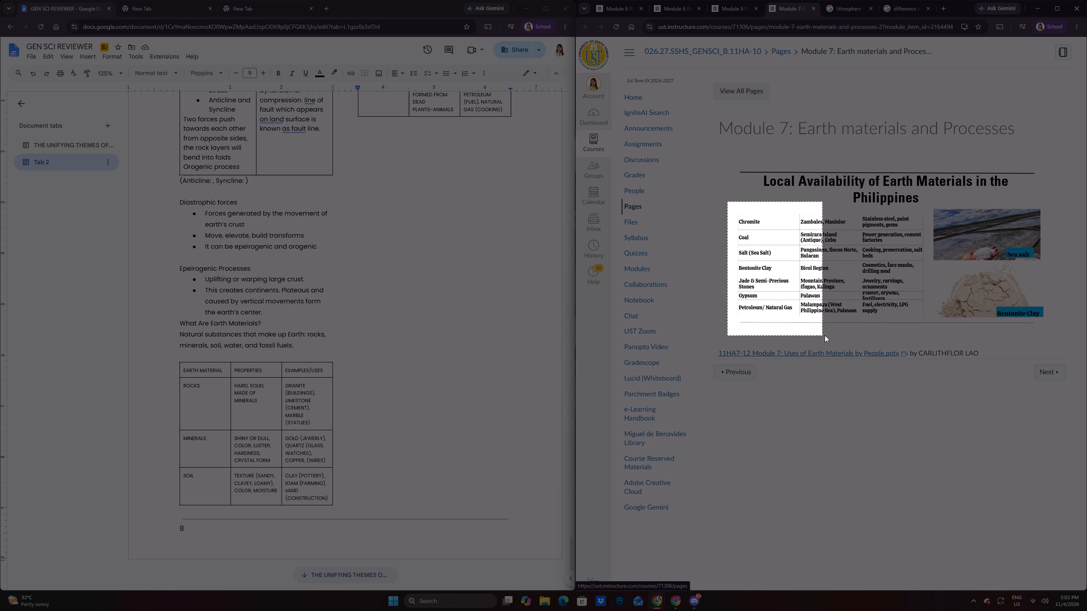
left_click_drag(825, 335, 1053, 327)
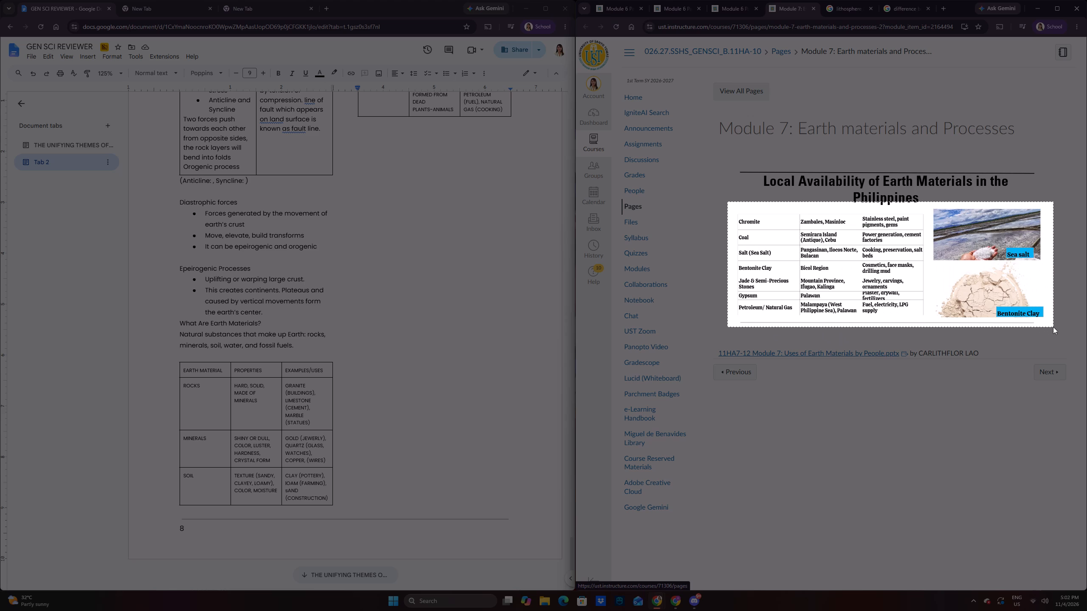
left_click_drag(1053, 327, 1053, 328)
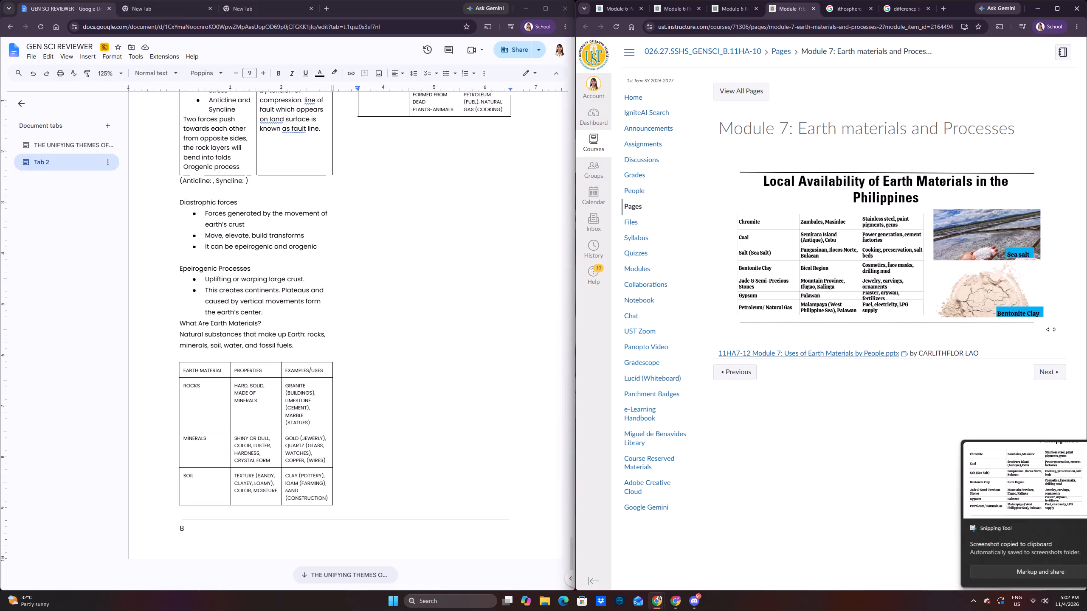
Look through the remaining slides on responsible use, copper-gold locations and Philippine mining, and return to the second Local Availability slide.
key("Right")
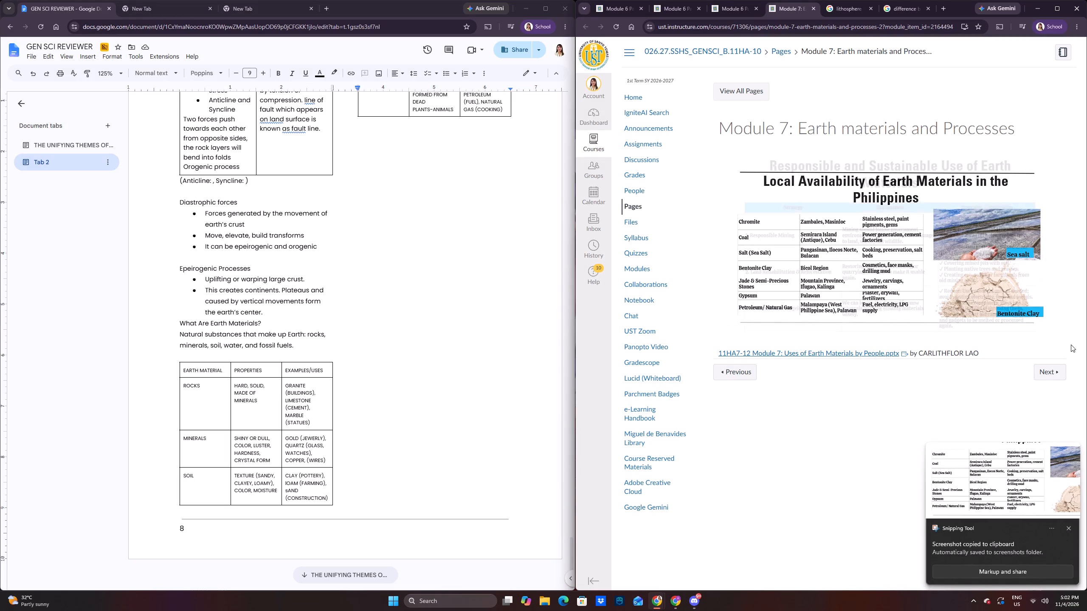
key("Right")
key("Right")
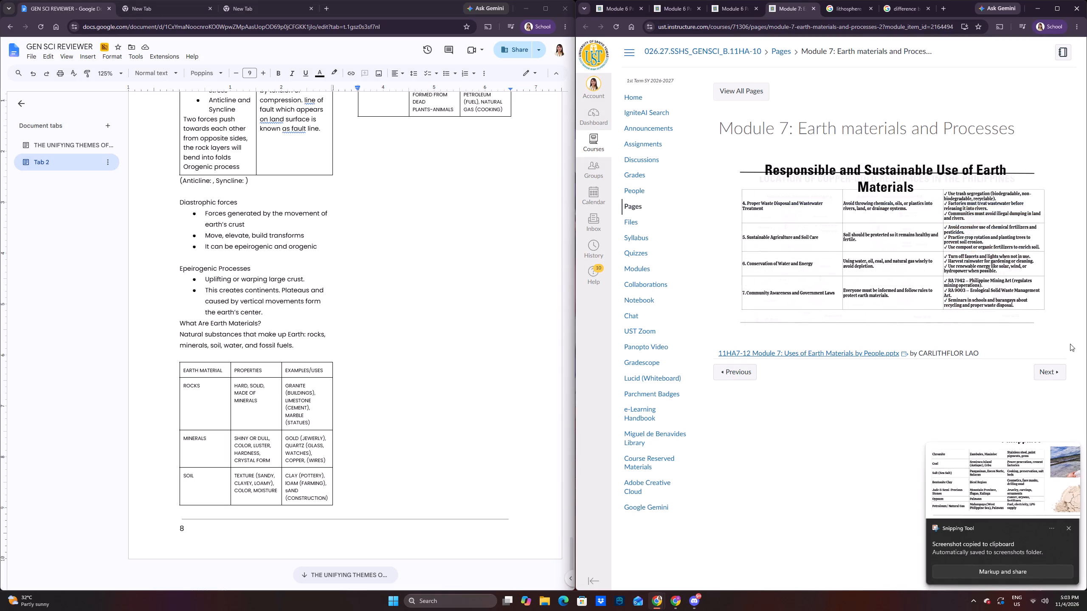
key("Left")
key("Left")
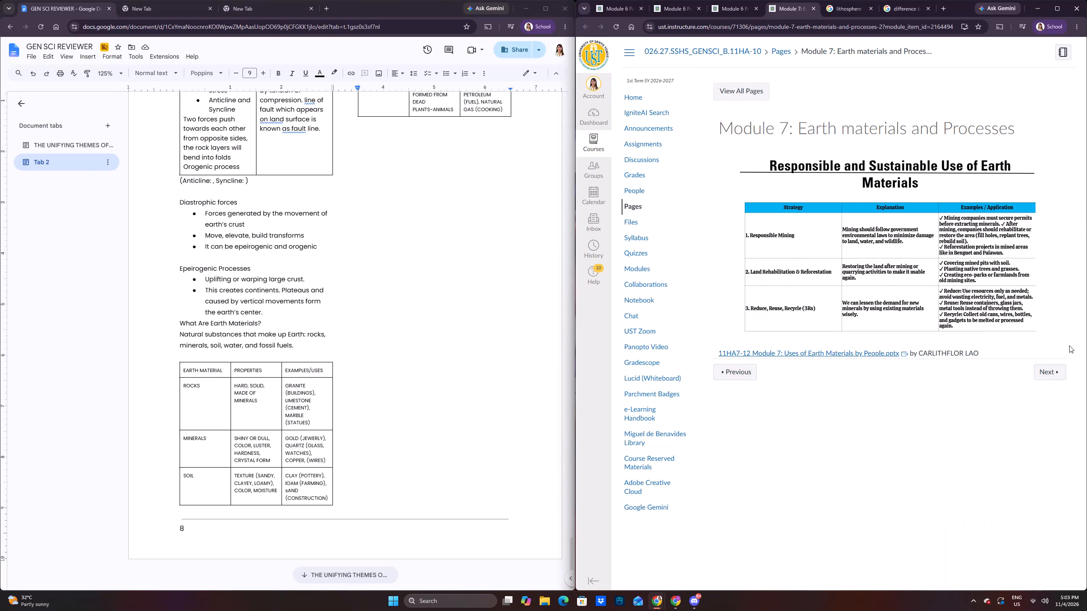
key("Left")
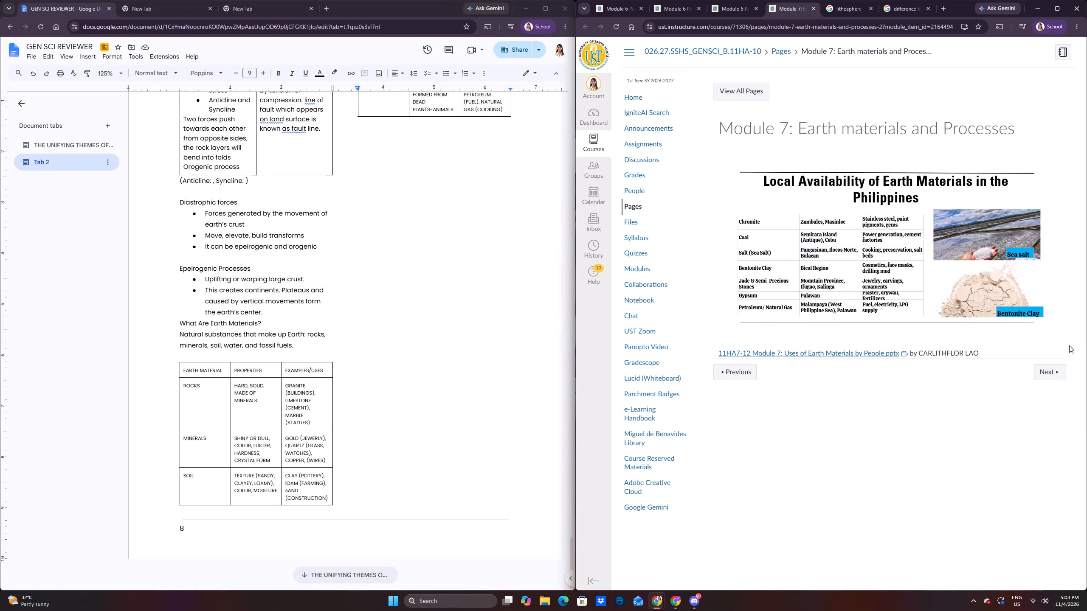
key("Right")
key("Right")
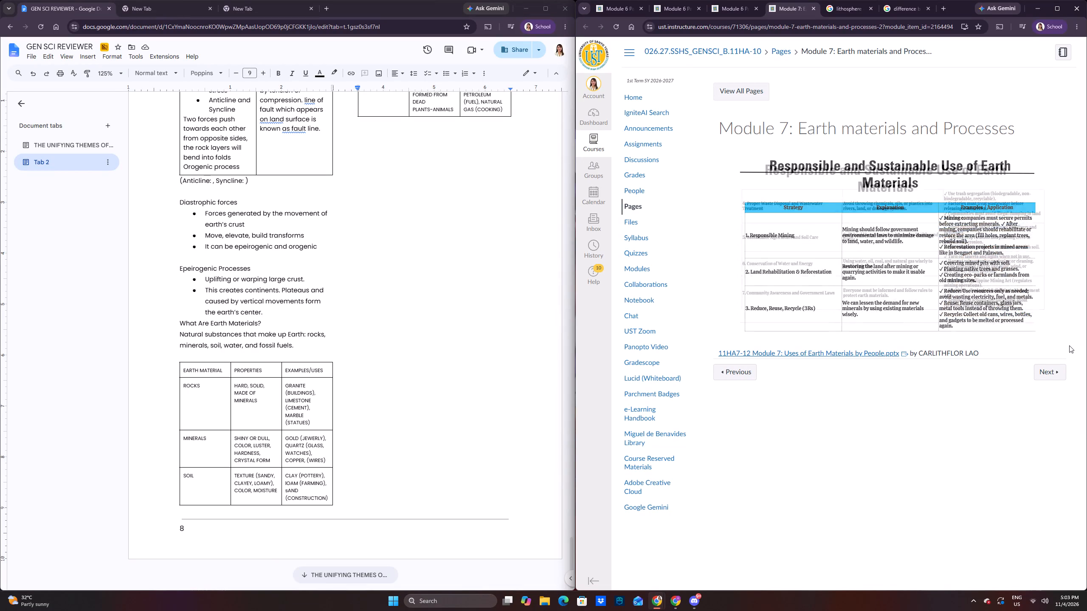
key("Right")
key("Right")
key("Right")
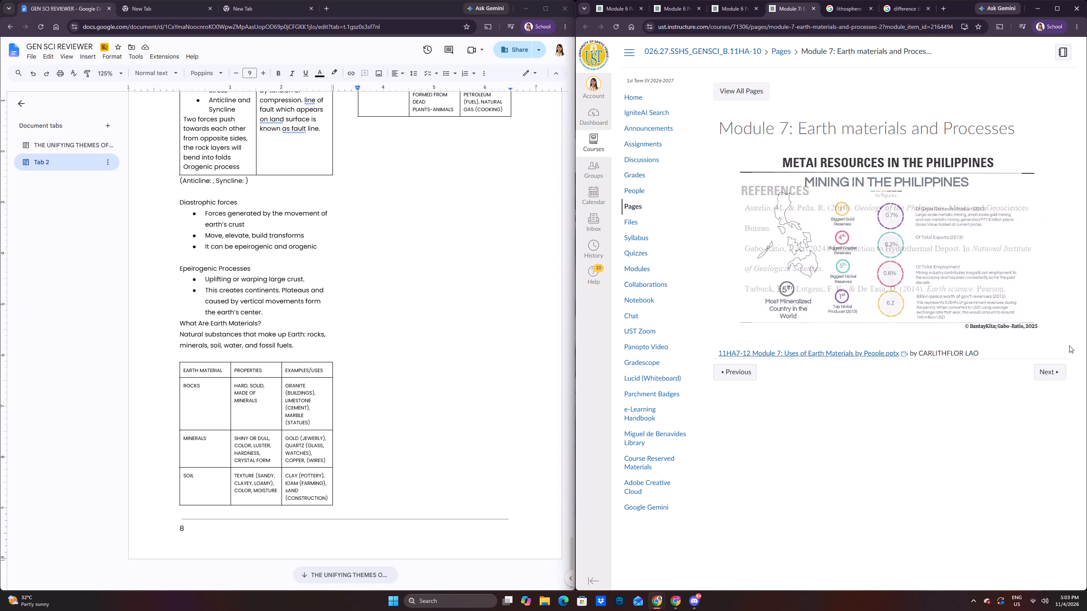
key("Left")
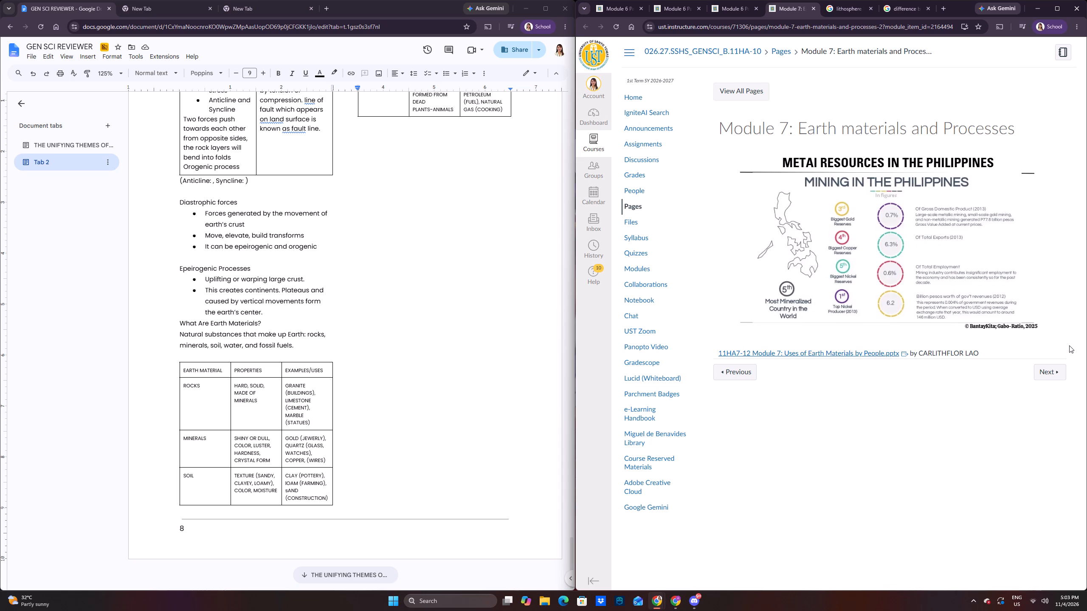
key("Left")
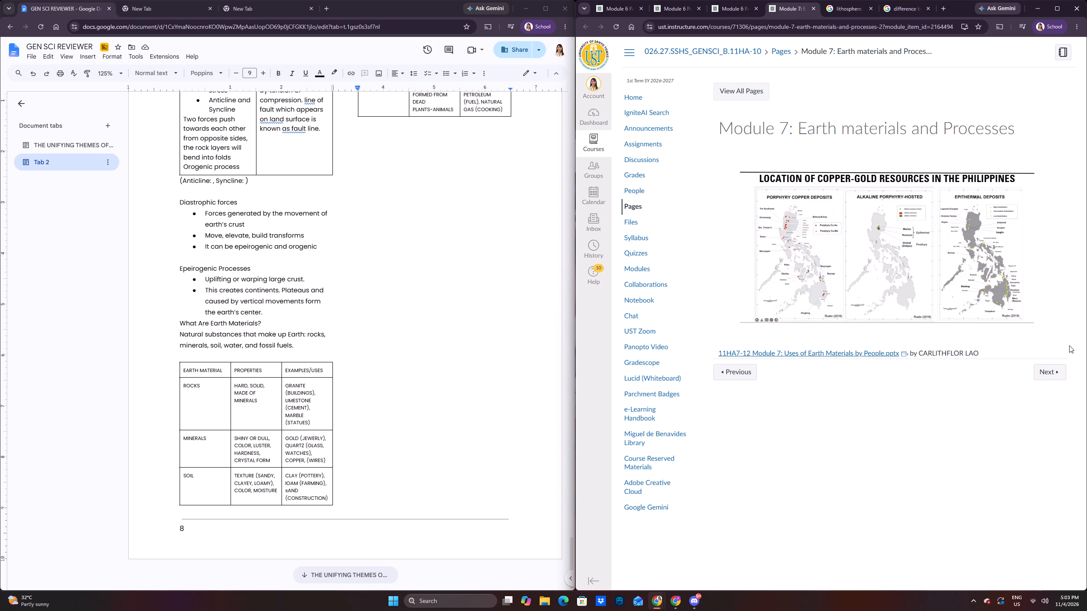
key("Left")
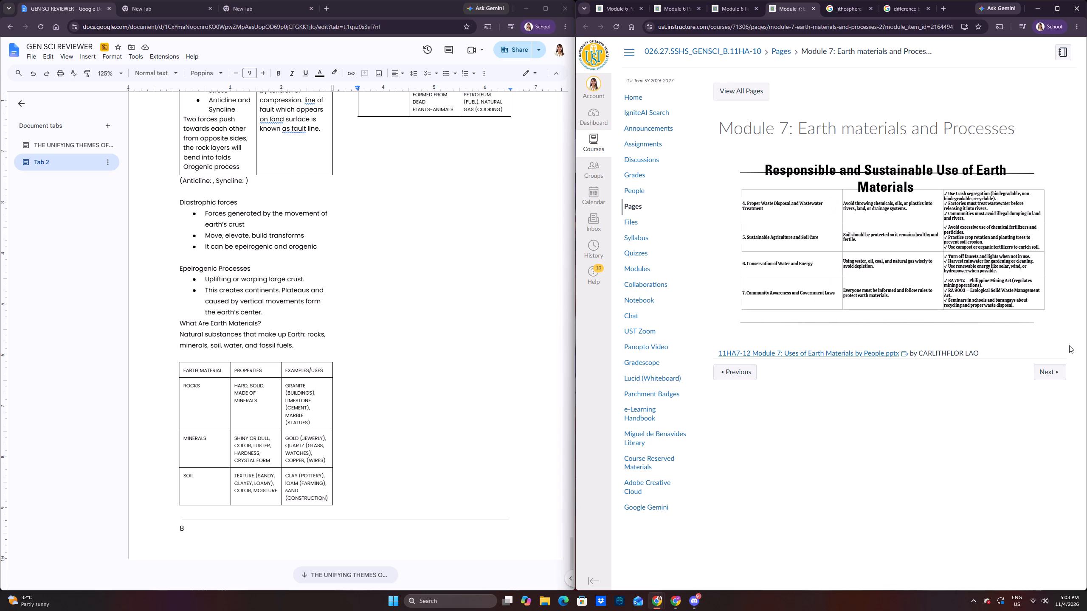
key("Left")
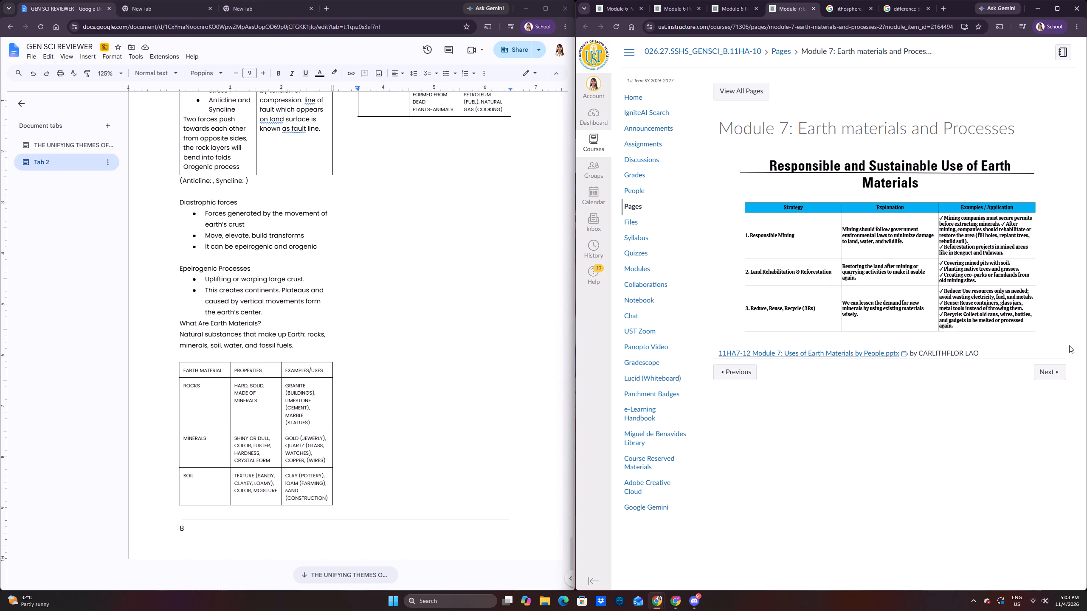
key("Right")
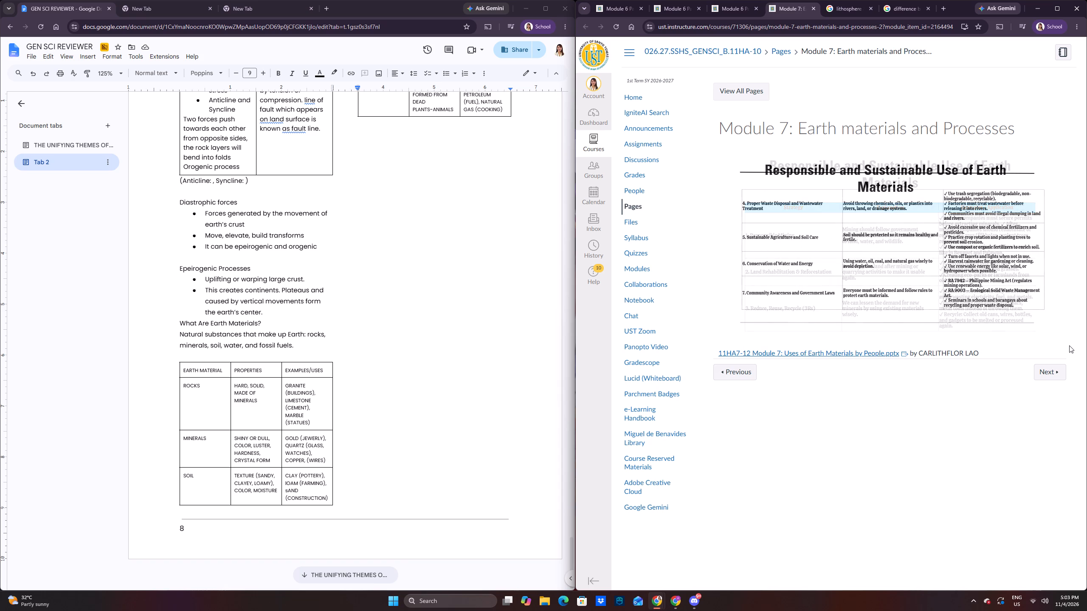
key("Left")
key("Left")
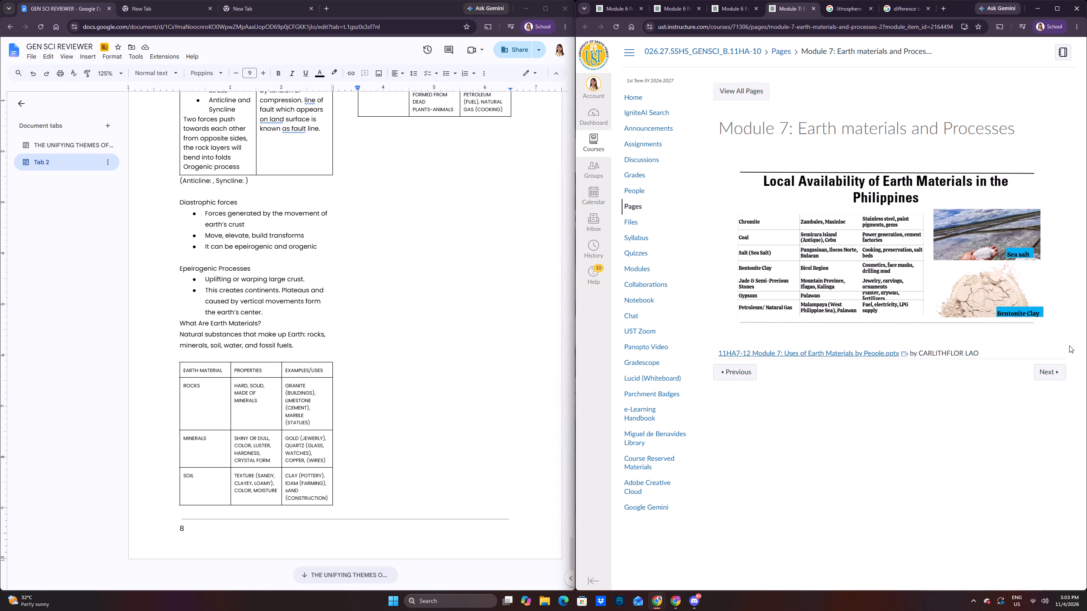
left_click(411, 150)
left_click(406, 127)
left_click(380, 72)
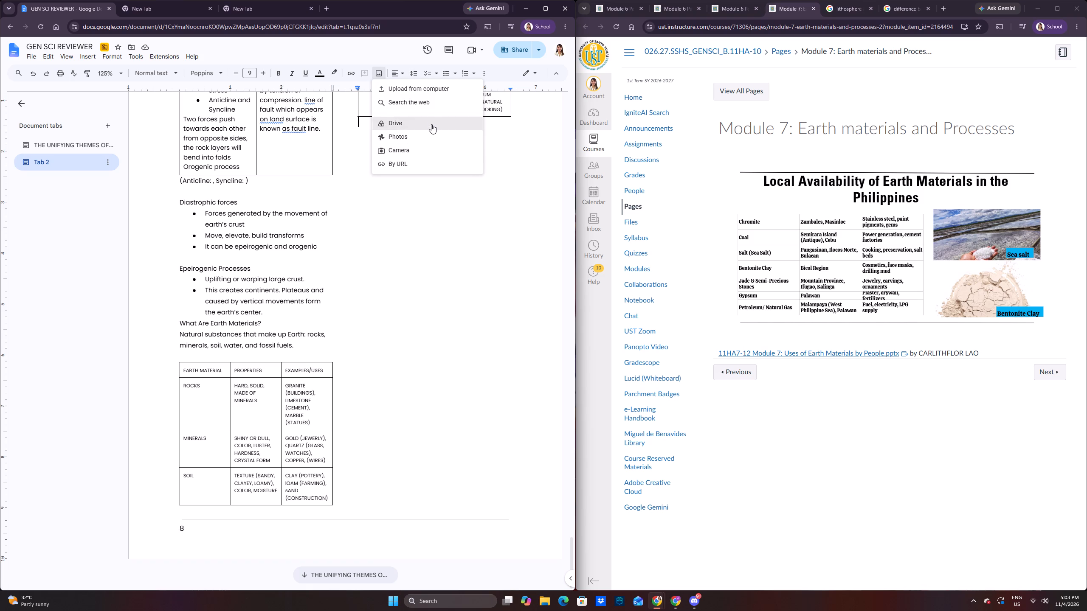
left_click(443, 90)
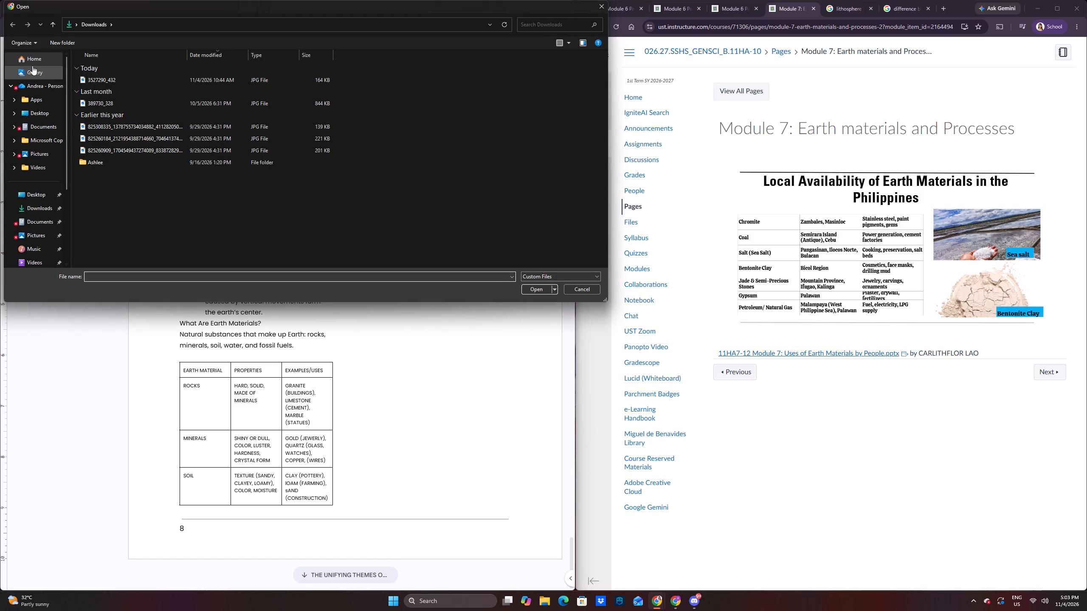
left_click(41, 68)
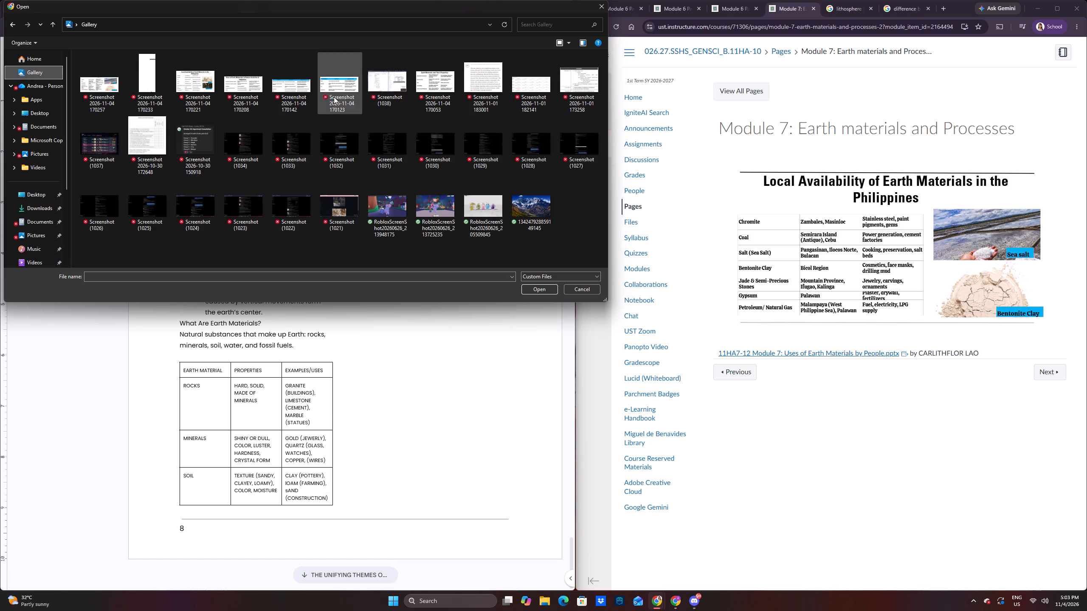
left_click(450, 91)
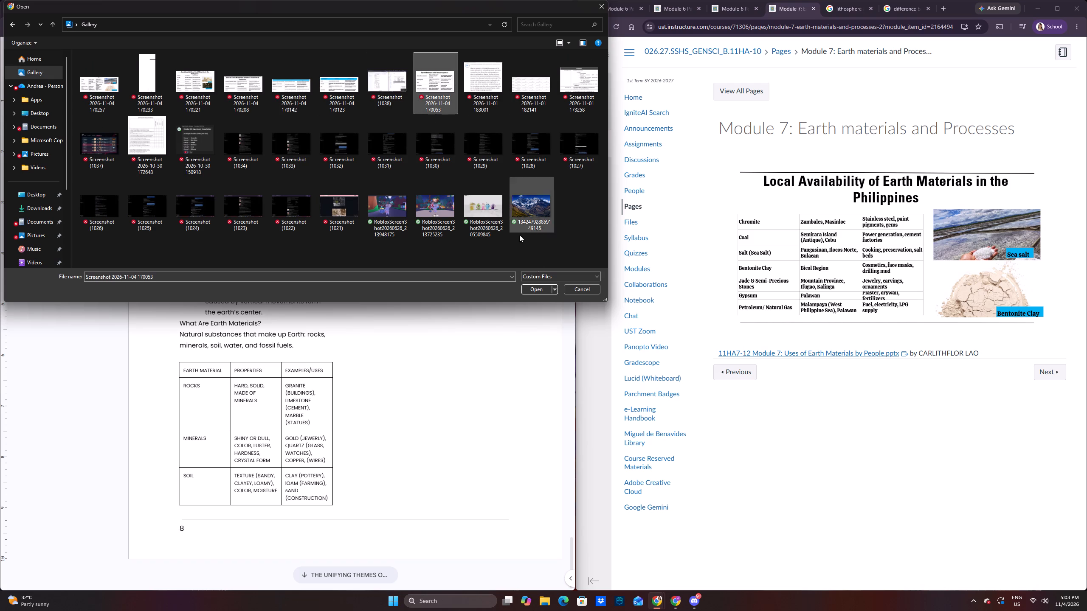
left_click(540, 290)
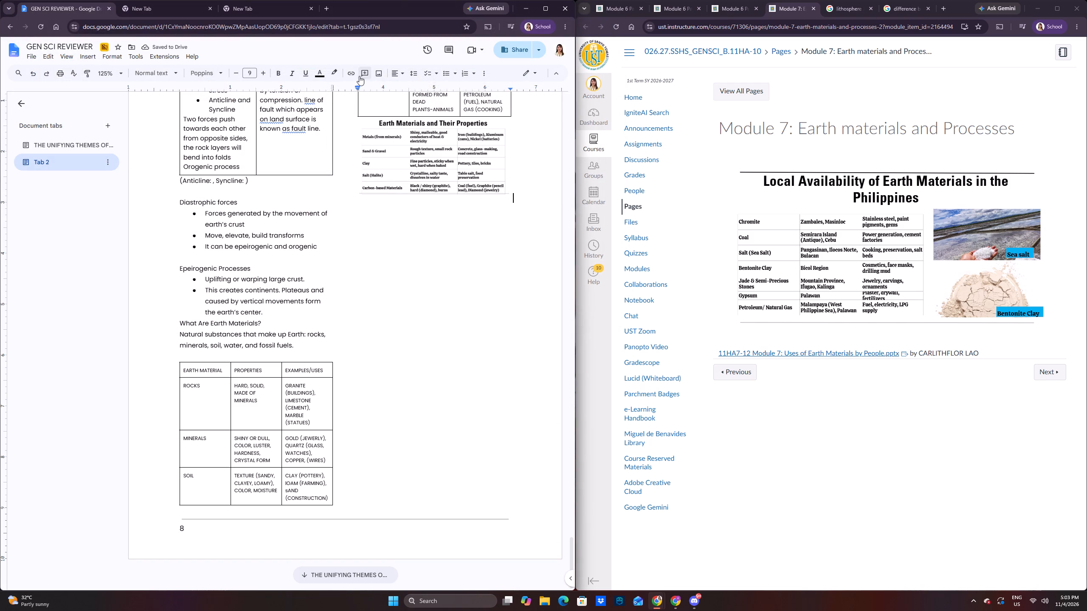
left_click(377, 78)
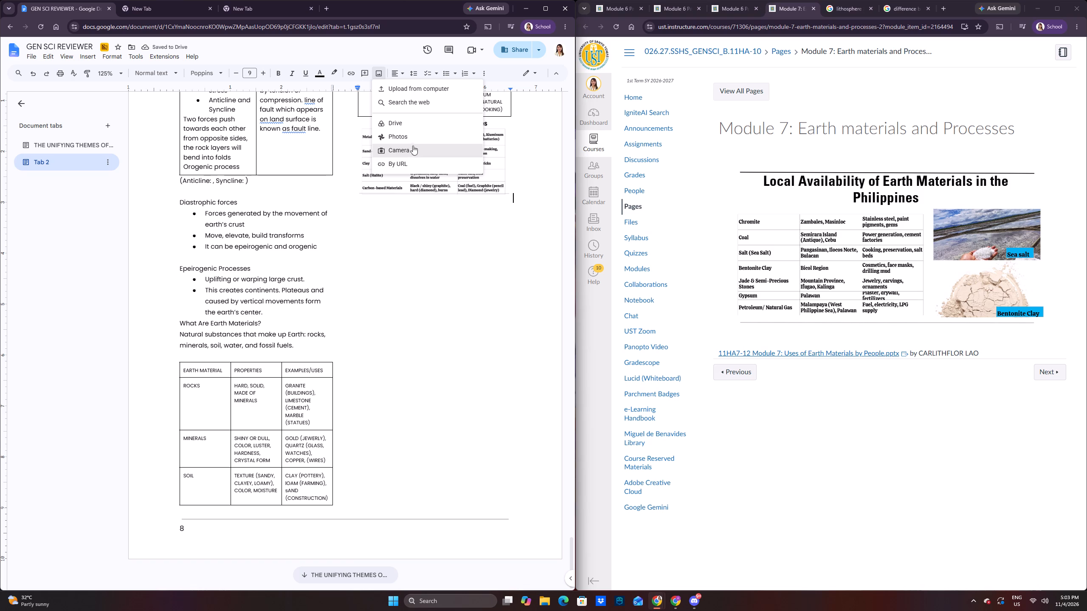
left_click(419, 89)
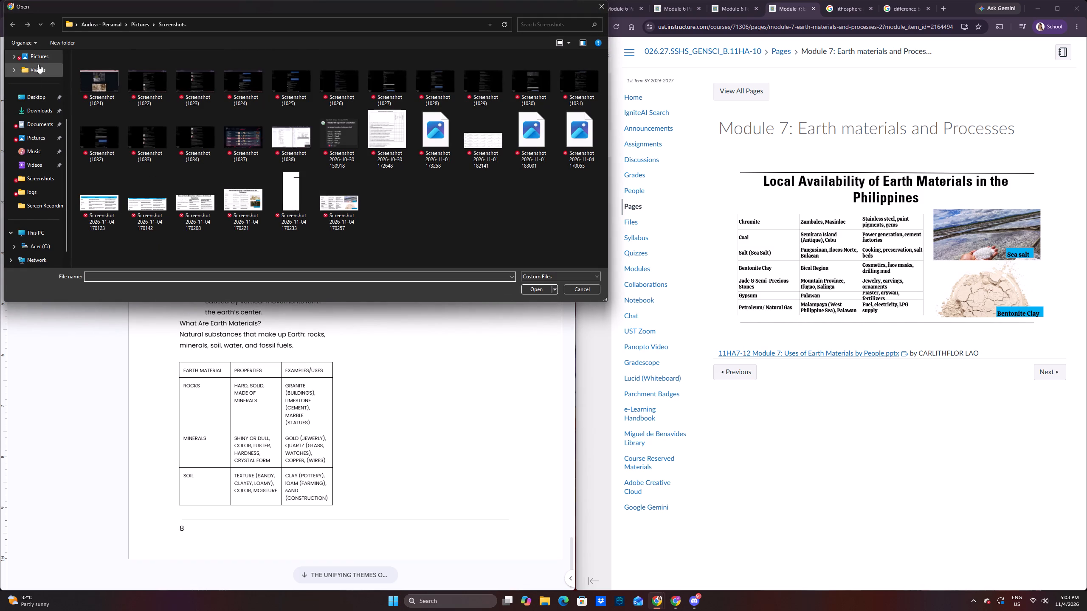
scroll(30, 78, "up", 4)
left_click(39, 75)
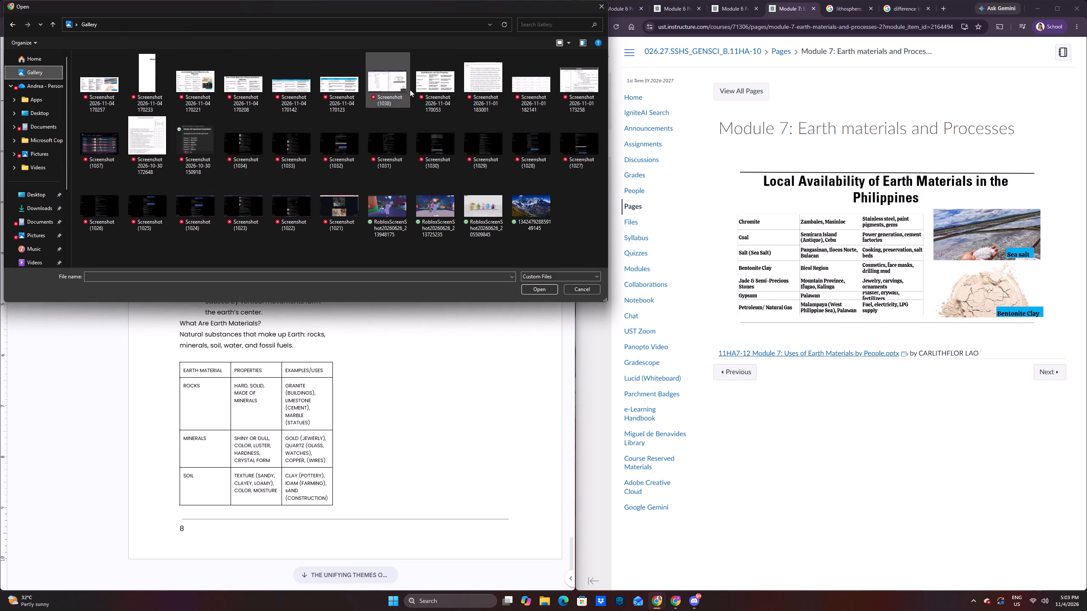
left_click(324, 84)
left_click(536, 287)
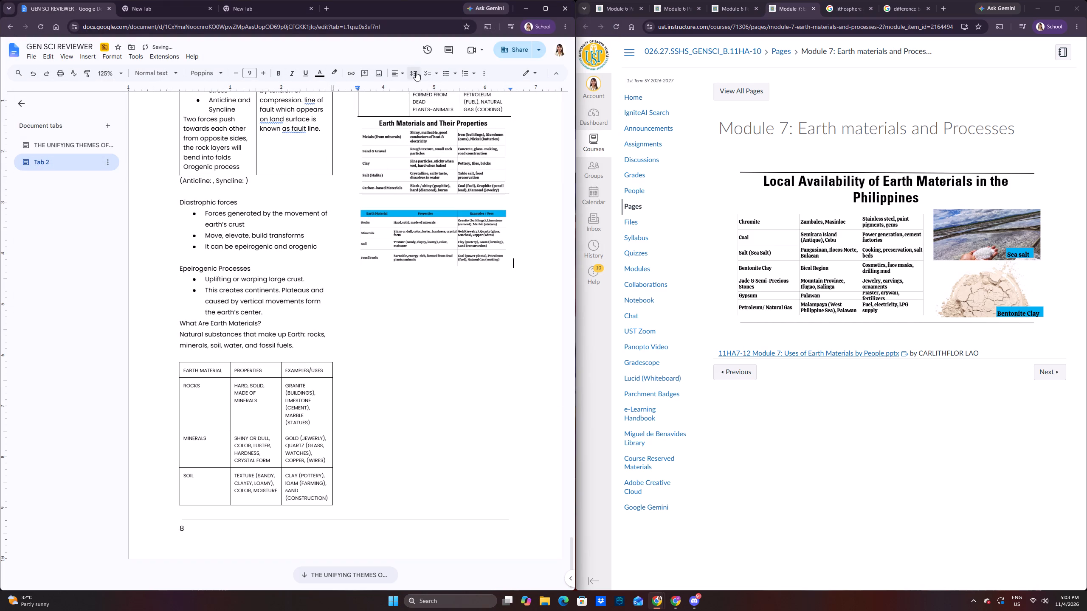
left_click(376, 74)
left_click(413, 90)
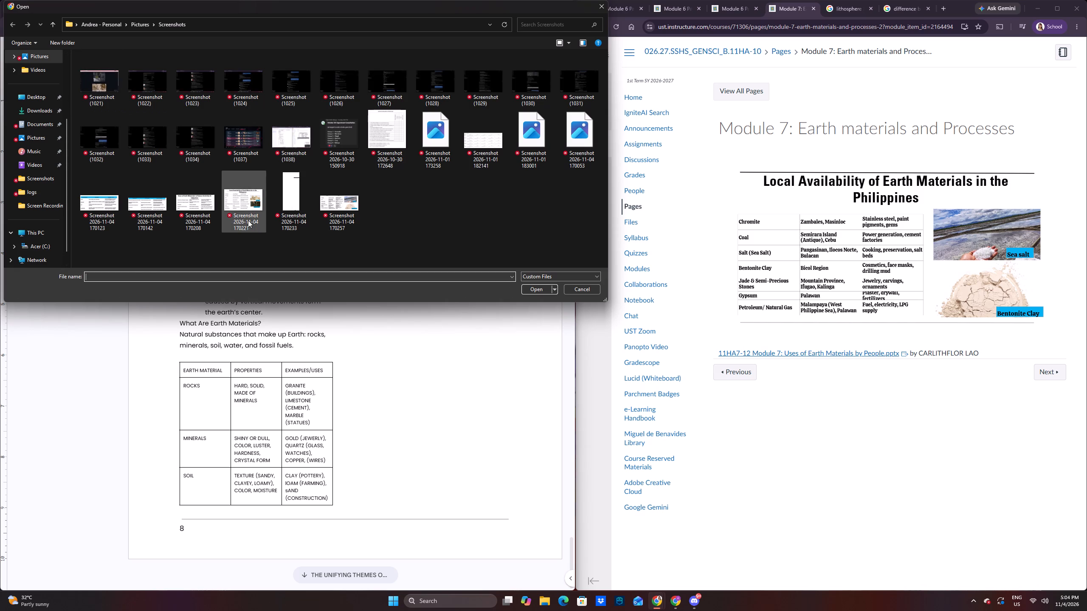
left_click(159, 204)
left_click(536, 286)
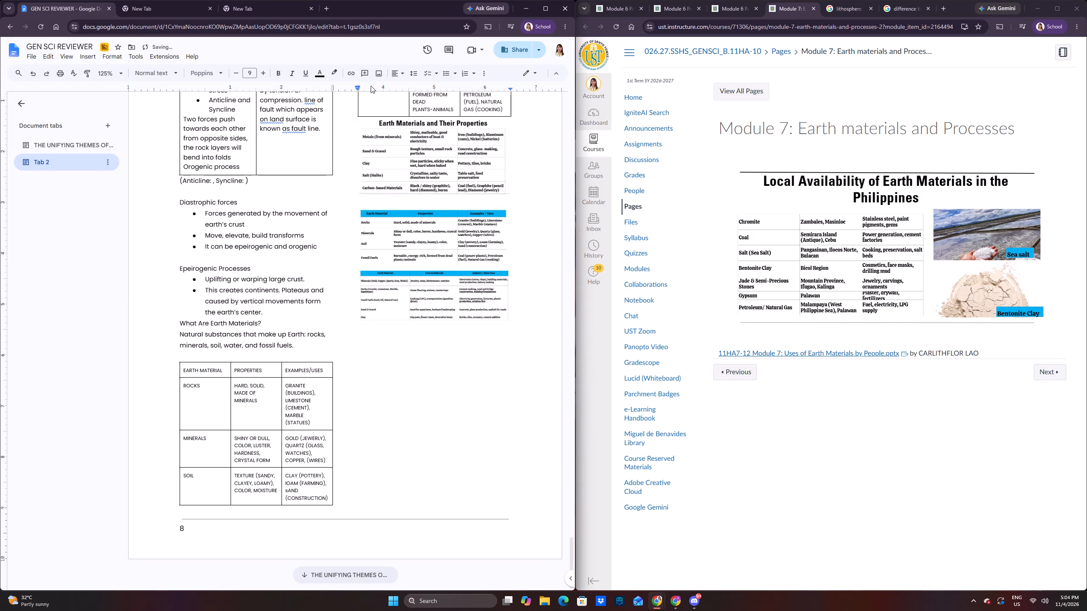
left_click(380, 75)
left_click(411, 92)
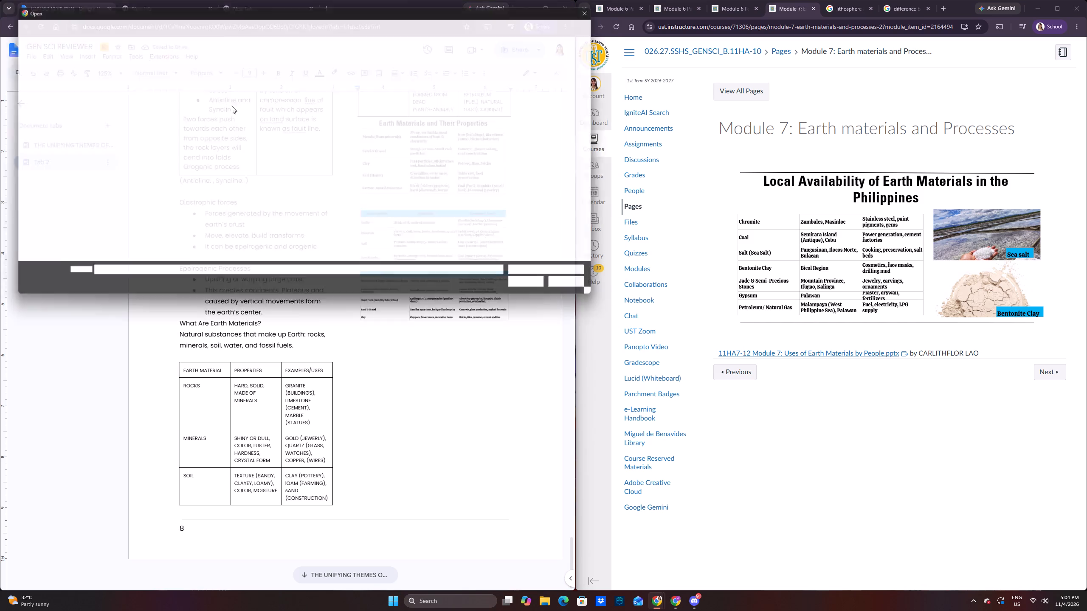
left_click(210, 204)
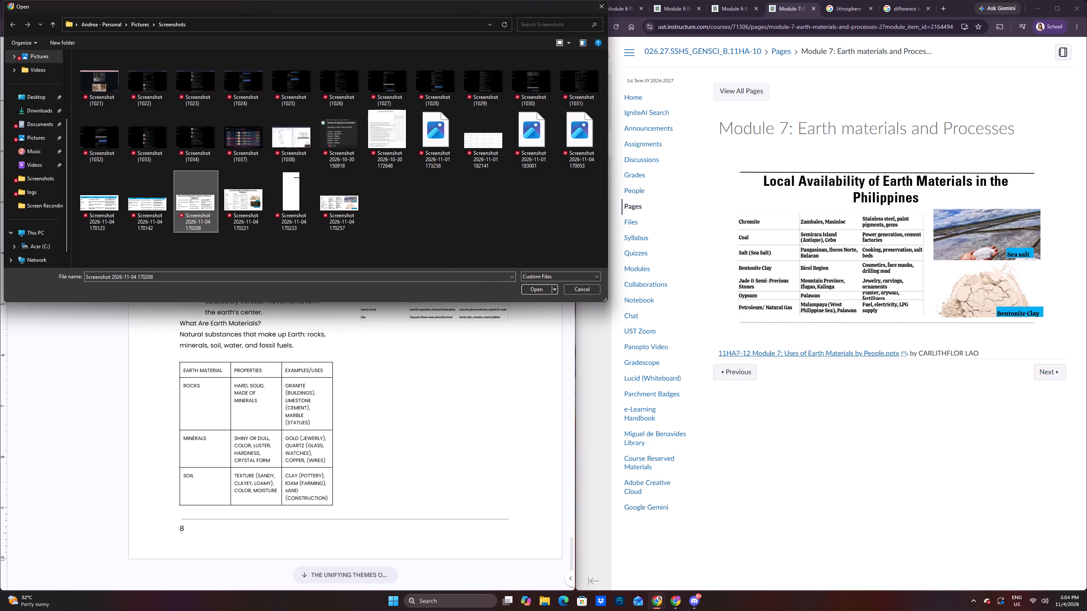
left_click(536, 291)
left_click(377, 73)
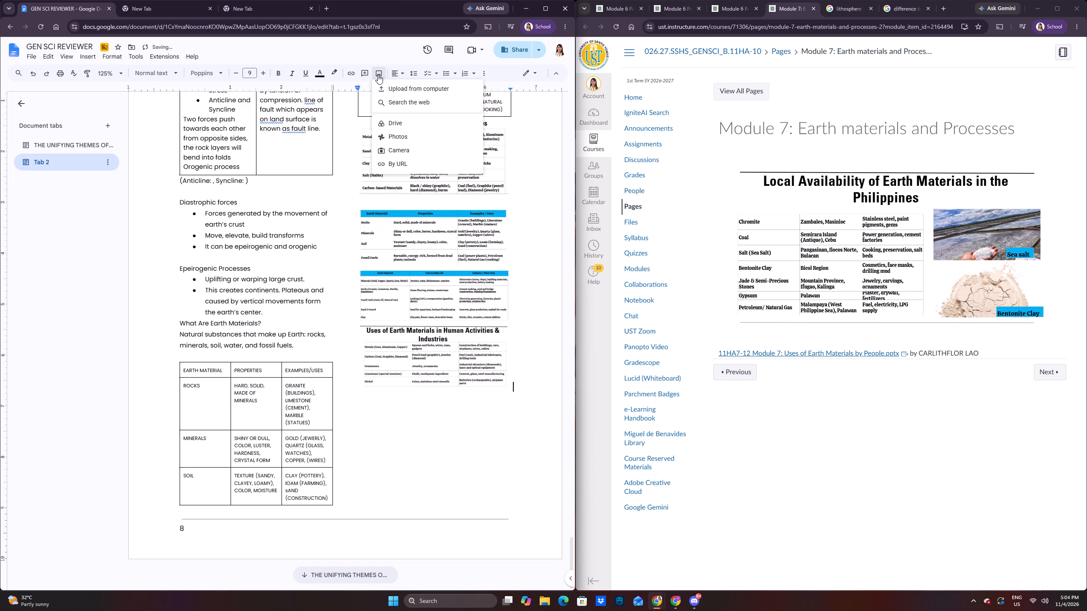
left_click(431, 90)
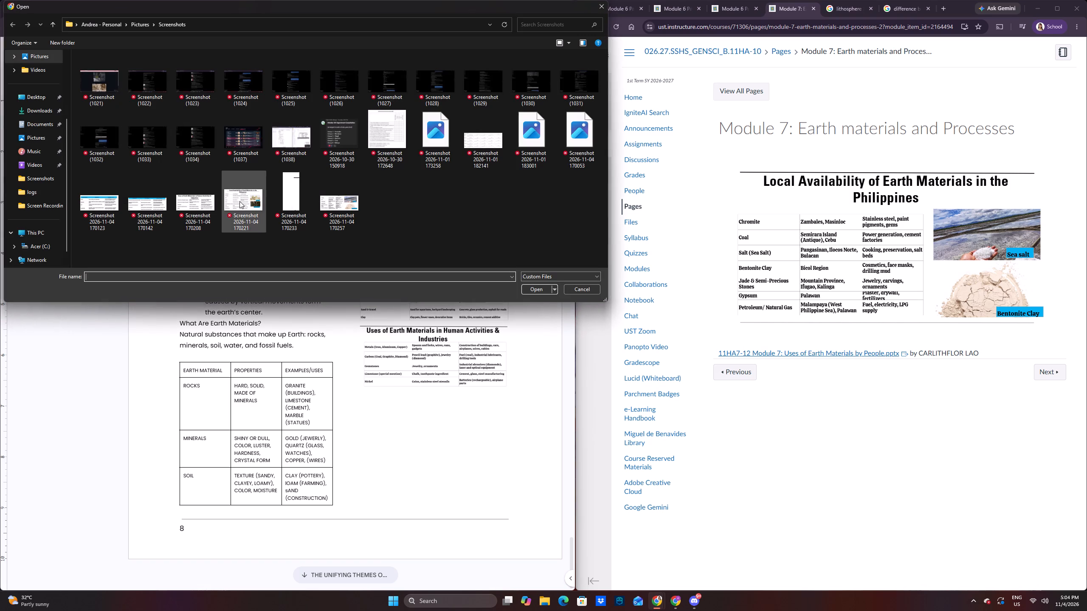
left_click(208, 207)
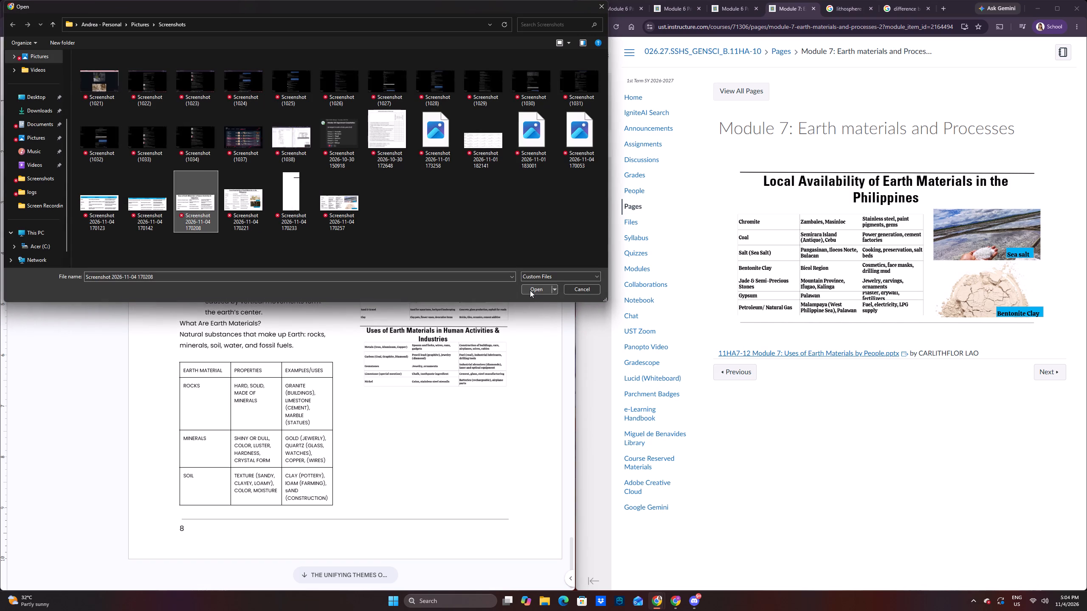
left_click(235, 209)
left_click(530, 286)
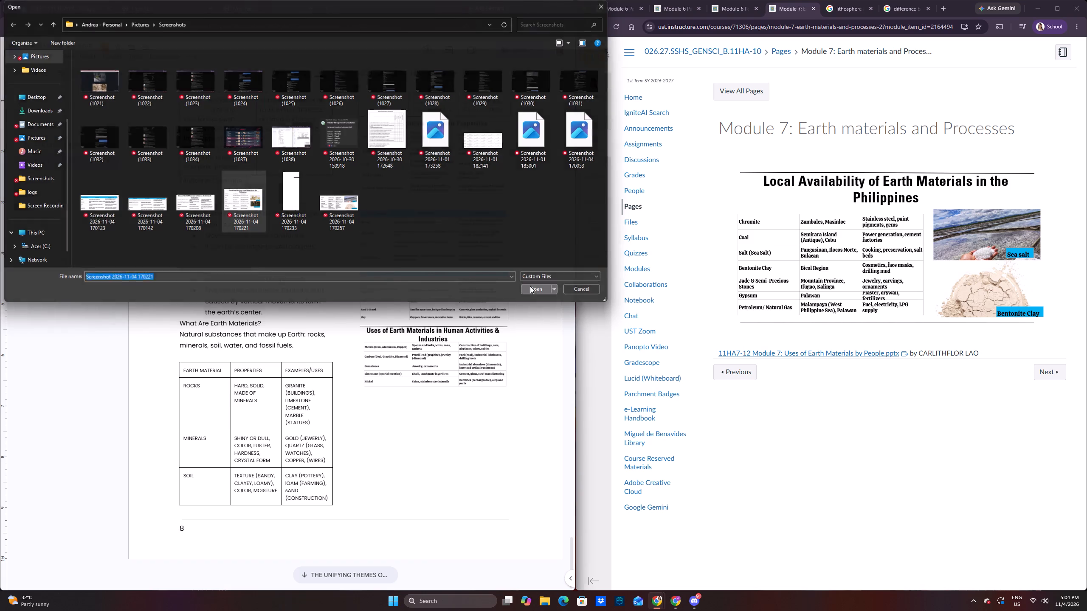
left_click(375, 73)
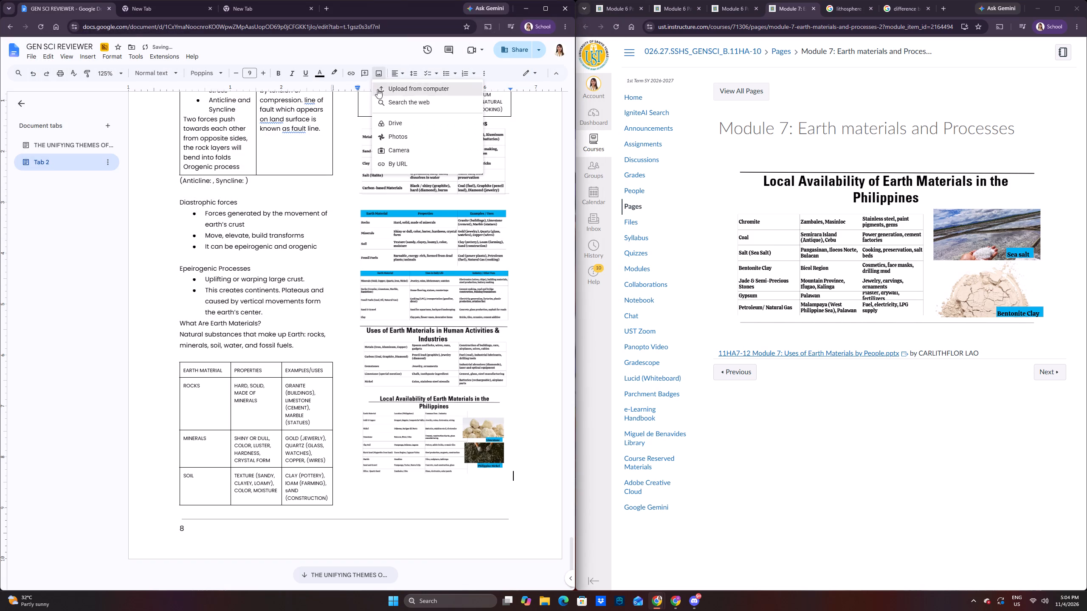
left_click(394, 91)
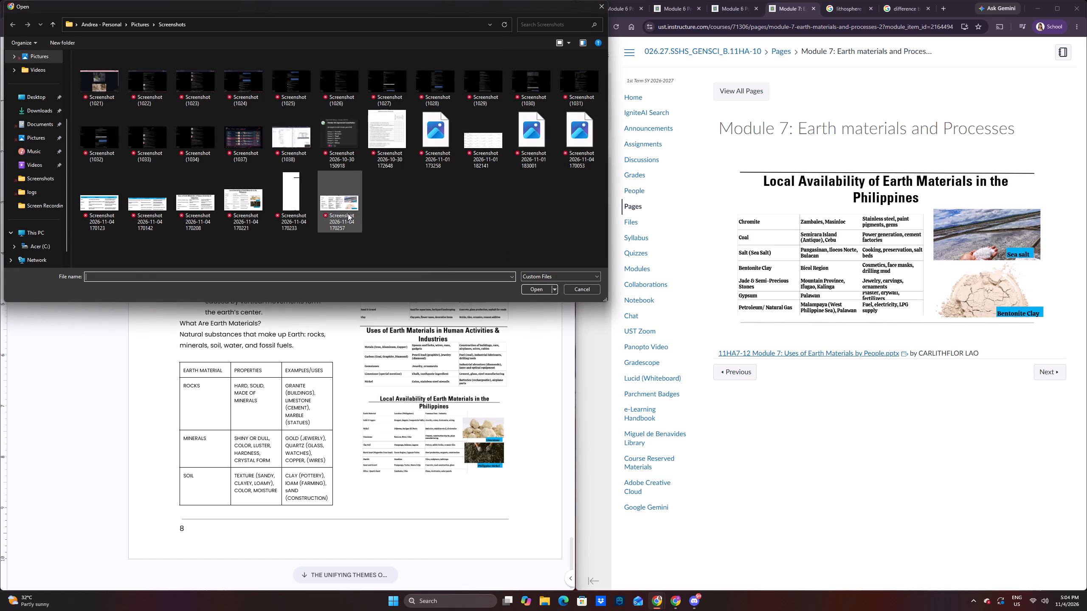
left_click(344, 209)
left_click(537, 287)
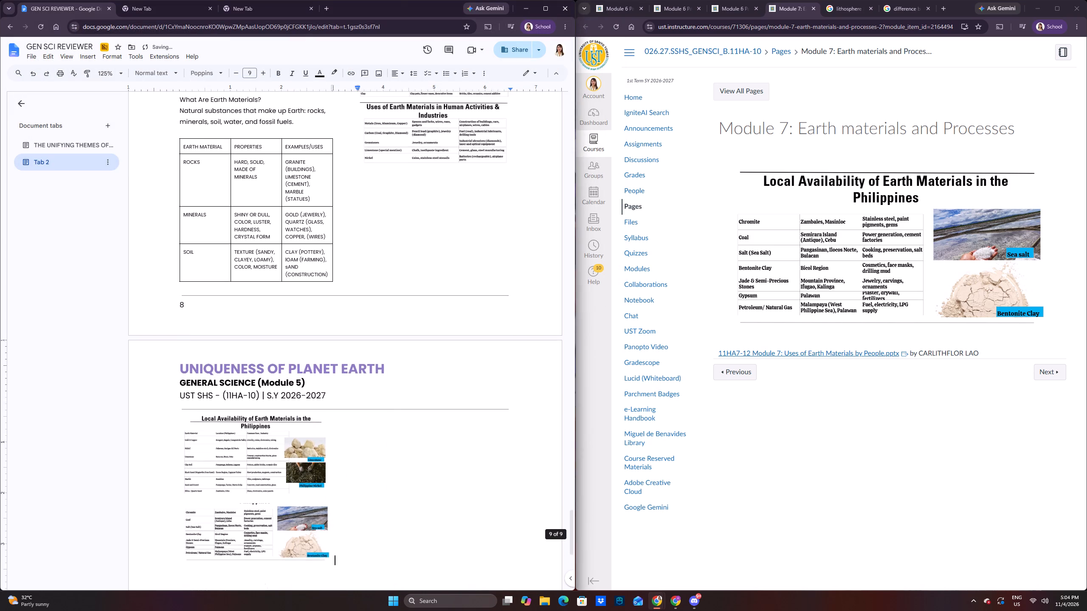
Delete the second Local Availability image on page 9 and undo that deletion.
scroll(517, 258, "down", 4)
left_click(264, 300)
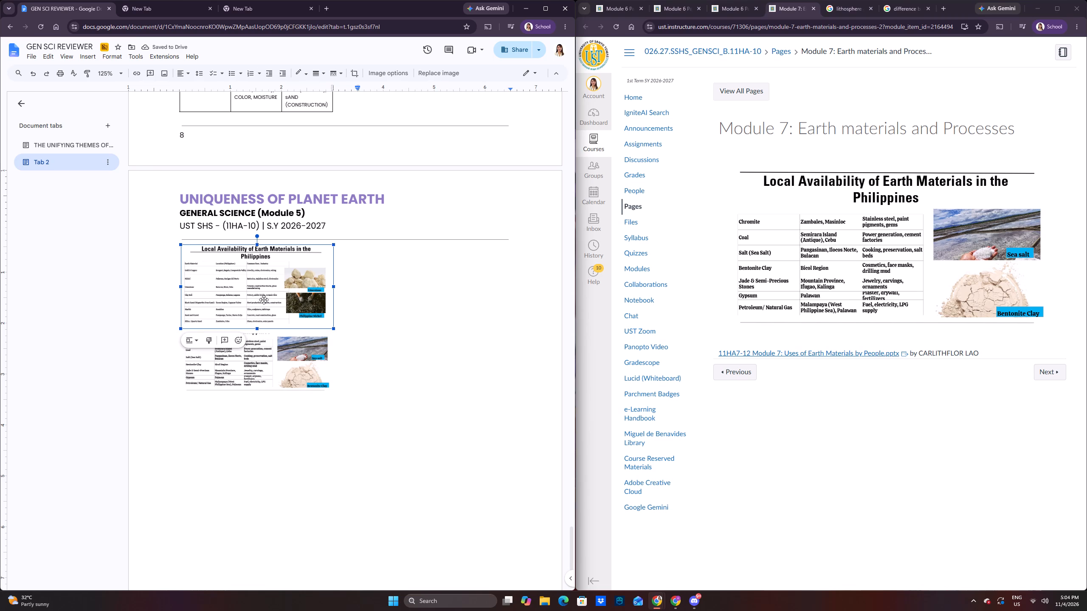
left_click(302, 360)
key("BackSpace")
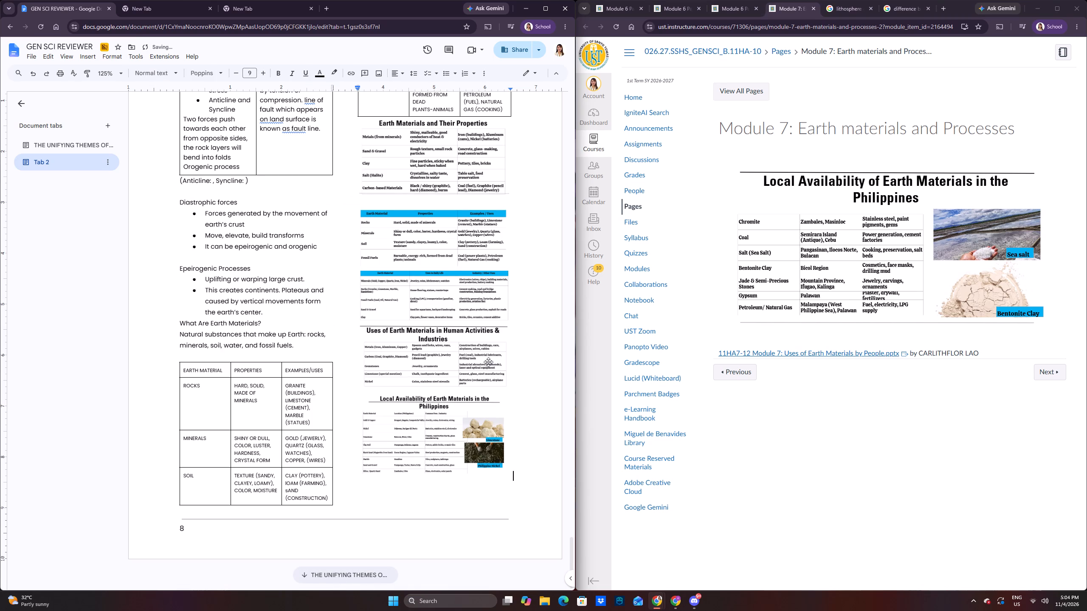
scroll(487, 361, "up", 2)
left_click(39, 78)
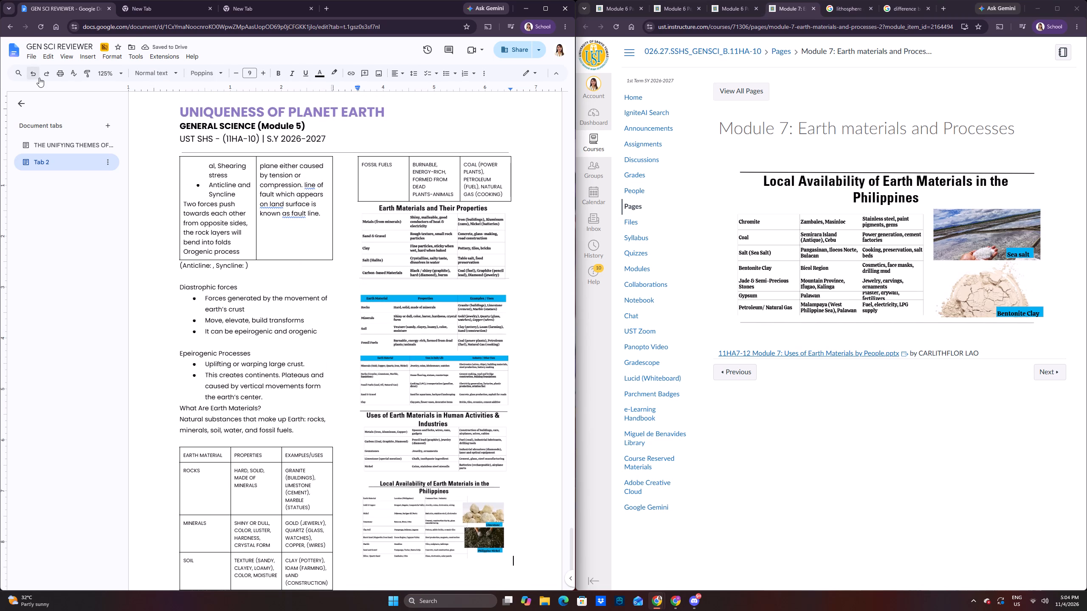
Check how the inserted earth materials images are laid out on pages 8 and 9.
scroll(260, 232, "down", 2)
left_click(373, 391)
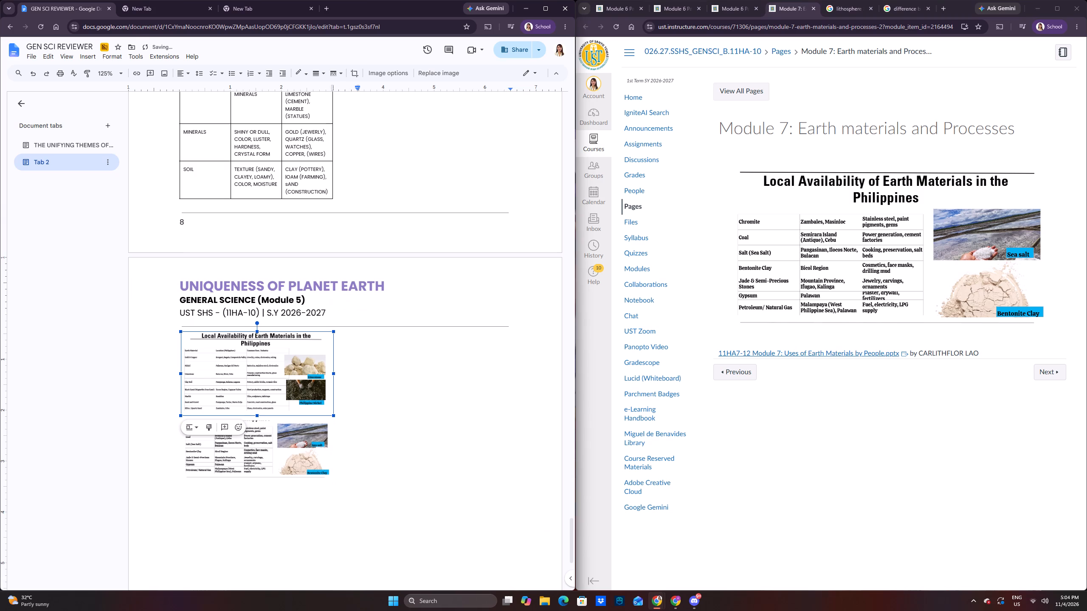
left_click(385, 218)
scroll(391, 221, "up", 4)
scroll(432, 245, "up", 2)
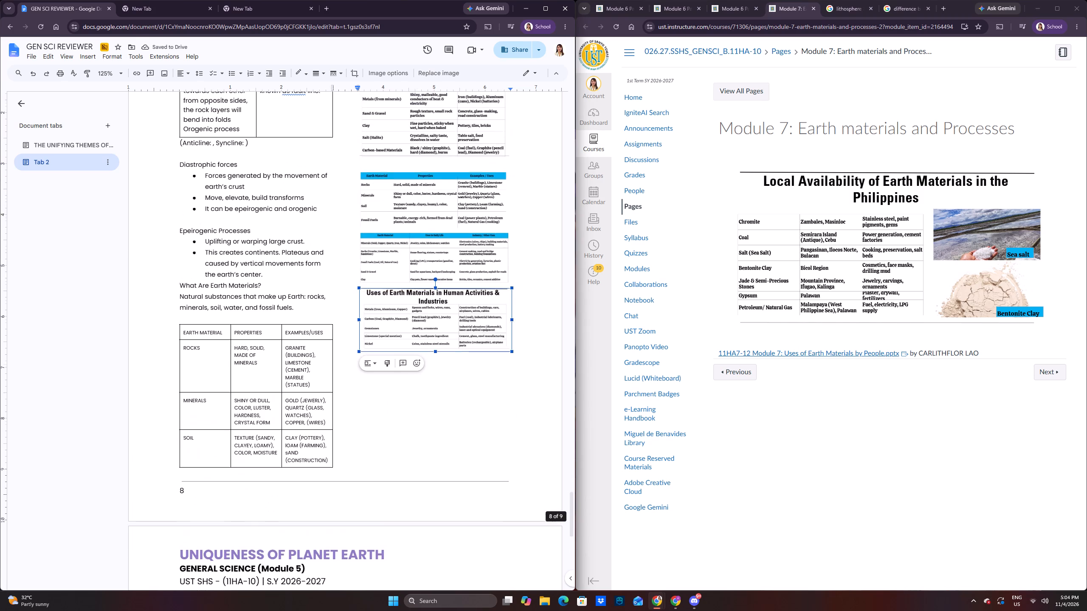
scroll(431, 246, "up", 2)
left_click(415, 295)
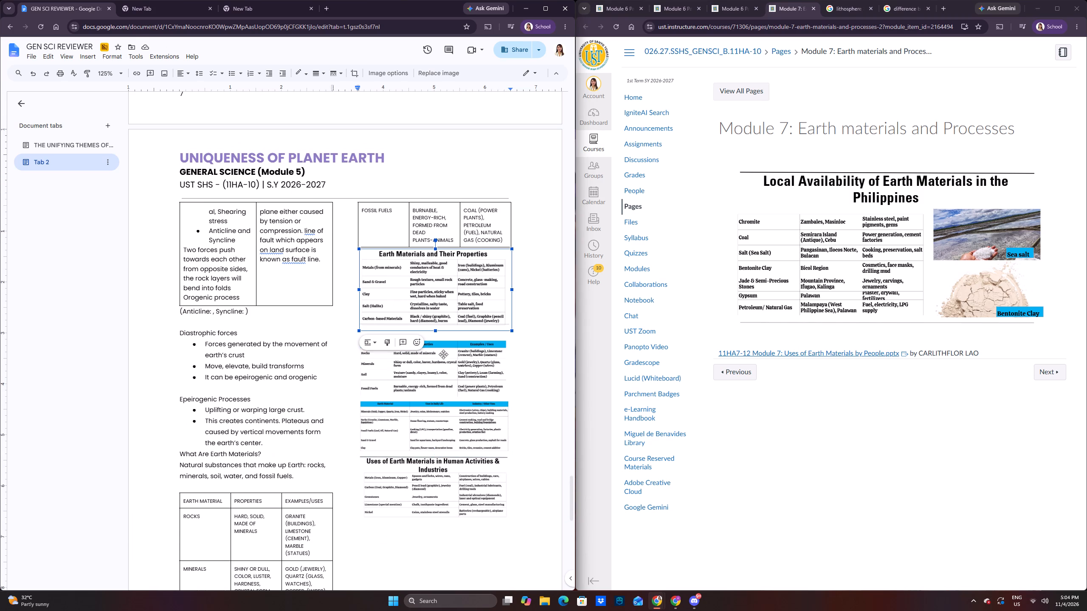
left_click(448, 365)
scroll(468, 394, "down", 7)
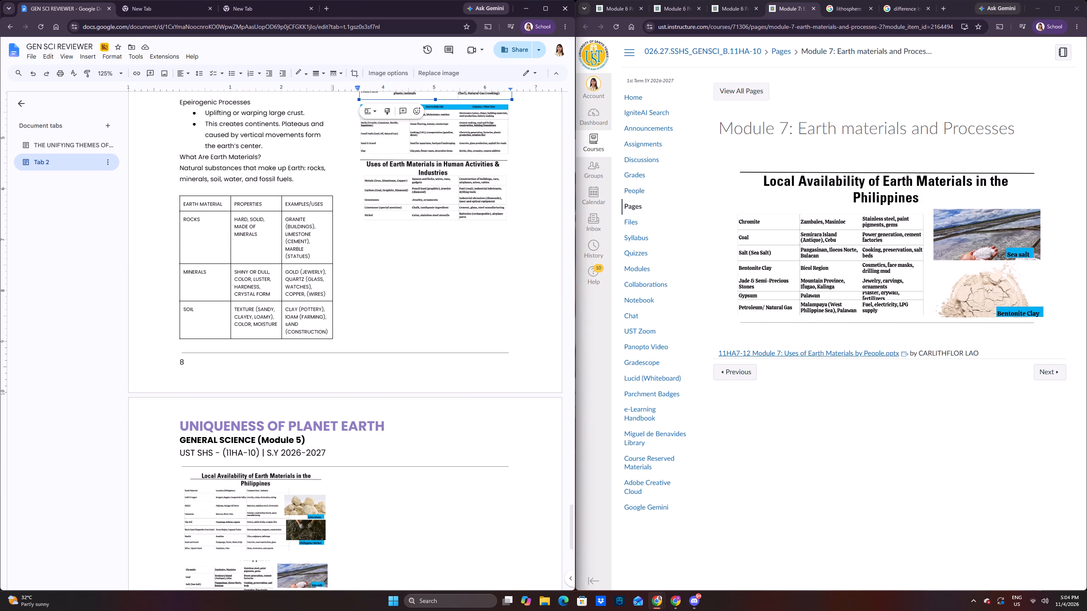
scroll(259, 462, "down", 3)
Enlarge the first Local Availability of Earth Materials image on page 9 proportionally, to slightly wider than its column.
left_click(299, 392)
left_click_drag(335, 428, 332, 423)
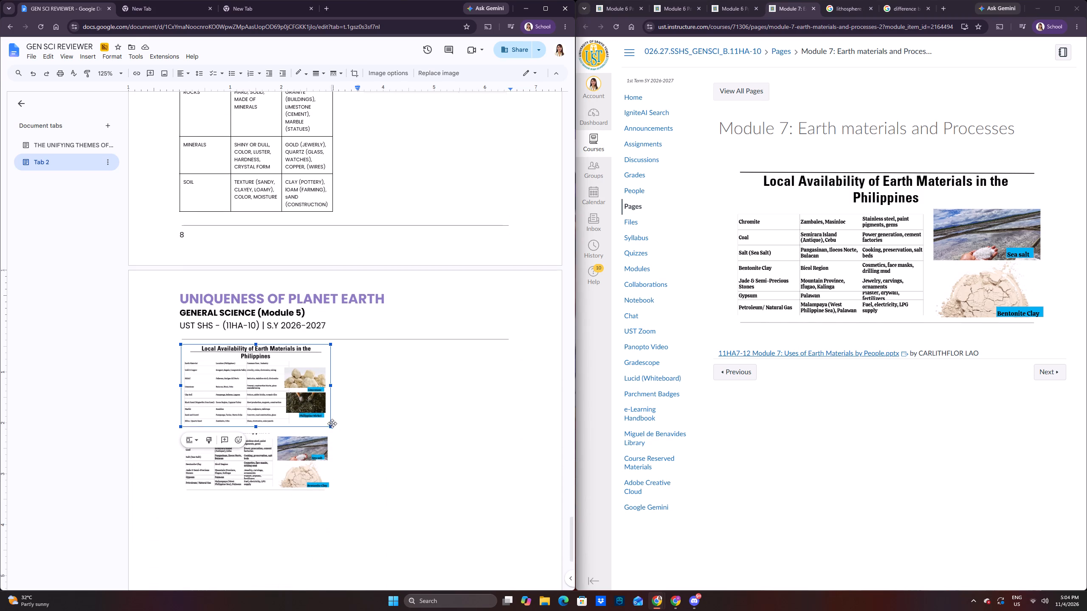
left_click_drag(332, 423, 331, 422)
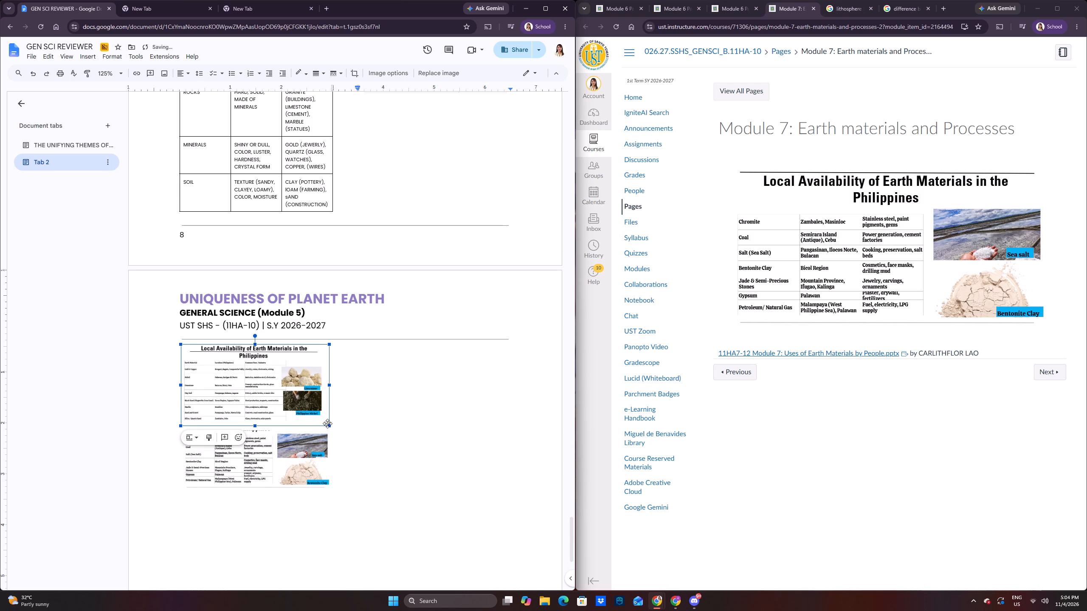
left_click_drag(329, 425, 350, 446)
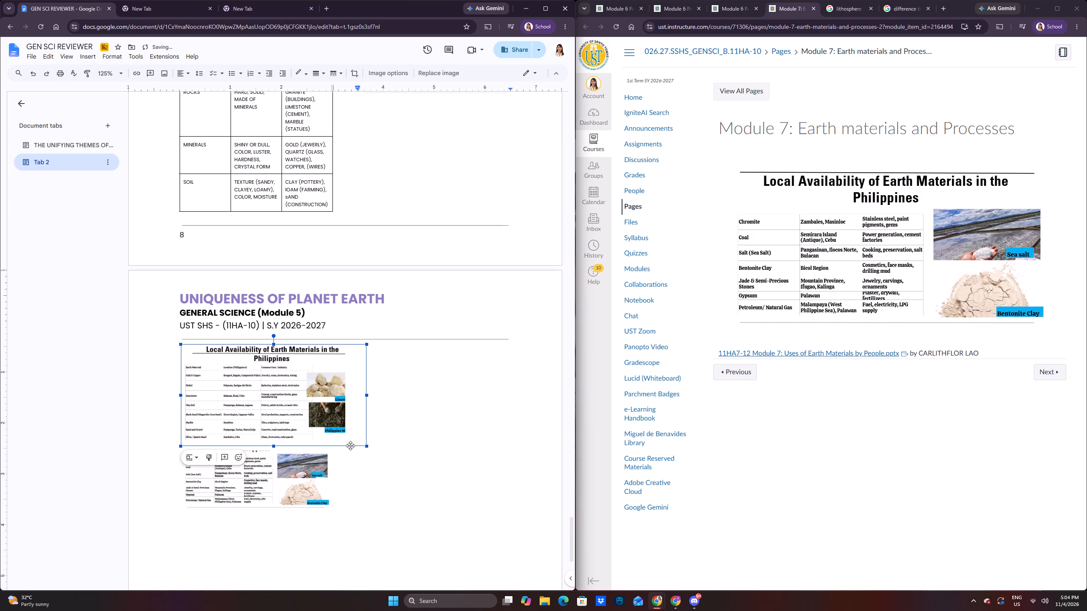
Enlarge the four earth materials images in page 8's second column so they extend slightly past the column edge.
scroll(349, 437, "down", 3)
scroll(339, 402, "up", 11)
left_click(434, 215)
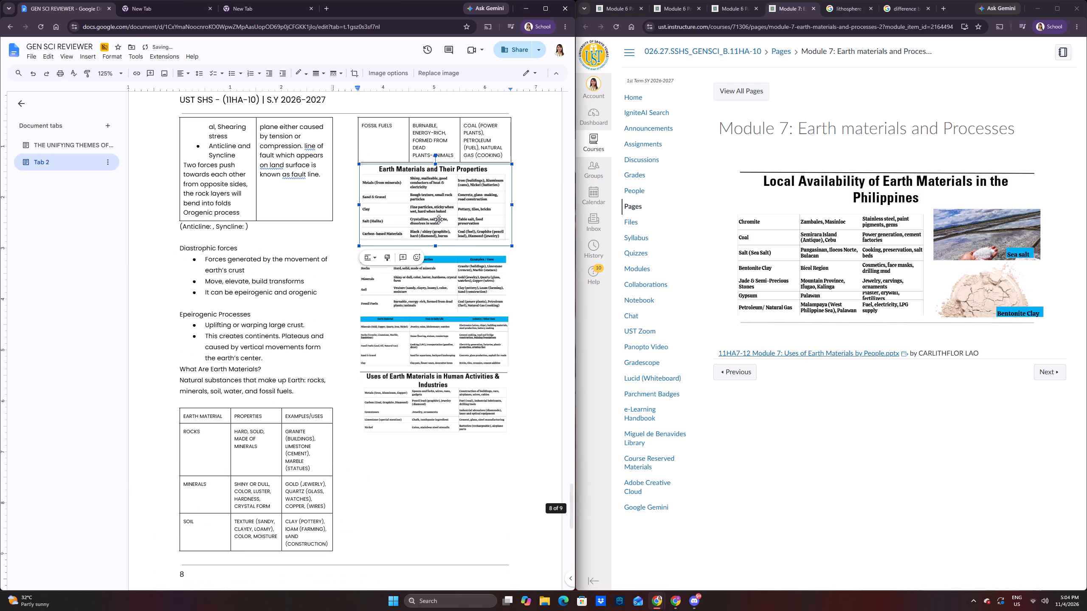
left_click_drag(513, 246, 524, 255)
left_click(493, 285)
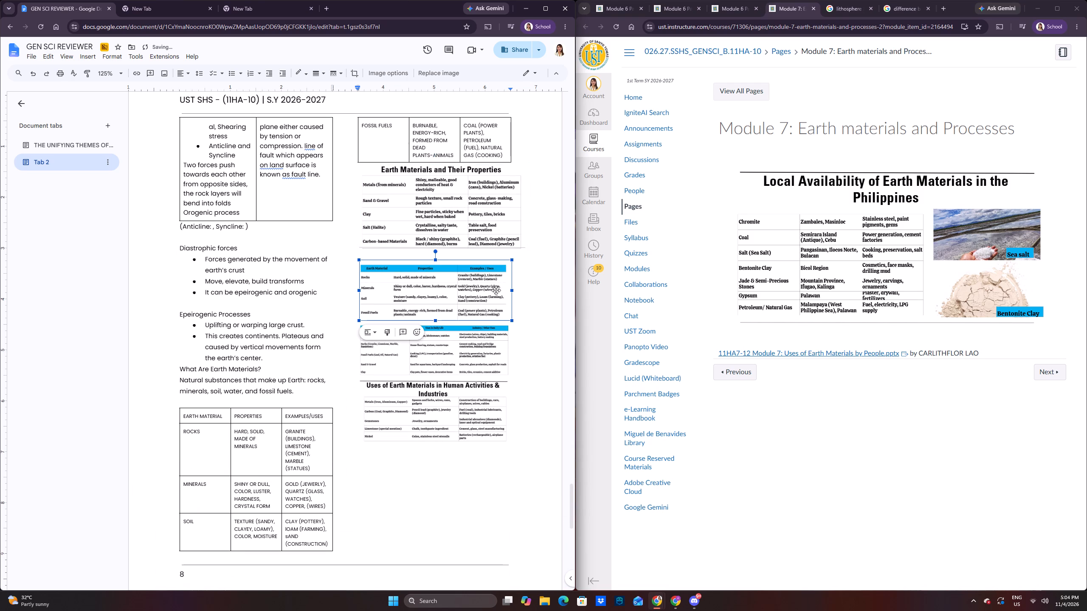
left_click_drag(514, 322, 523, 334)
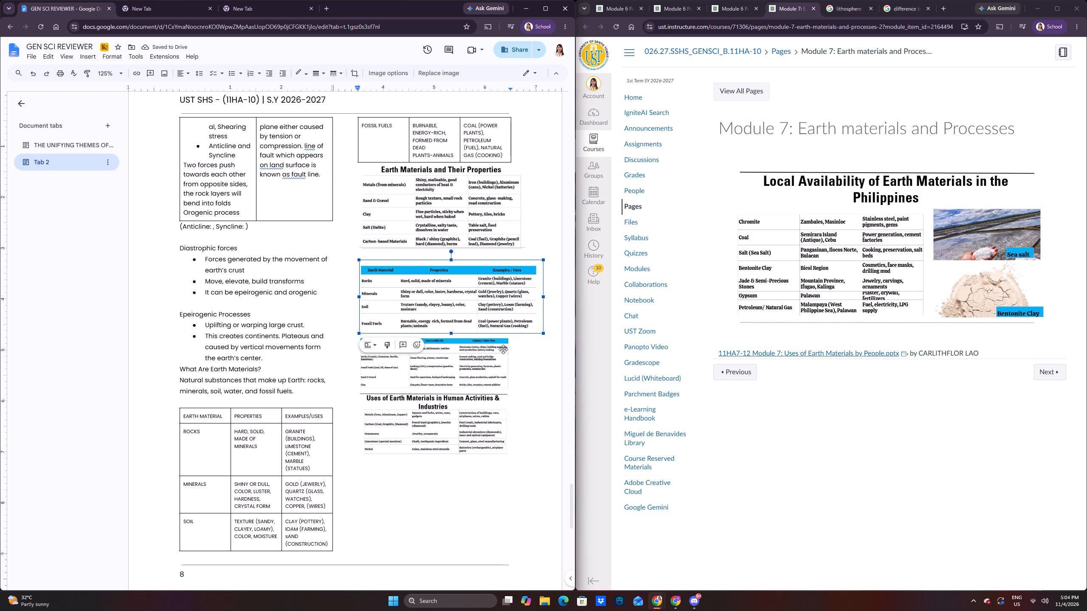
left_click(496, 371)
left_click_drag(512, 387, 526, 391)
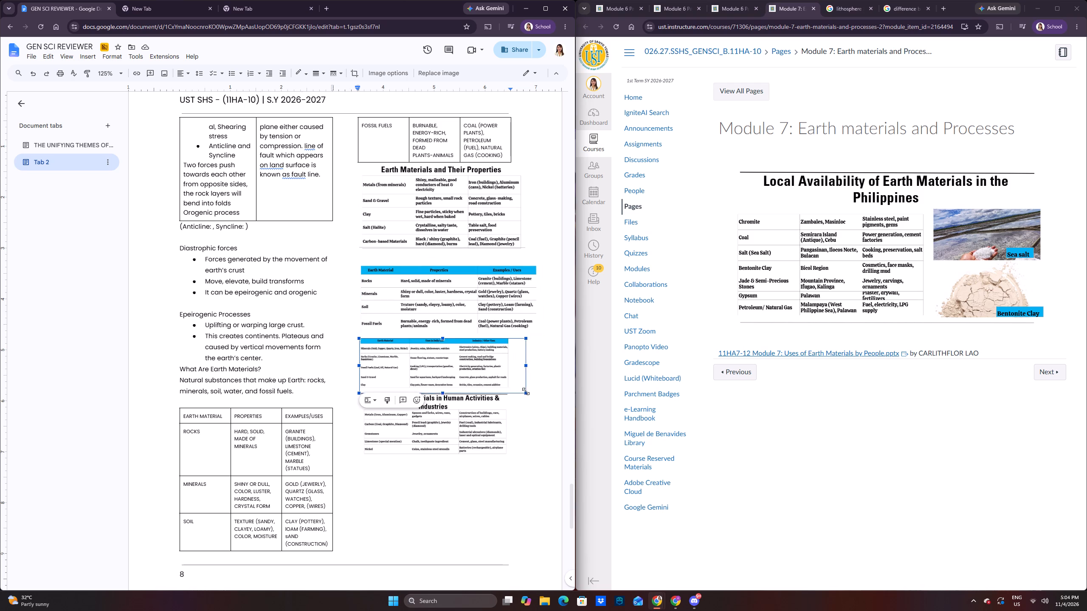
left_click_drag(526, 391, 535, 394)
left_click(497, 438)
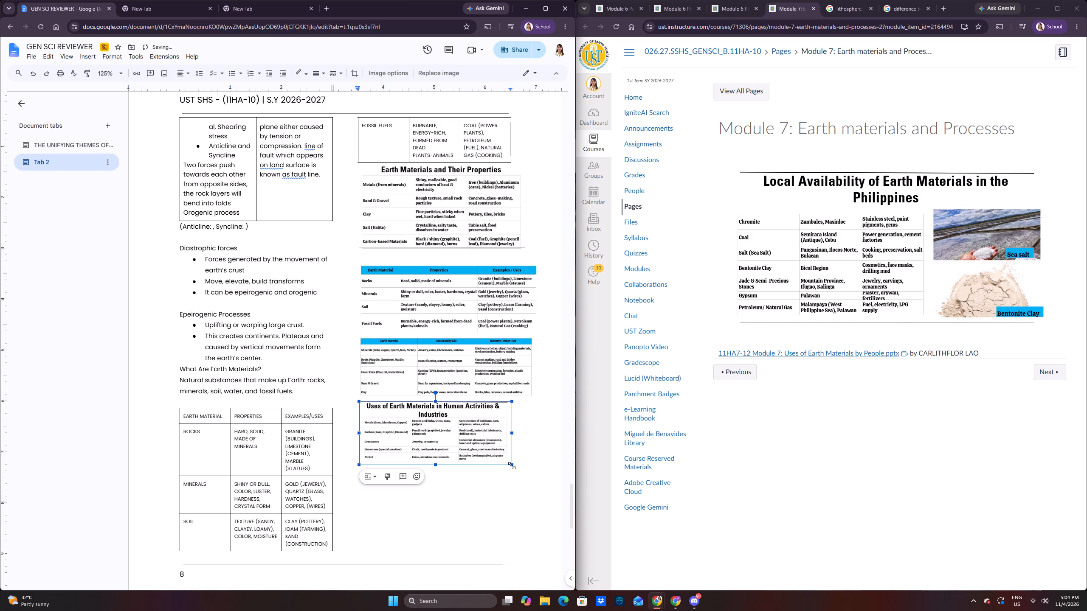
left_click_drag(512, 465, 532, 473)
Enlarge the second Local Availability image on page 9 proportionally, to nearly the width of the image above it.
scroll(500, 420, "down", 2)
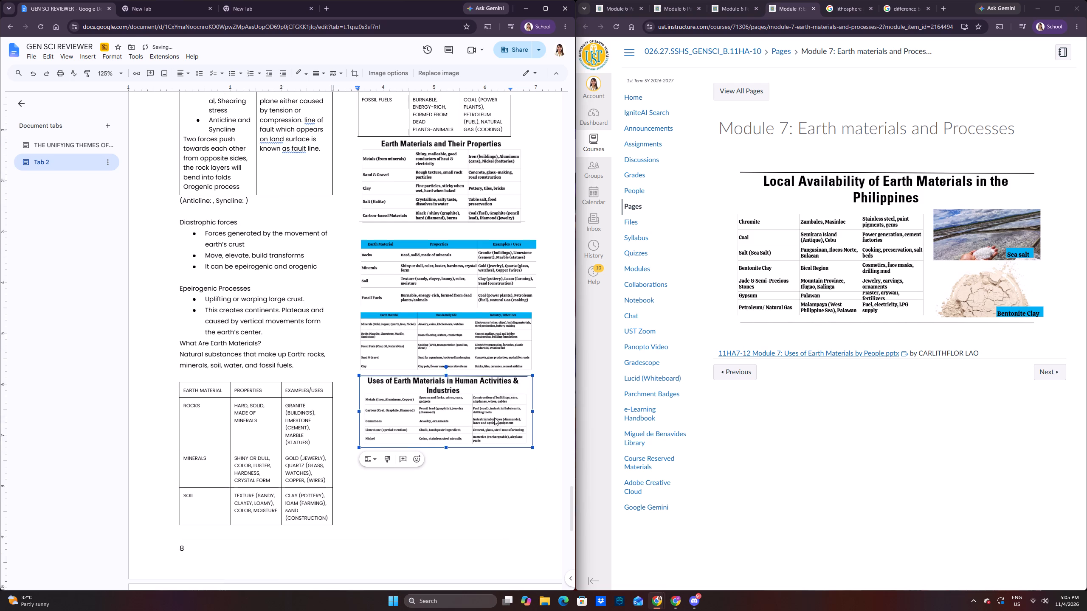
scroll(494, 418, "down", 6)
left_click(334, 455)
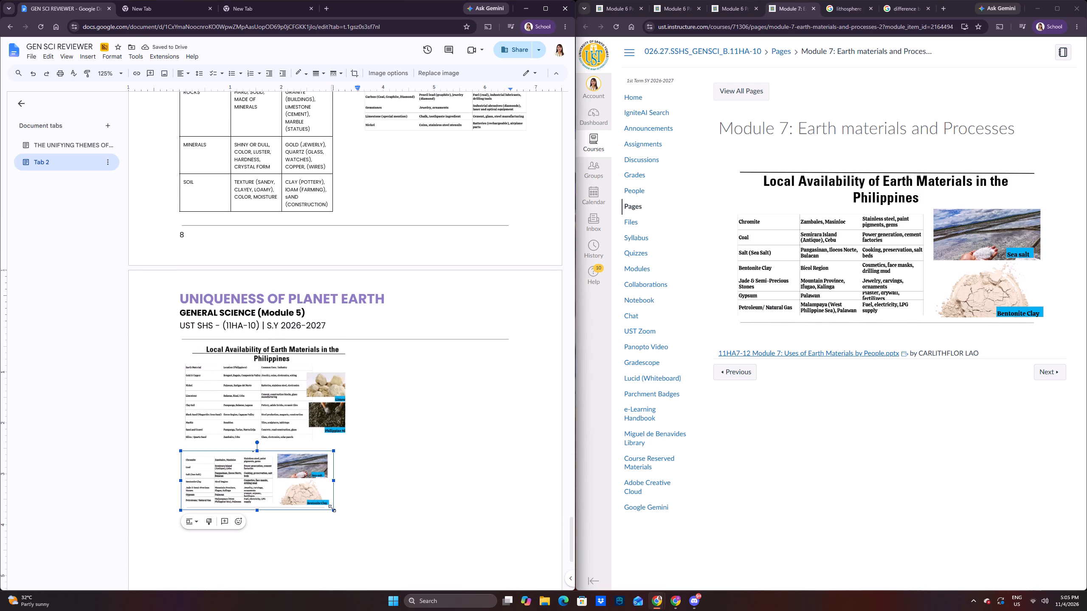
left_click_drag(334, 511, 343, 519)
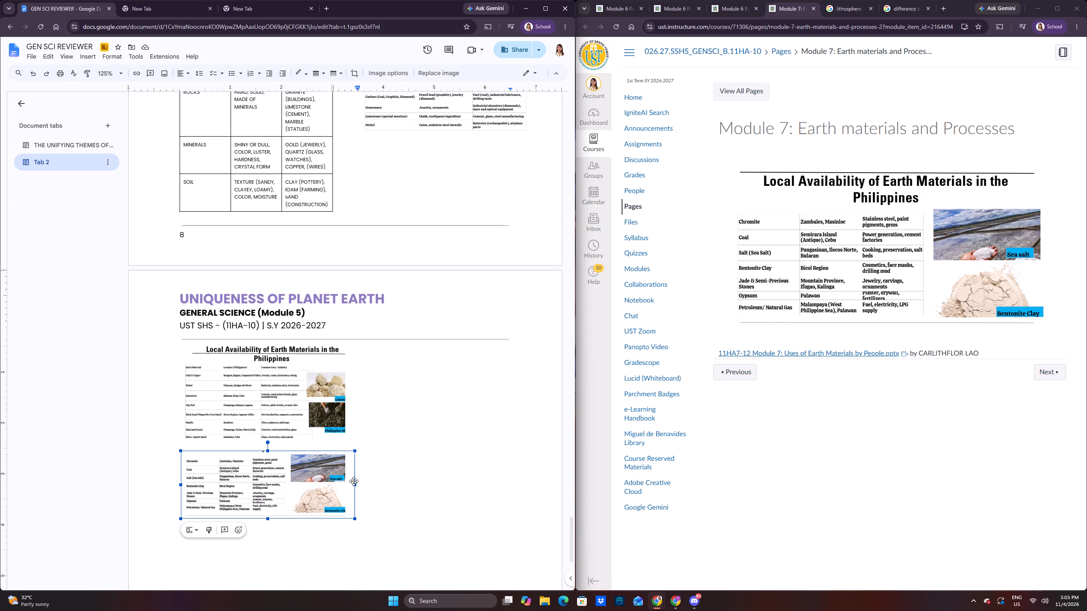
left_click(334, 430)
left_click(383, 414)
Look back through the reviewer from page 9 up to the Earth's Subsystems section on page 1.
scroll(385, 378, "up", 13)
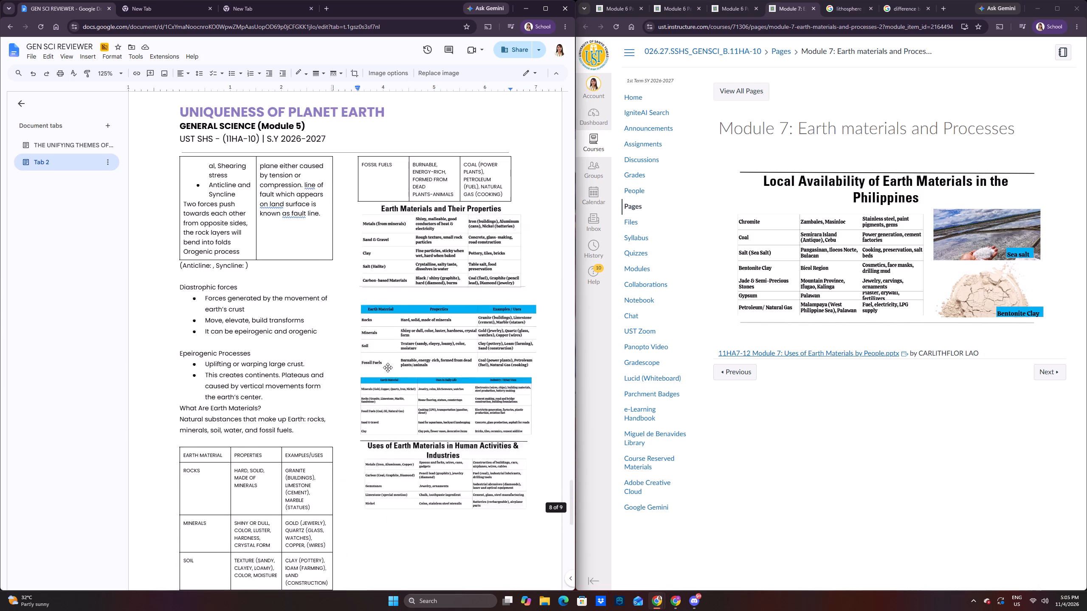
scroll(388, 367, "up", 20)
scroll(388, 367, "up", 1)
scroll(462, 386, "up", 19)
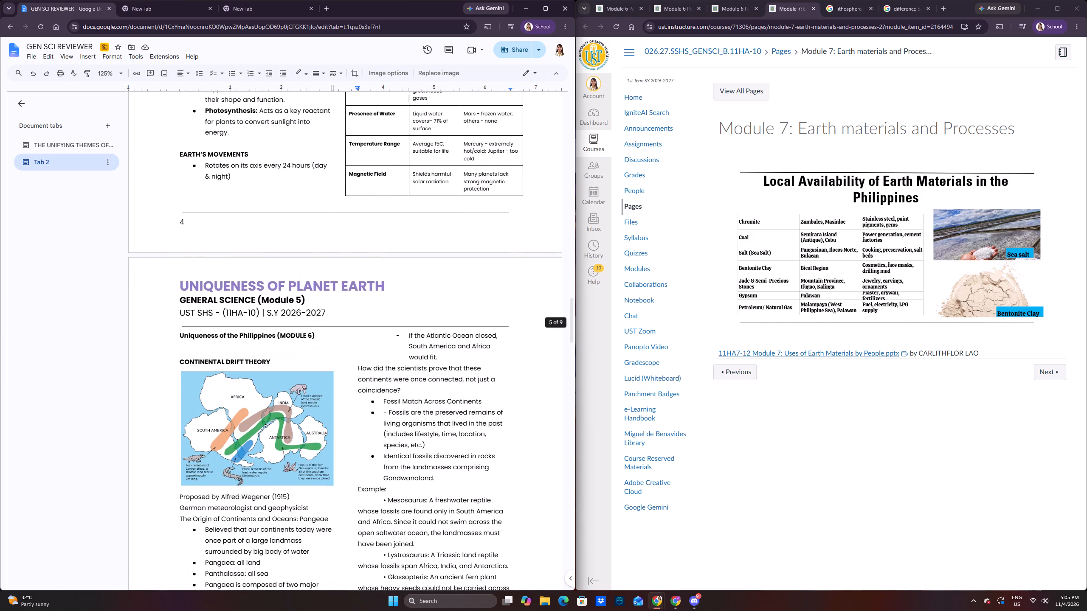
scroll(462, 386, "up", 6)
scroll(462, 385, "up", 15)
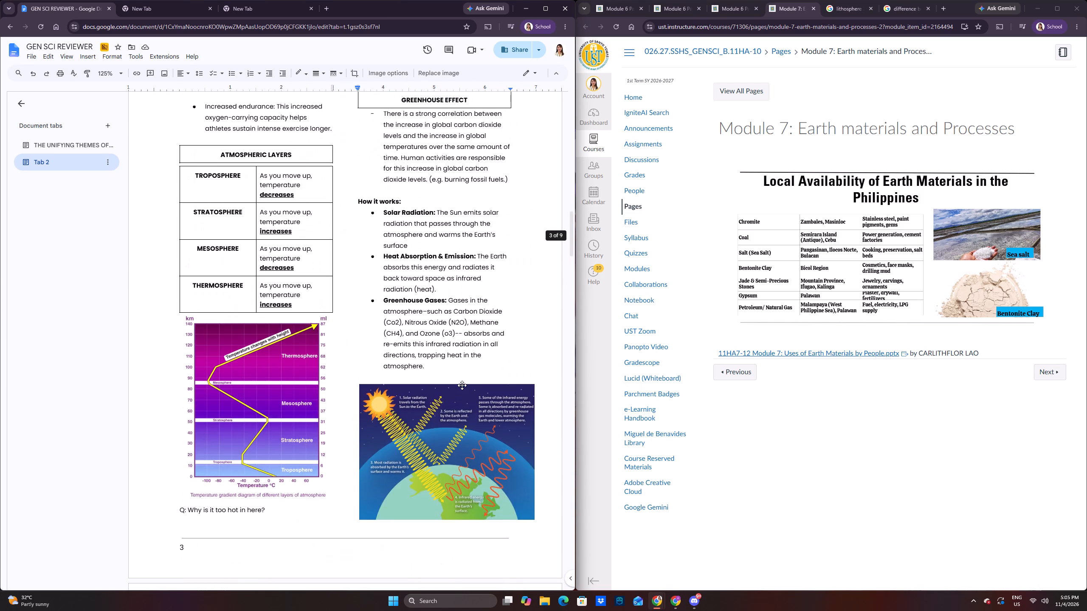
scroll(462, 385, "up", 14)
scroll(462, 385, "up", 19)
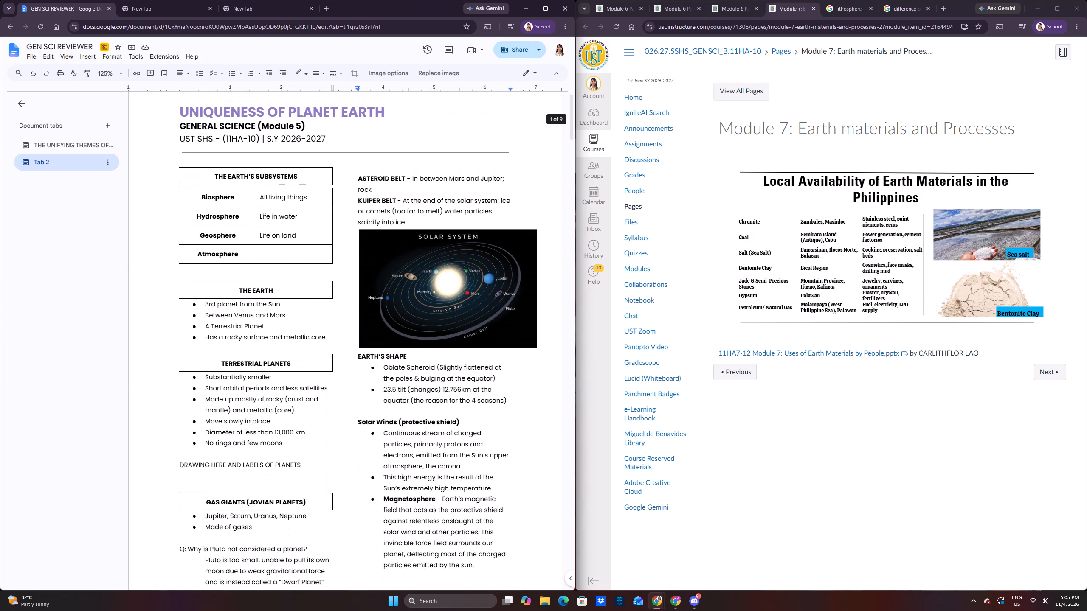
scroll(462, 385, "up", 2)
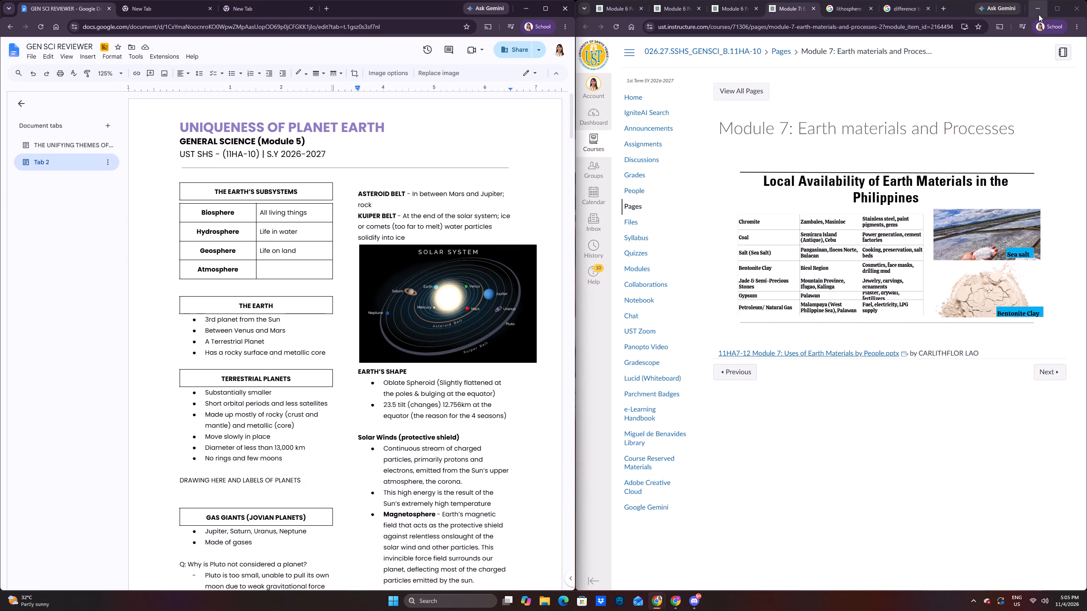
Minimize the Module 7 course page window and maximize the GEN SCI REVIEWER window.
left_click(1035, 13)
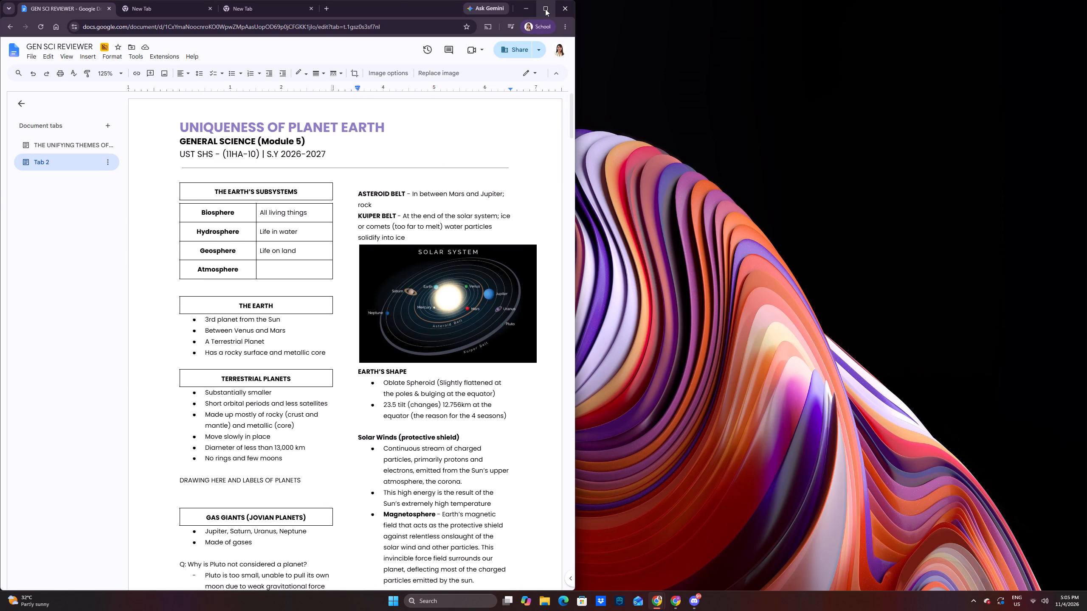
left_click(545, 9)
scroll(639, 205, "down", 6)
scroll(558, 235, "up", 2)
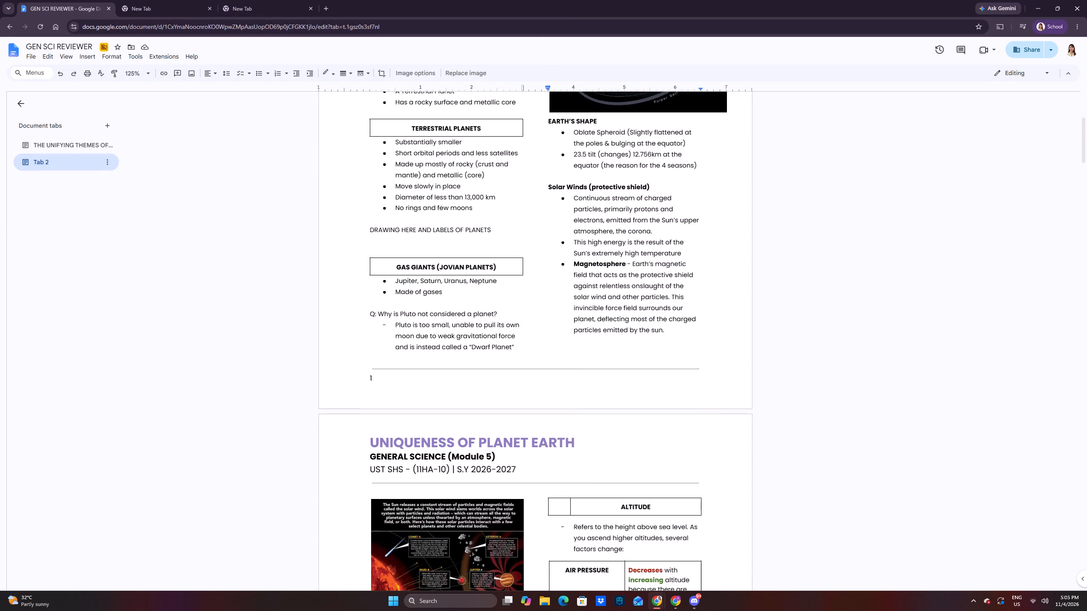
scroll(550, 236, "up", 14)
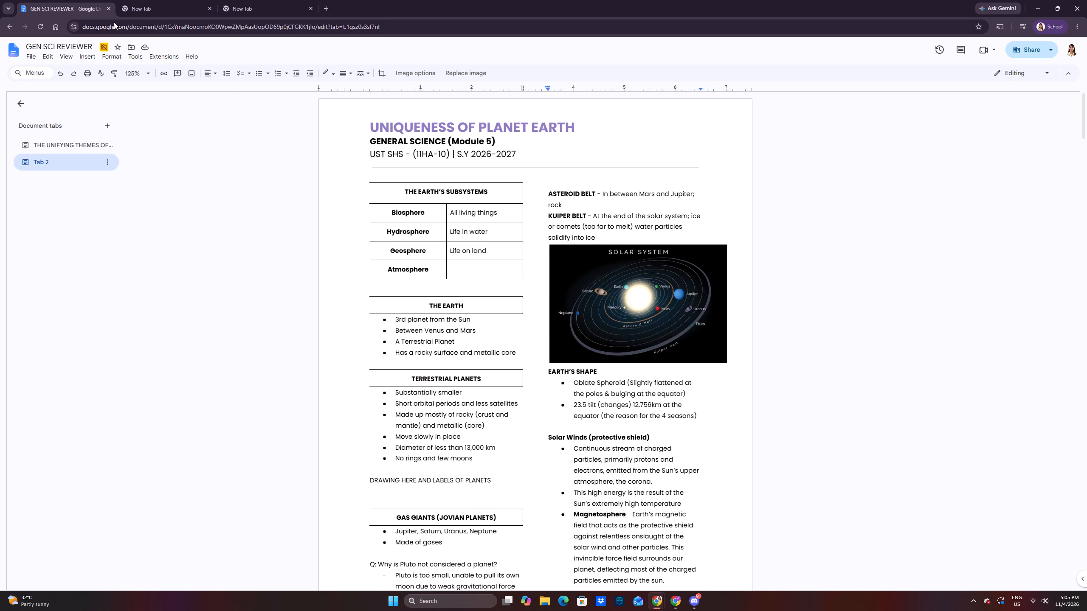
Set the reviewer document's zoom to 100%.
left_click(138, 76)
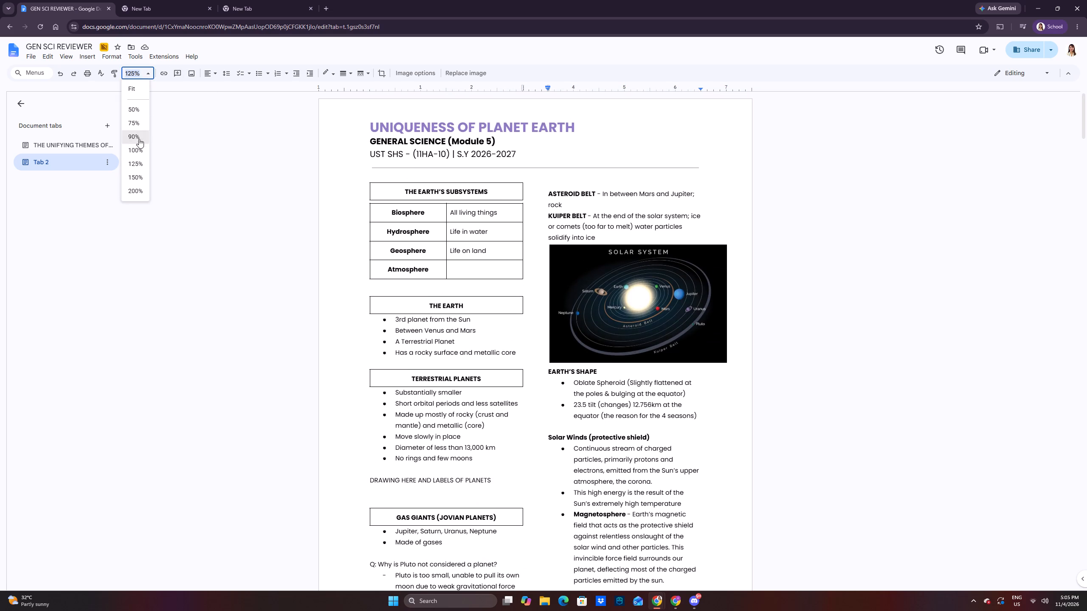
left_click(142, 152)
Look through the whole reviewer down to the Local Availability images on page 9 and back up to page 1.
scroll(693, 221, "down", 8)
scroll(752, 227, "down", 2)
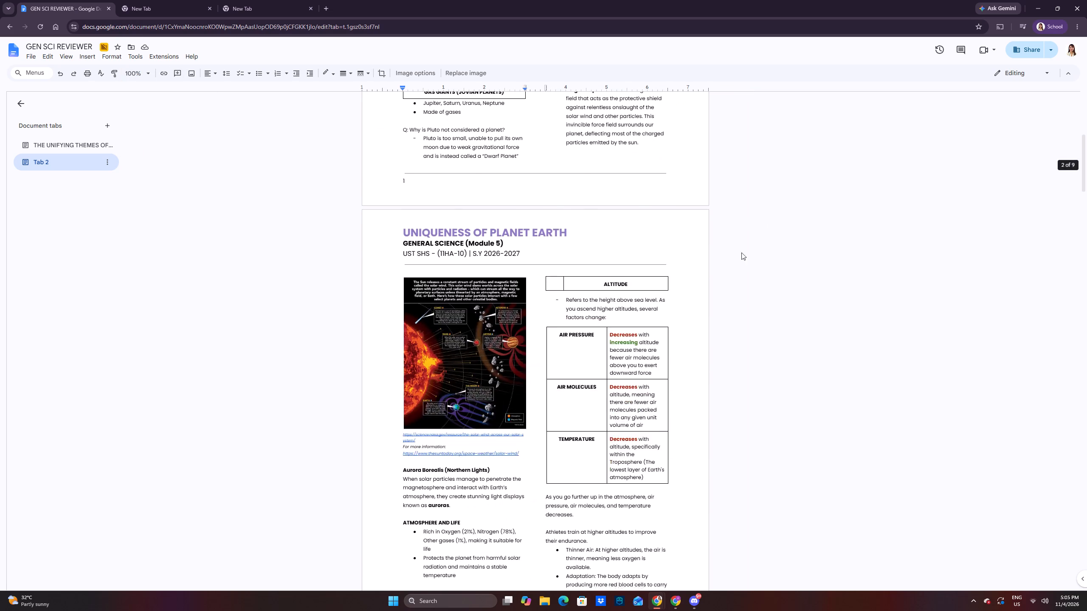
scroll(741, 252, "down", 20)
scroll(741, 252, "down", 20)
scroll(741, 252, "down", 9)
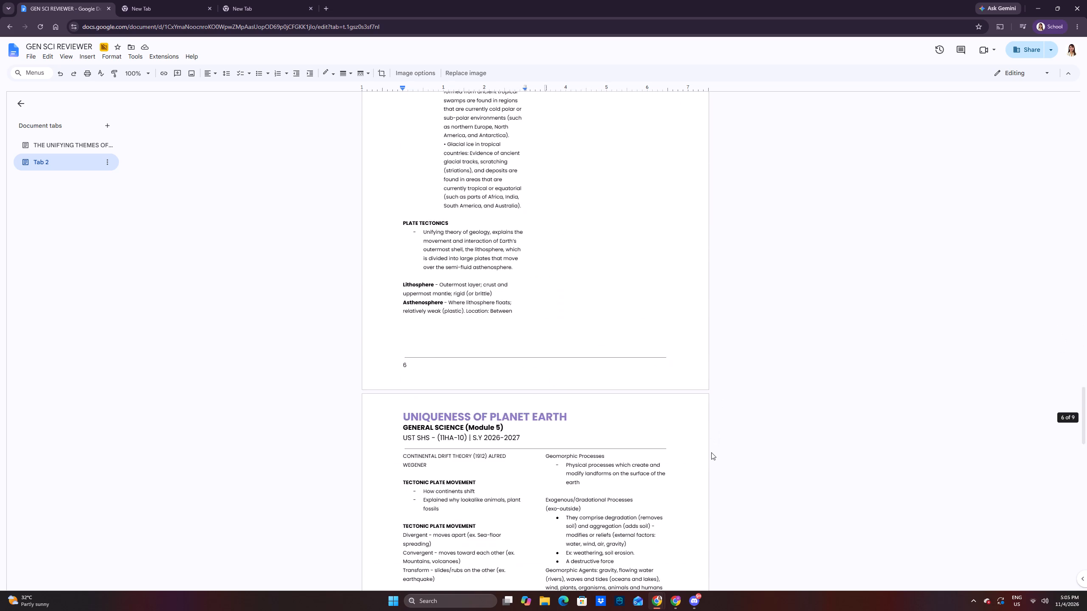
scroll(711, 452, "down", 18)
scroll(711, 454, "down", 11)
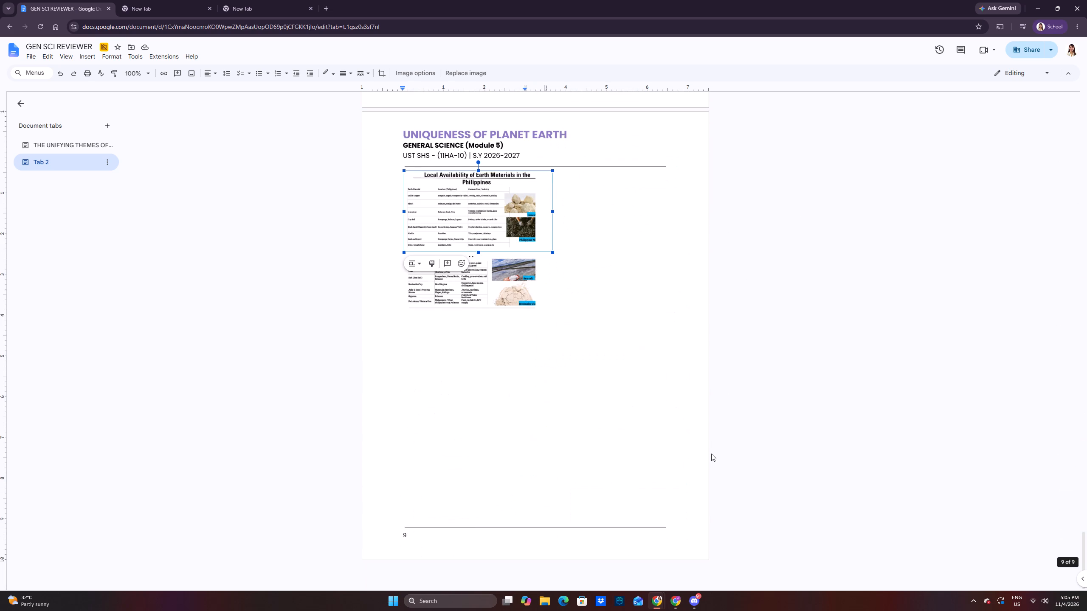
scroll(711, 454, "down", 2)
left_click(555, 348)
scroll(616, 347, "up", 11)
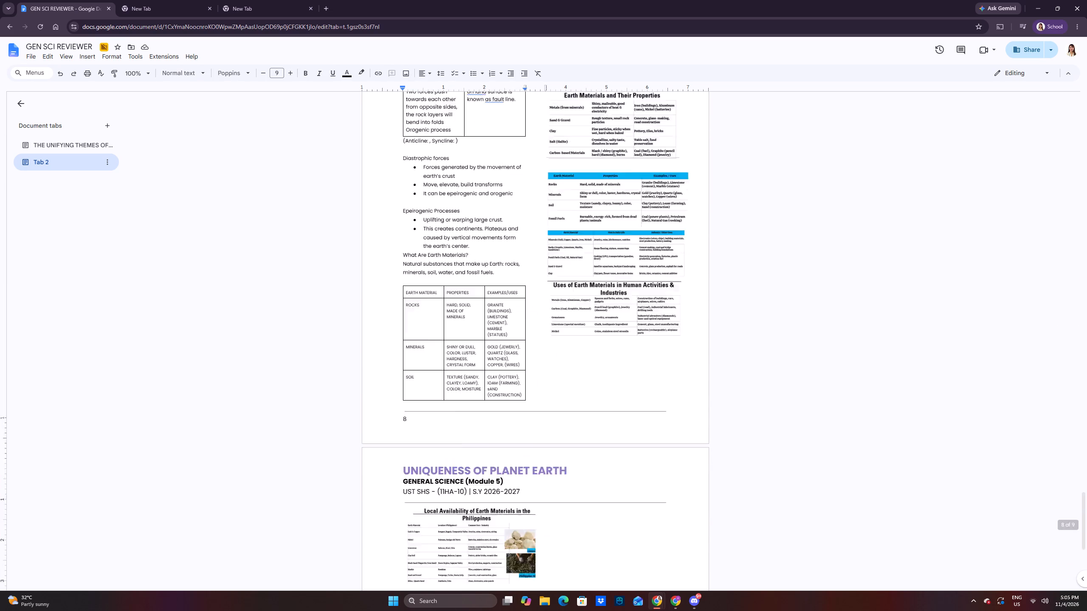
scroll(616, 347, "up", 20)
scroll(616, 347, "up", 20)
scroll(616, 347, "up", 4)
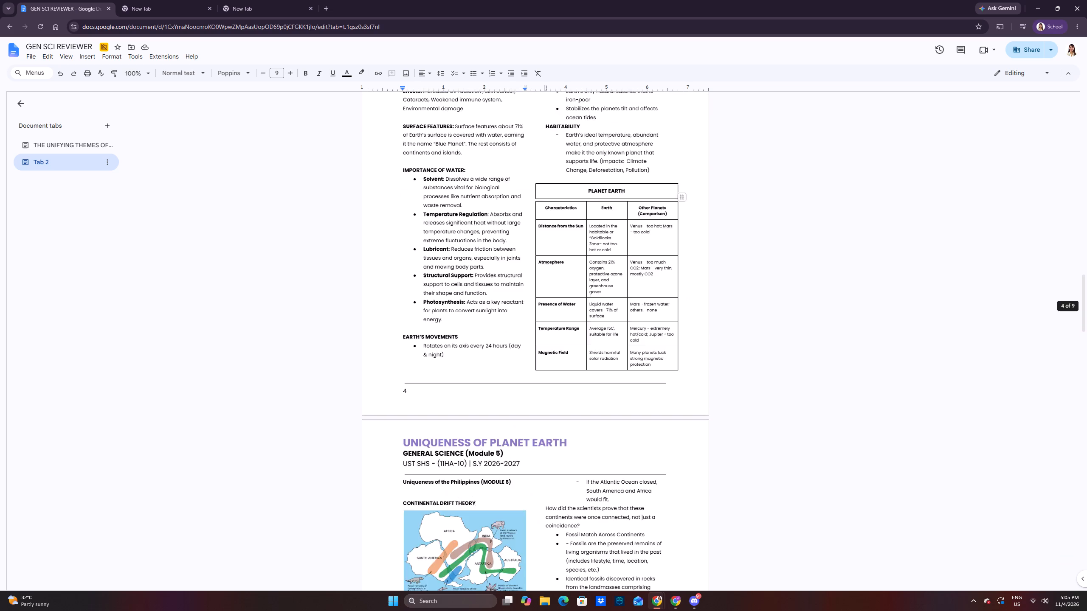
scroll(606, 342, "up", 20)
scroll(606, 342, "up", 20)
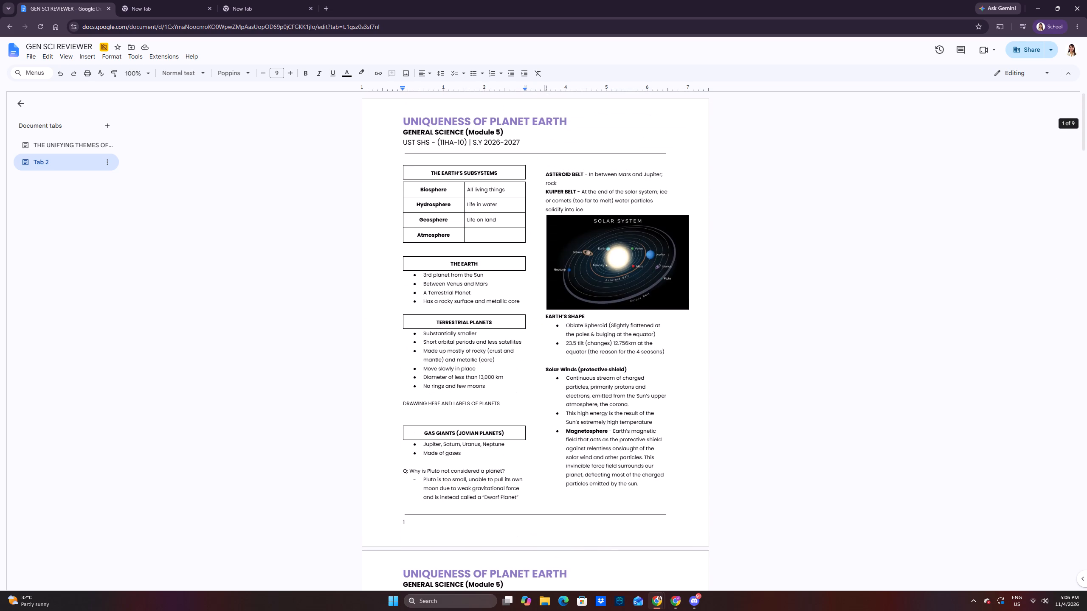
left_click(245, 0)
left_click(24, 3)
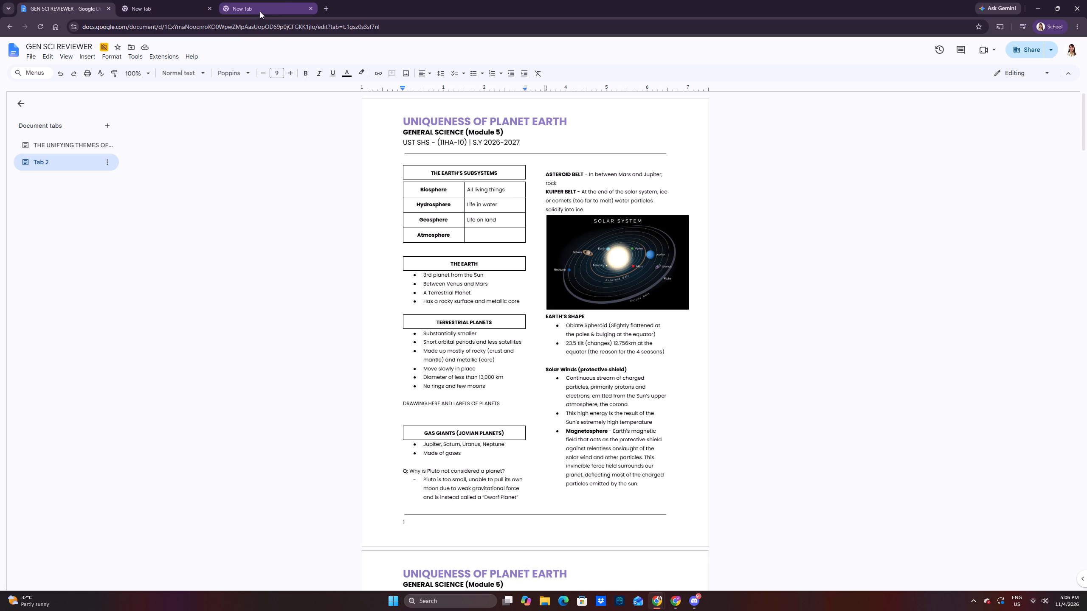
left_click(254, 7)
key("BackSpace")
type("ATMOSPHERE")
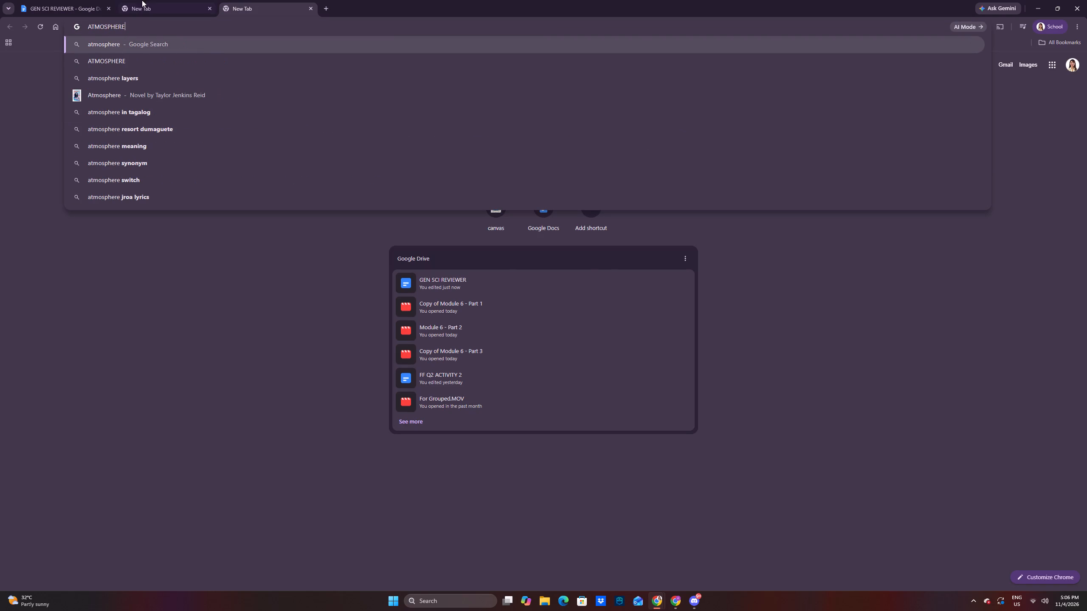
Search Google for the copied contents of the Earth's Subsystems table and read the overview's description of each sphere.
left_click(35, 0)
left_click_drag(474, 235, 414, 189)
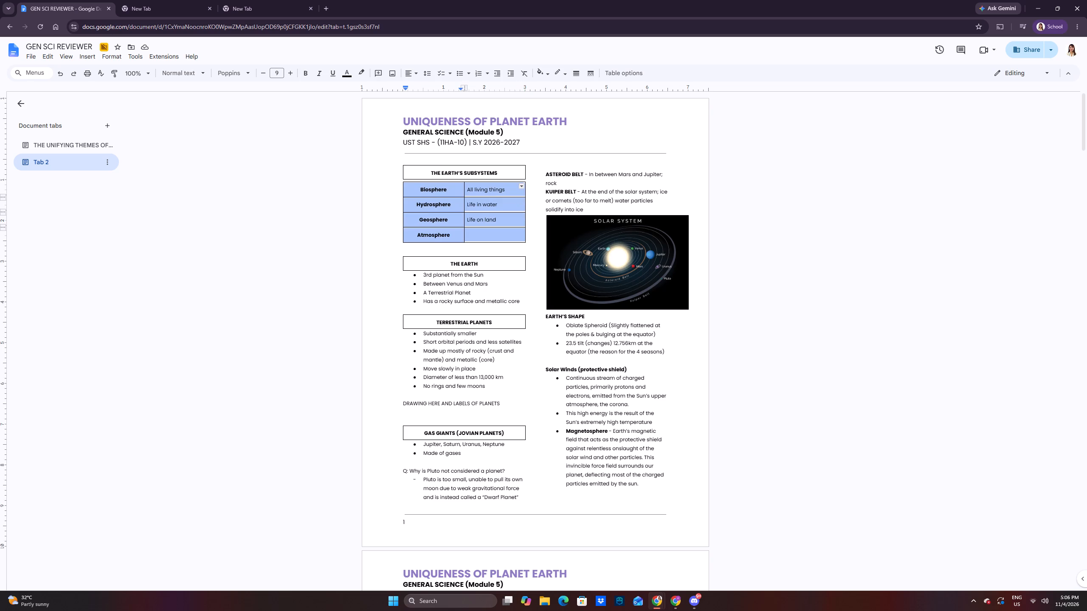
left_click_drag(414, 189, 413, 181)
key("ctrl+c")
left_click(244, 5)
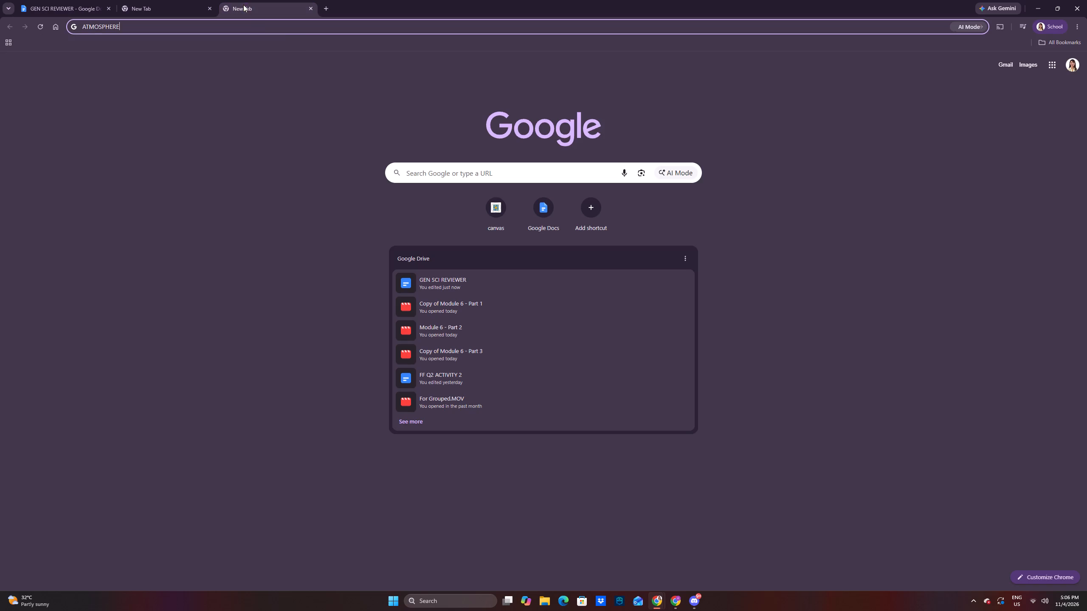
key("BackSpace")
key("BackSpace")
key("BackSpace")
key("BackSpace")
key("BackSpace")
key("BackSpace")
key("BackSpace")
key("BackSpace")
key("BackSpace")
key("BackSpace")
key("BackSpace")
key("BackSpace")
key("BackSpace")
key("BackSpace")
key("BackSpace")
key("BackSpace")
key("BackSpace")
key("BackSpace")
key("BackSpace")
key("BackSpace")
key("ctrl+v")
key("Return")
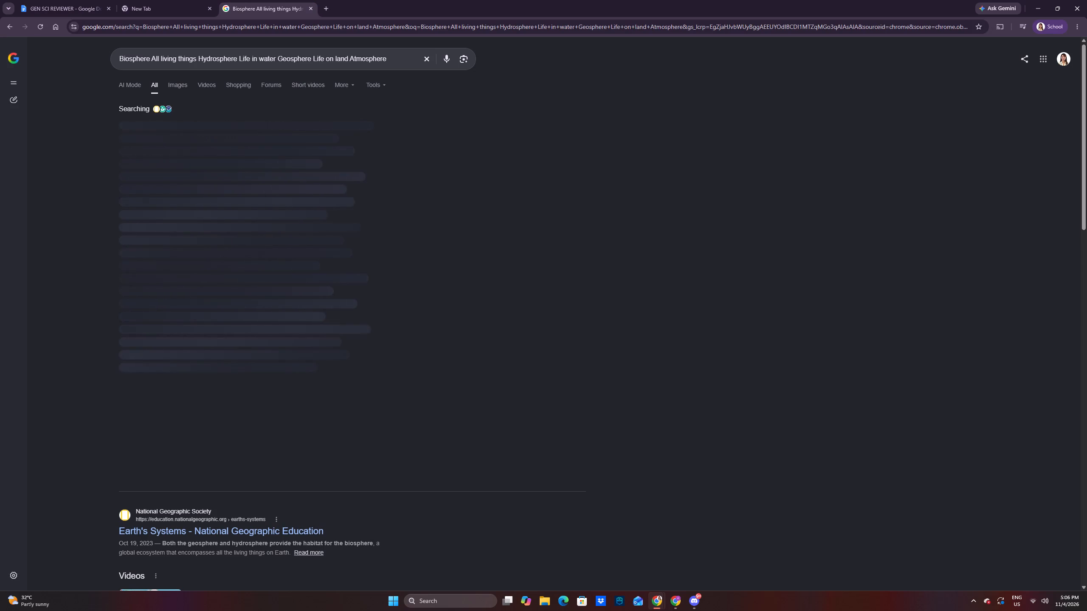
scroll(232, 237, "down", 1)
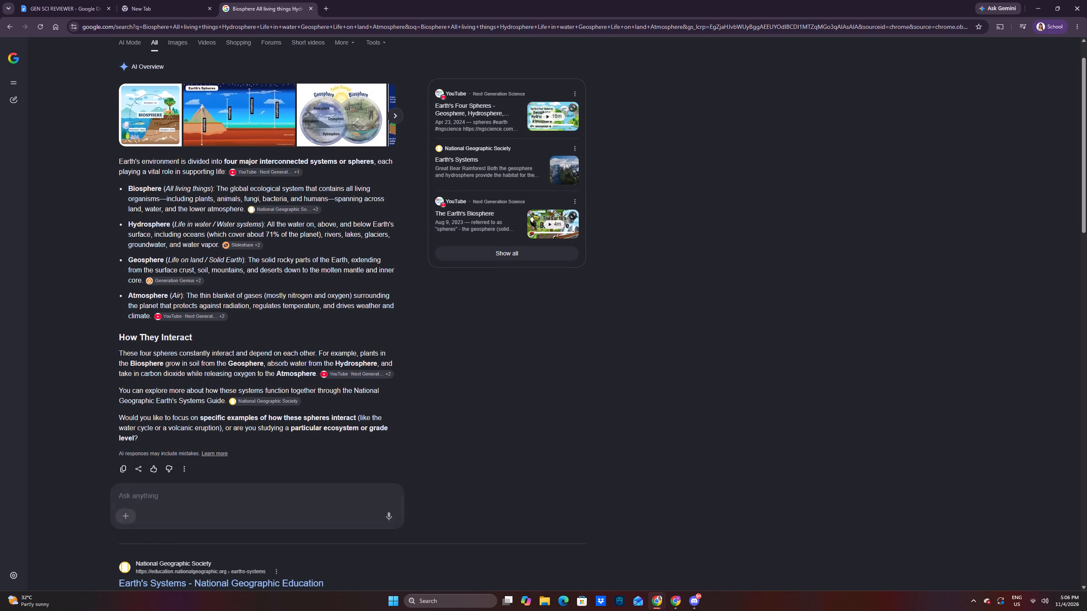
scroll(231, 247, "down", 1)
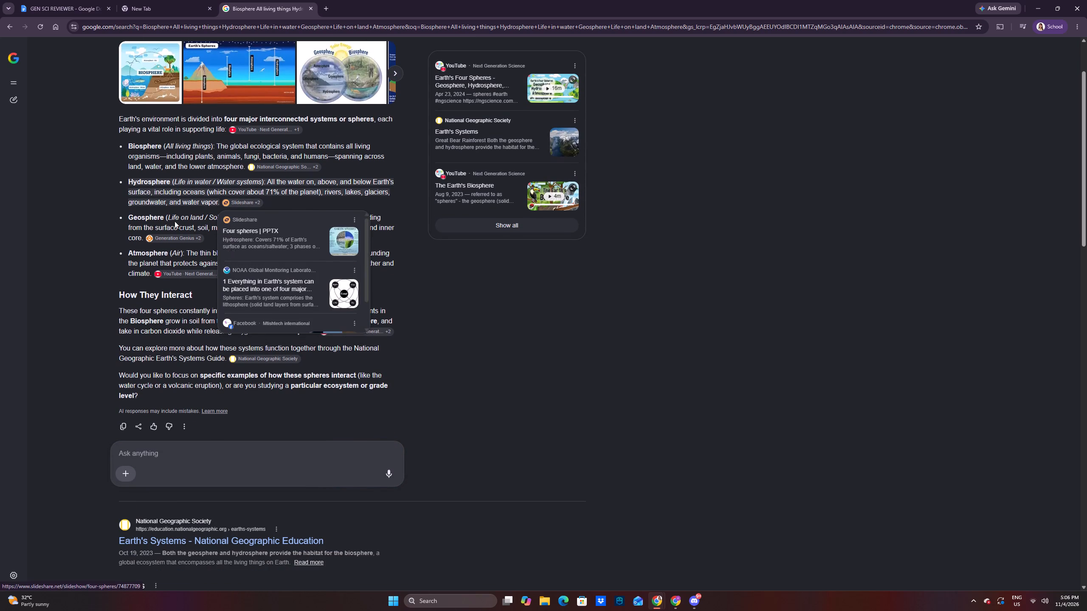
Fill the empty cell beside Atmosphere in the Earth's Subsystems table with "Air".
left_click(67, 0)
left_click(472, 227)
left_click(482, 232)
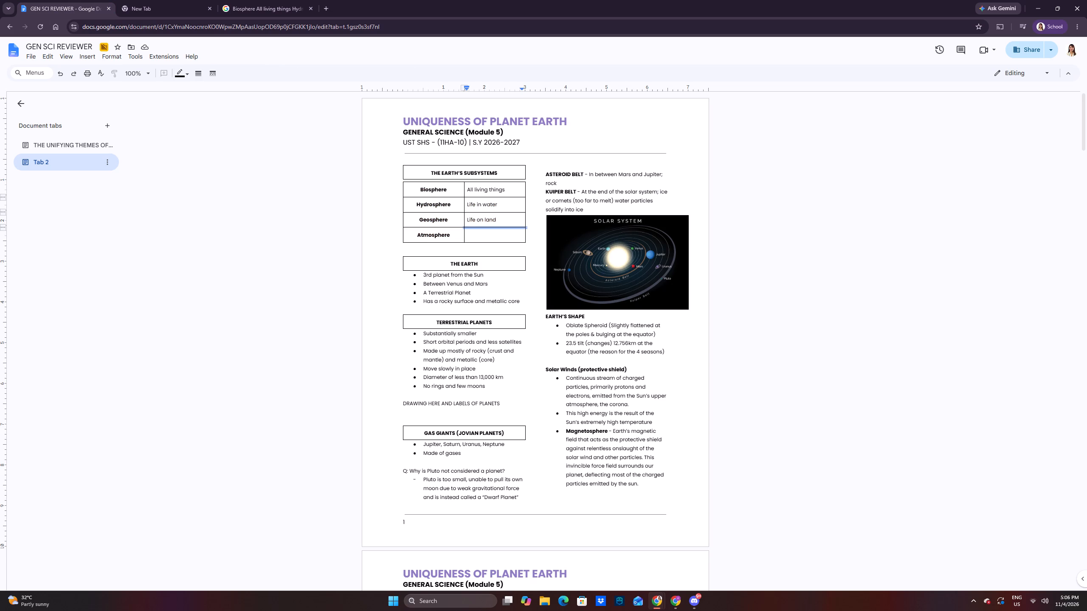
type("AI")
key("BackSpace")
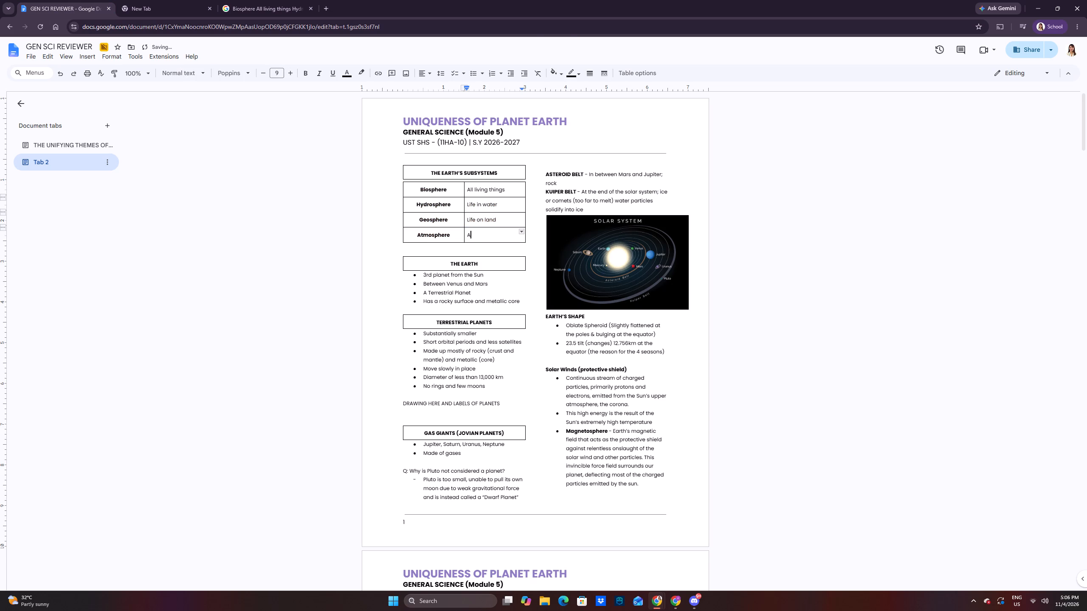
left_click(253, 0)
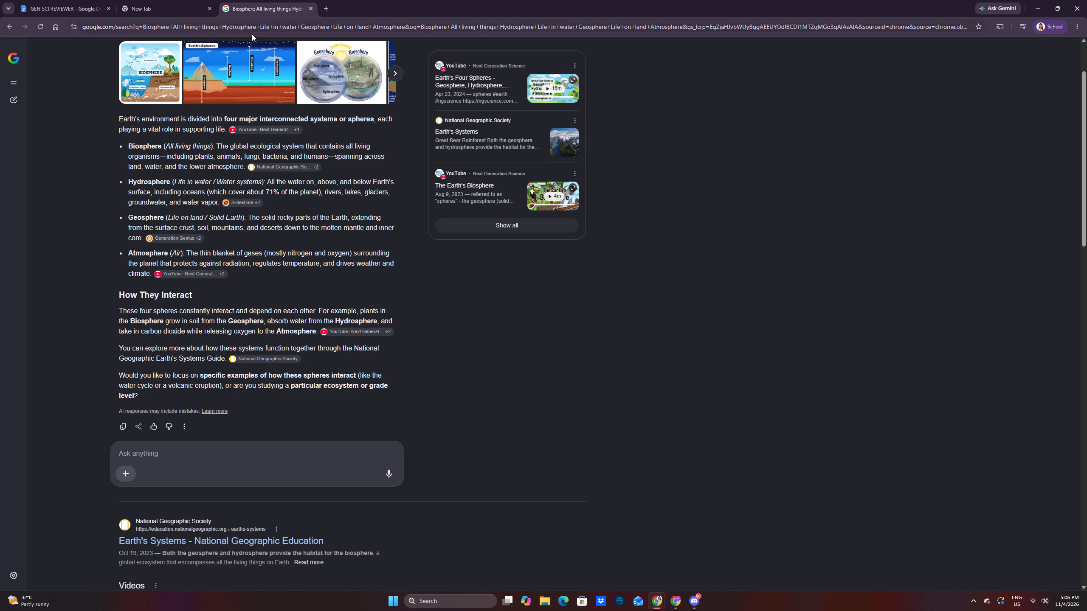
left_click(163, 3)
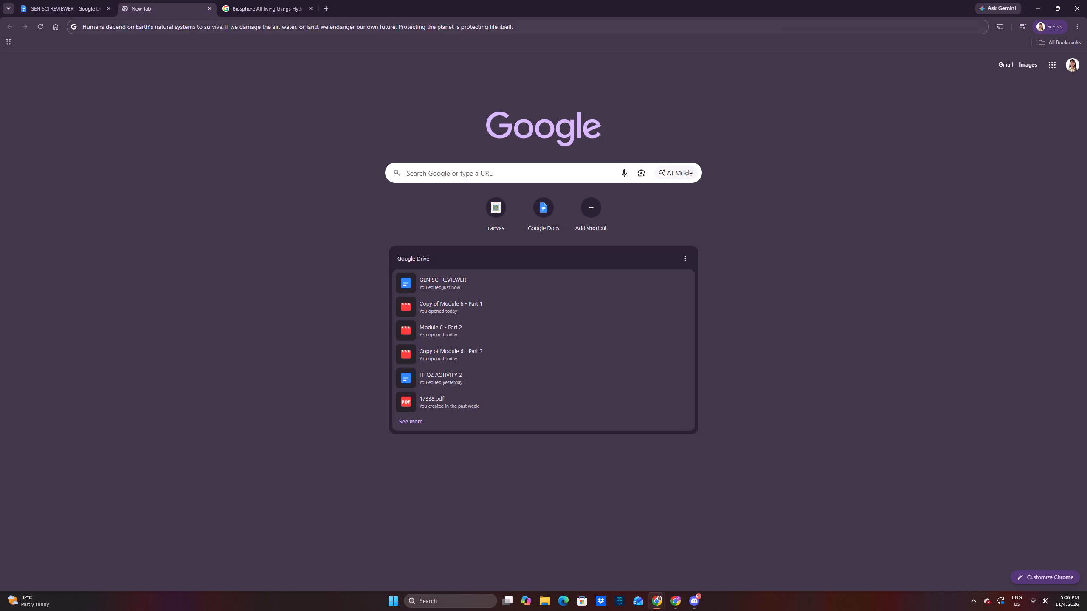
left_click(49, 0)
Delete the "DRAWING HERE AND LABELS OF PLANETS" placeholder and its surplus blank lines above the Gas Giants heading on page 1.
scroll(478, 450, "down", 2)
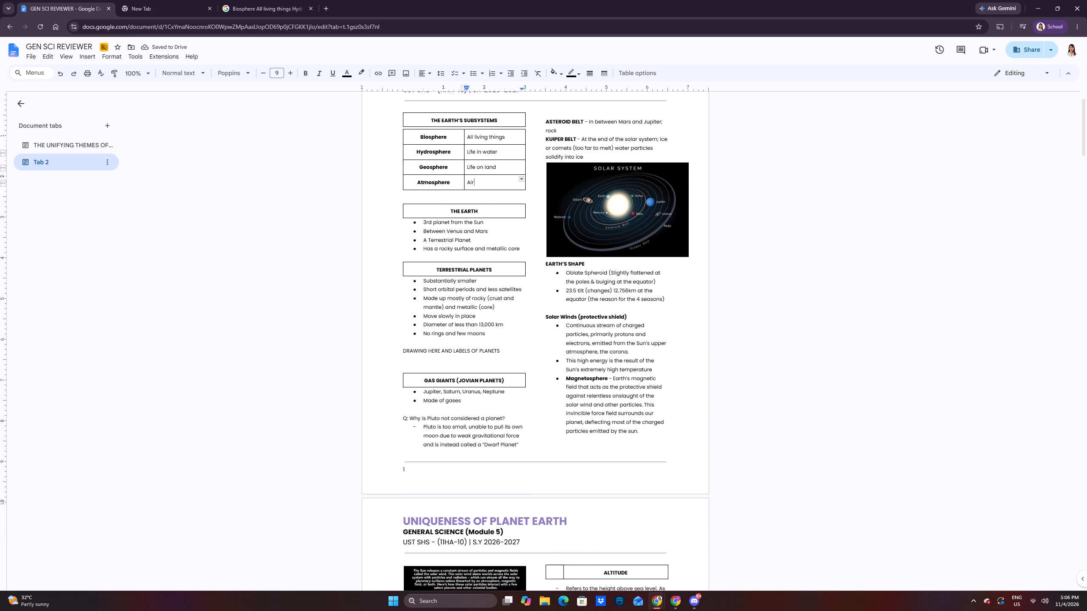
scroll(710, 451, "down", 4)
scroll(517, 267, "up", 2)
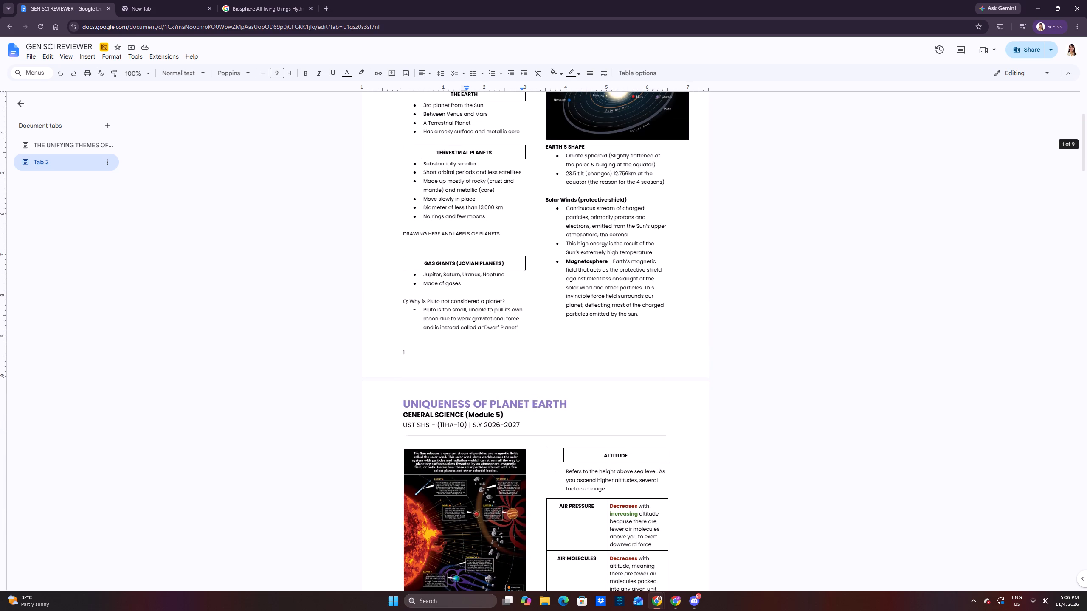
left_click(488, 249)
scroll(446, 261, "up", 2)
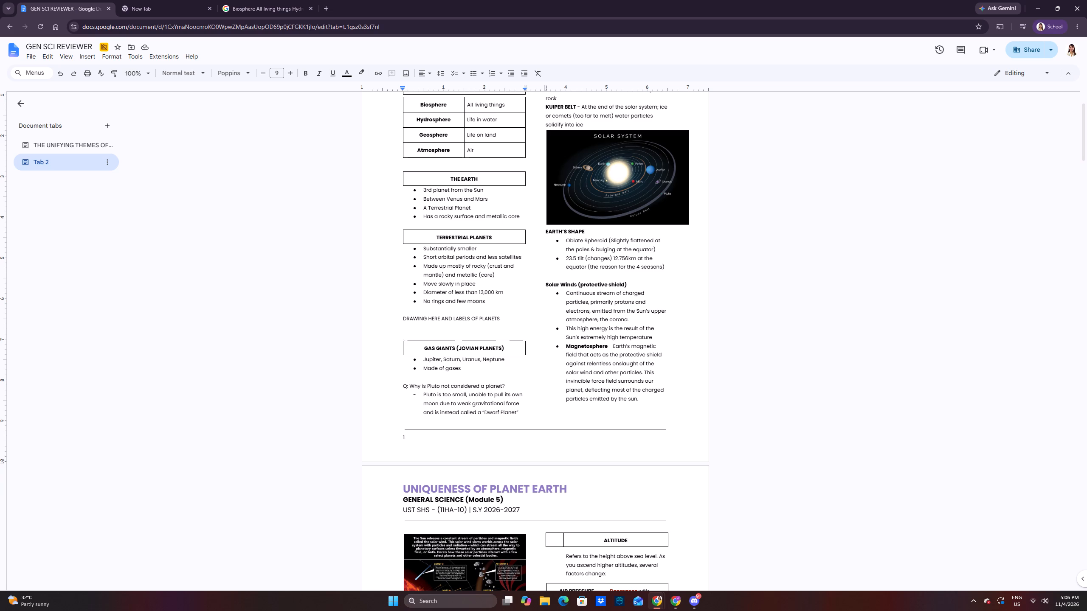
key("BackSpace")
key("BackSpace")
key("BackSpace")
key("BackSpace")
key("BackSpace")
key("BackSpace")
key("BackSpace")
key("BackSpace")
key("BackSpace")
key("BackSpace")
key("BackSpace")
key("BackSpace")
key("BackSpace")
key("BackSpace")
key("BackSpace")
key("BackSpace")
key("BackSpace")
key("BackSpace")
key("BackSpace")
key("BackSpace")
key("BackSpace")
key("BackSpace")
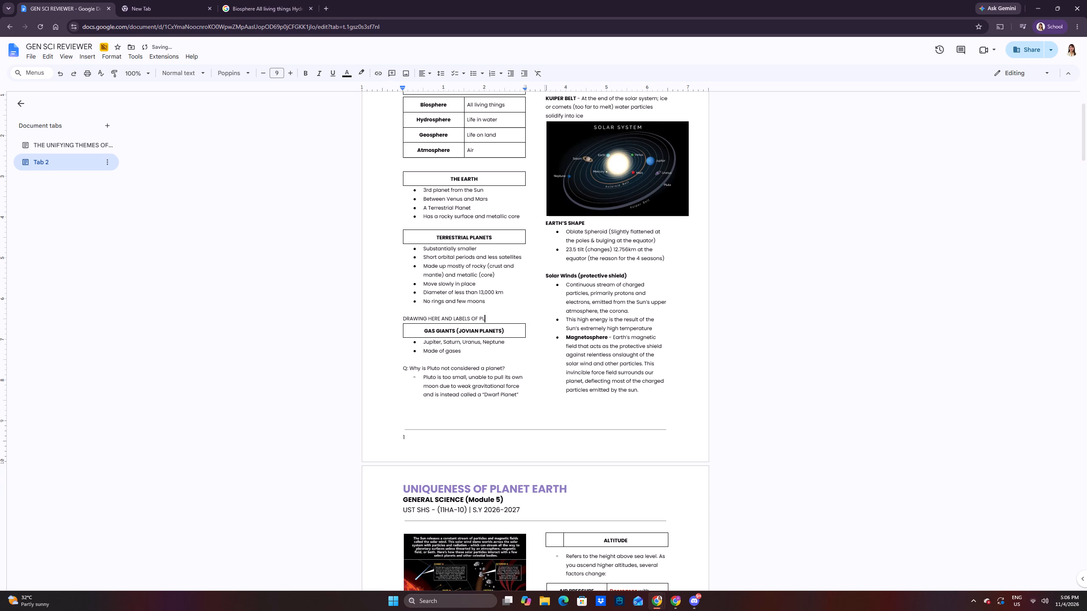
key("BackSpace")
key("BackSpace")
key("BackSpace")
key("BackSpace")
key("BackSpace")
key("BackSpace")
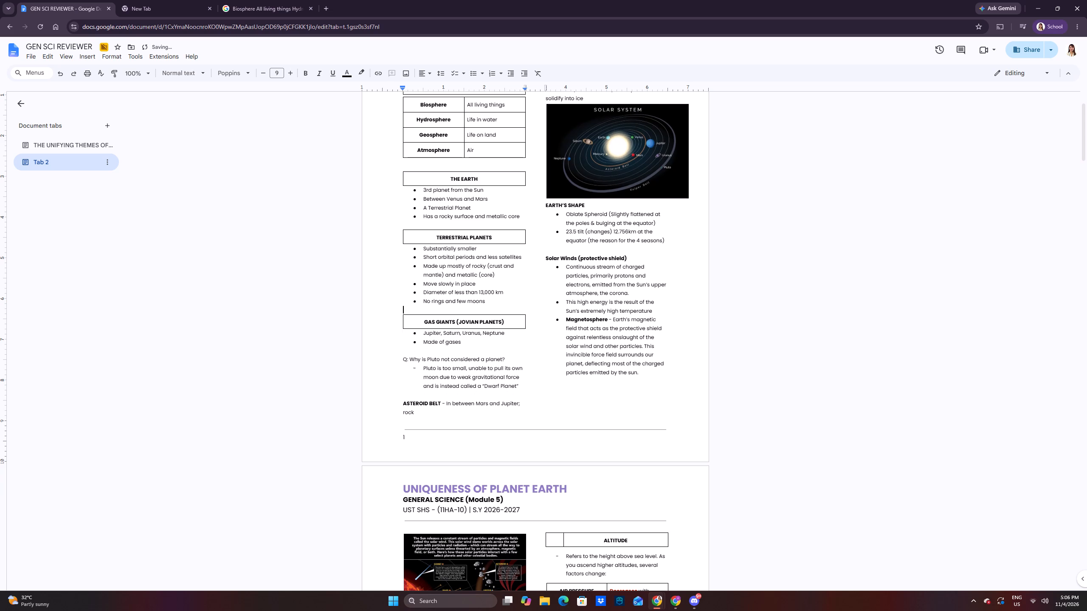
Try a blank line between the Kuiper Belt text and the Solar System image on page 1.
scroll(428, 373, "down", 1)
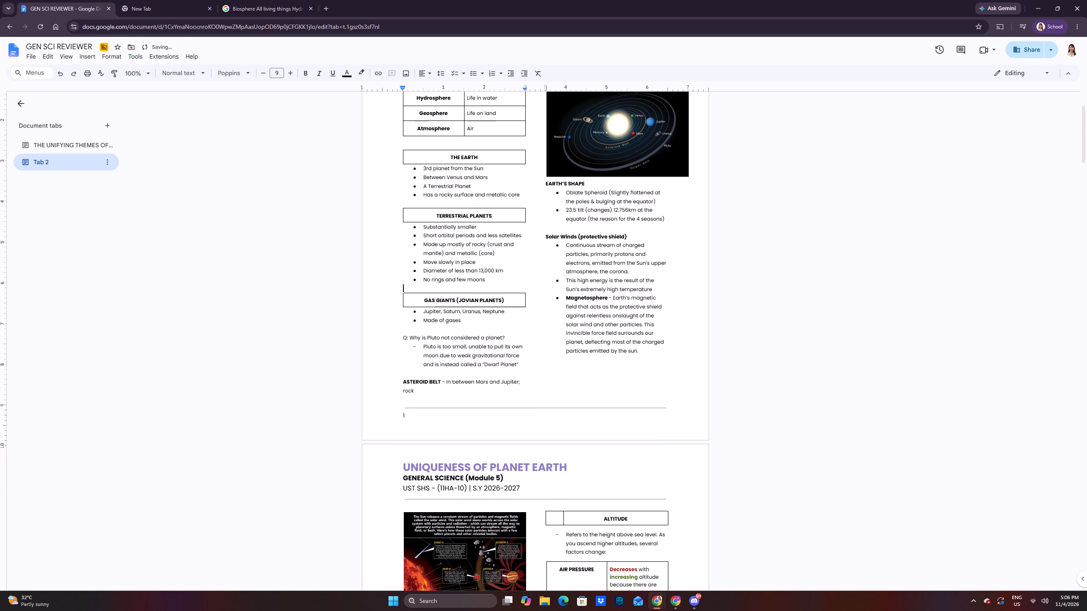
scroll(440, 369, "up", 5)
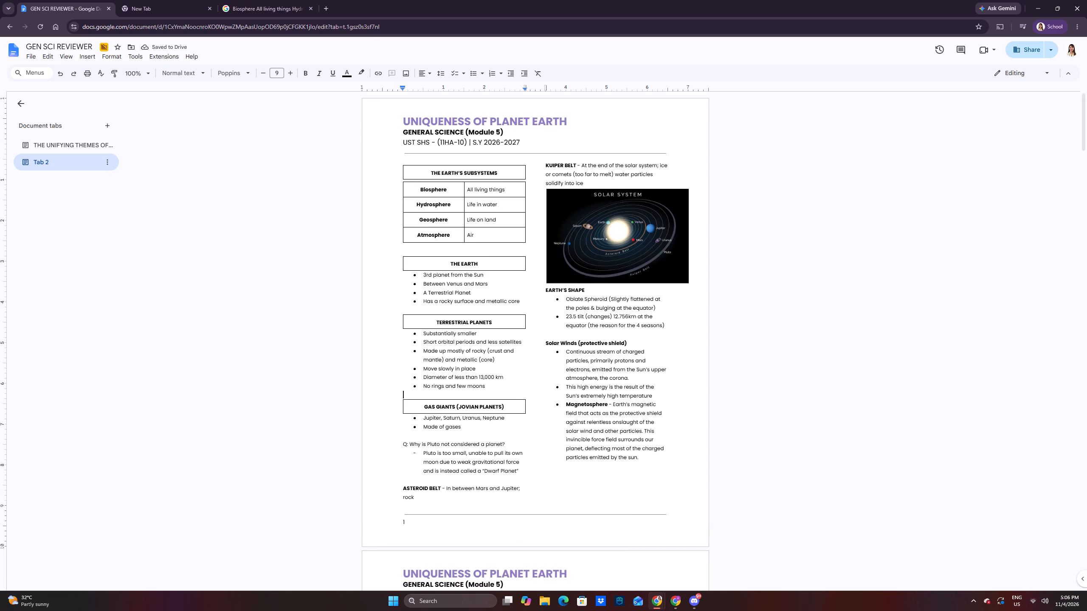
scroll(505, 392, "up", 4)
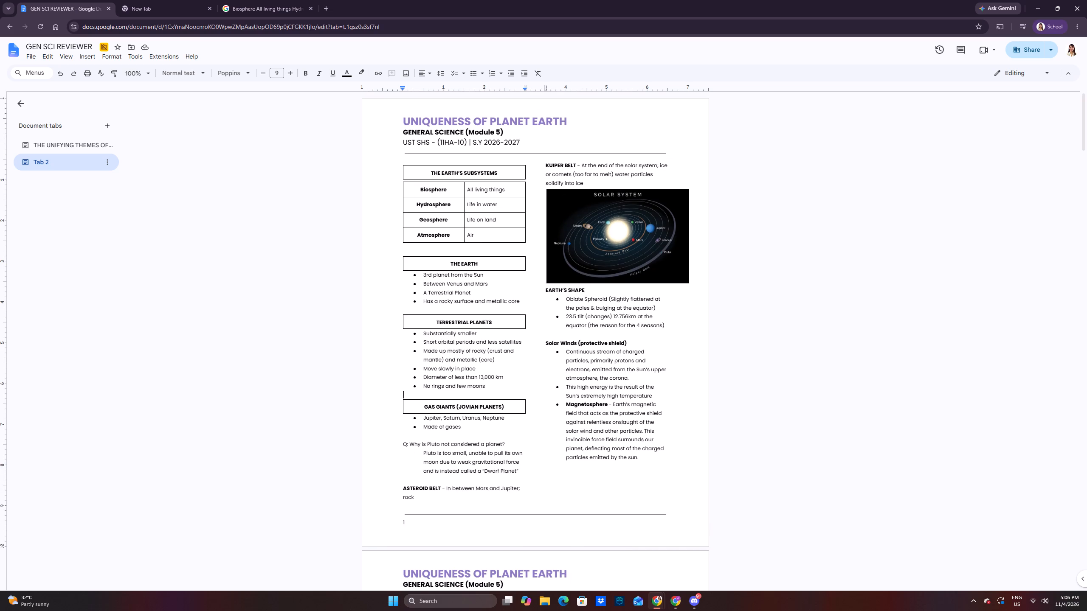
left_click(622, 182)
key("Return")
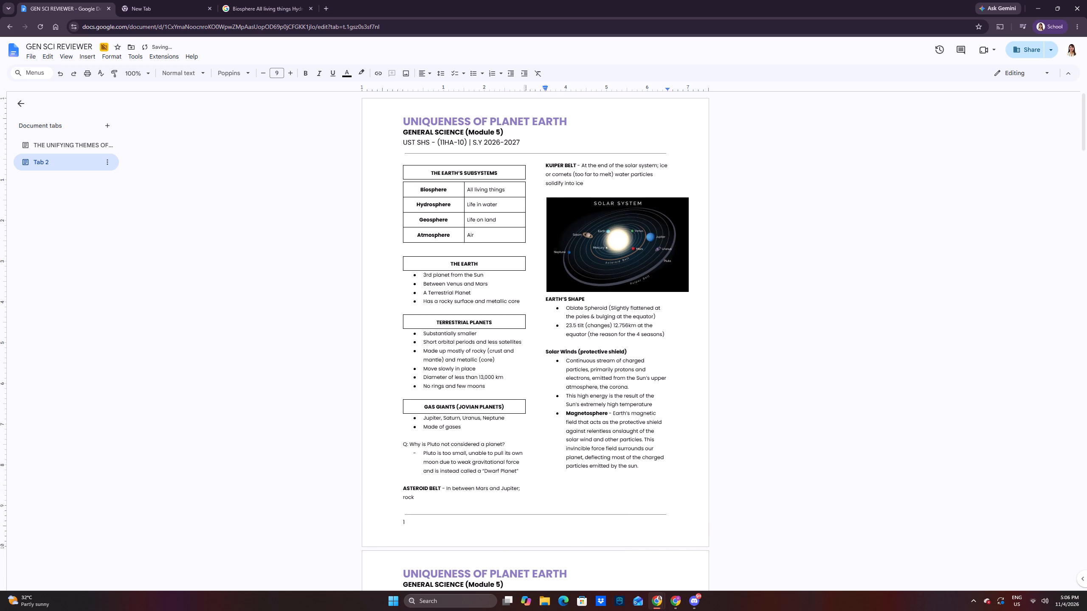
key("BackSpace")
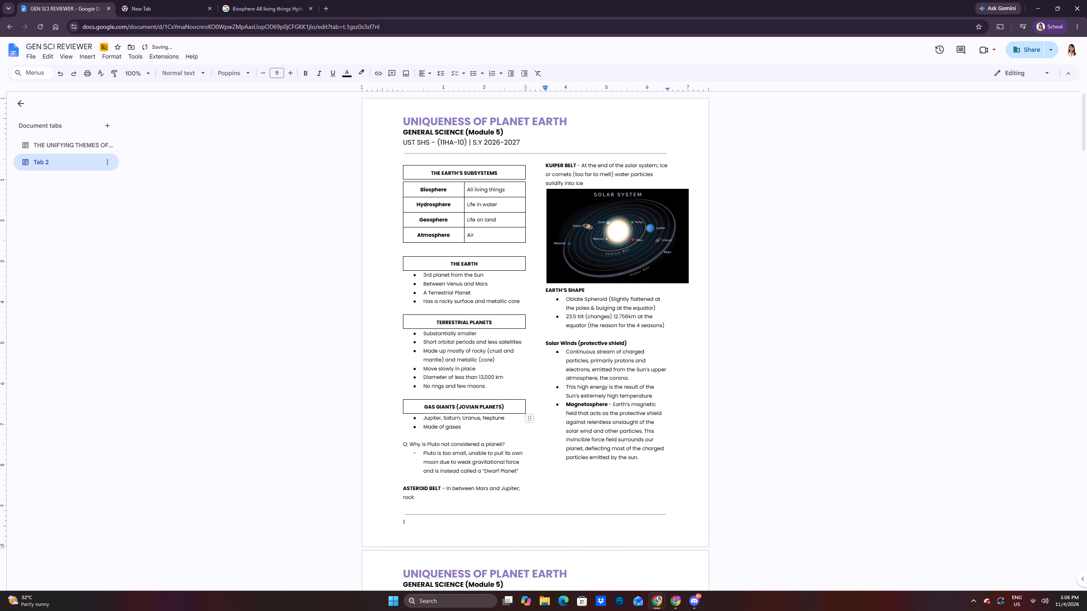
Look through the reviewer from page 1 to the top of page 7, checking the layout around pages 5 and 6.
scroll(531, 417, "down", 2)
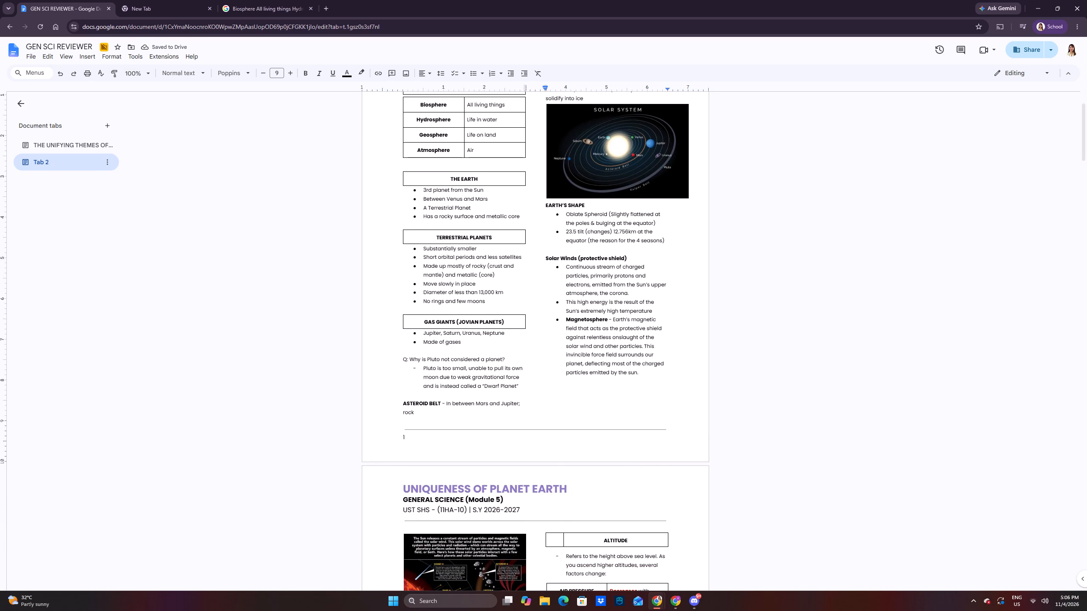
left_click(512, 361)
scroll(496, 384, "down", 10)
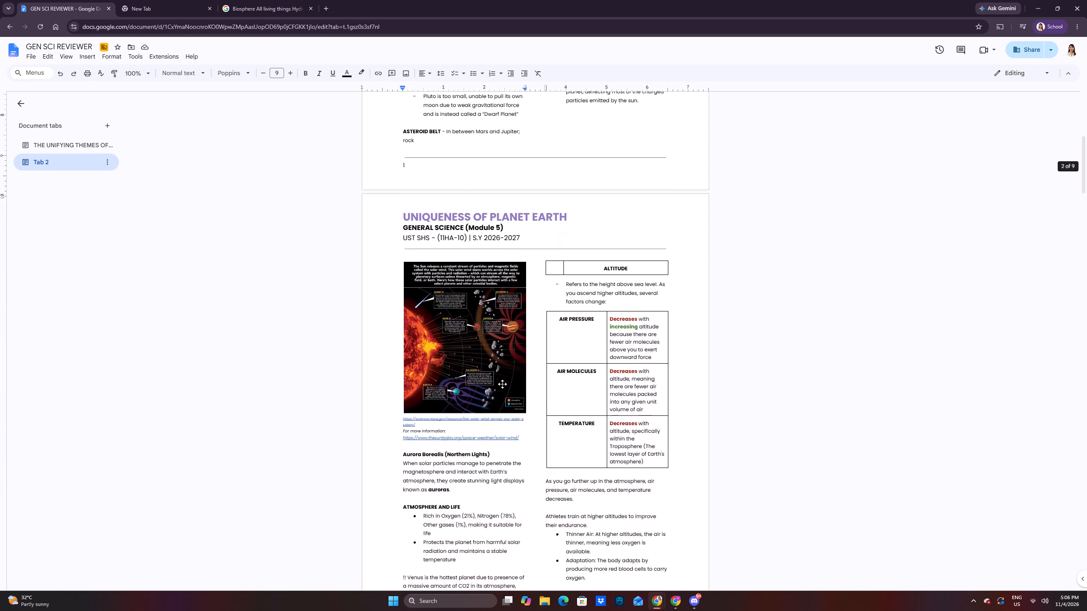
scroll(502, 384, "down", 3)
scroll(507, 381, "down", 20)
scroll(507, 381, "down", 18)
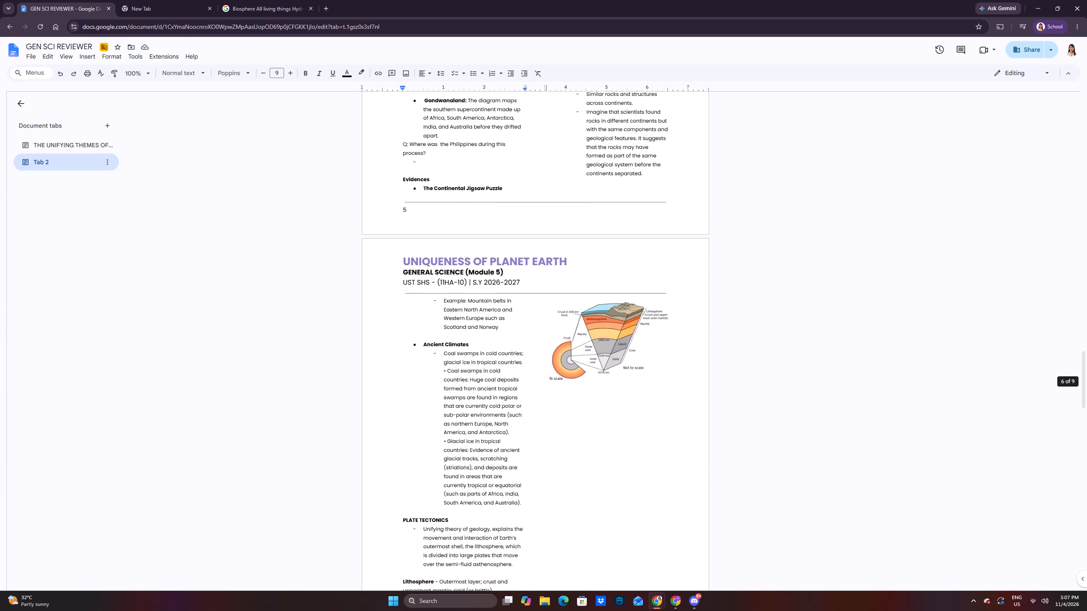
scroll(525, 375, "down", 10)
scroll(521, 373, "up", 11)
scroll(529, 374, "down", 1)
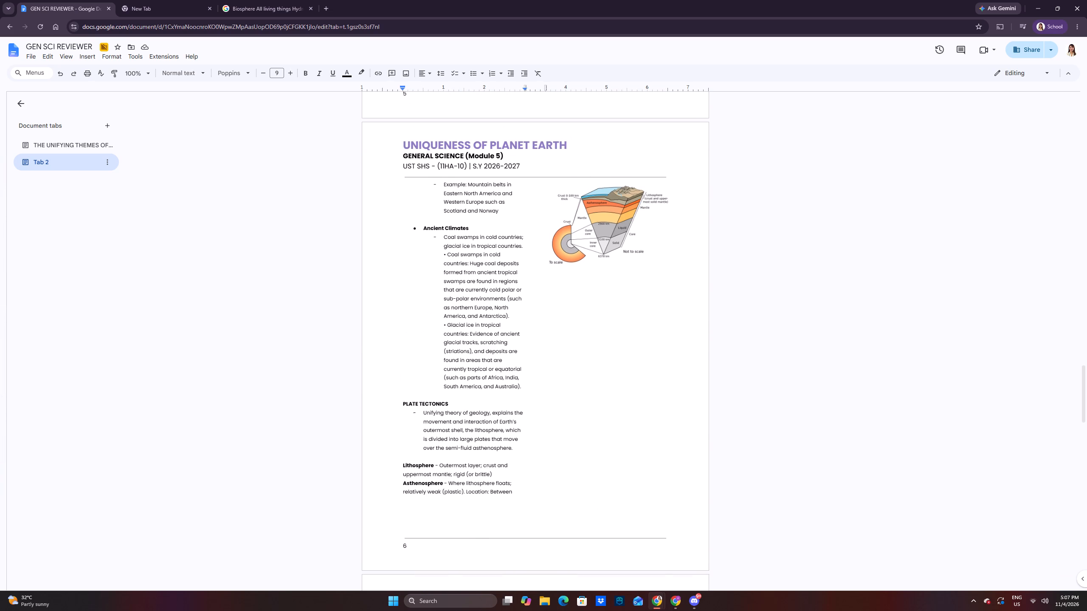
scroll(530, 375, "down", 2)
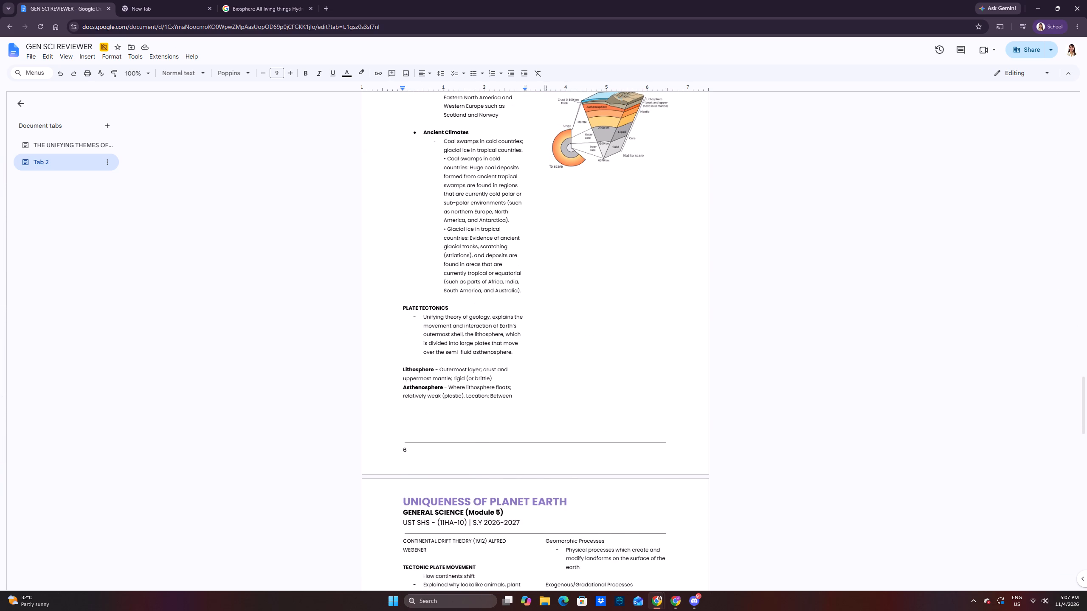
scroll(613, 265, "up", 3)
scroll(649, 294, "up", 4)
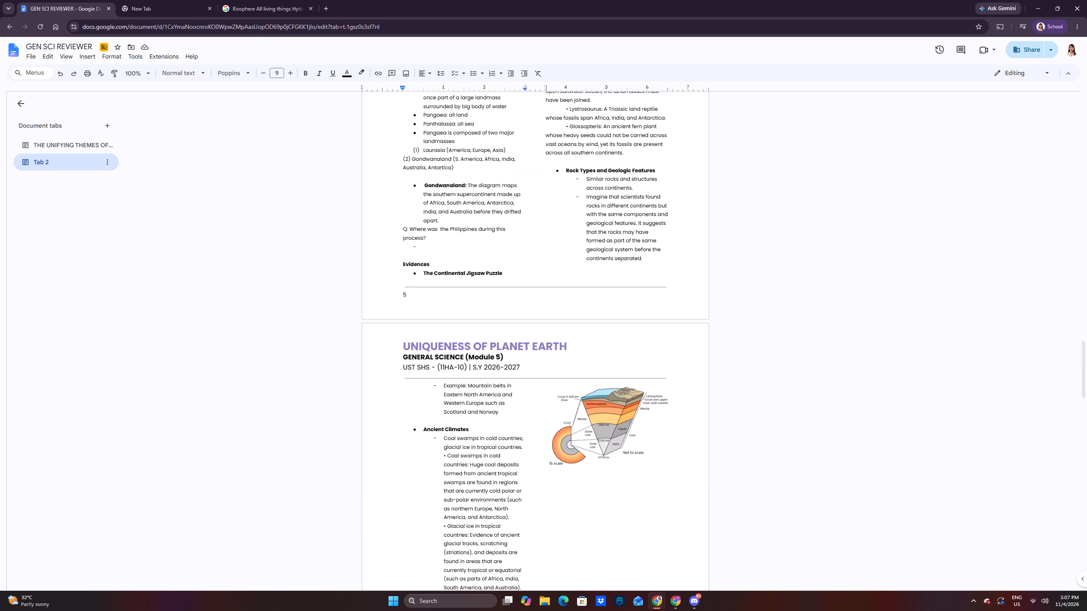
Bold the "Seismic Waves" title above the Body Waves and Surface Waves table on page 7.
scroll(628, 302, "up", 6)
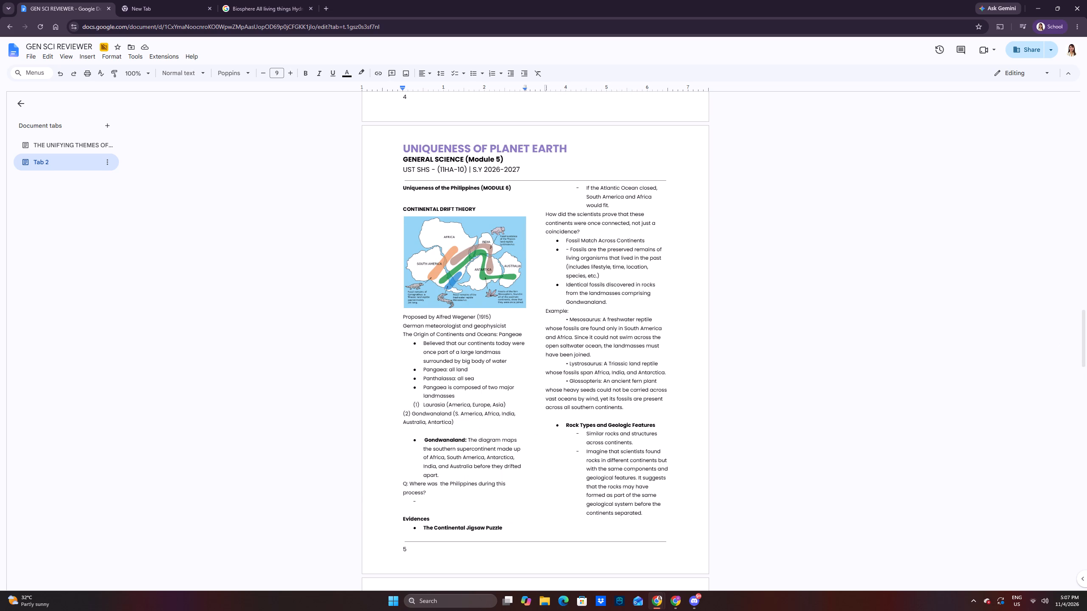
scroll(623, 302, "down", 19)
scroll(624, 315, "down", 5)
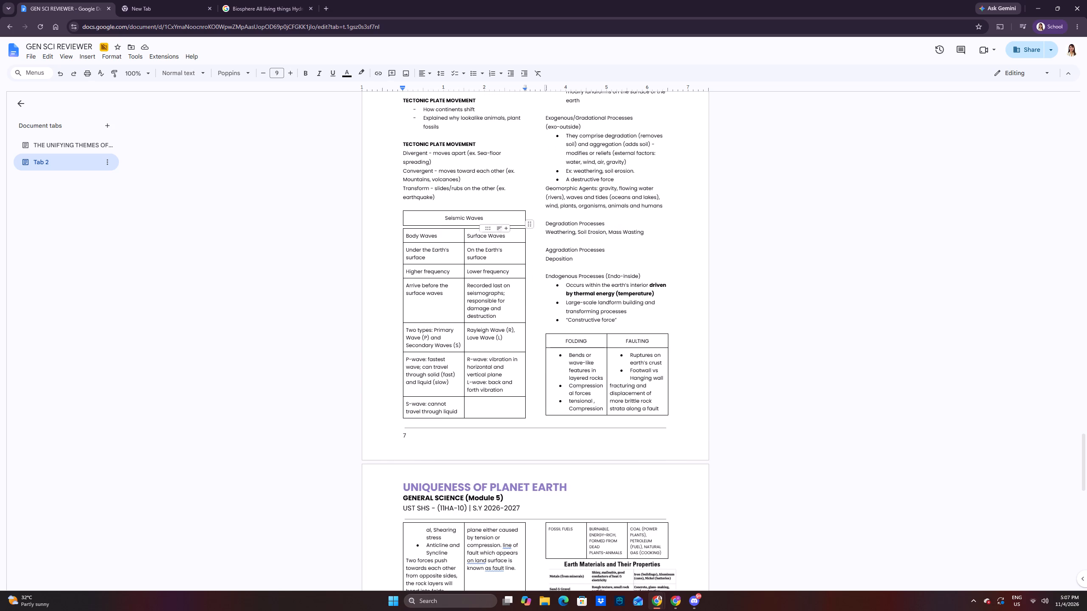
left_click_drag(500, 222, 435, 219)
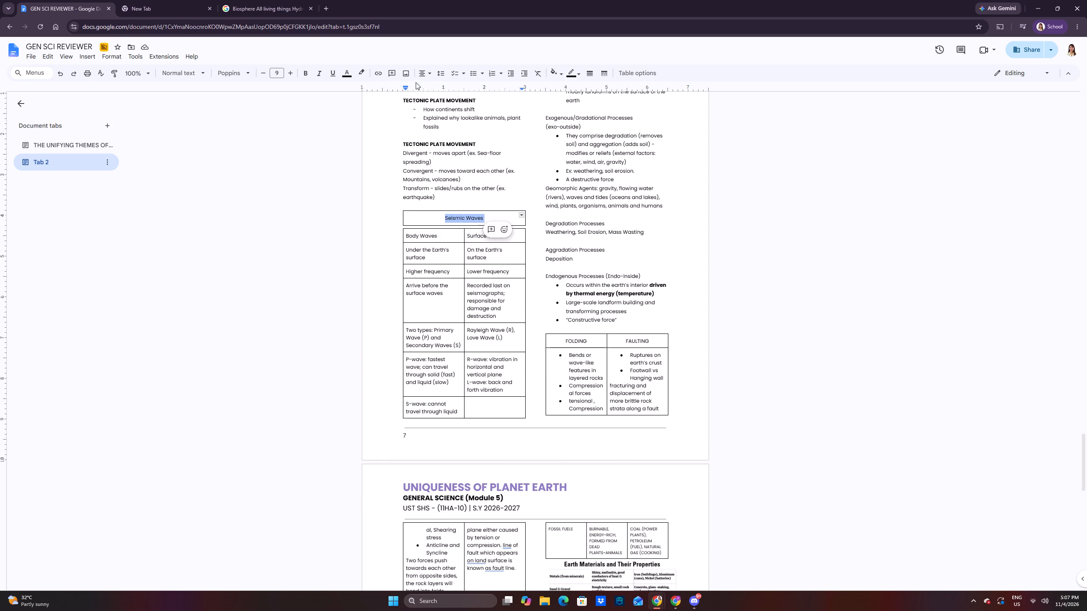
left_click(308, 76)
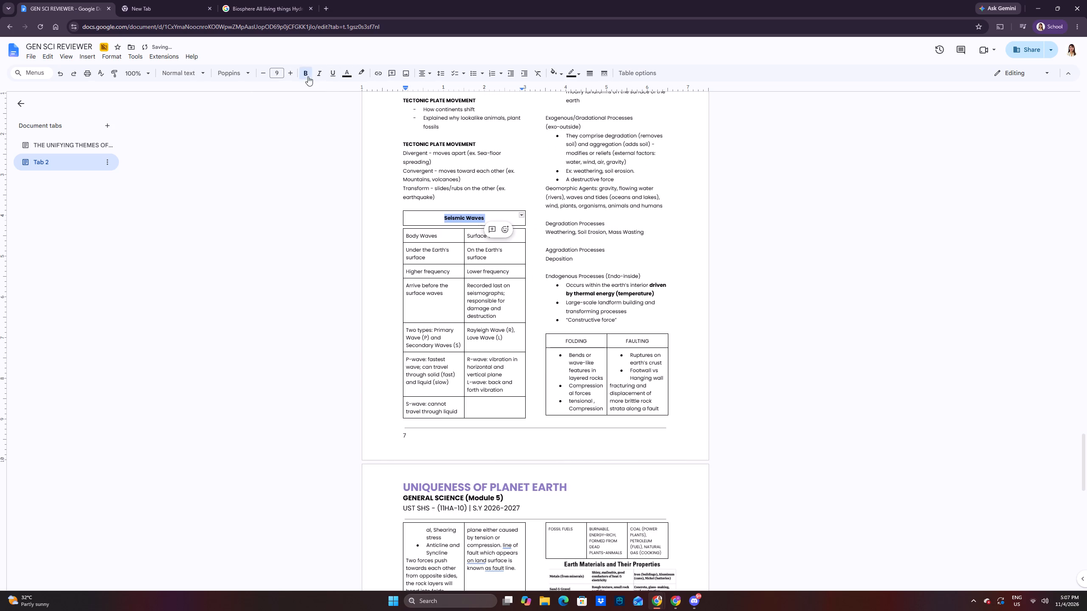
Bold the headings "Endogenous Processes", "Exogenous/Gradational Processes" and "Geomorphic Processes" on page 7.
left_click(577, 271)
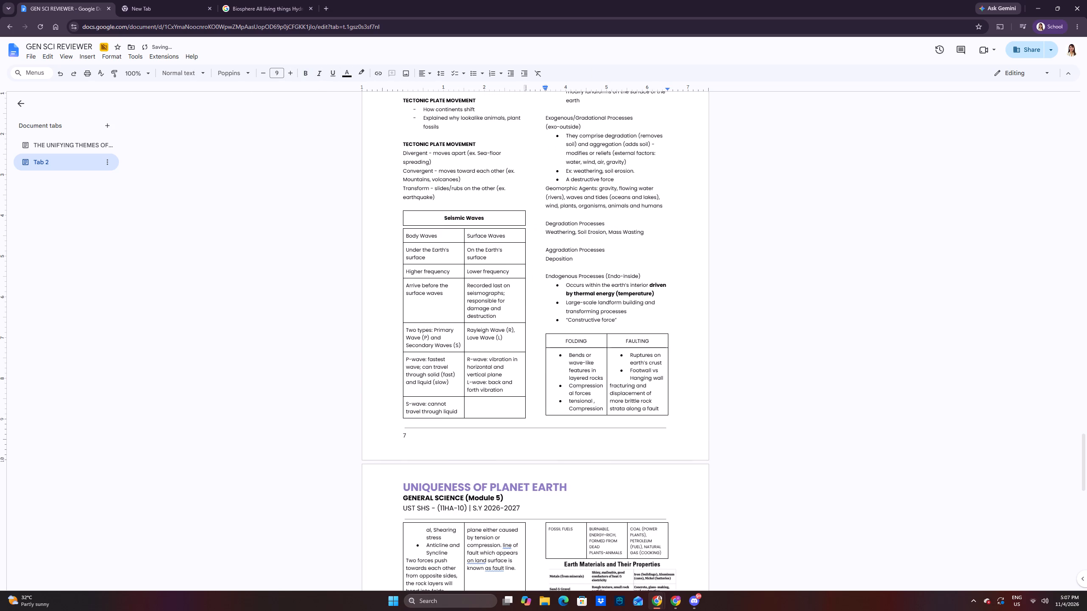
left_click_drag(603, 277, 548, 279)
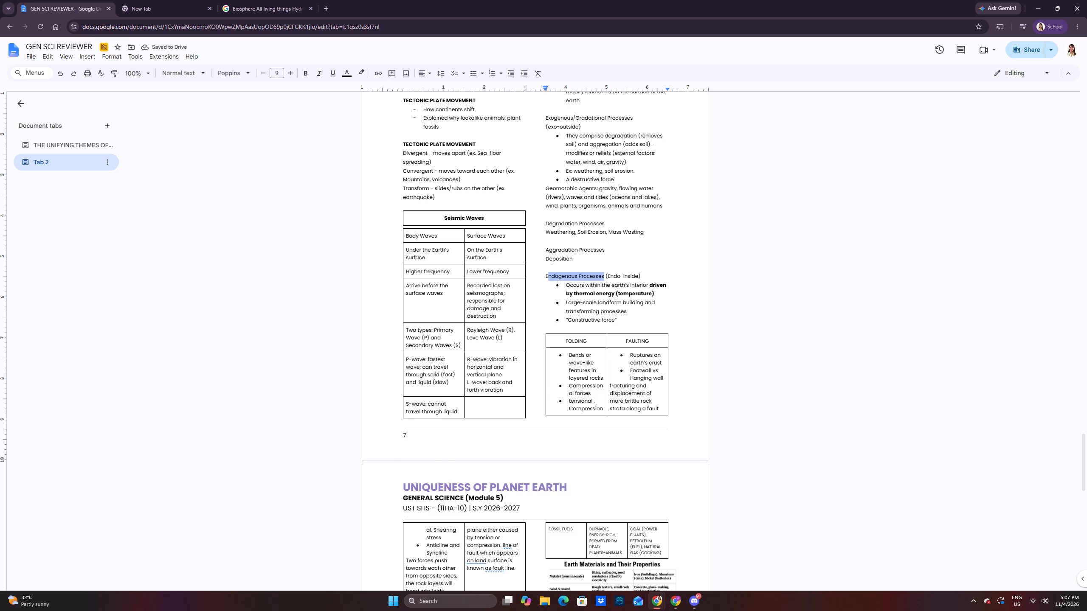
left_click_drag(548, 279, 543, 279)
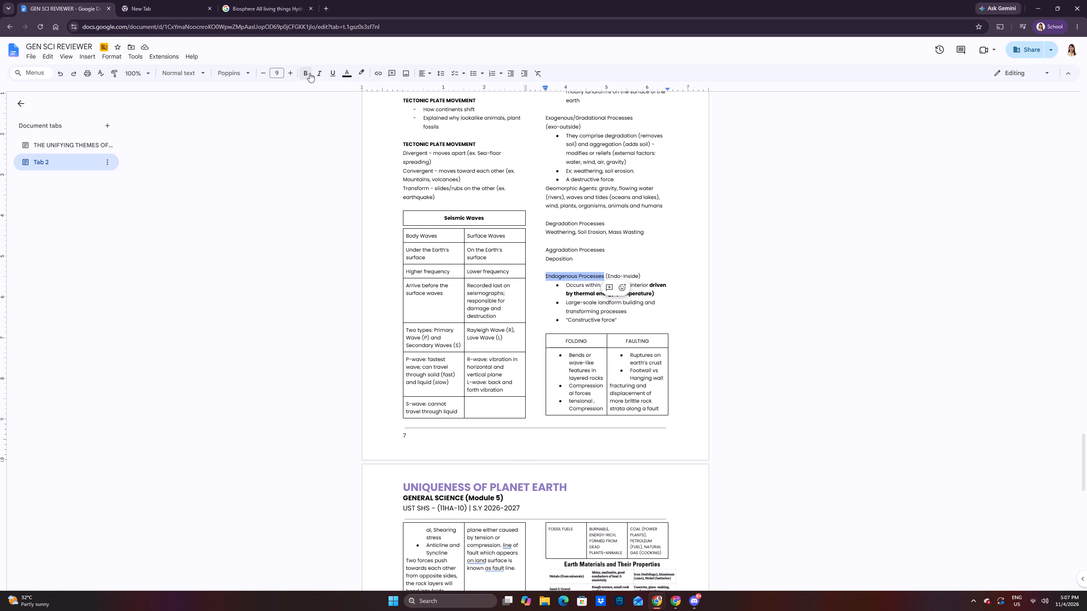
left_click(308, 72)
scroll(552, 238, "up", 3)
left_click(617, 247)
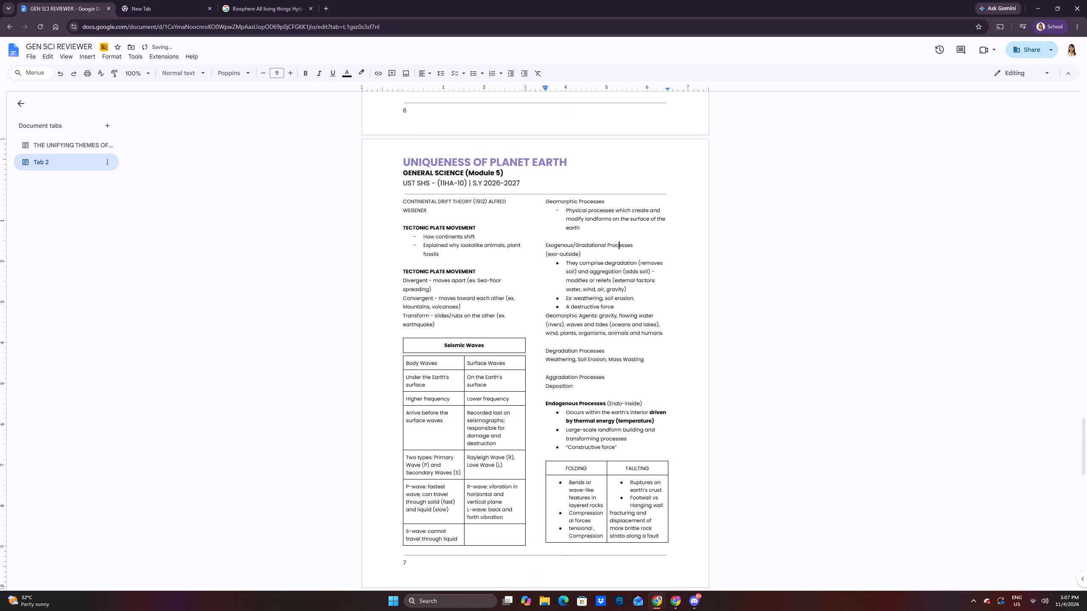
left_click_drag(632, 247, 555, 238)
left_click(308, 70)
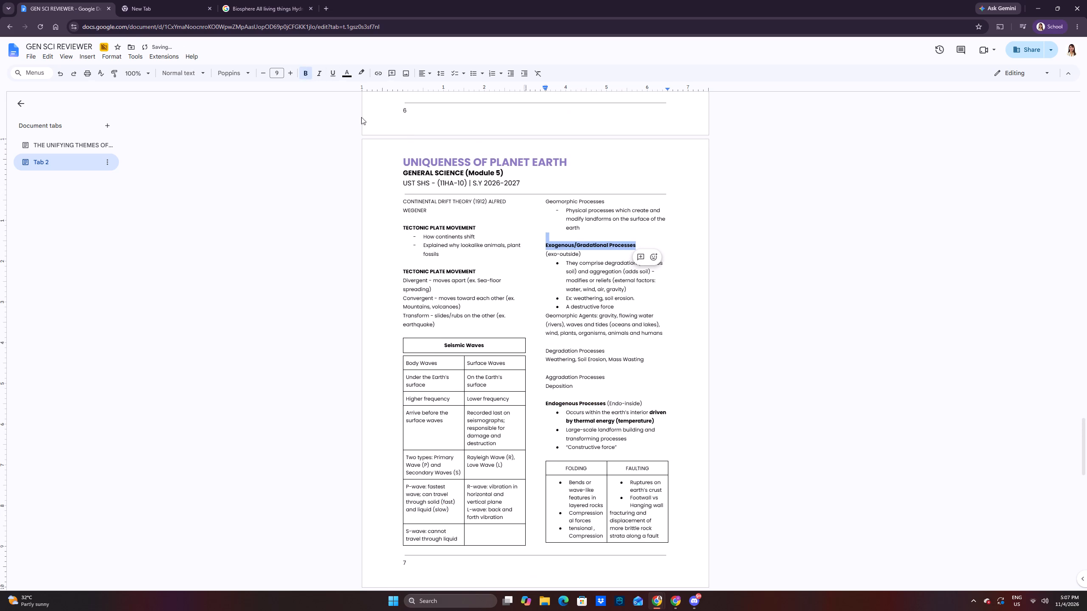
left_click_drag(614, 199, 546, 201)
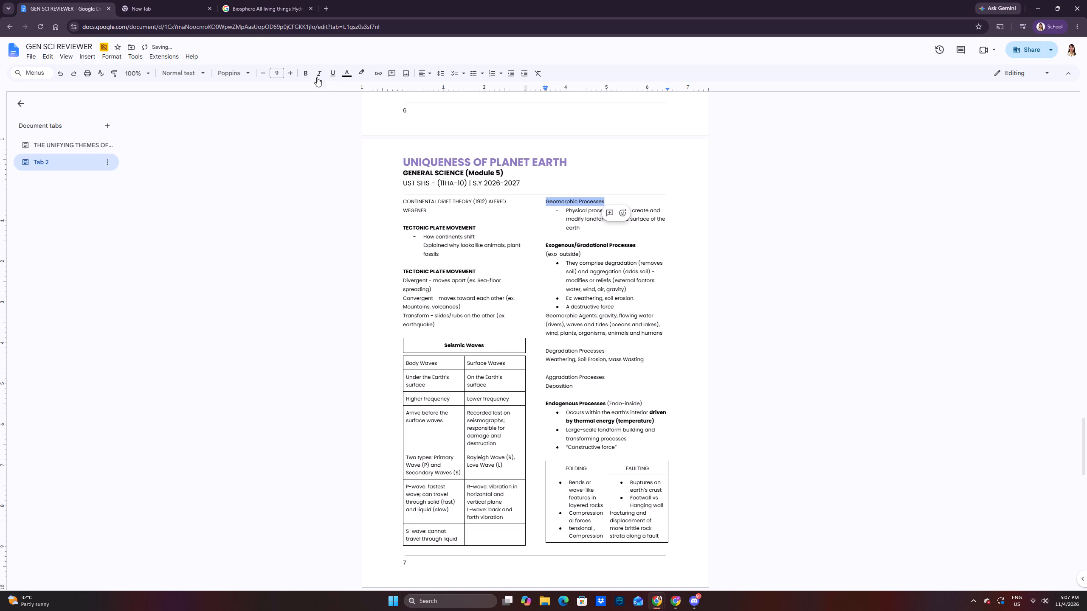
left_click(304, 70)
Bold the headings "Diastrophic forces", "Epeirogenic Processes" and "What Are Earth Materials?" on page 8.
scroll(495, 252, "down", 8)
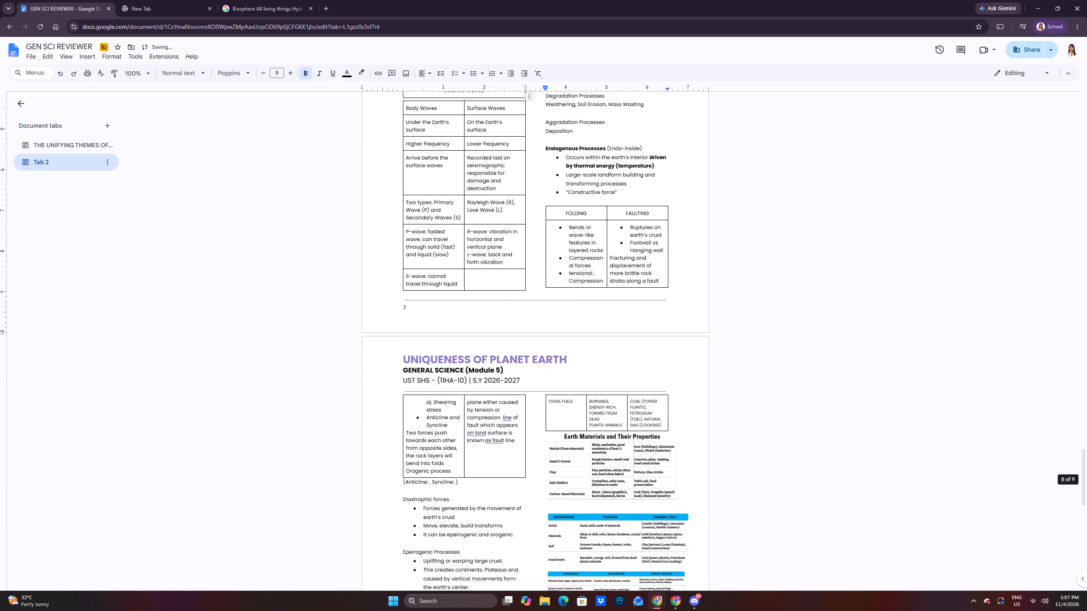
scroll(513, 260, "down", 3)
scroll(553, 263, "down", 2)
left_click_drag(456, 207, 402, 203)
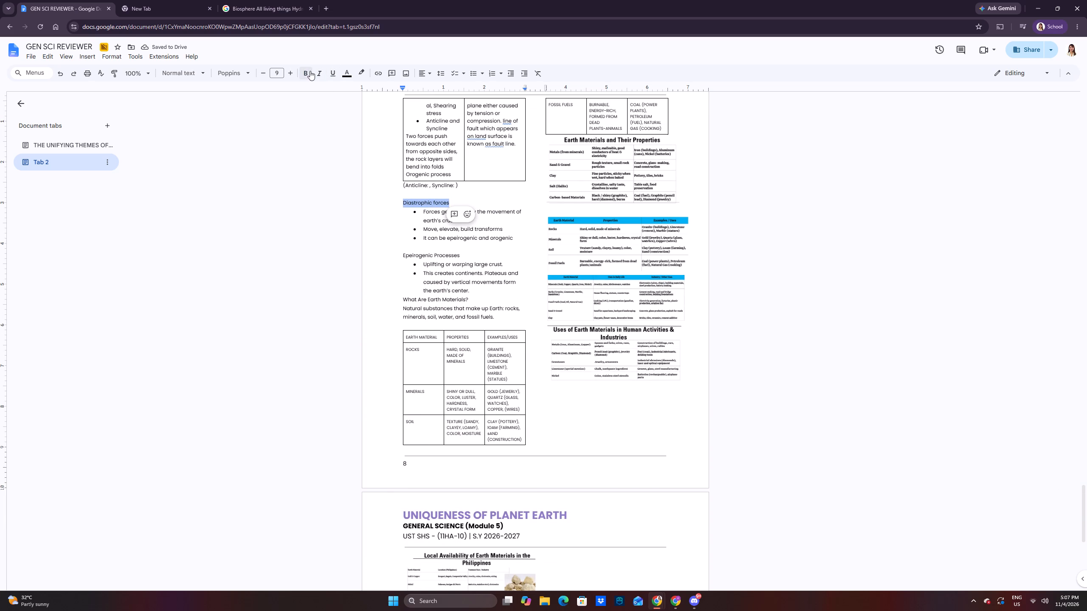
left_click(310, 71)
left_click(443, 255)
left_click_drag(462, 250, 406, 247)
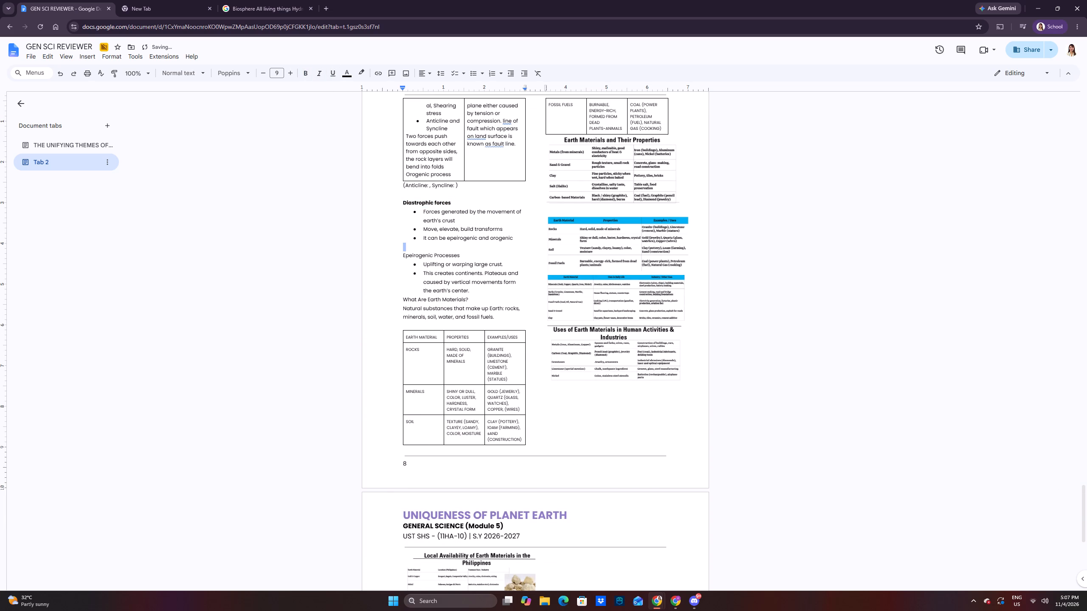
left_click(430, 247)
left_click_drag(465, 256, 392, 250)
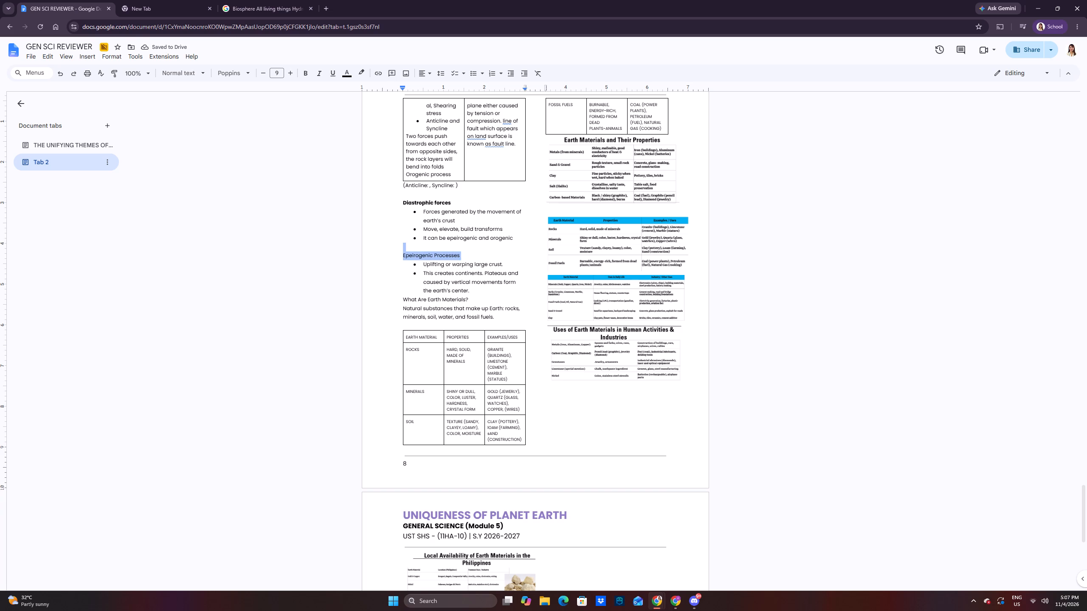
left_click(310, 76)
left_click(475, 312)
left_click_drag(475, 302, 399, 299)
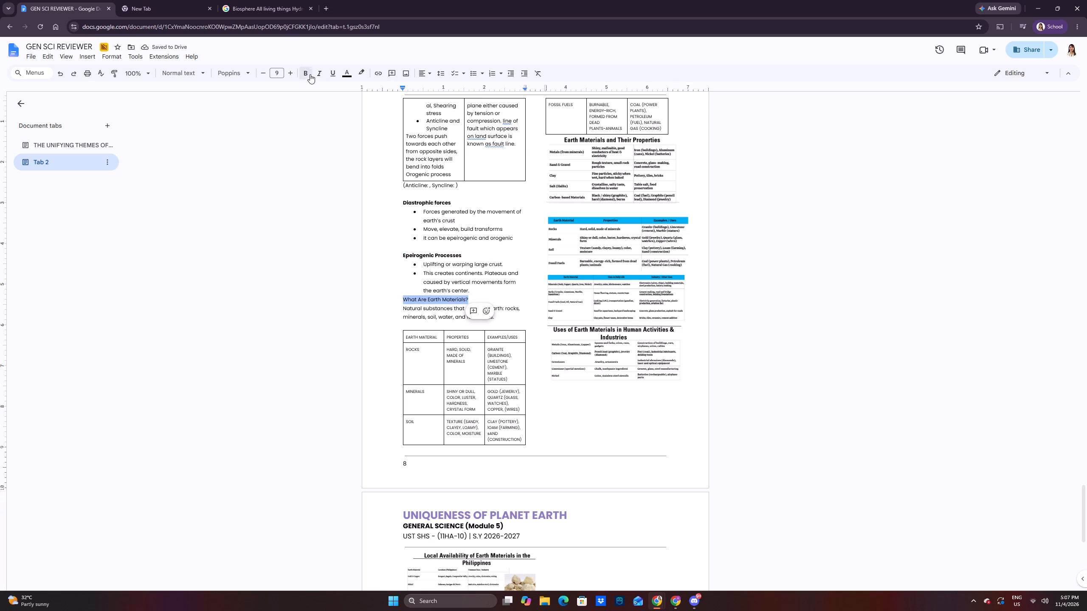
left_click(309, 71)
Make "rocks, minerals, soil, water, and fossil fuels." bold and italic in the Earth materials definition.
left_click(451, 267)
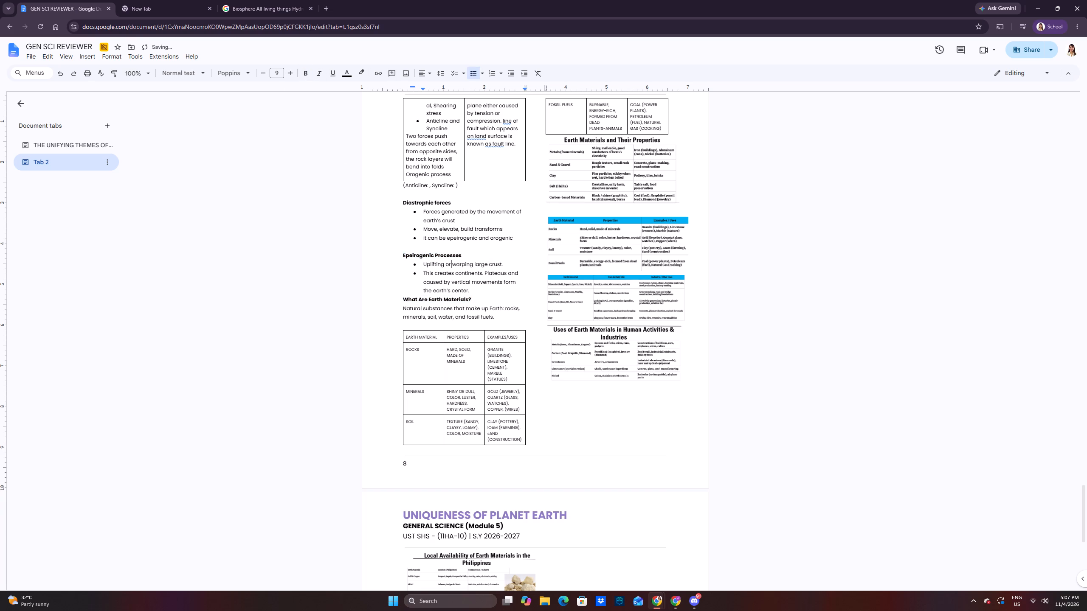
left_click_drag(505, 308, 505, 316)
left_click(306, 75)
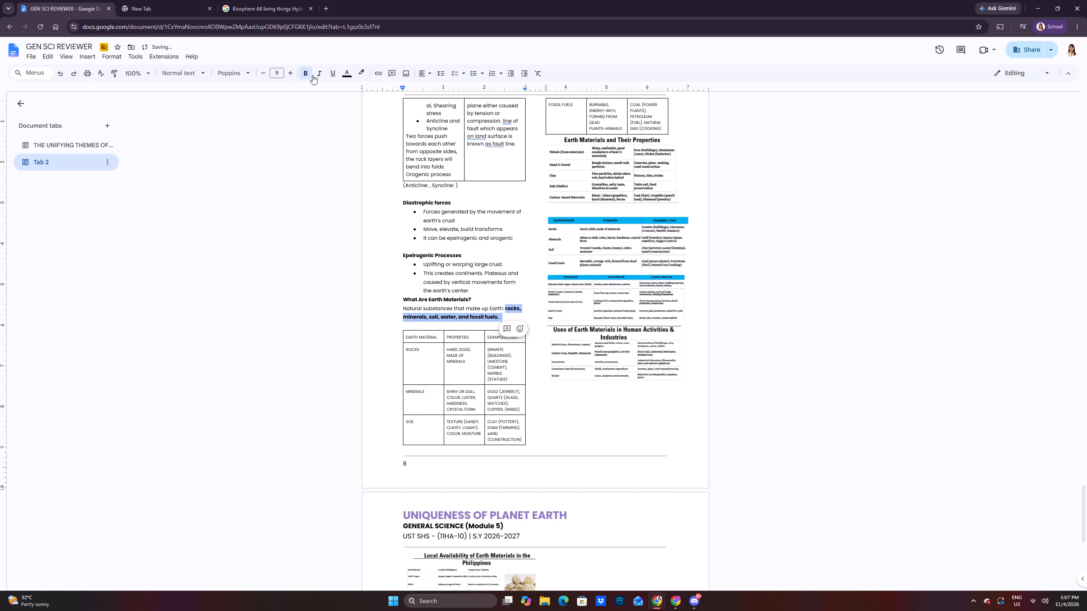
left_click(316, 71)
left_click(533, 336)
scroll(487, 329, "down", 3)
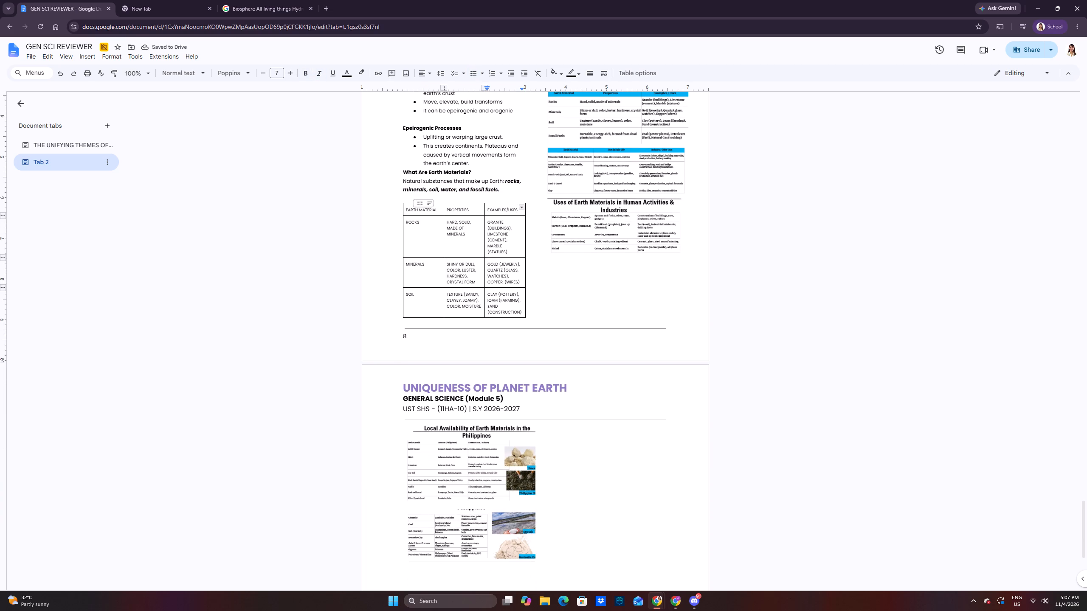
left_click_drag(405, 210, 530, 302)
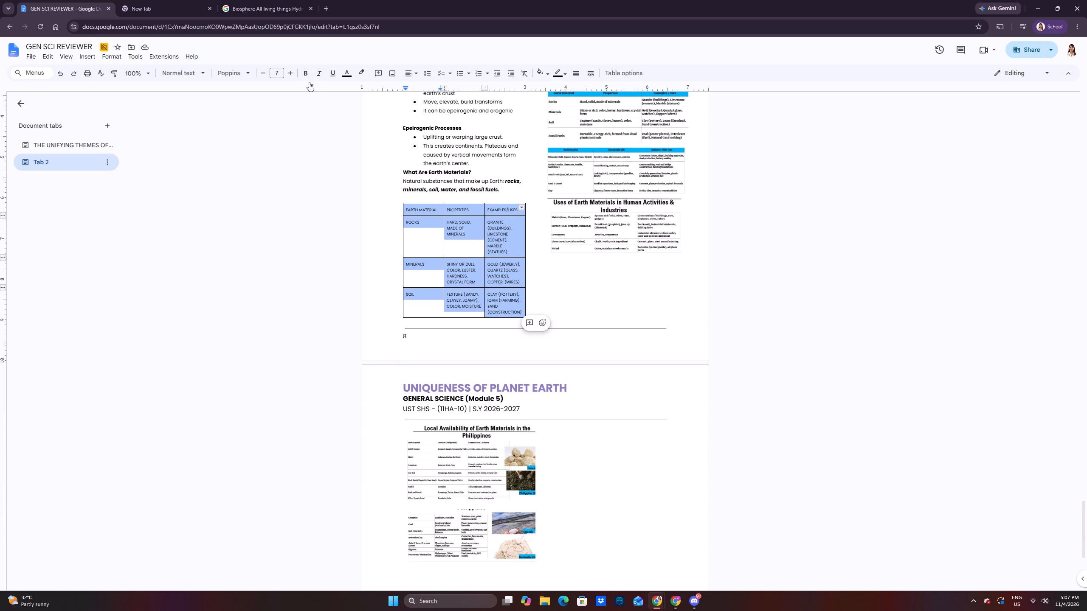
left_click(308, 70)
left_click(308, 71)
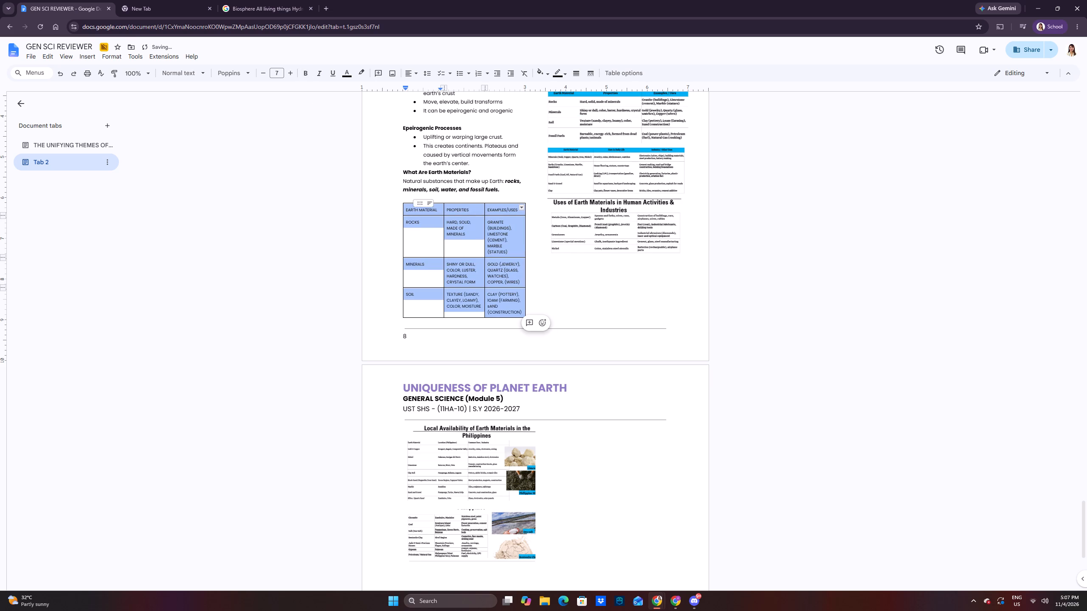
Bold the header row and the ROCKS, MINERALS and SOIL labels in the Earth Material table on page 8.
left_click(417, 213)
left_click_drag(517, 209, 412, 205)
left_click(309, 72)
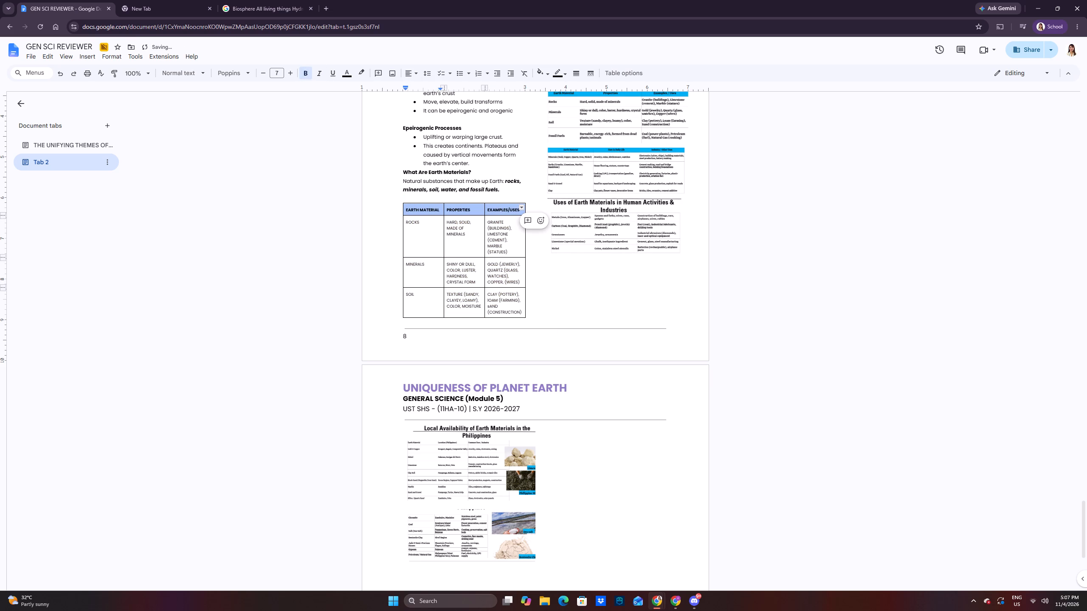
left_click_drag(431, 308, 395, 241)
left_click(302, 71)
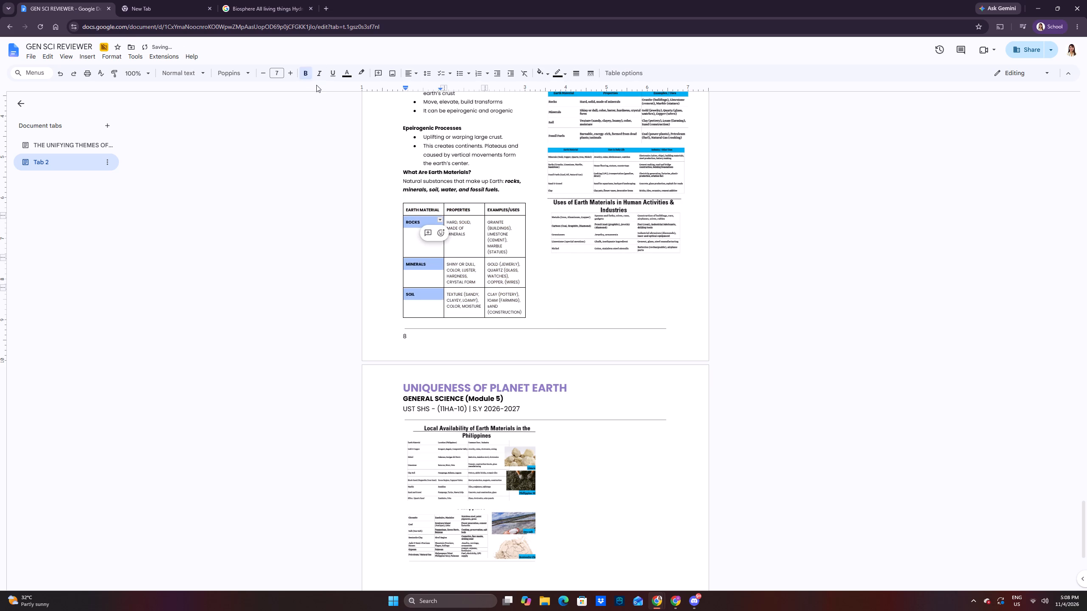
Bold the "FOSSIL FUELS" label in the part of the Earth Material table that continues in the second column.
scroll(489, 195, "down", 1)
scroll(495, 199, "up", 4)
scroll(549, 232, "up", 1)
left_click(545, 225)
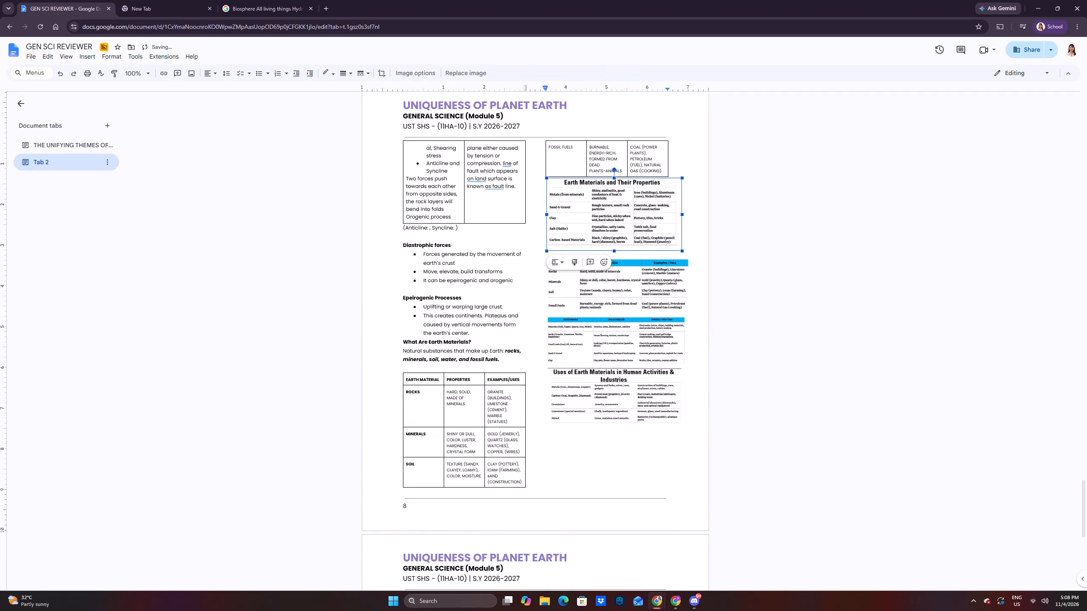
left_click(569, 149)
left_click_drag(572, 145, 529, 135)
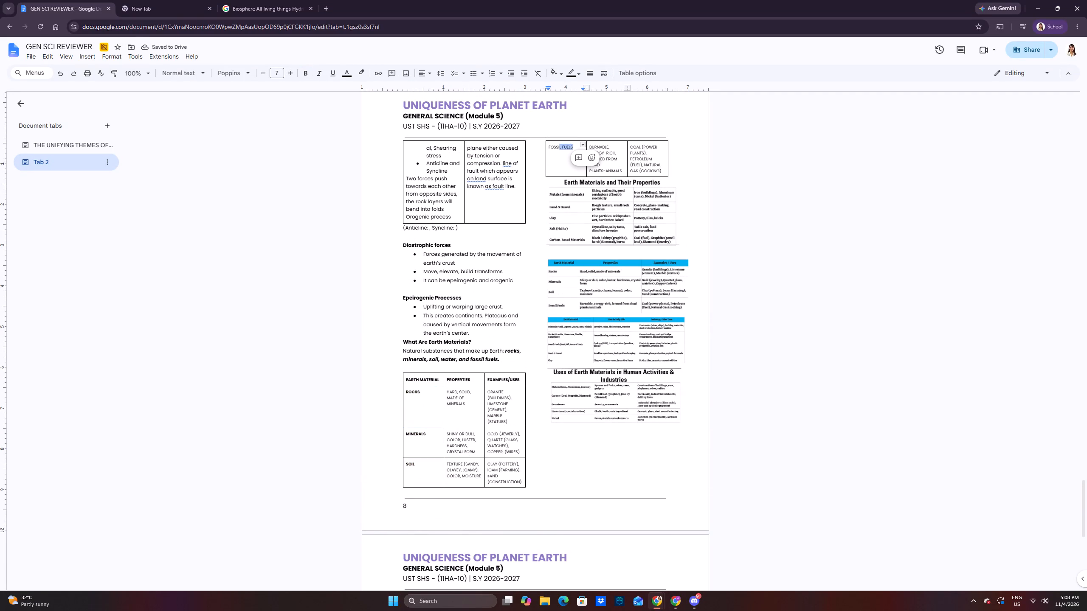
left_click(554, 160)
left_click_drag(574, 149, 551, 142)
left_click_drag(551, 142, 537, 142)
left_click(301, 72)
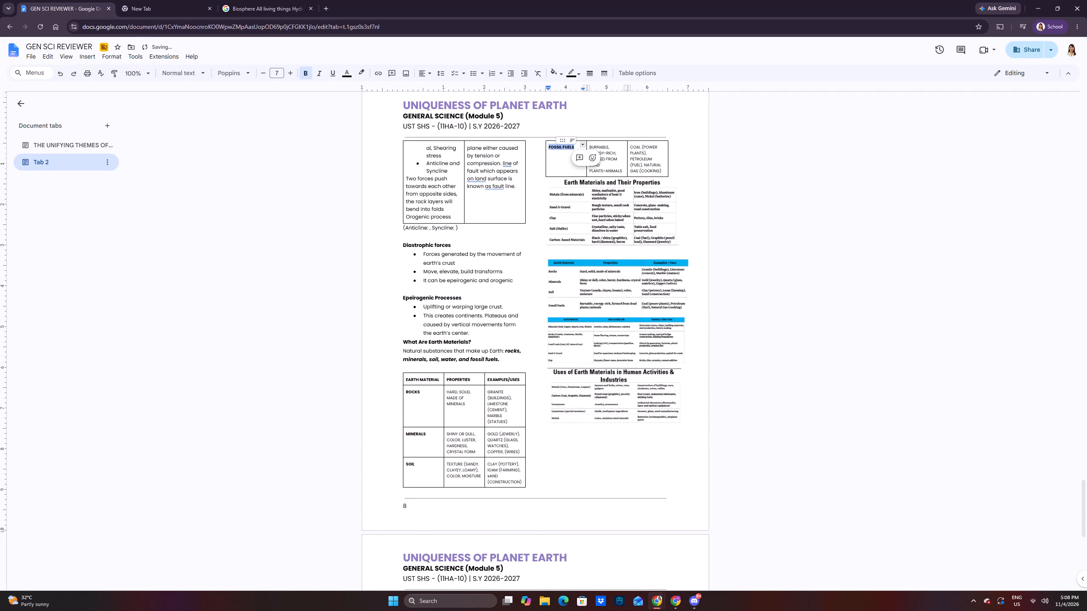
left_click(563, 155)
Increase the font size of the entire Earth Material table, including the FOSSIL FUELS row, by one step.
left_click_drag(524, 480, 519, 479)
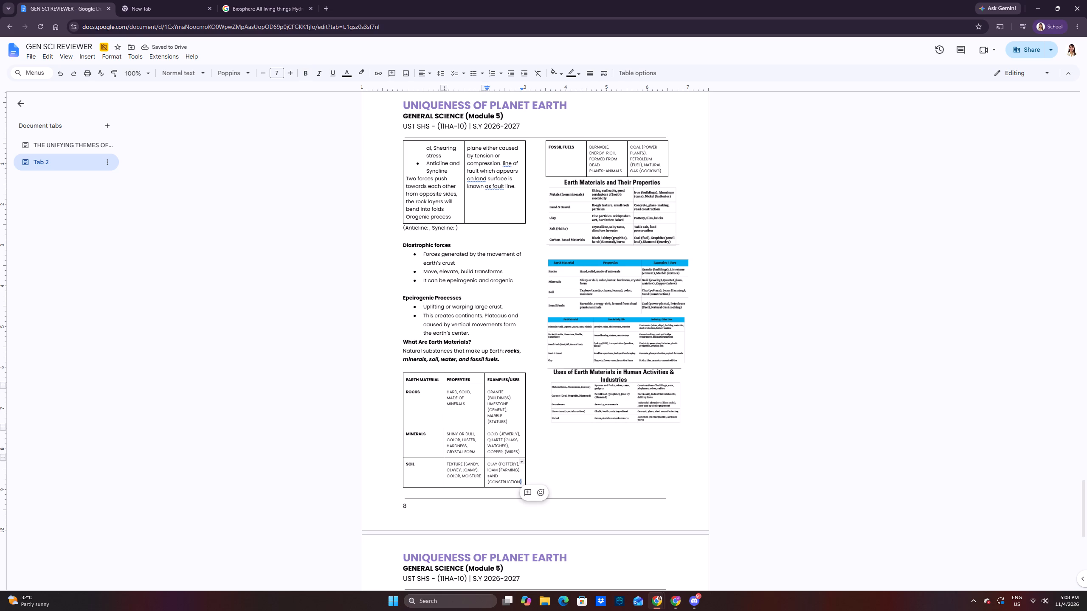
left_click_drag(405, 370, 514, 478)
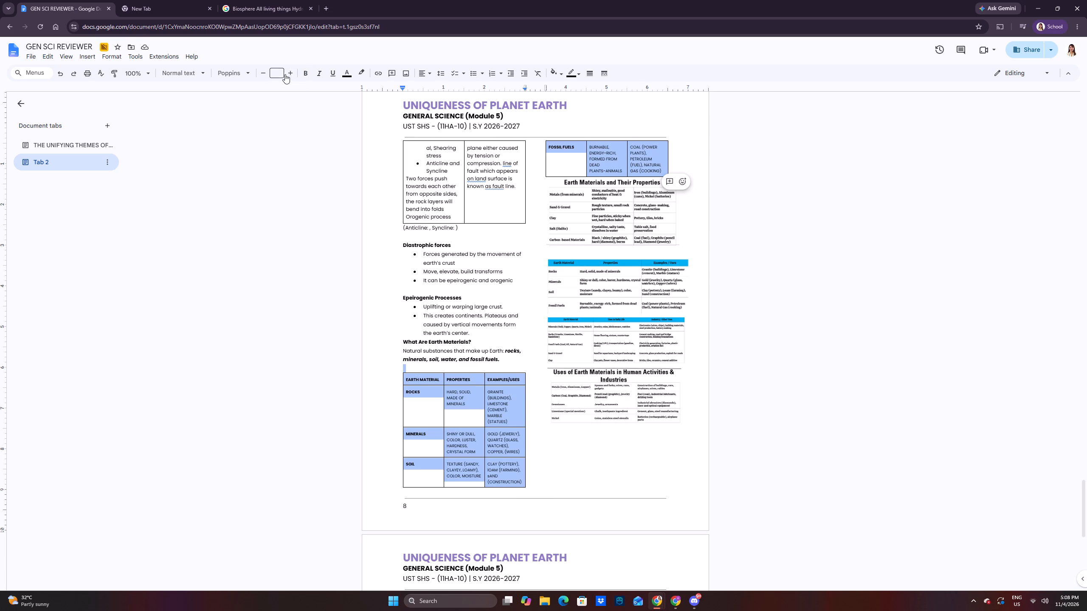
left_click(289, 76)
left_click(474, 245)
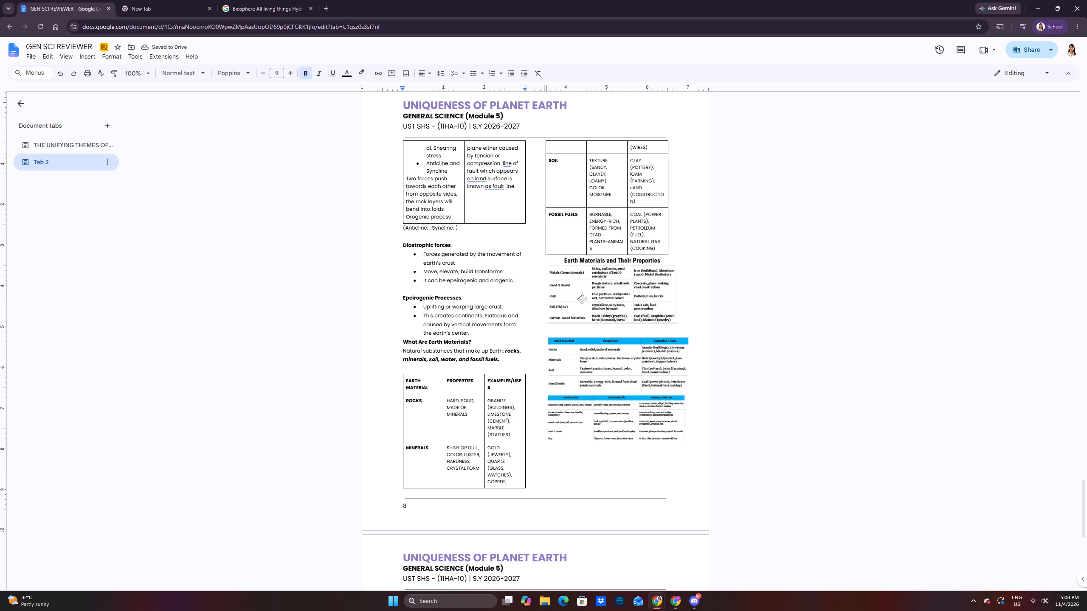
Bold the FOLDING and FAULTING column headers in the table on page 7.
scroll(582, 299, "down", 3)
scroll(582, 302, "up", 4)
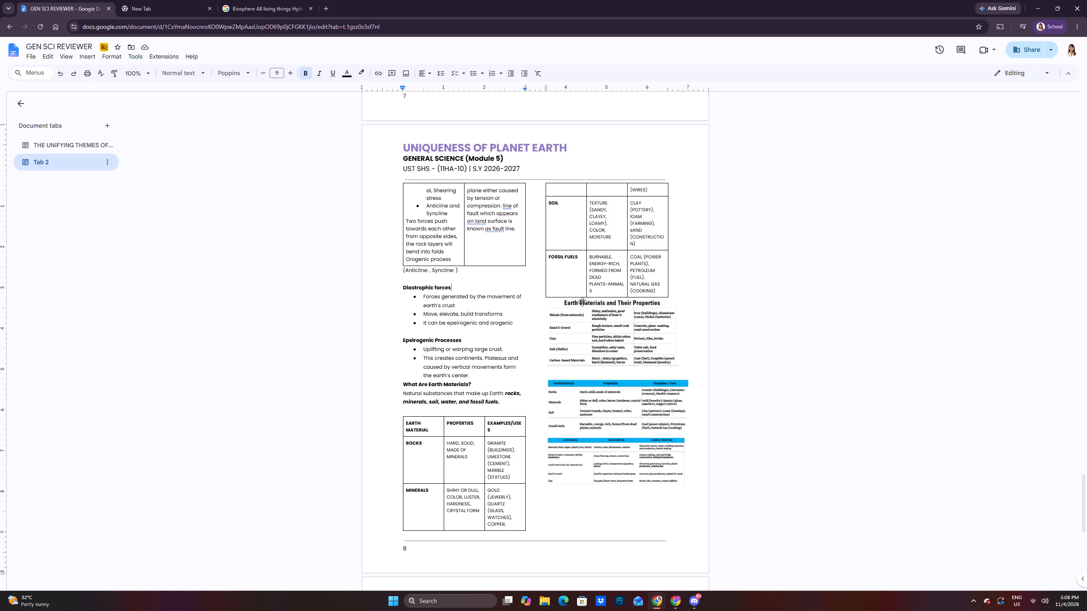
scroll(582, 302, "up", 6)
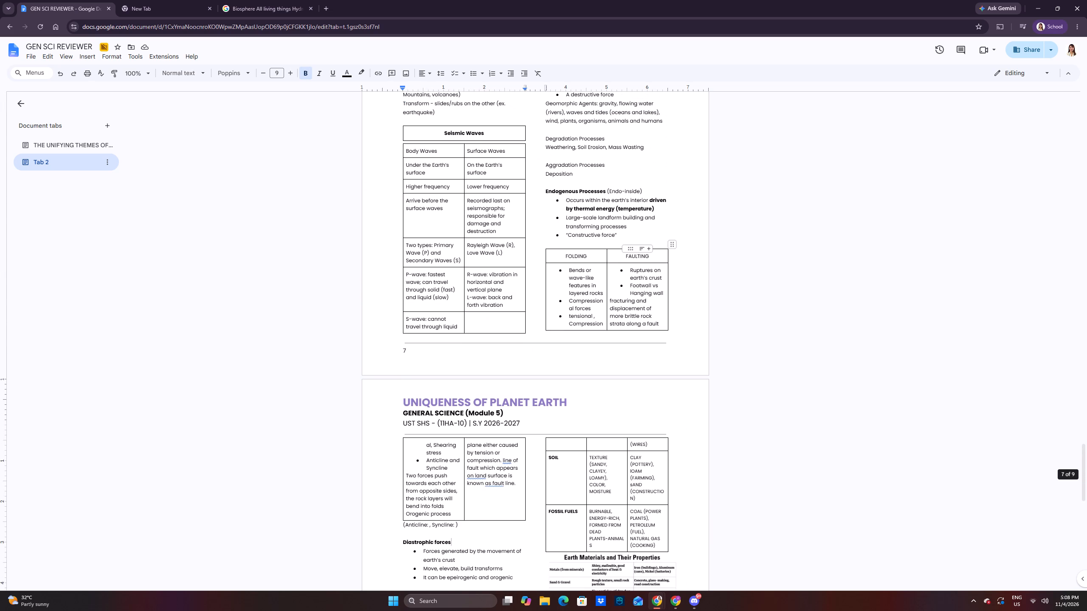
left_click_drag(650, 260, 569, 258)
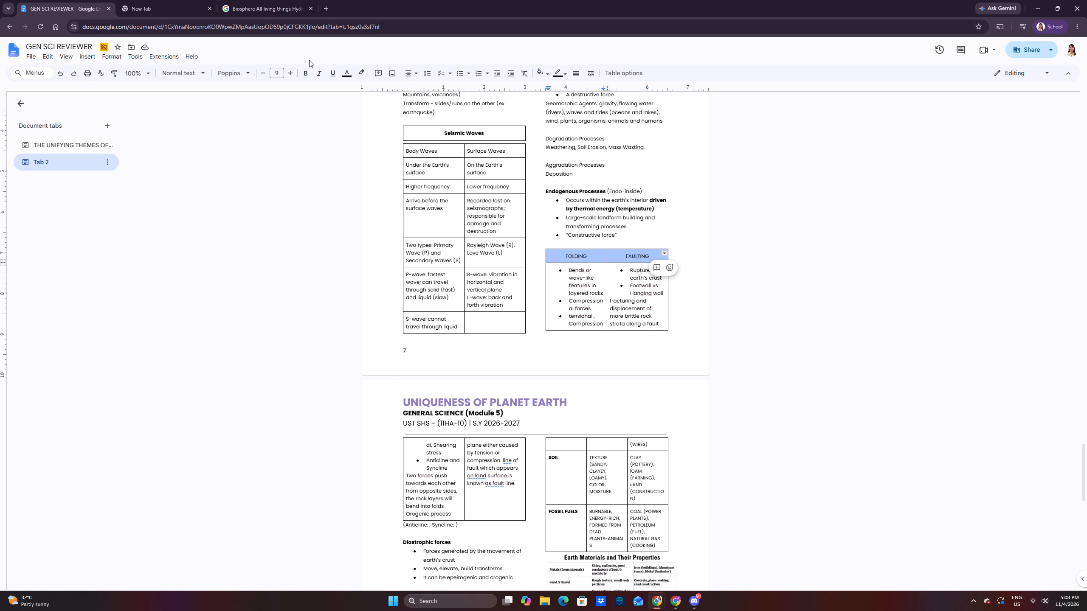
left_click(308, 73)
Accept the grammar suggestion "The line" in the faulting description at the top of page 8.
scroll(528, 258, "down", 4)
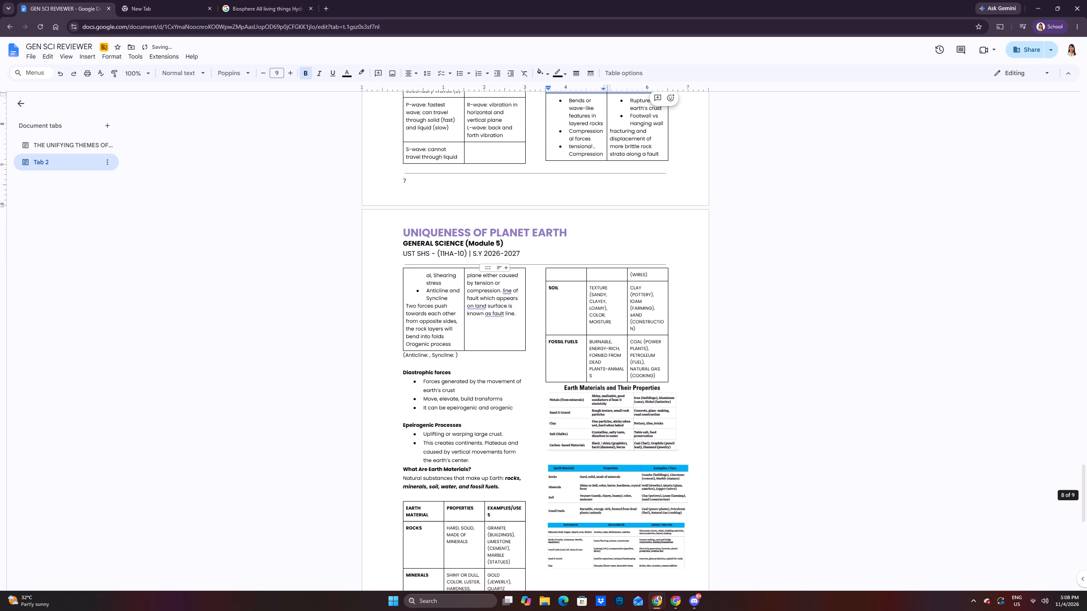
left_click(504, 291)
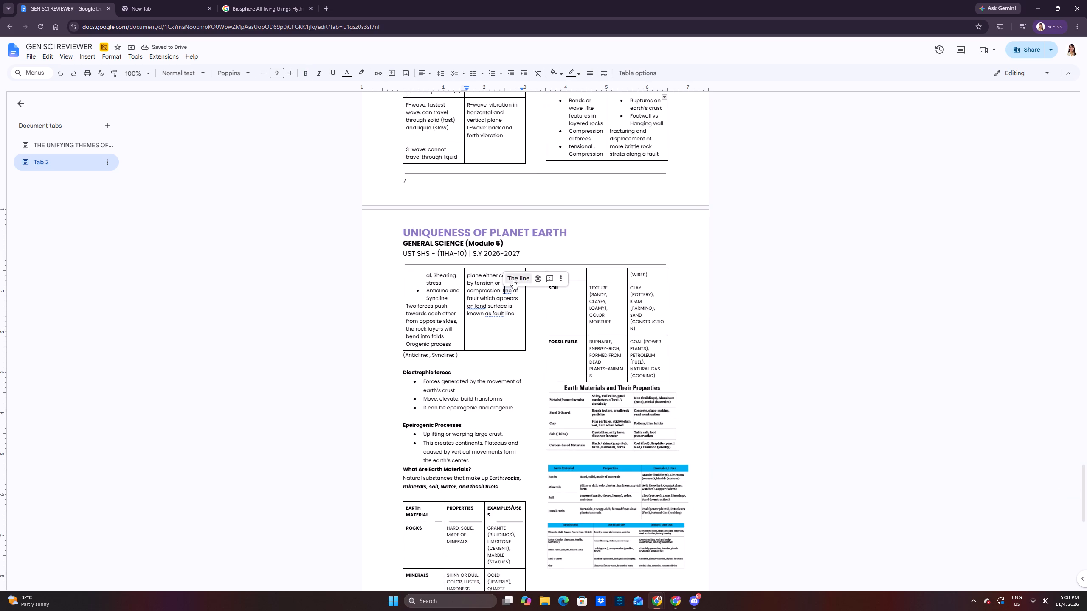
left_click(513, 279)
left_click(498, 306)
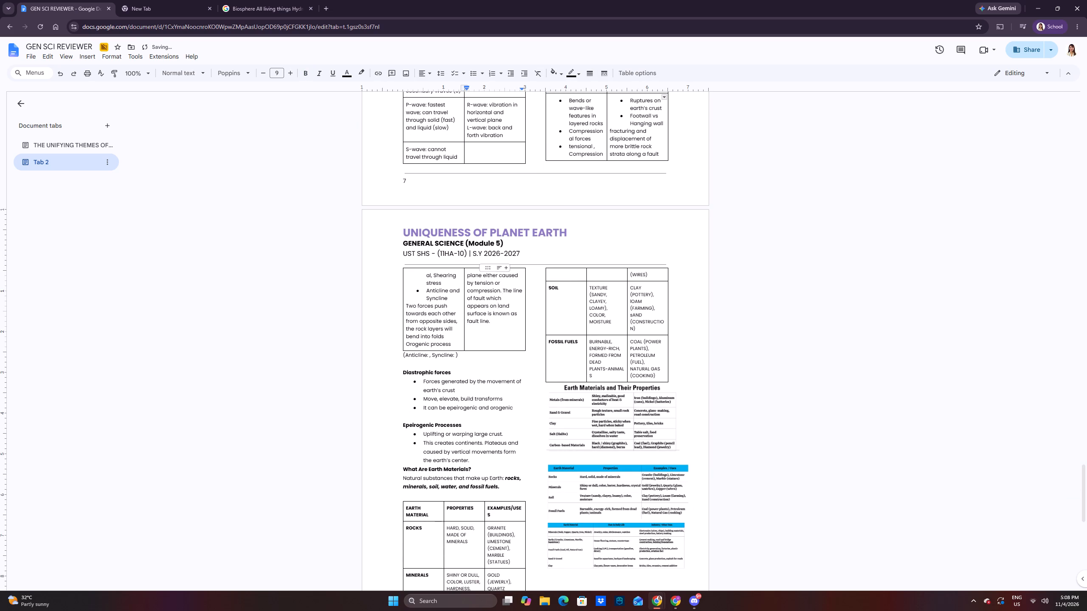
Copy the "(Anticline: , Syncline: )" line from page 8, search Google for it and expand the AI overview.
left_click(494, 327)
left_click(469, 383)
left_click(478, 365)
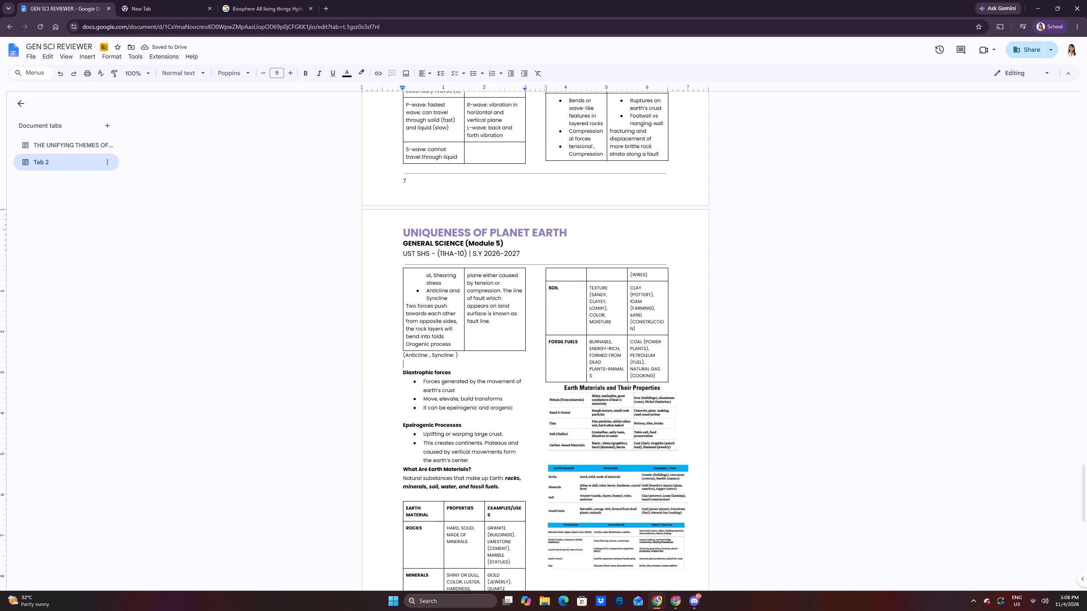
left_click_drag(459, 354, 400, 359)
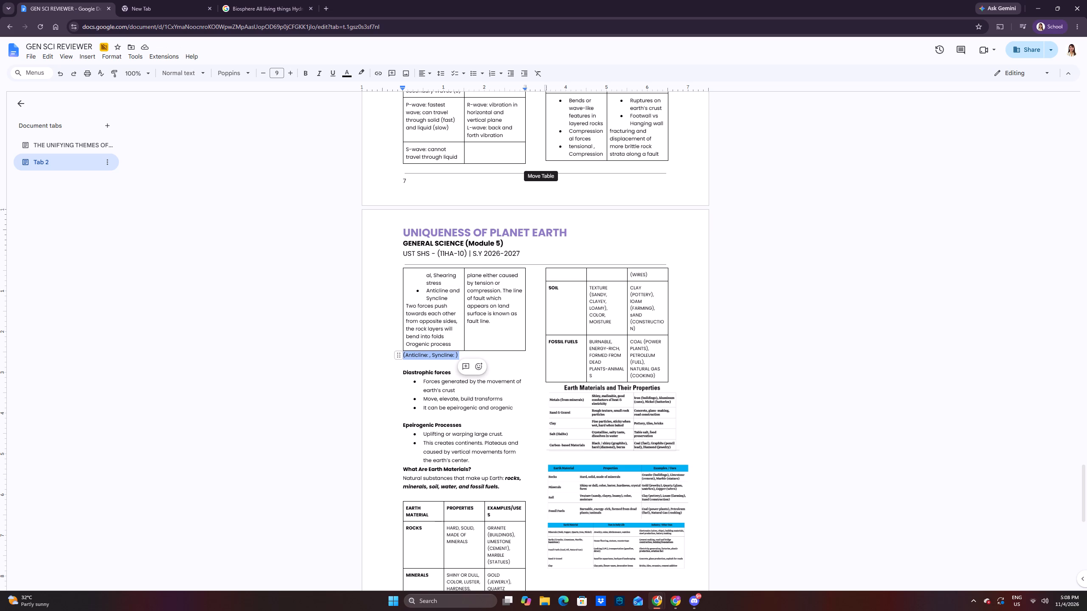
key("ctrl+c")
left_click(281, 6)
left_click(321, 25)
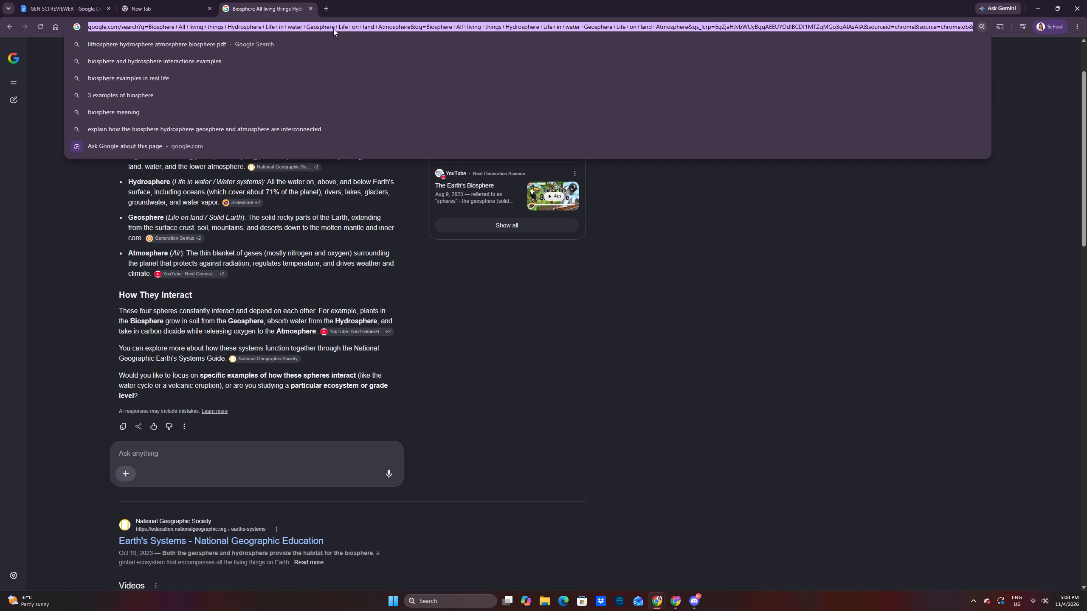
key("BackSpace")
key("ctrl+v")
key("Return")
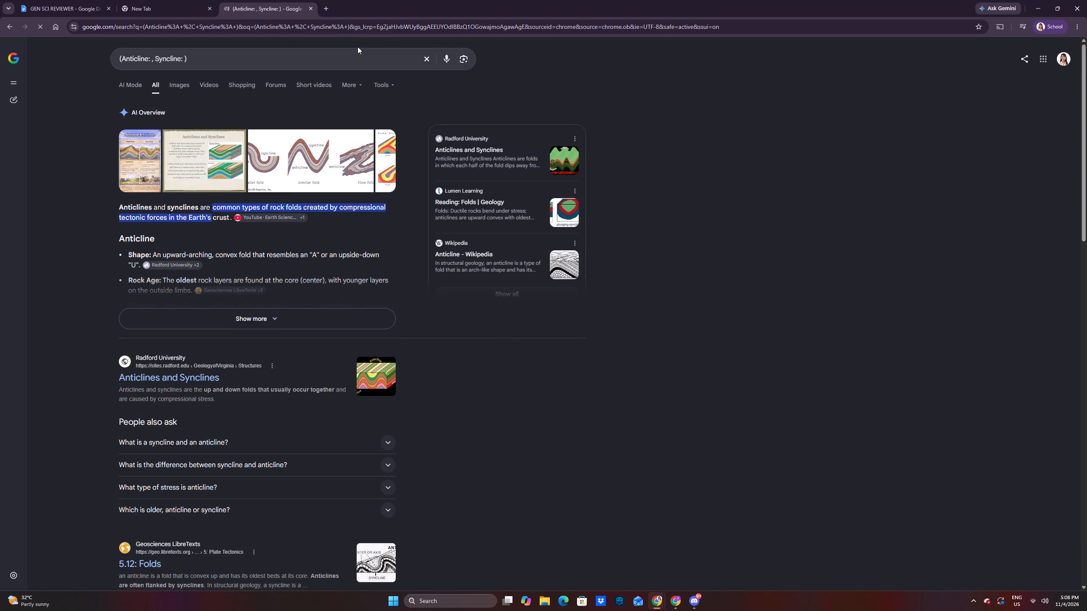
left_click(253, 315)
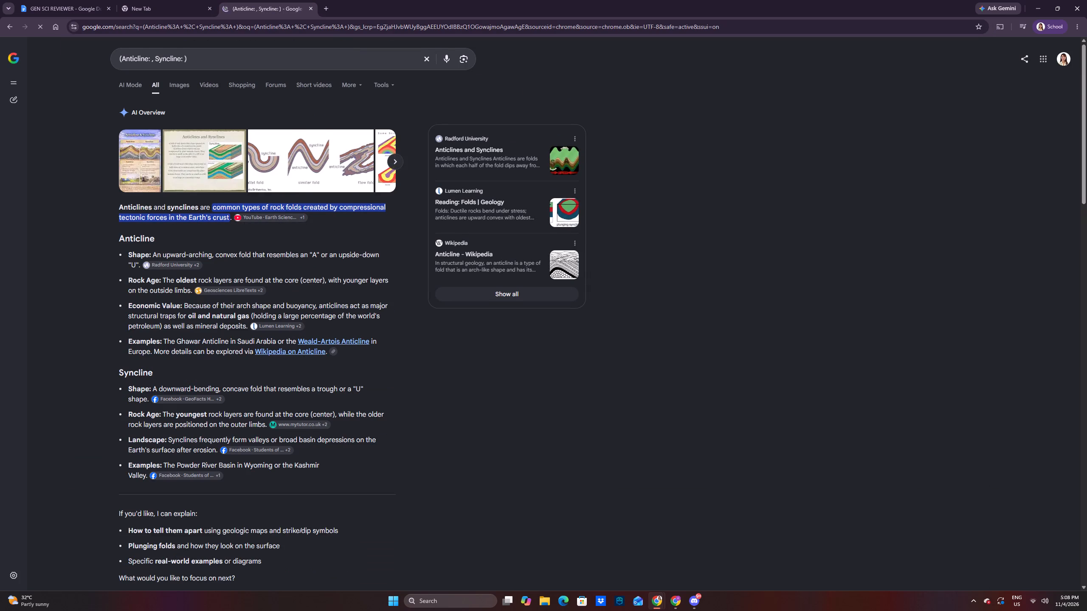
scroll(256, 313, "down", 6)
scroll(256, 313, "up", 12)
scroll(300, 288, "down", 11)
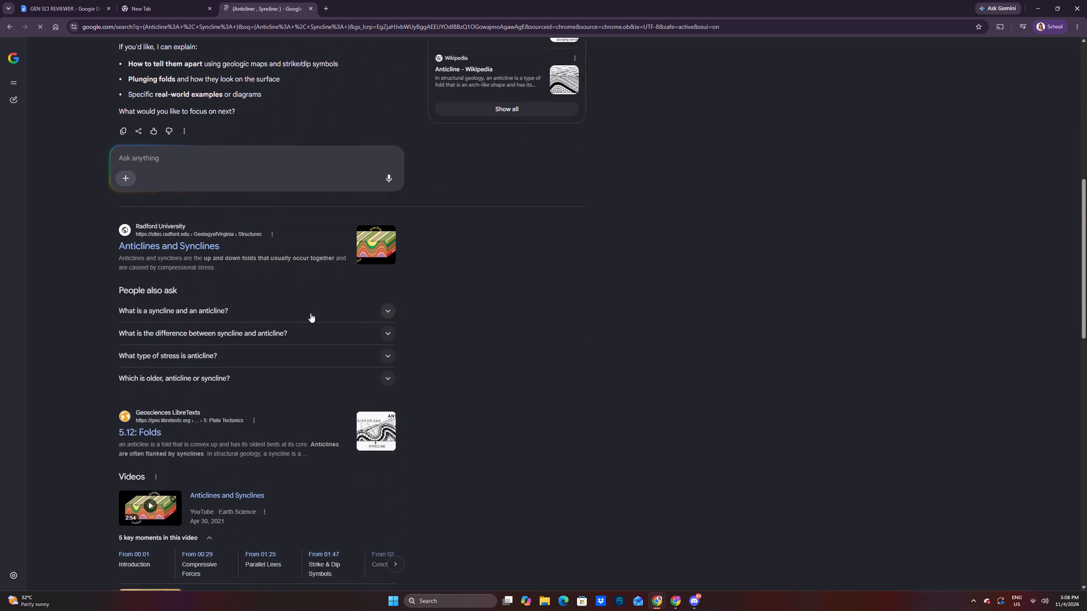
Ask the AI overview a follow-up for an "easy and short definition" of the two terms.
scroll(310, 312, "up", 2)
left_click_drag(281, 237, 277, 241)
left_click(275, 242)
type("EASY DEFITIONA")
key("BackSpace")
key("BackSpace")
key("BackSpace")
key("BackSpace")
key("BackSpace")
key("BackSpace")
key("BackSpace")
key("BackSpace")
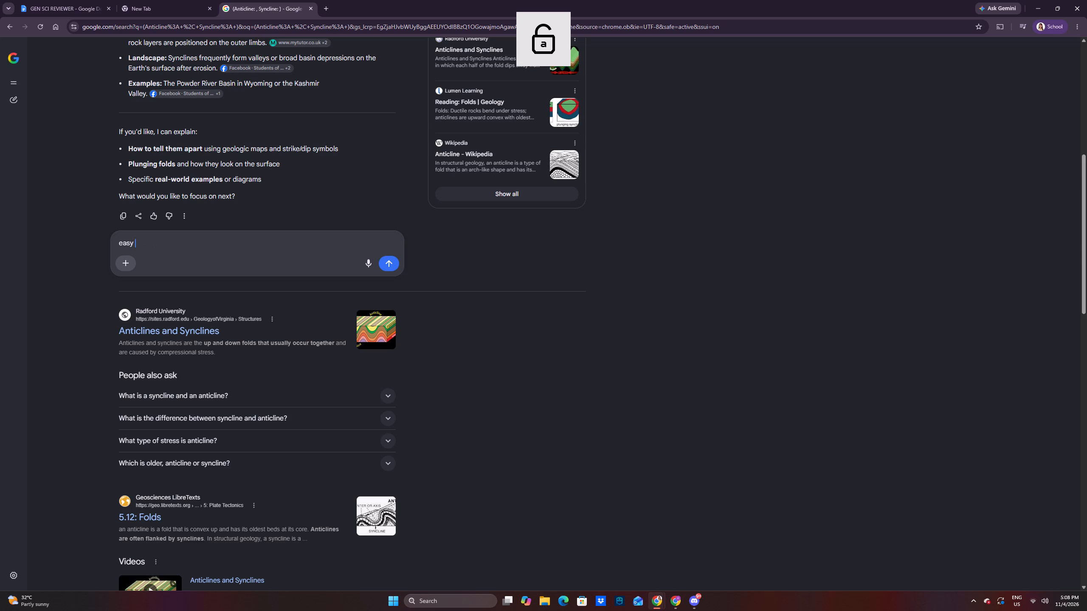
type("and short defition")
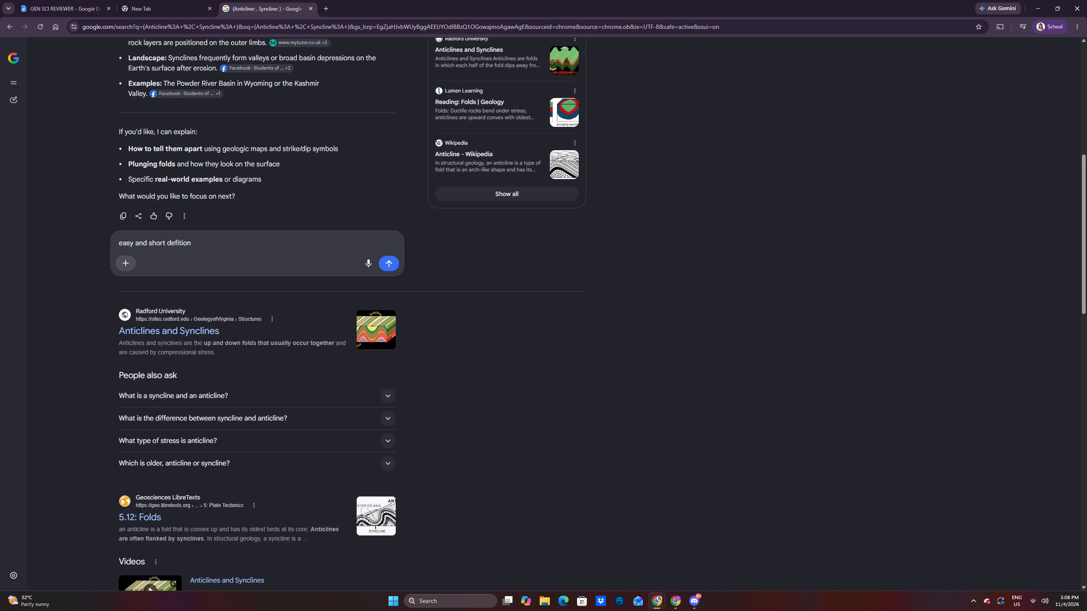
key("BackSpace")
key("BackSpace")
key("BackSpace")
key("BackSpace")
type("nition")
key("Return")
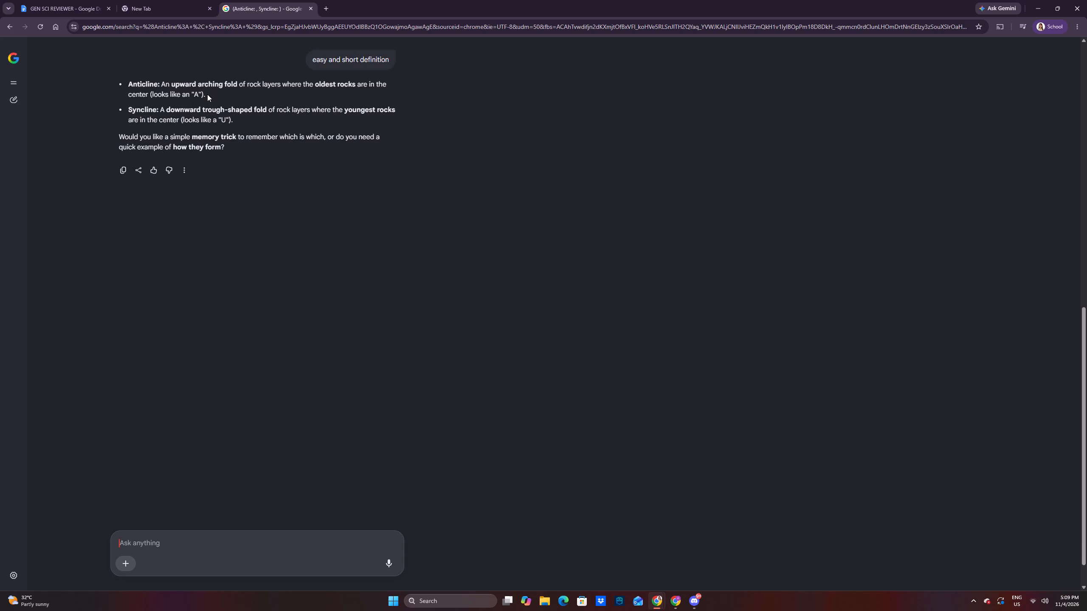
Copy the short Anticline definition from the AI answer and paste it after "Anticline:" in the reviewer on page 8.
left_click_drag(208, 94, 159, 88)
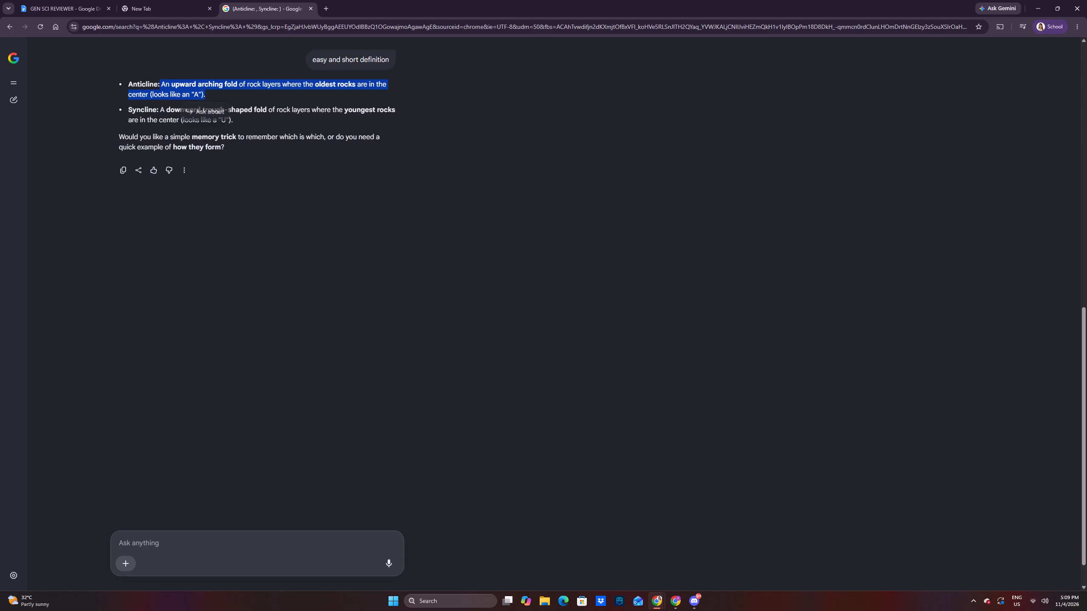
key("ctrl+c")
left_click(78, 0)
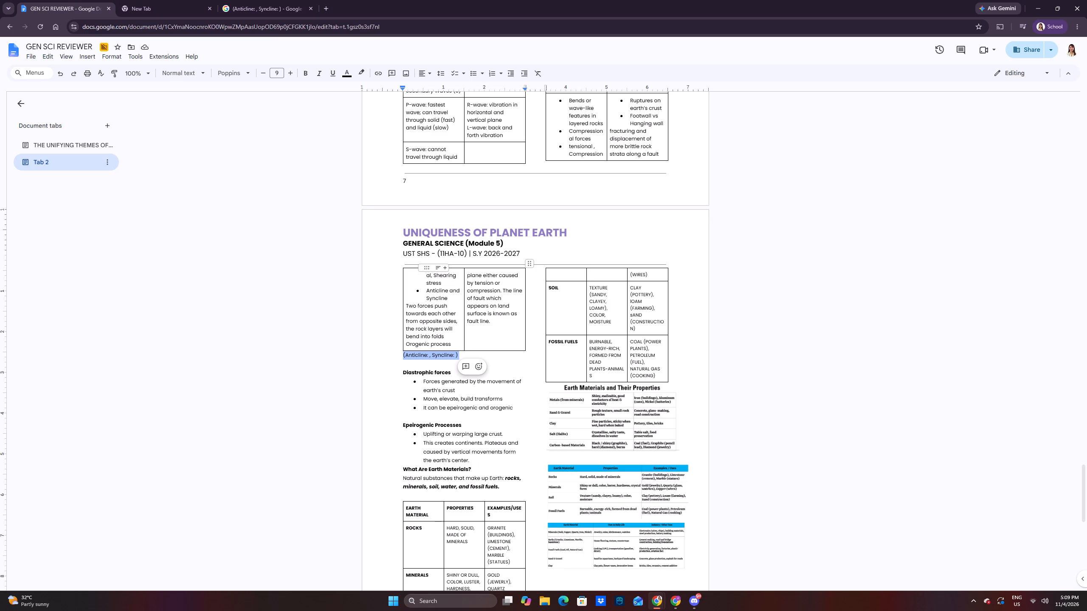
left_click(432, 356)
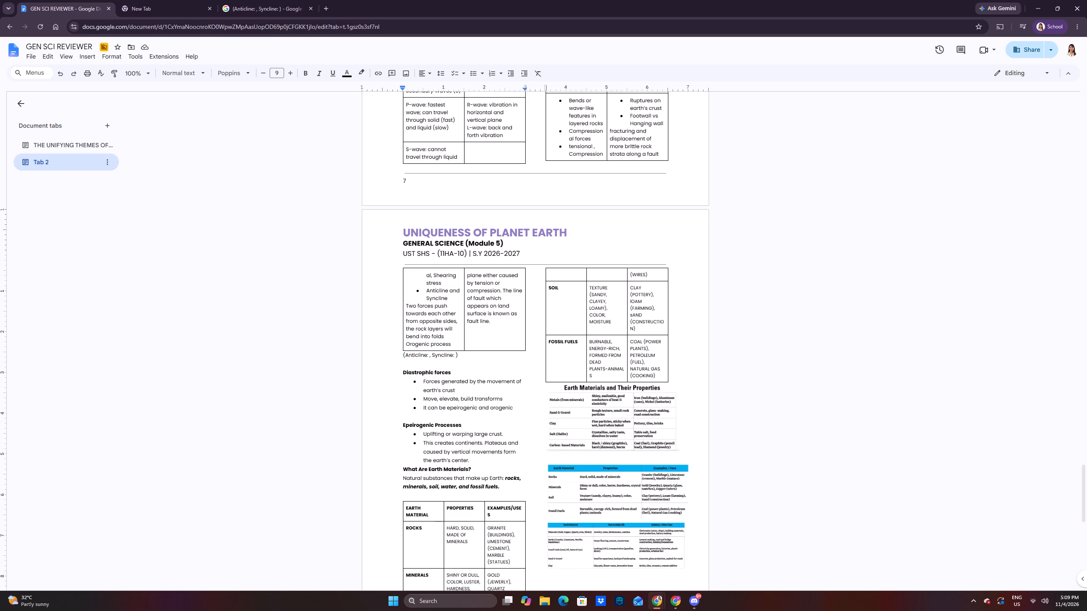
left_click(430, 356)
left_click(428, 357)
key("space")
key("ctrl+v")
left_click(495, 374)
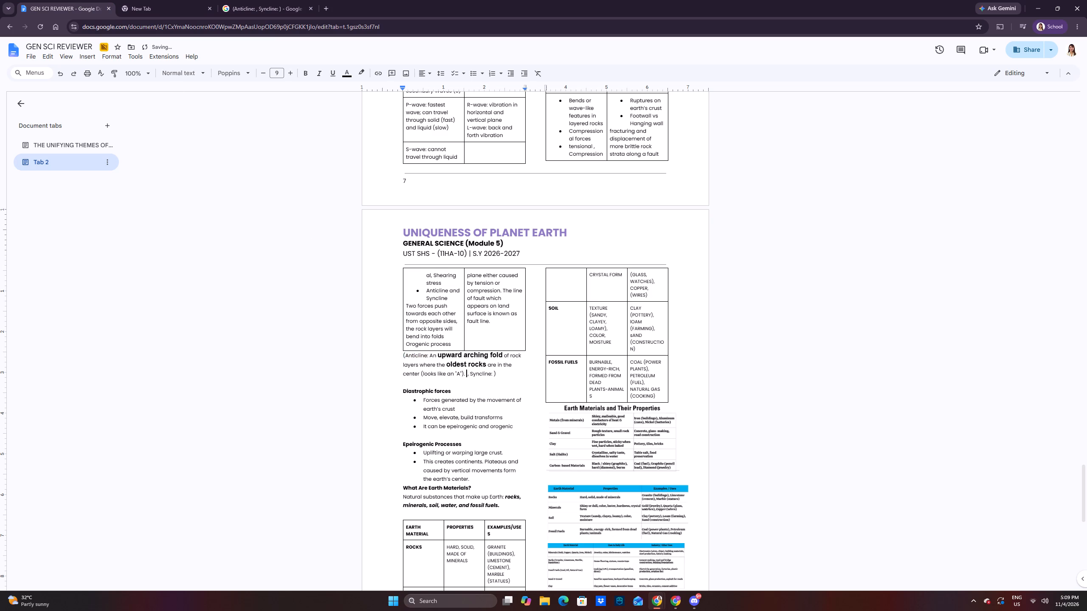
Copy the short Syncline definition from the AI answer and paste it after "Syncline:" in the reviewer.
left_click(246, 11)
left_click(172, 82)
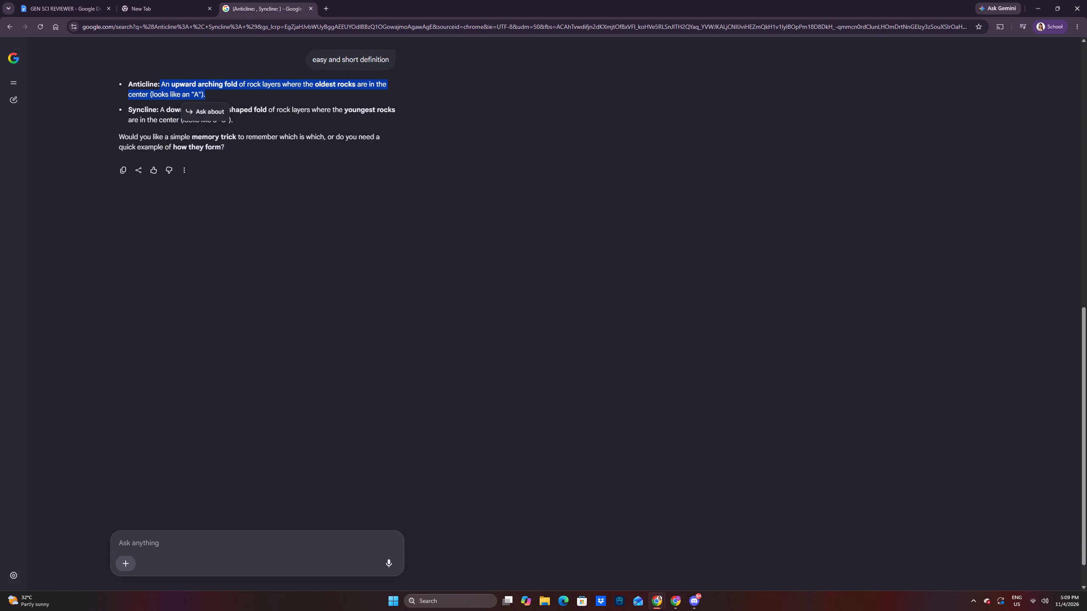
left_click_drag(159, 111, 245, 124)
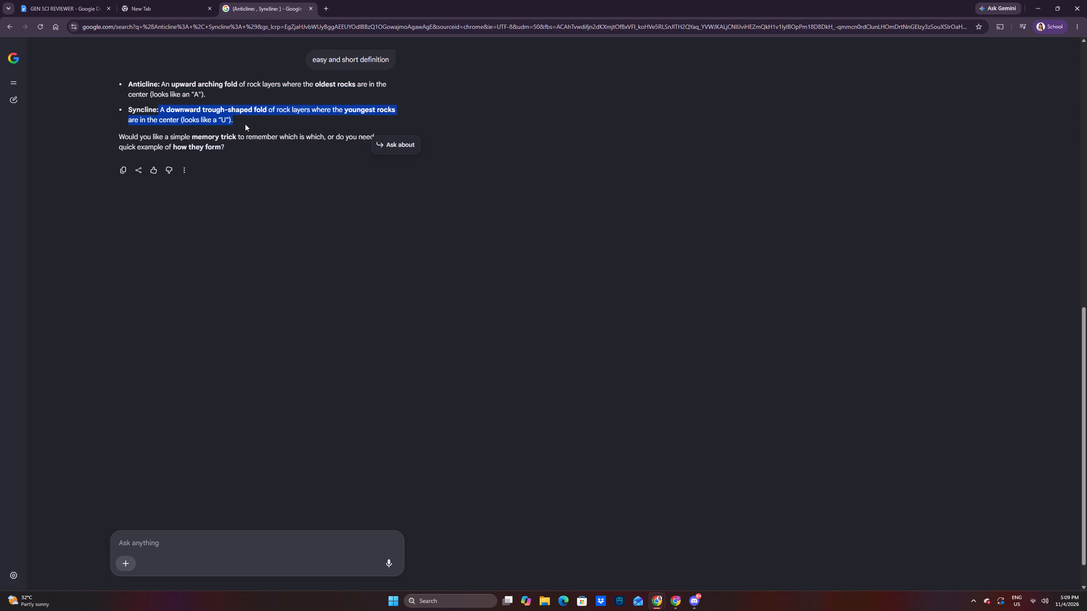
key("ctrl+c")
left_click(56, 10)
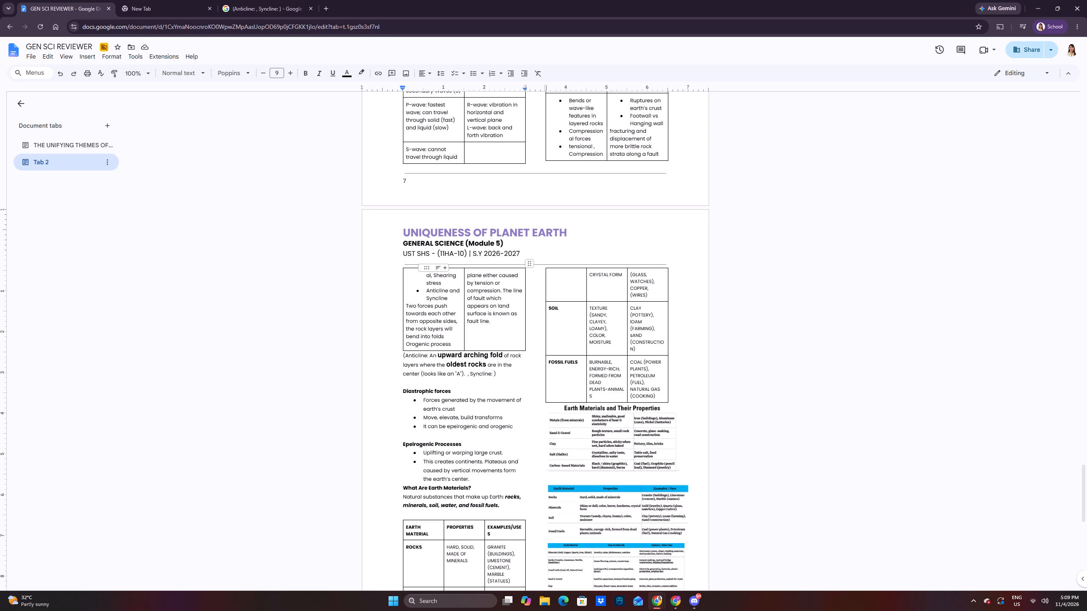
key("ctrl+v")
Format the whole Anticline and Syncline passage in Poppins at font size 9.
left_click_drag(494, 400, 408, 389)
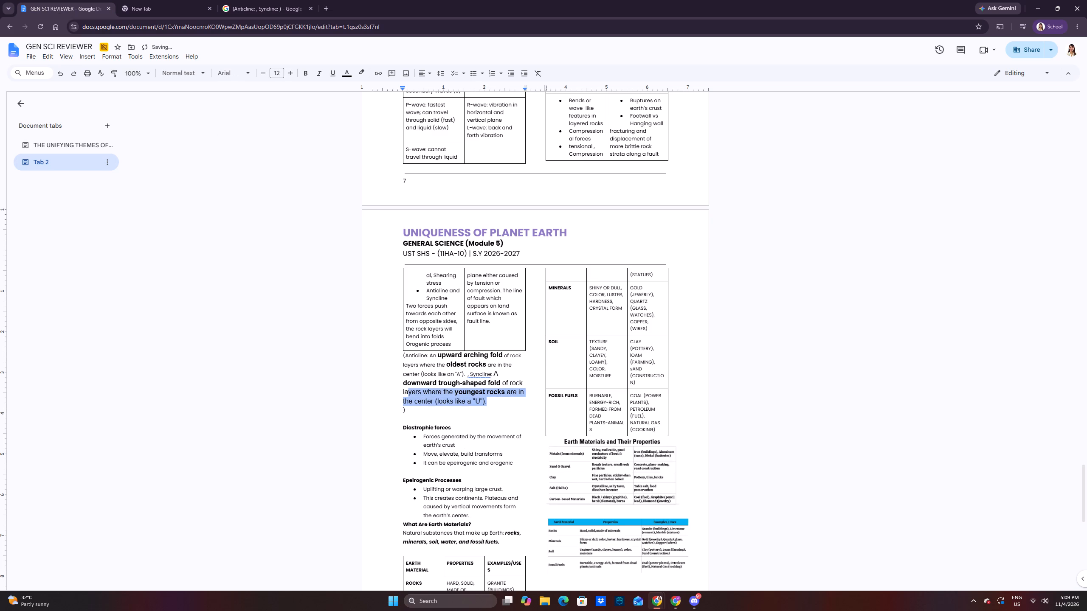
left_click(414, 411)
left_click_drag(416, 412, 388, 359)
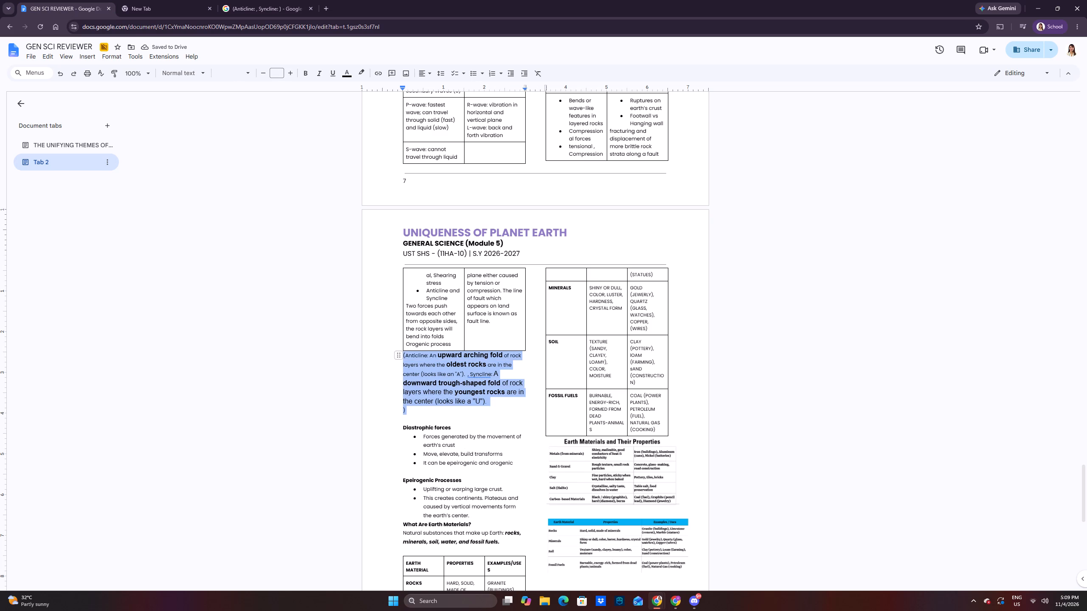
left_click(274, 72)
left_click(273, 88)
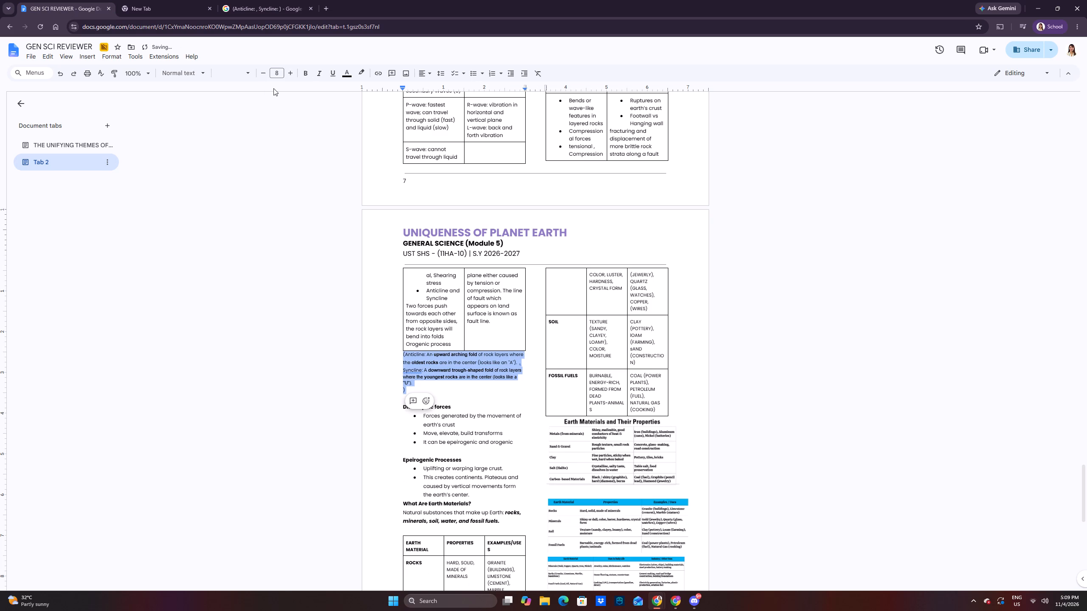
left_click(239, 76)
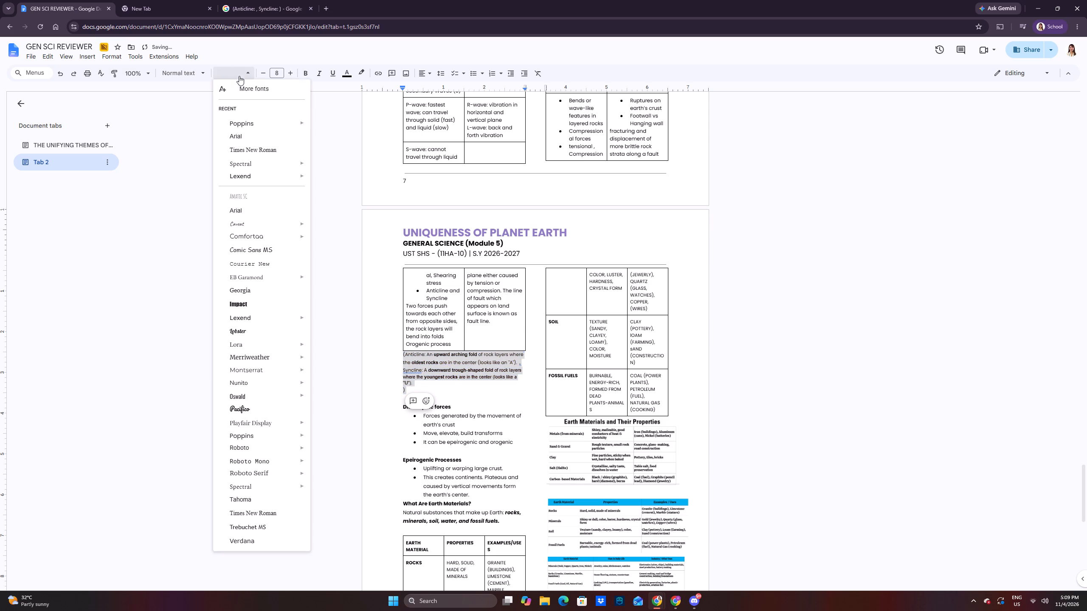
left_click(251, 122)
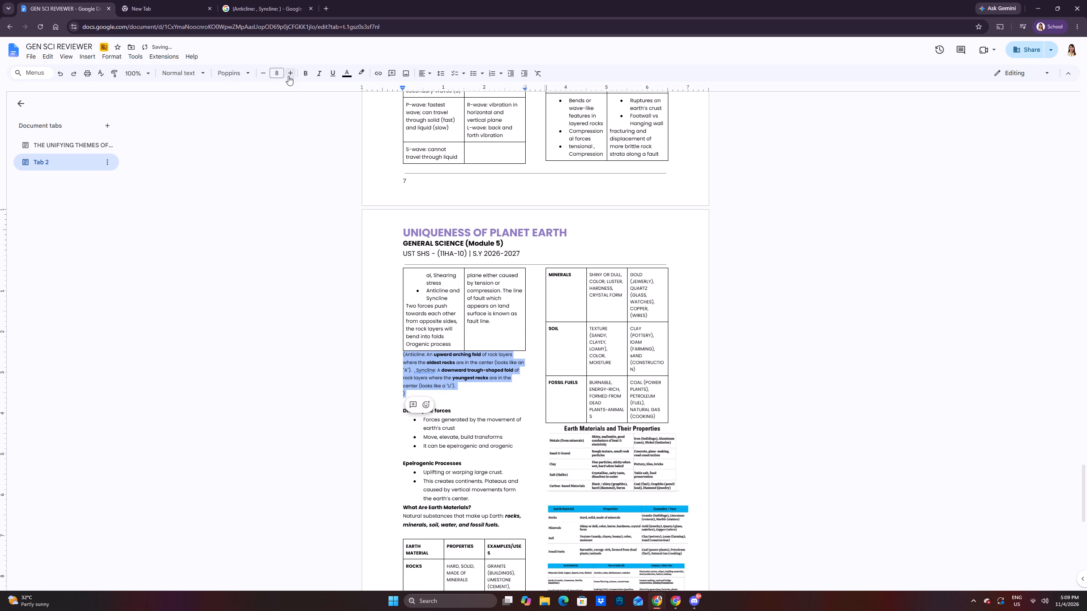
left_click(289, 76)
scroll(439, 235, "down", 7)
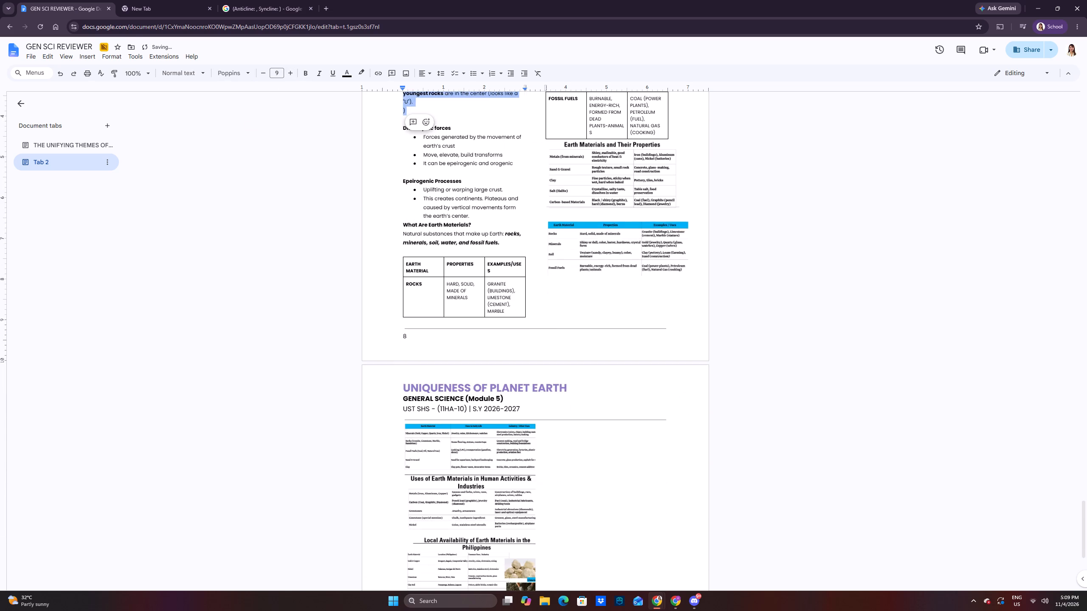
scroll(442, 228, "down", 7)
scroll(441, 228, "up", 13)
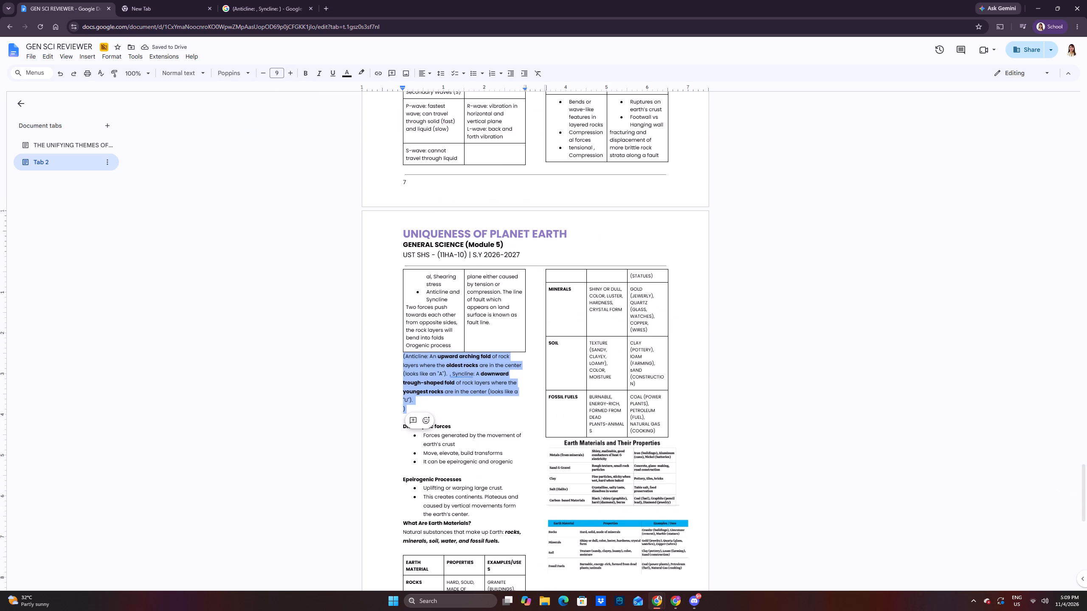
Accept the suggestion removing the comma before "Syncline" and start the Syncline definition on its own line.
left_click(462, 379)
left_click(464, 374)
left_click(467, 362)
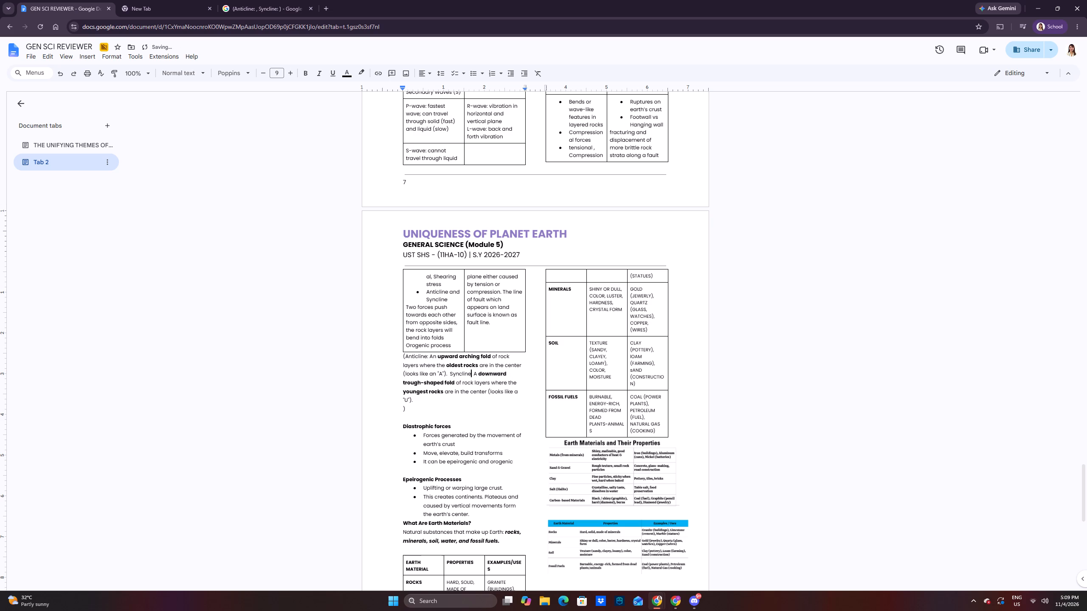
left_click(448, 373)
key("Return")
Delete the closing and opening parentheses enclosing the Anticline and Syncline definitions.
left_click(420, 408)
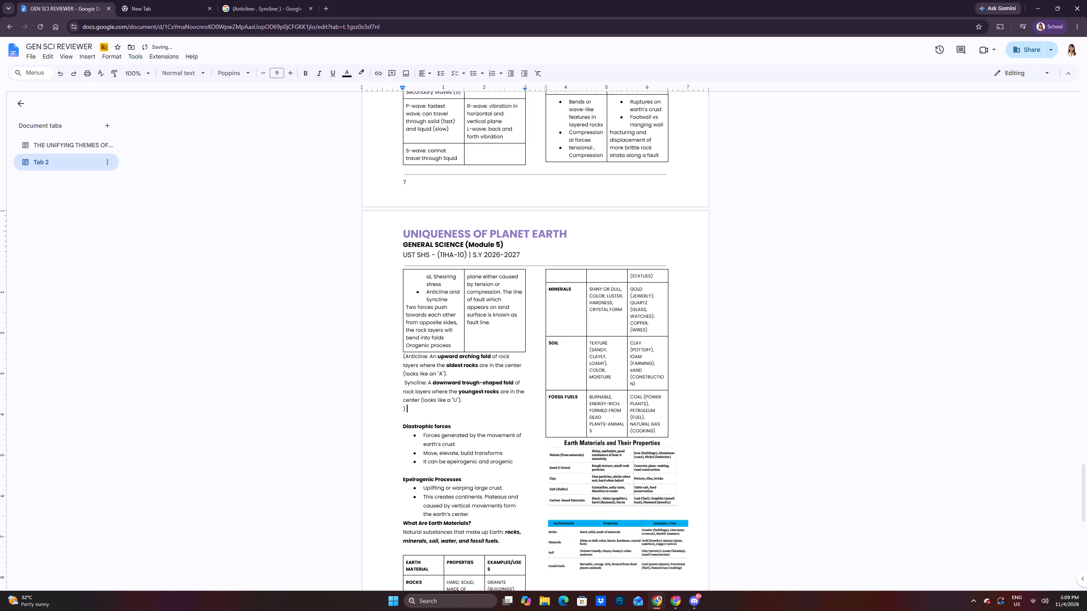
key("BackSpace")
key("BackSpace")
left_click(407, 359)
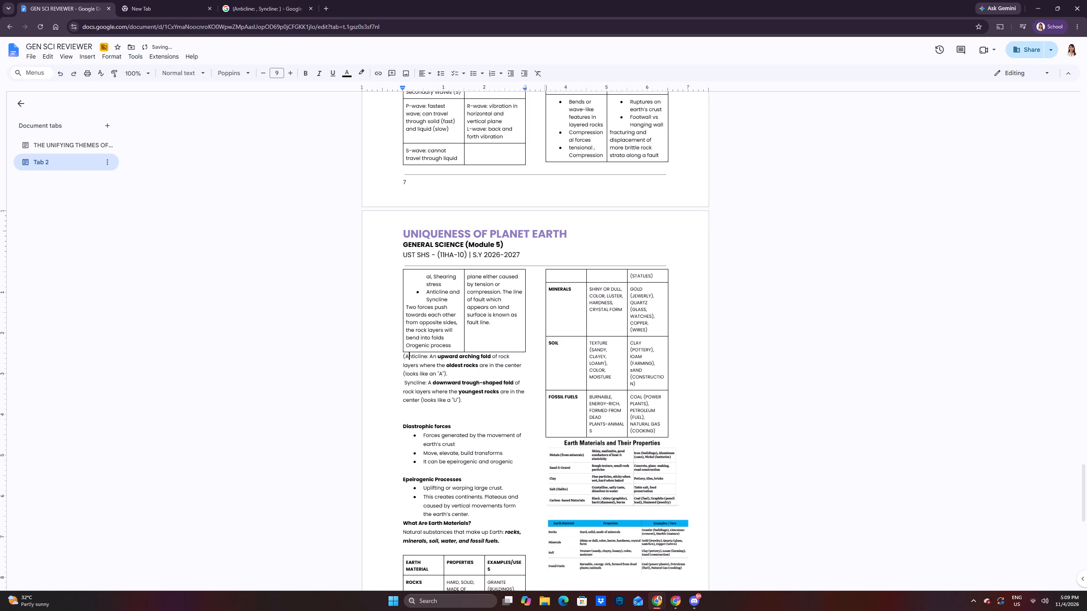
left_click(405, 360)
key("BackSpace")
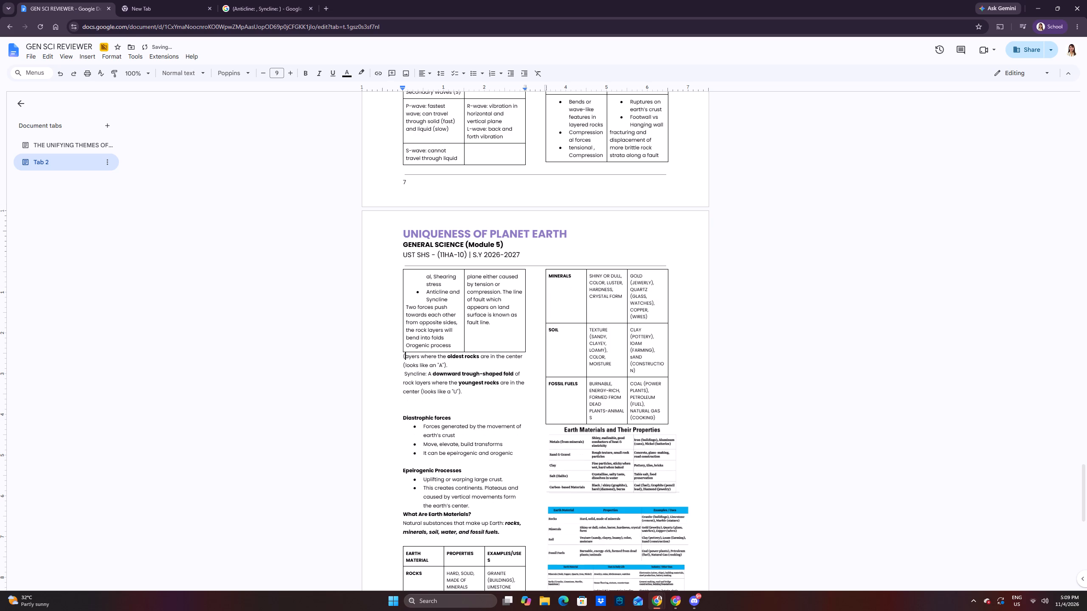
left_click(62, 69)
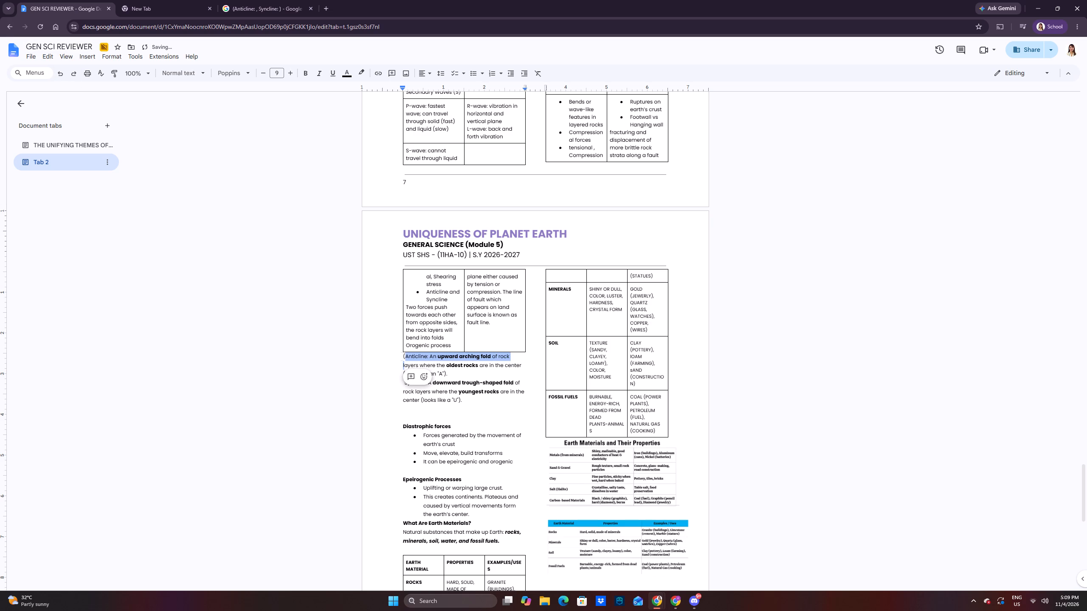
left_click(413, 358)
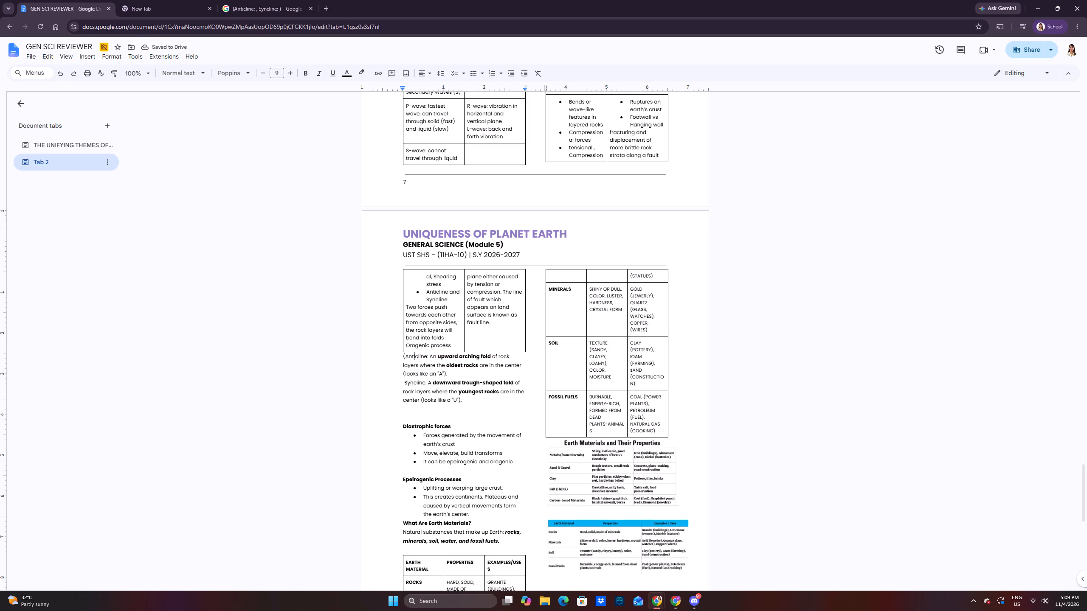
left_click(406, 358)
key("BackSpace")
Bold the "Anticline" and "Syncline" labels at the start of their definitions.
double_click(422, 357)
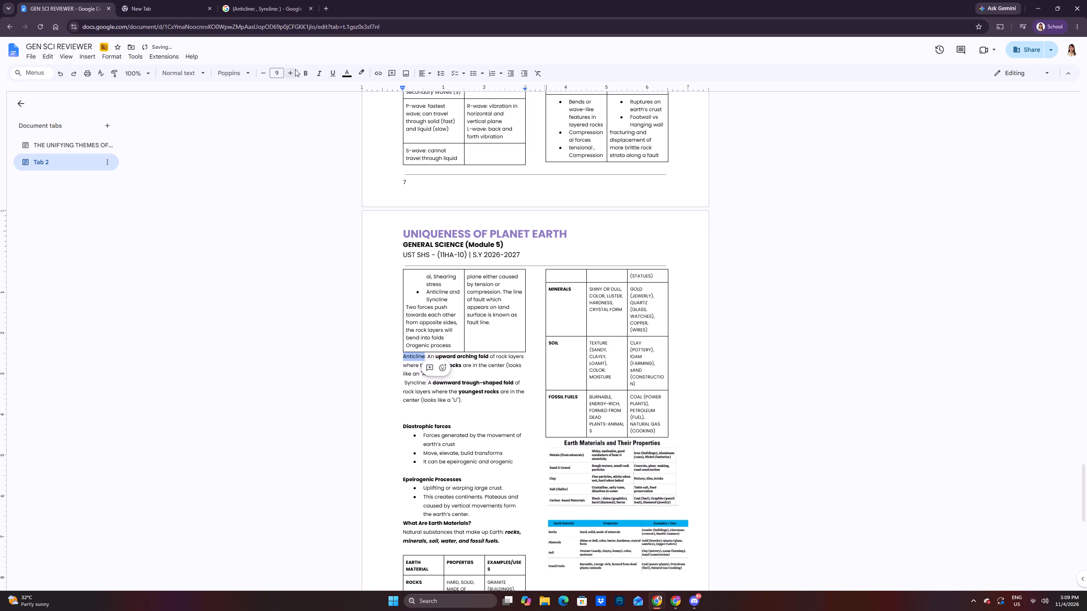
left_click(303, 74)
double_click(419, 381)
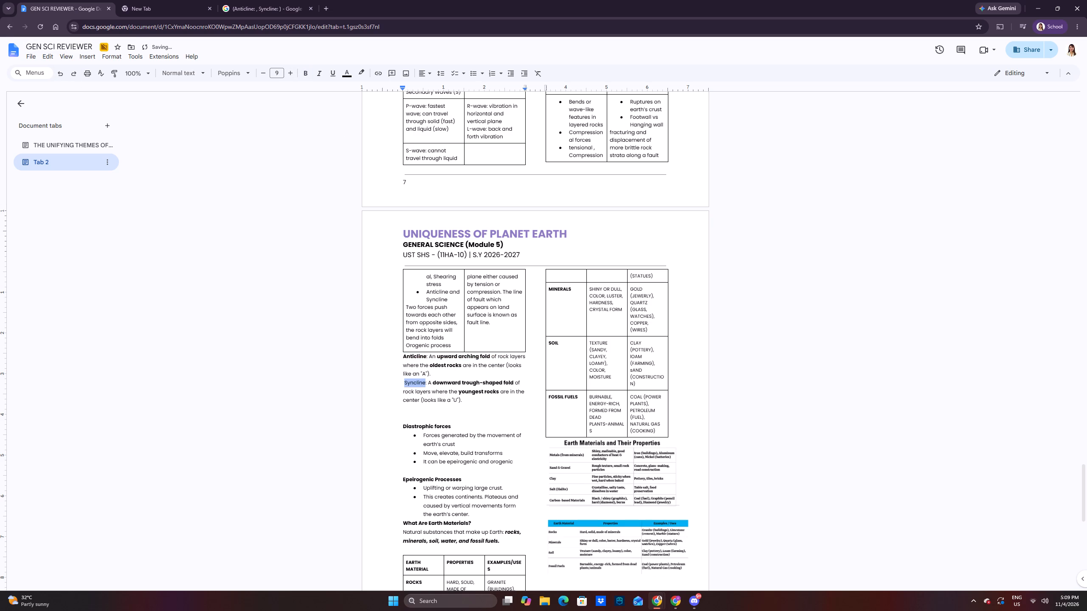
left_click(300, 70)
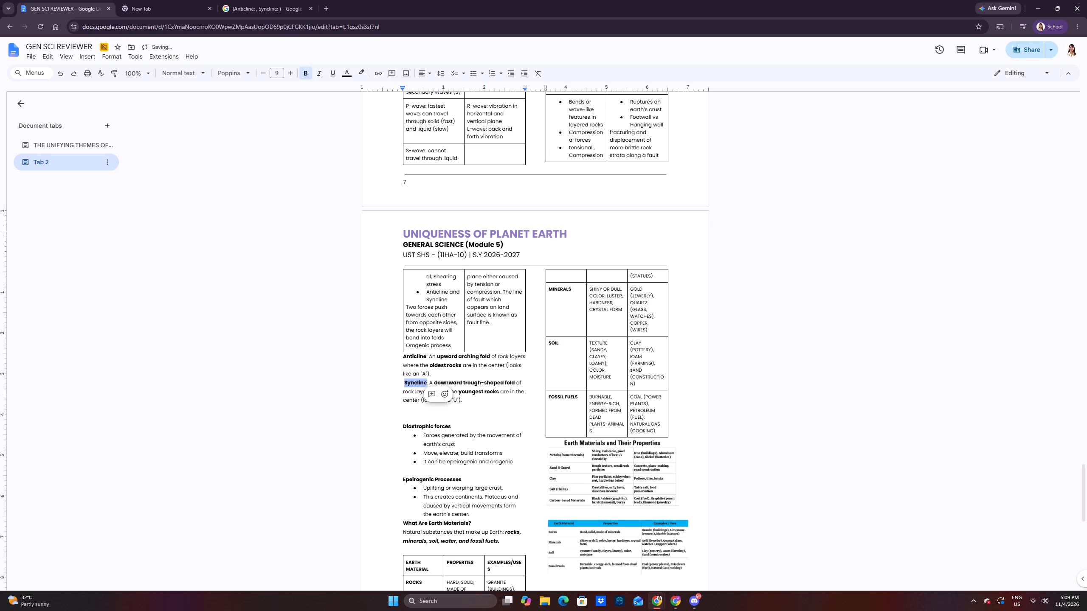
Remove the stray space before "Syncline", keep its definition on its own line, and retype the label's initial S in bold.
left_click(407, 385)
key("BackSpace")
key("BackSpace")
key("BackSpace")
key("Return")
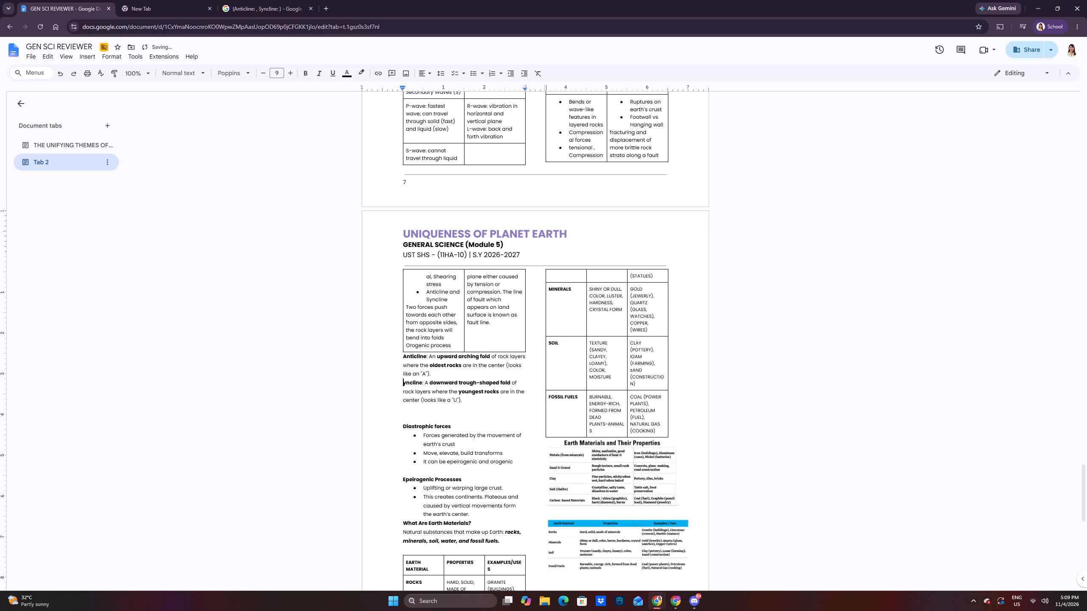
key("shift+s")
key("BackSpace")
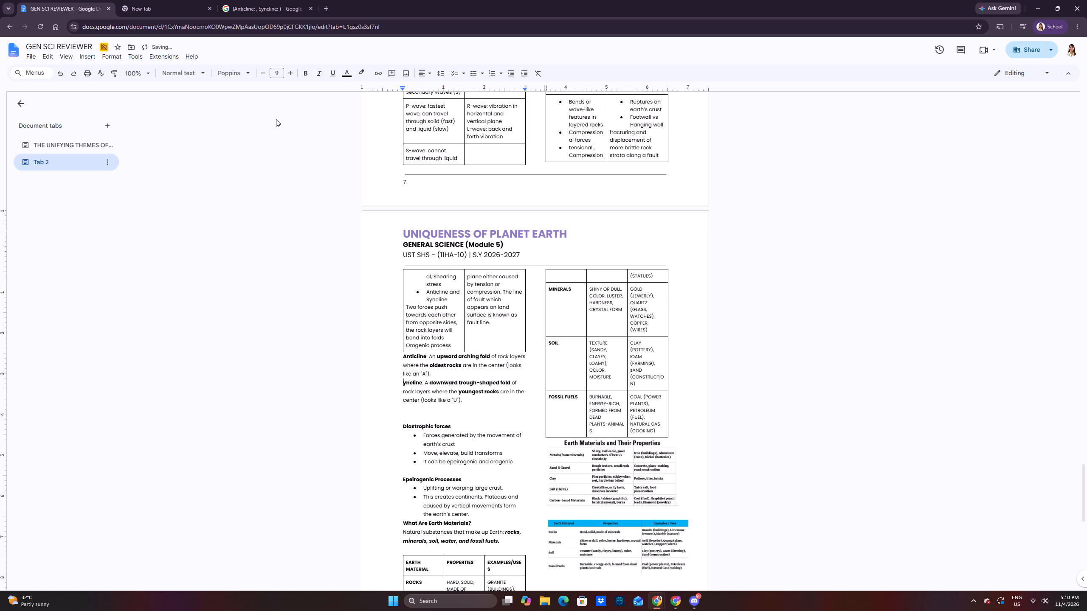
left_click(300, 77)
key("shift+s")
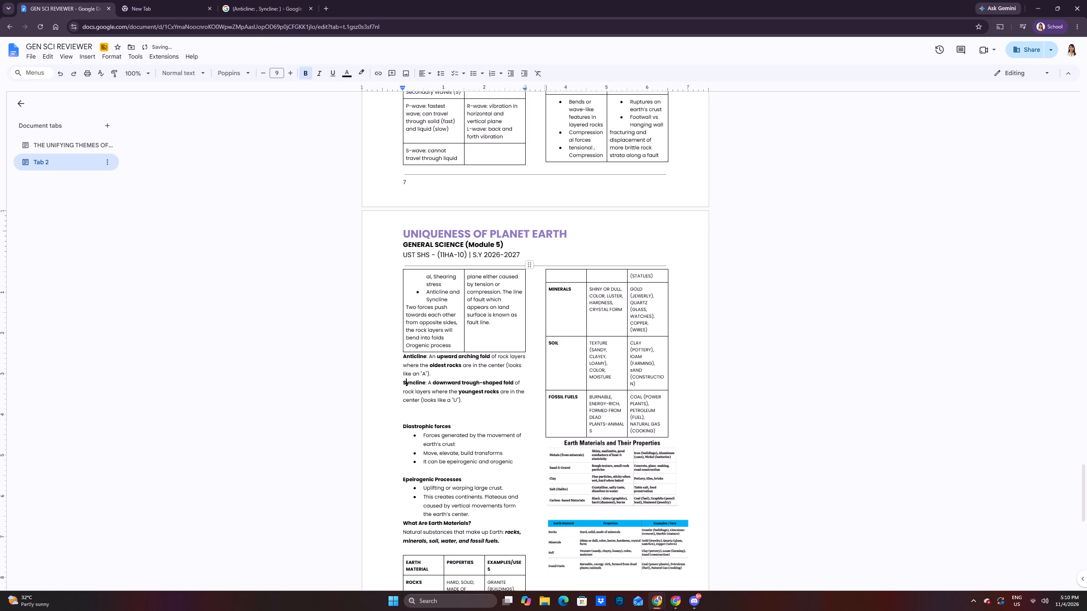
left_click(465, 392)
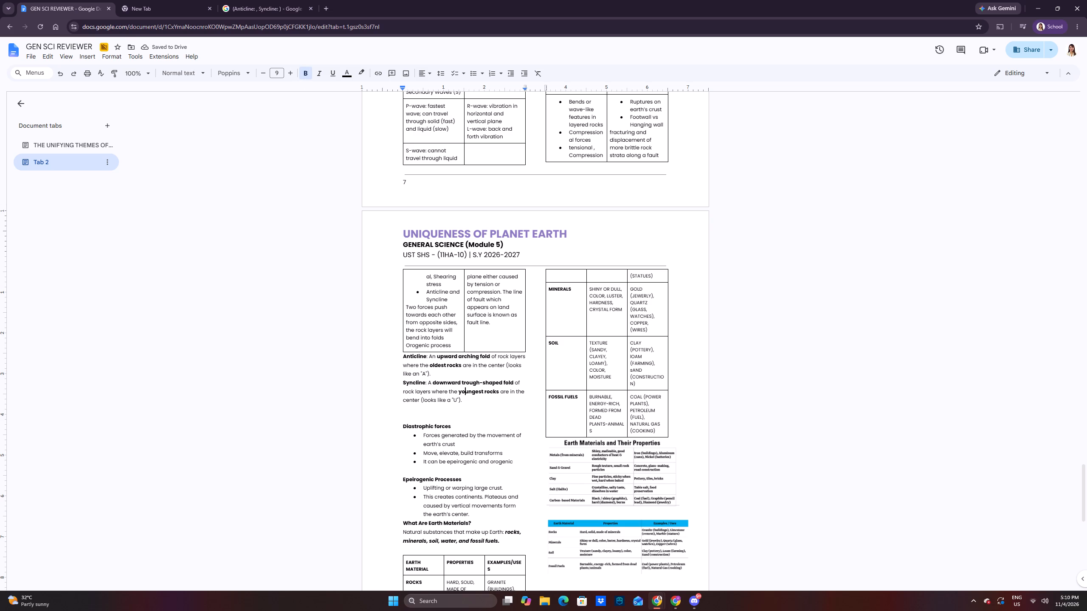
Reduce the gap between the Syncline definition and the "Diastrophic forces" heading to a single blank line.
left_click(471, 417)
key("BackSpace")
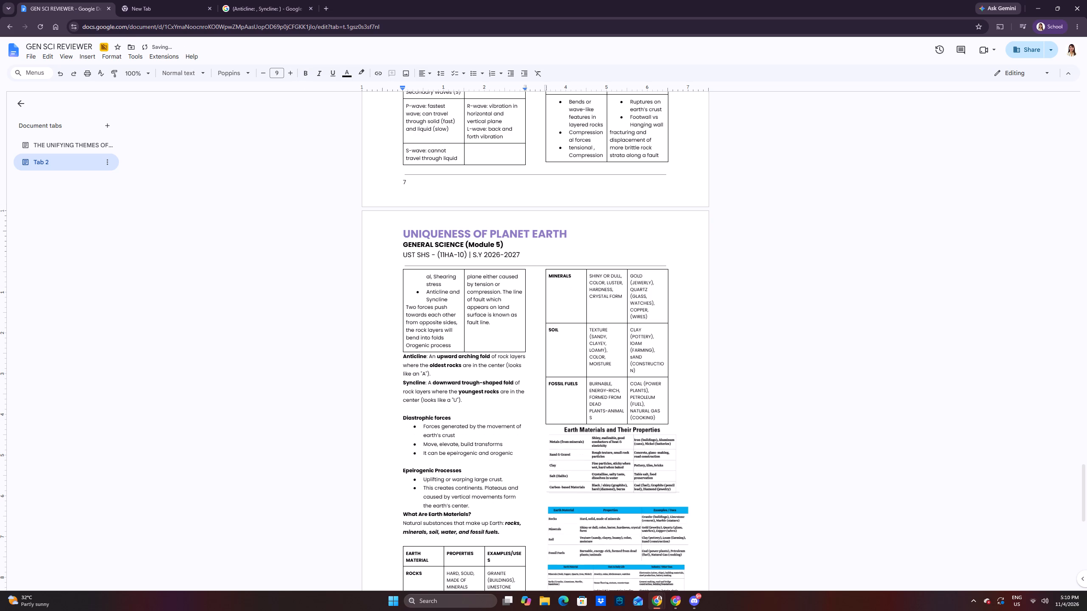
key("BackSpace")
key("Return")
Look back through the reviewer from the Earth materials pages to the first page.
scroll(477, 375, "down", 6)
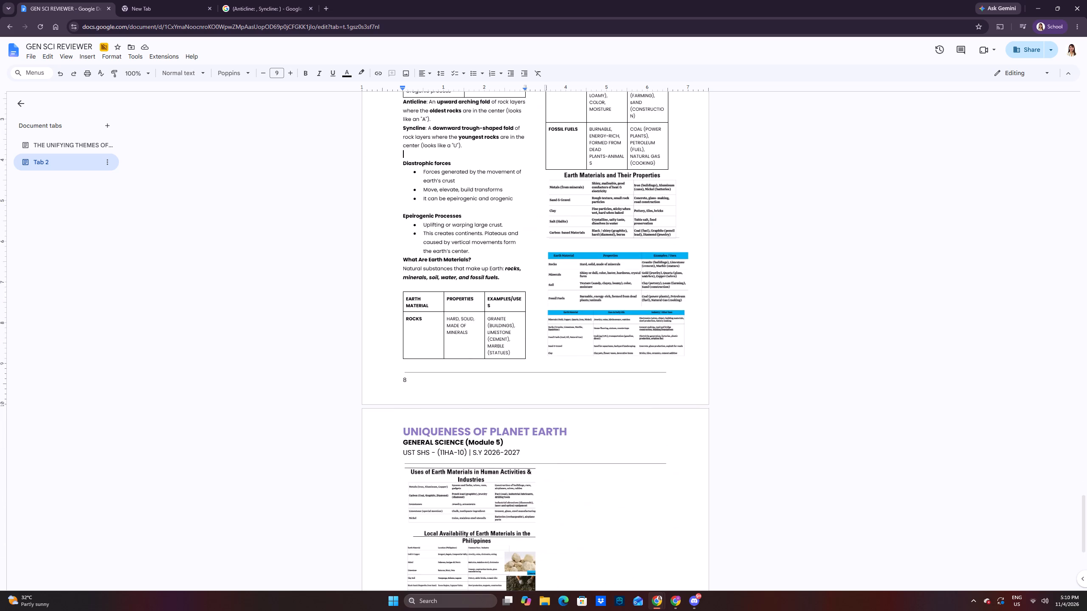
scroll(482, 372, "down", 5)
scroll(491, 377, "up", 19)
scroll(486, 367, "up", 3)
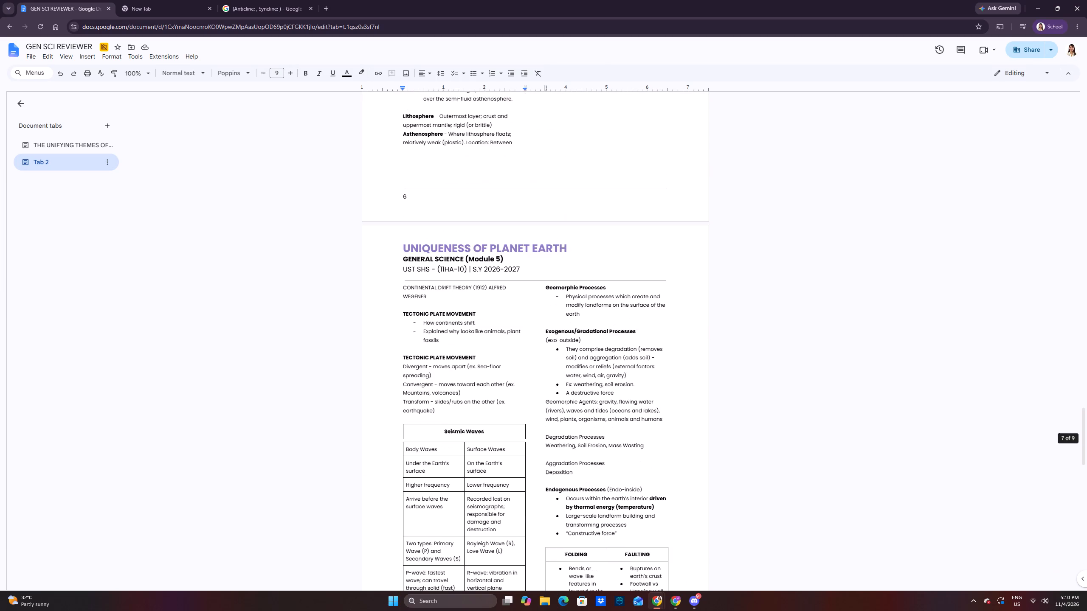
scroll(486, 367, "up", 2)
scroll(485, 366, "up", 20)
scroll(485, 366, "up", 11)
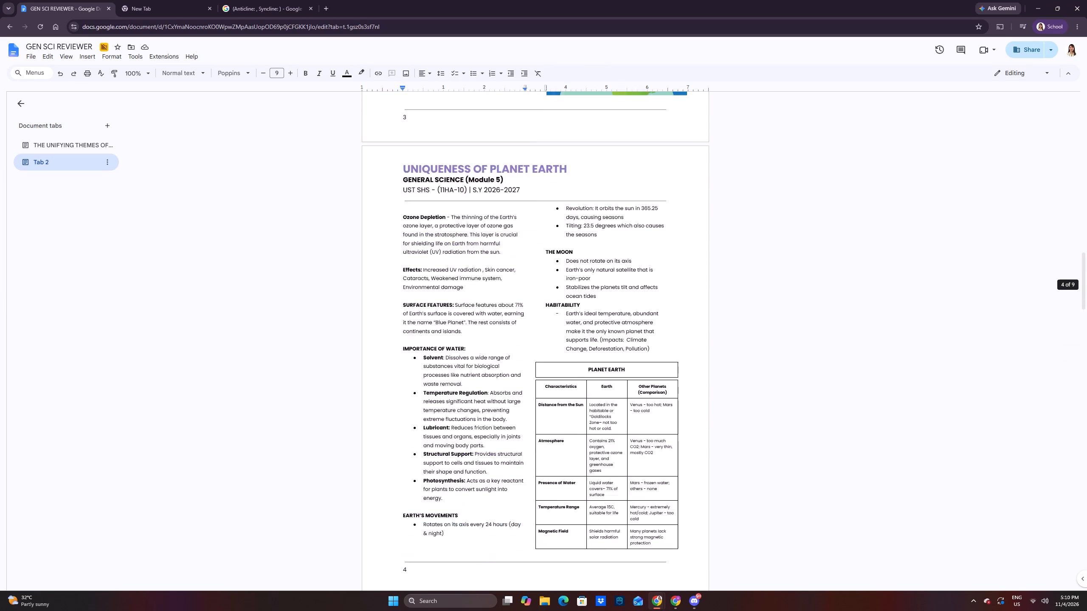
scroll(481, 362, "up", 20)
scroll(481, 362, "up", 14)
scroll(434, 286, "up", 2)
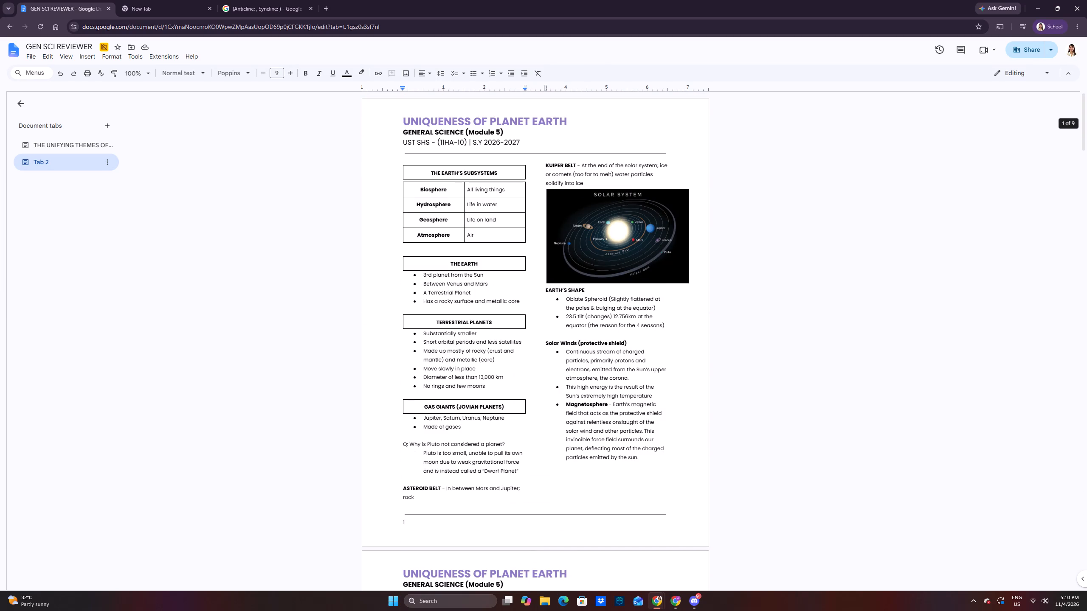
scroll(434, 286, "up", 5)
Examine the reviewer's pages from the Earth's subsystems through the continental drift section for completeness.
scroll(479, 281, "down", 3)
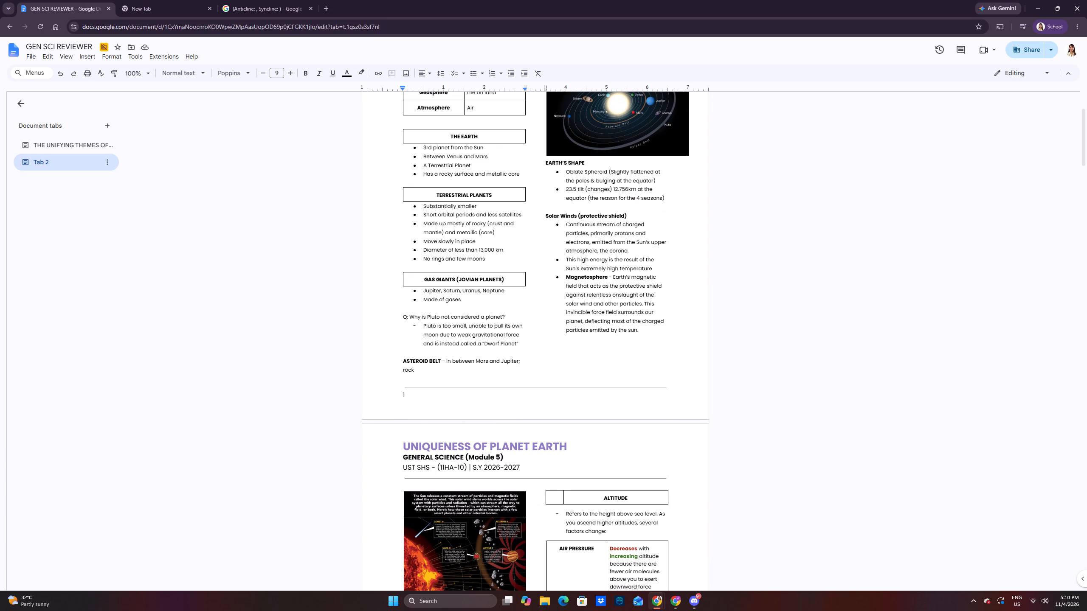
scroll(396, 321, "down", 4)
scroll(387, 320, "up", 19)
scroll(375, 306, "down", 6)
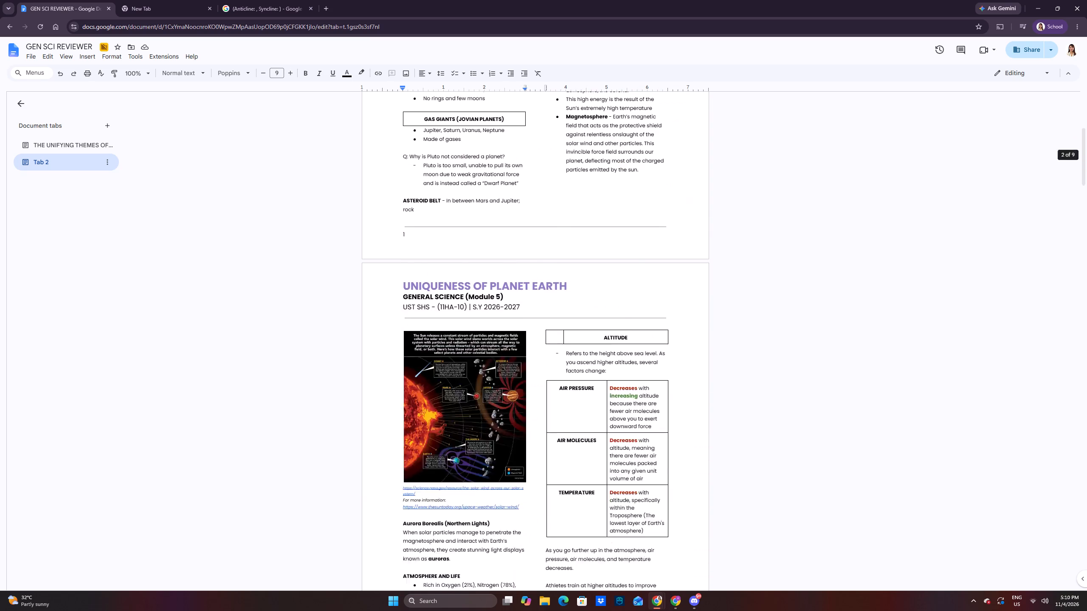
scroll(378, 315, "down", 11)
scroll(378, 314, "down", 18)
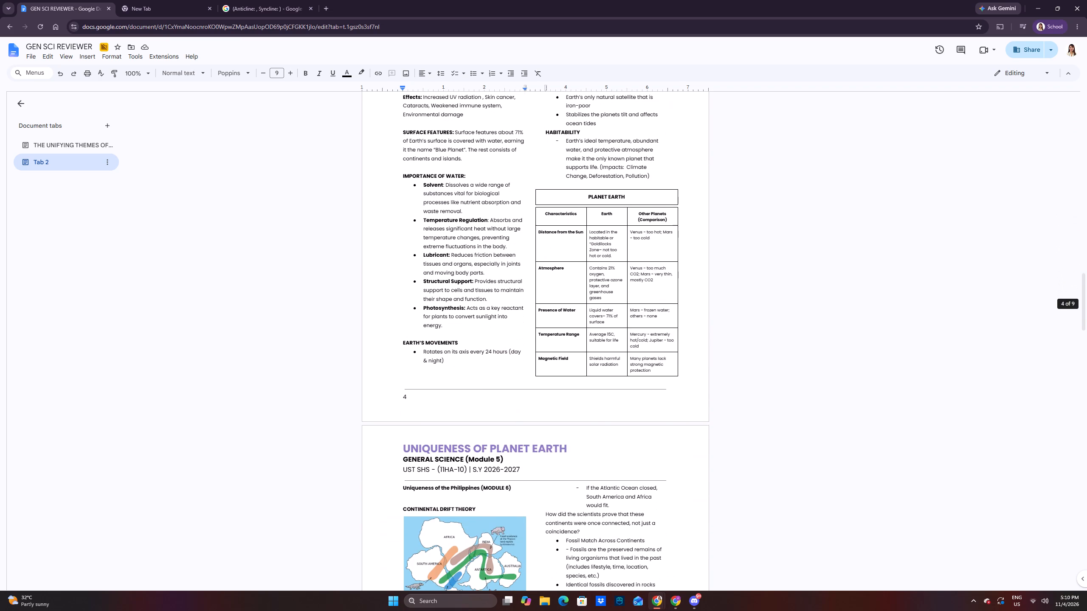
scroll(378, 311, "down", 6)
scroll(374, 302, "up", 20)
scroll(374, 302, "up", 7)
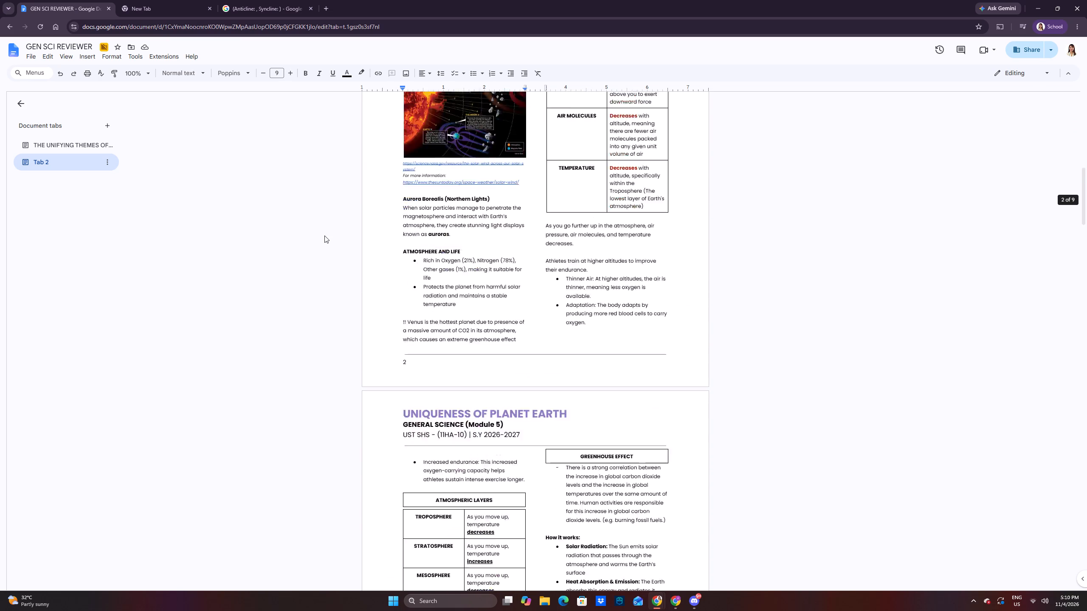
scroll(324, 235, "up", 5)
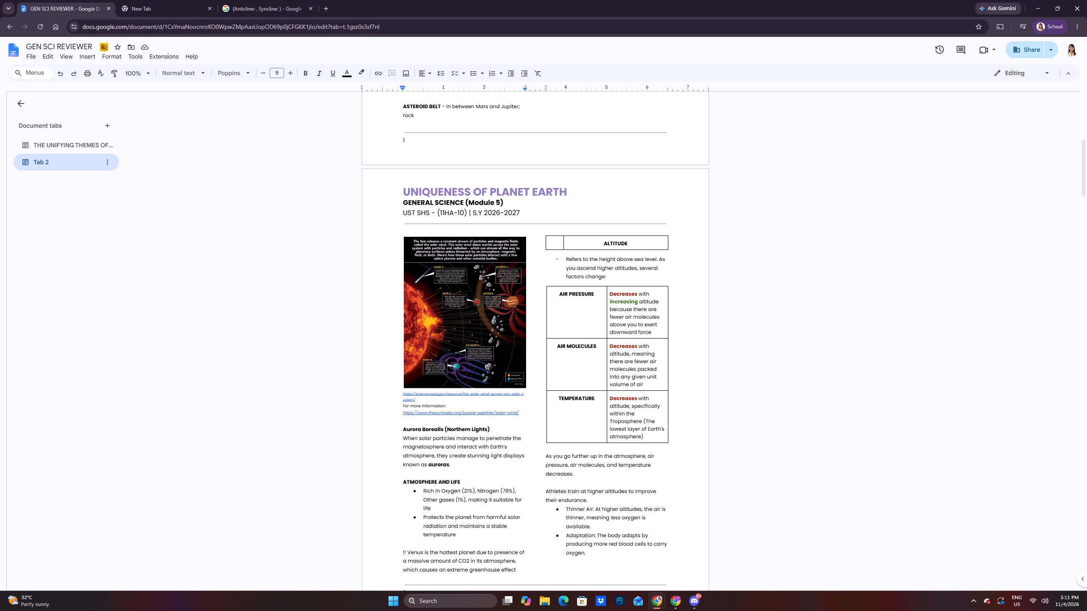
scroll(484, 388, "down", 4)
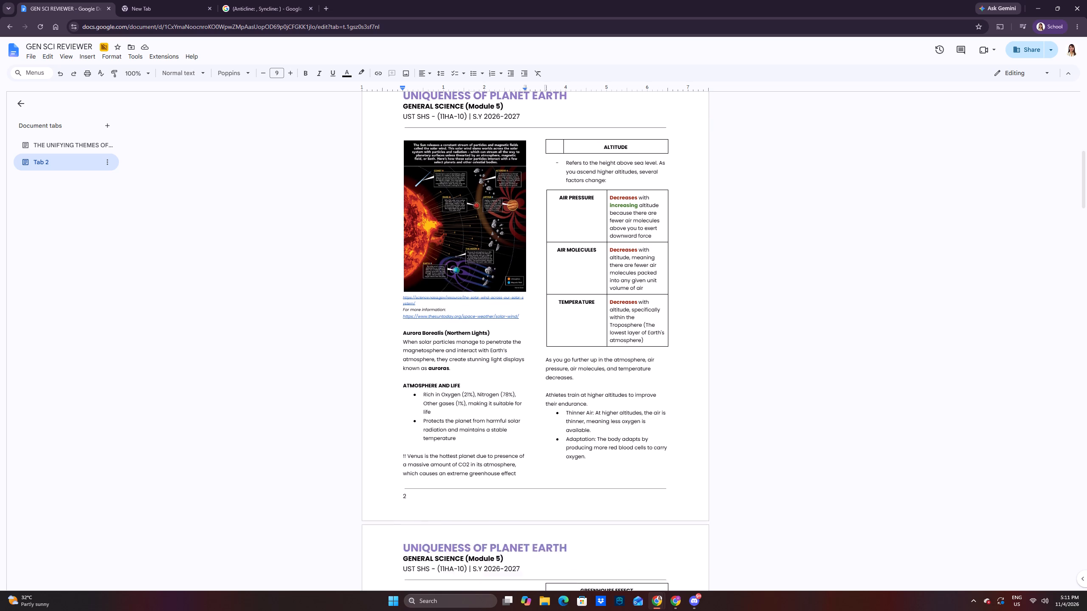
scroll(485, 390, "down", 12)
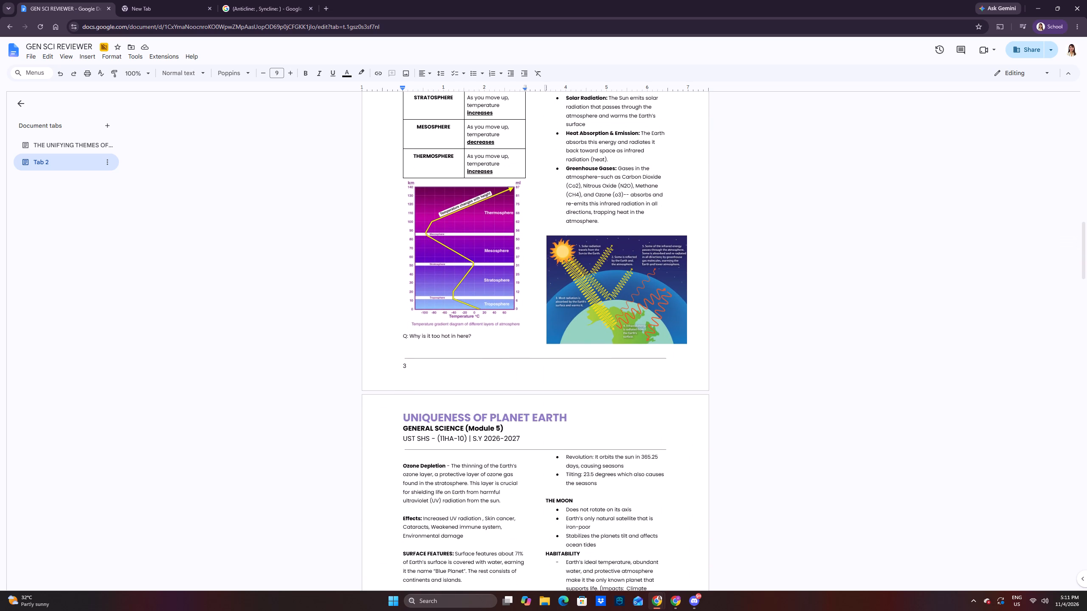
scroll(484, 378, "down", 5)
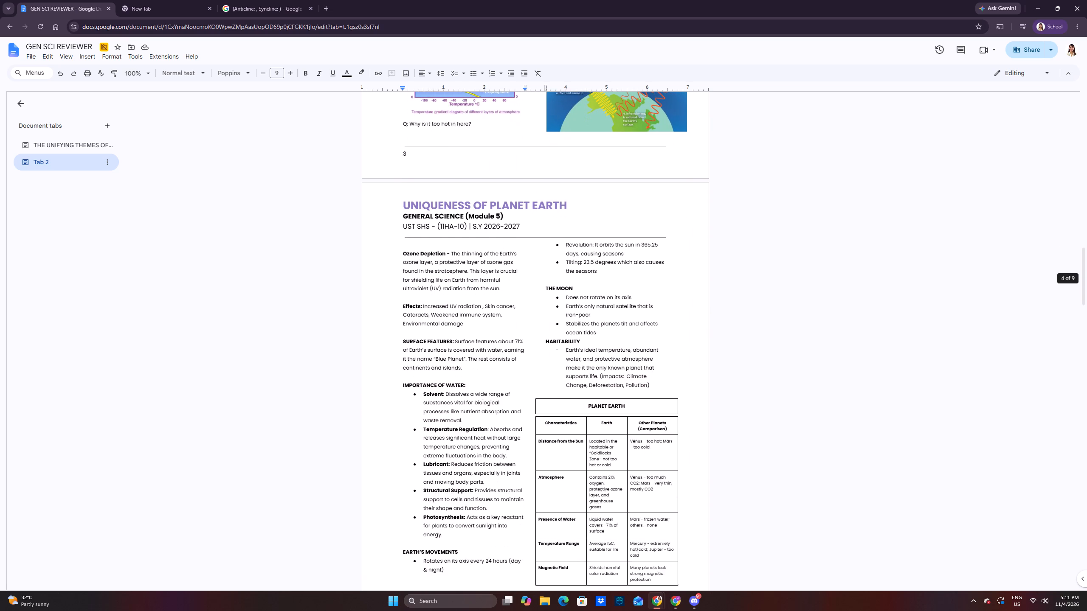
scroll(483, 376, "down", 10)
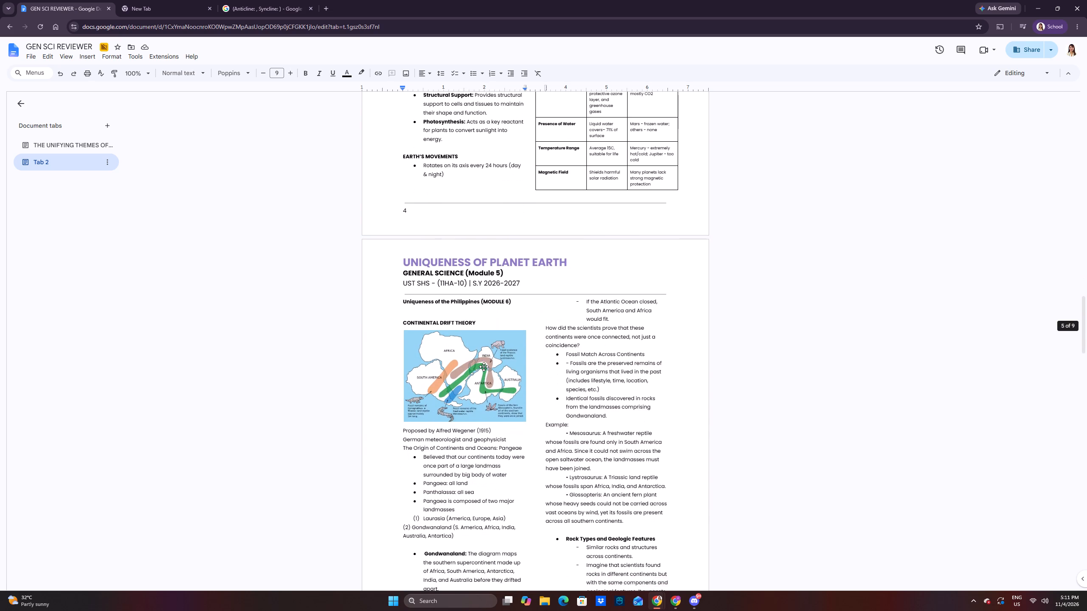
scroll(485, 367, "up", 9)
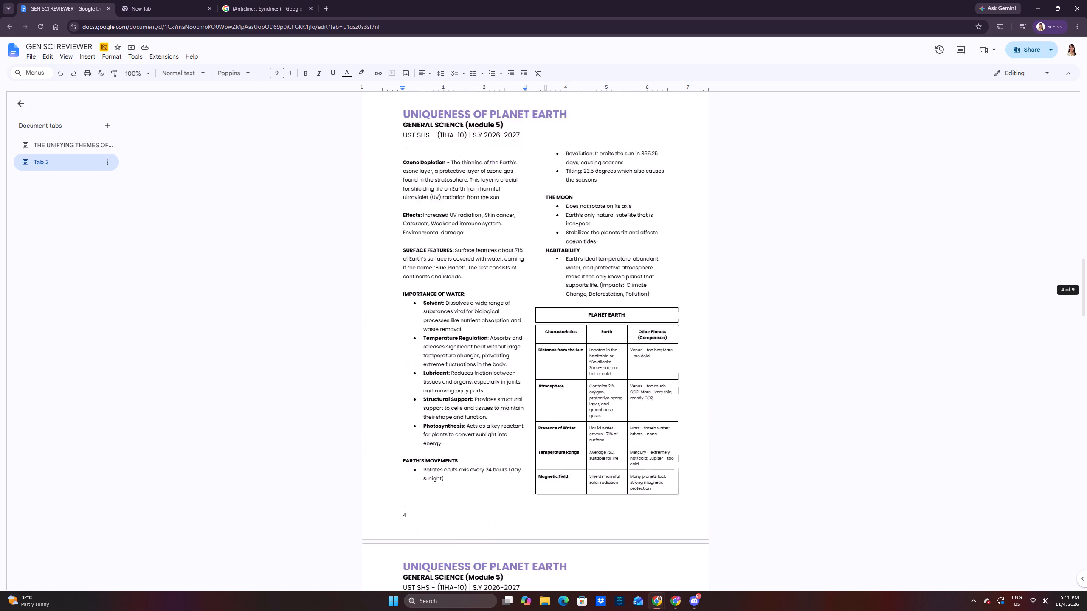
scroll(484, 364, "down", 17)
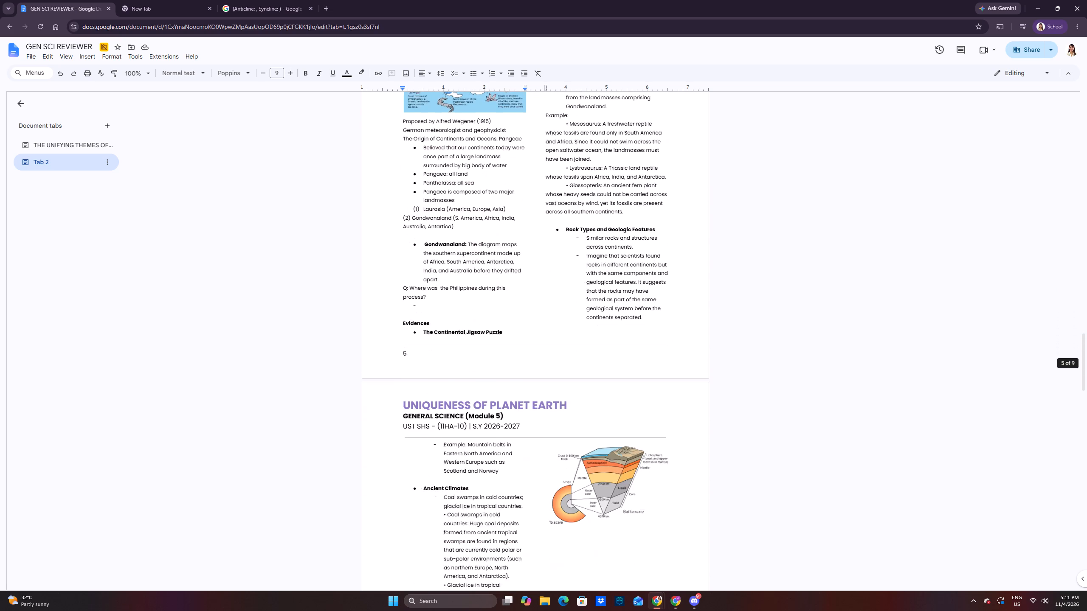
scroll(483, 363, "up", 5)
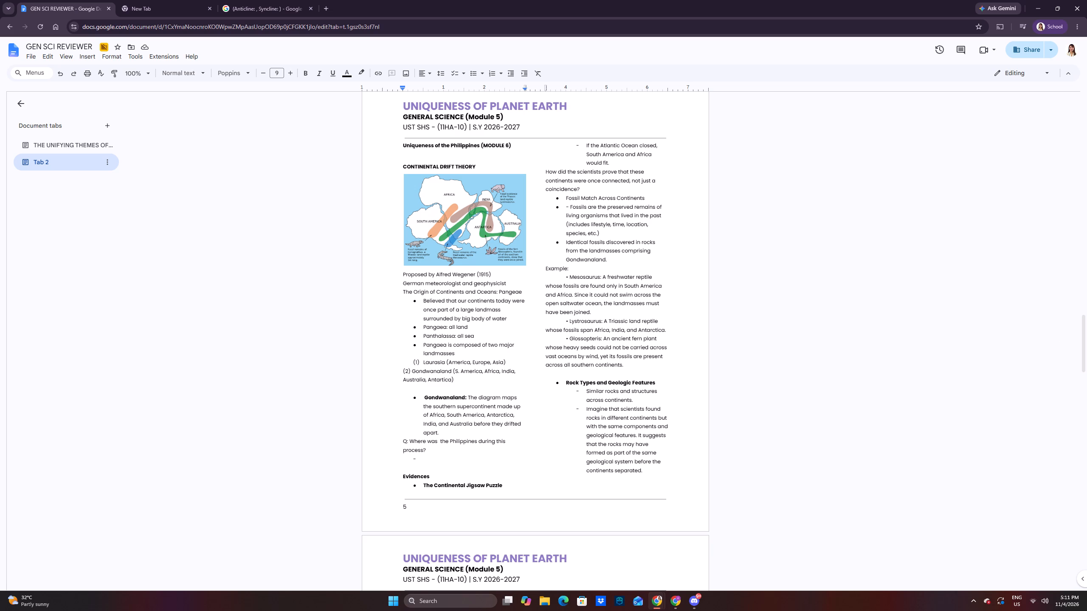
Add the note "NOT COMPLETE (MODULE 6 PART 1-3, VIDEO PANOPTO)" below the Earth's layers diagram on page 6.
scroll(501, 292, "down", 7)
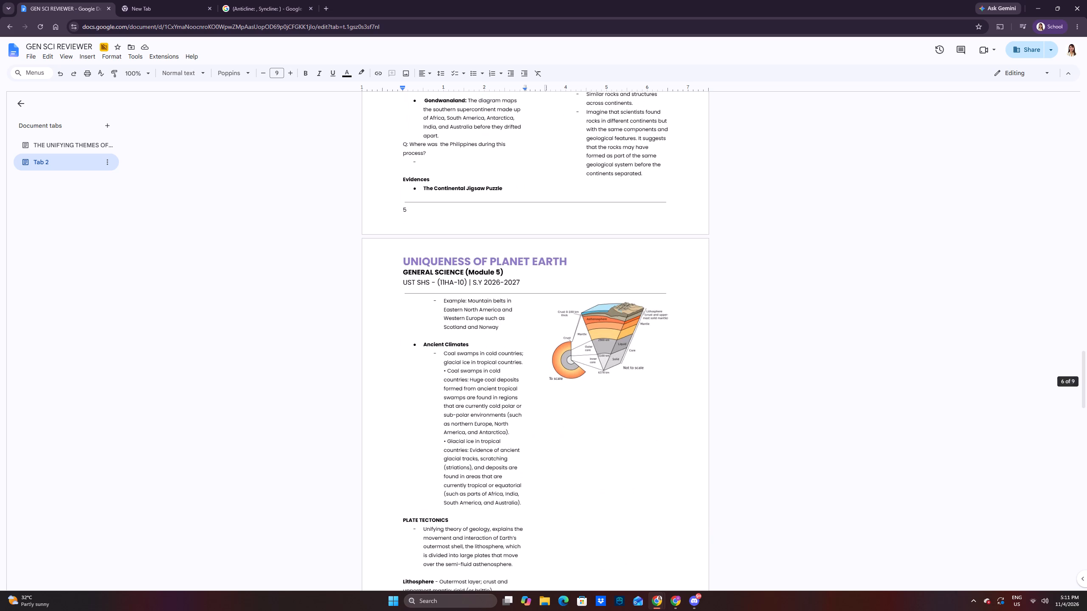
scroll(503, 292, "down", 5)
left_click(620, 192)
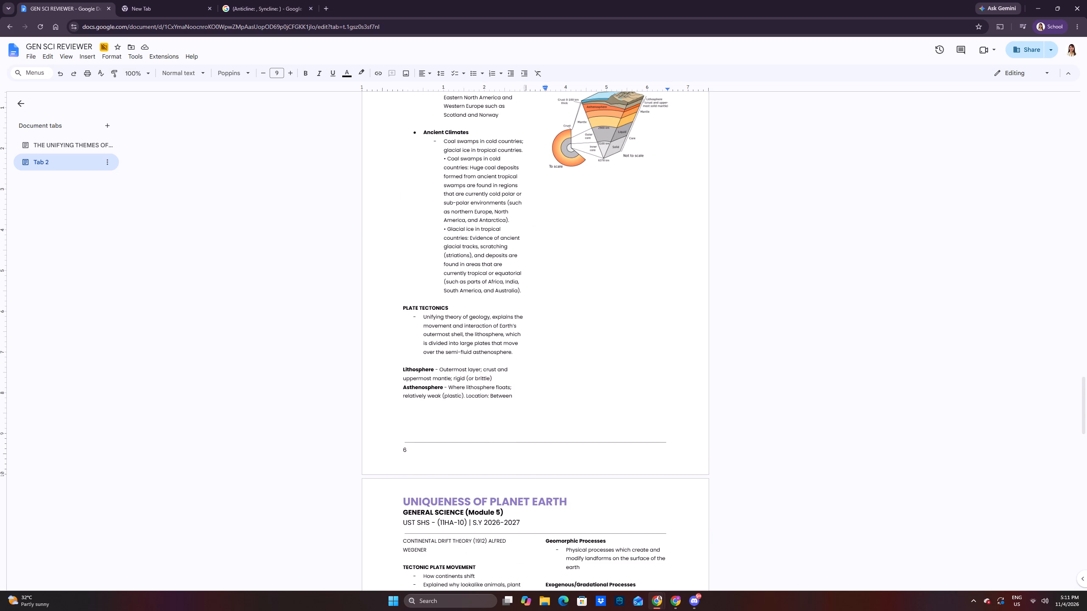
type("no")
key("BackSpace")
key("BackSpace")
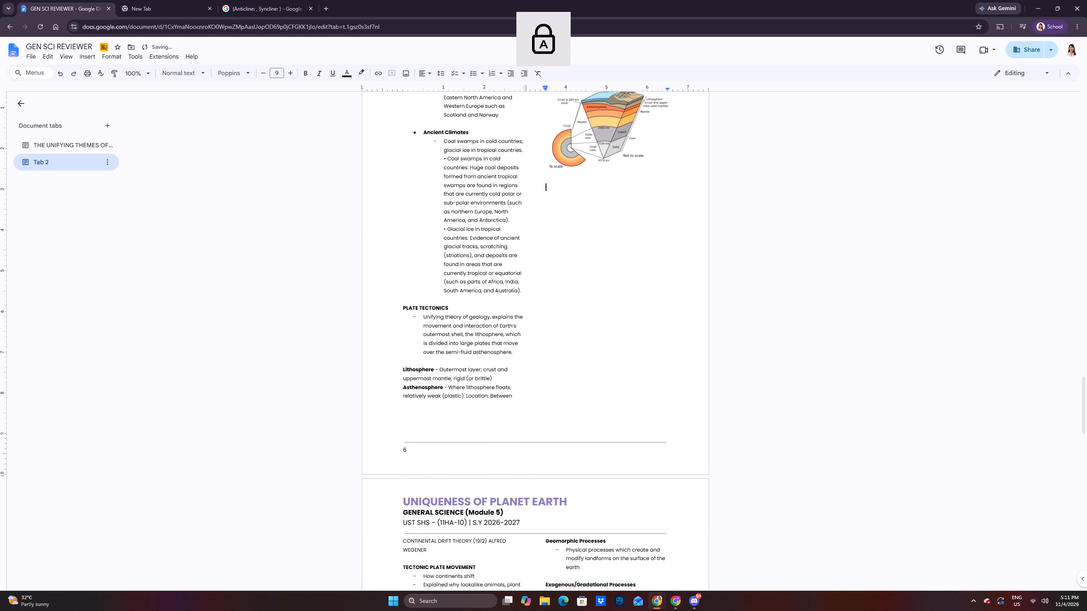
type("NOT")
key("space")
key("BackSpace")
key("BackSpace")
key("BackSpace")
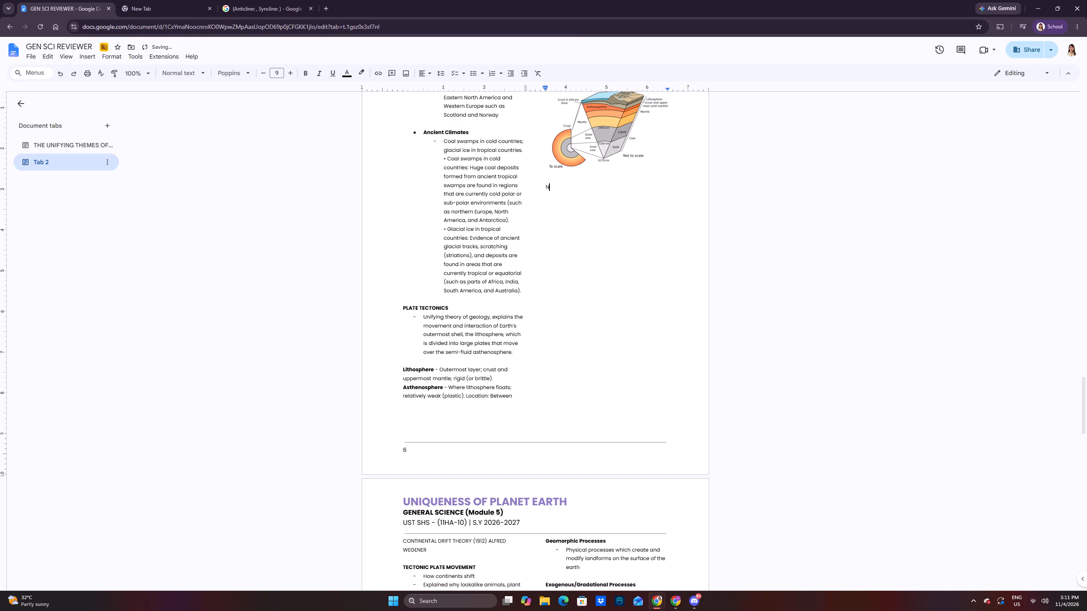
type("OT CO")
type("MPLT")
key("BackSpace")
type("ETE")
key("space")
type("(PART")
key("BackSpace")
key("BackSpace")
key("BackSpace")
key("BackSpace")
type("MODULE")
key("space")
type("6")
key("space")
type("PART 1")
key("space")
key("BackSpace")
key("minus")
key("3")
type(",")
key("space")
type("VIDEO")
key("space")
type("PANOPTO")
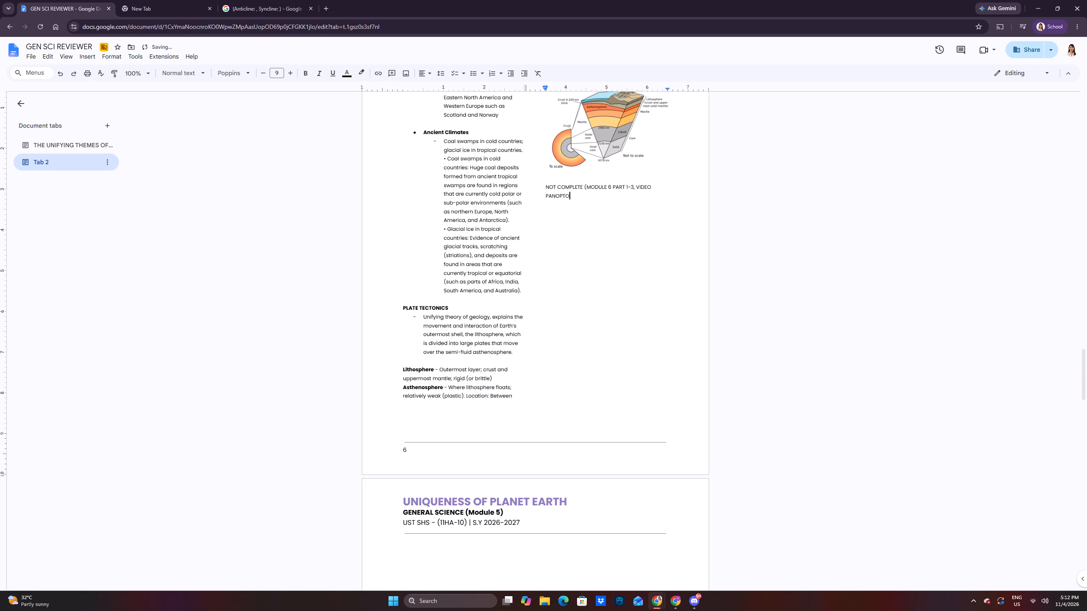
key("shift+parenright")
Delete the word "VIDEO" from the incompleteness note below the Earth's layers diagram.
double_click(638, 188)
key("BackSpace")
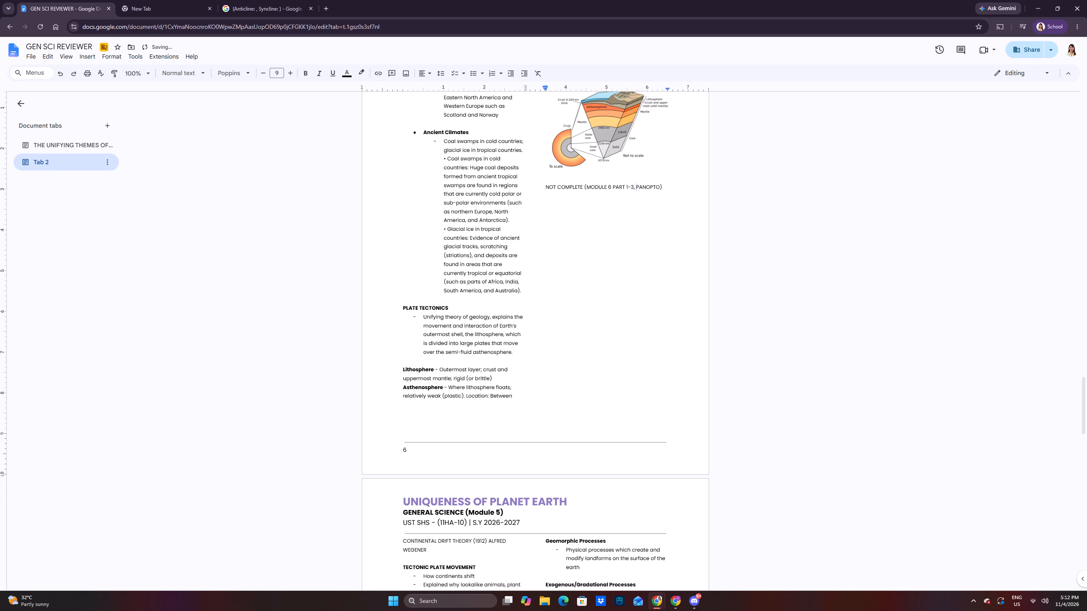
Add the word "VIDEO" after "PANOPTO" in the incompleteness note below the Earth's layers diagram.
left_click(659, 185)
key("space")
type("VIDEO")
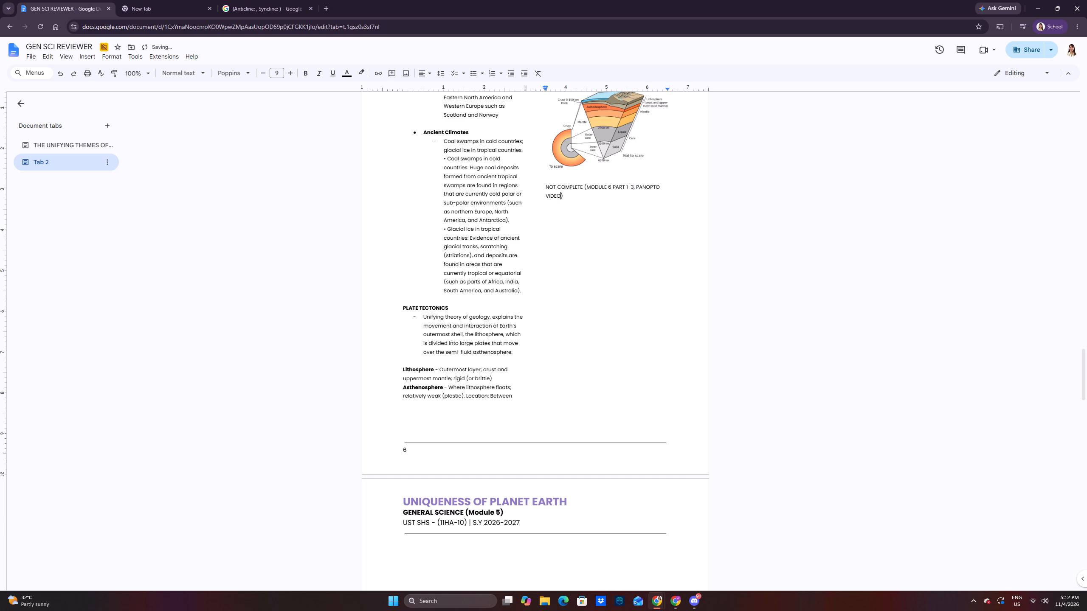
left_click(653, 270)
Remove the blank page between page 6 and the page starting with the "CONTINENTAL DRIFT THEORY (1912) ALFRED WEGENER" heading.
scroll(648, 274, "down", 5)
scroll(648, 282, "up", 5)
scroll(644, 280, "down", 6)
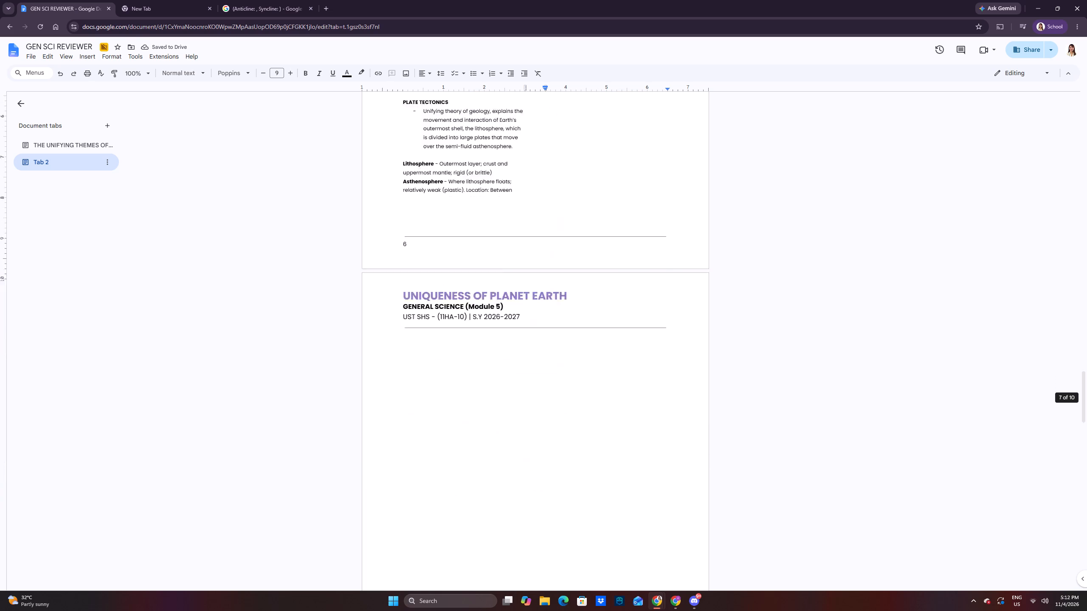
scroll(639, 279, "down", 10)
scroll(634, 281, "up", 2)
left_click_drag(543, 264, 524, 255)
key("BackSpace")
key("BackSpace")
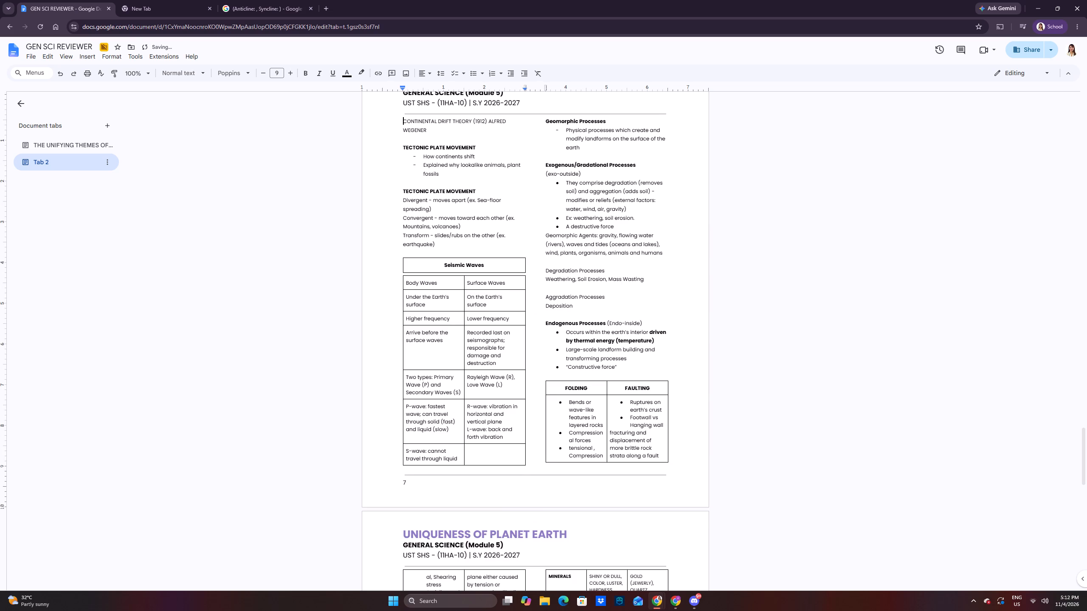
scroll(485, 218, "up", 9)
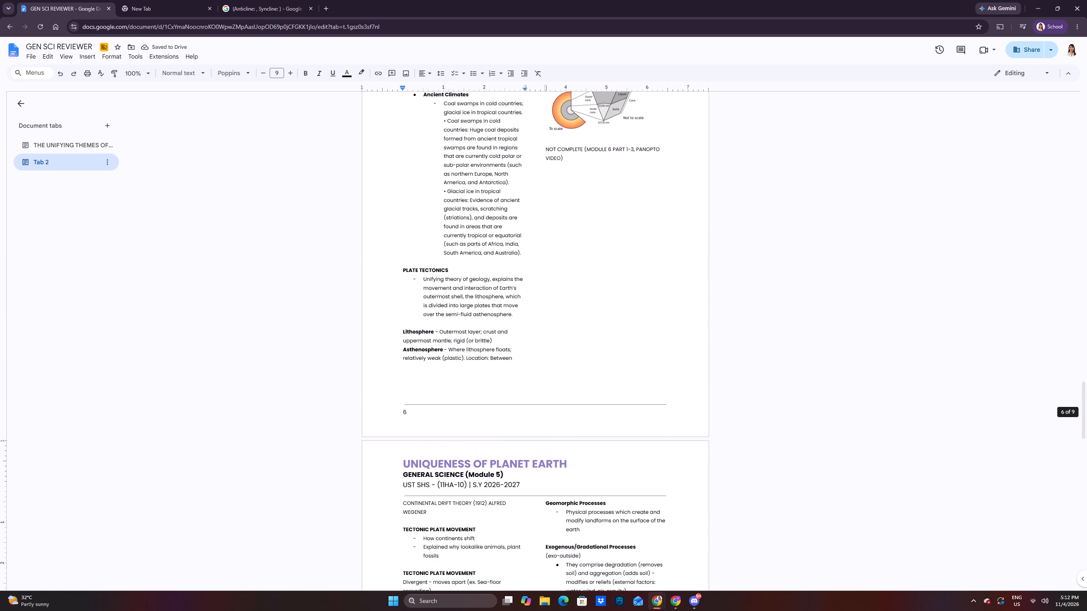
left_click(66, 73)
scroll(600, 314, "down", 12)
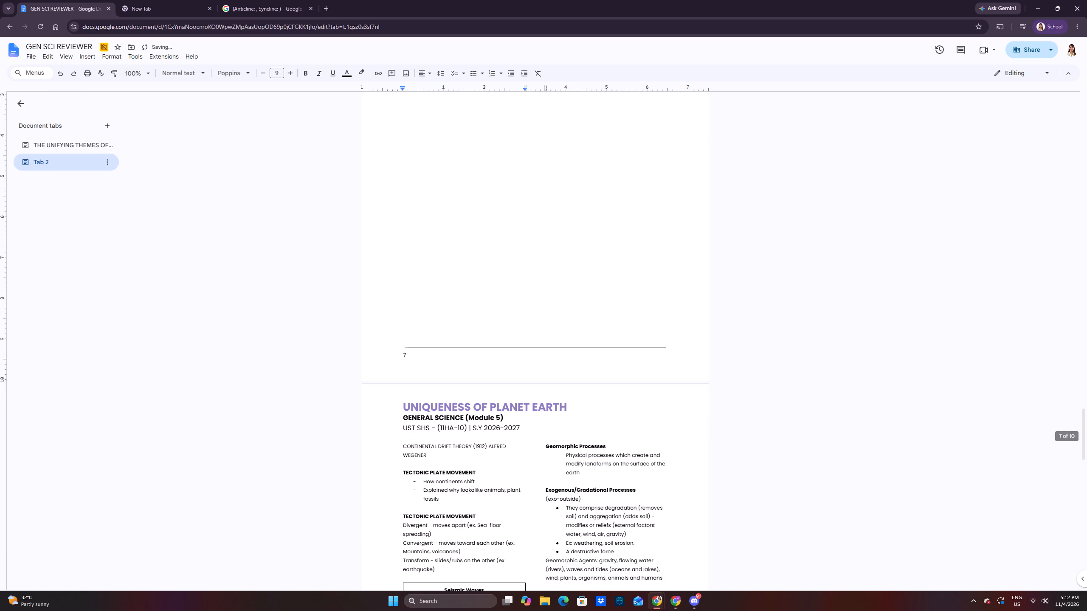
key("BackSpace")
Make the heading "CONTINENTAL DRIFT THEORY (1912) ALFRED WEGENER" on page 7 bold.
scroll(542, 266, "up", 3)
left_click_drag(442, 265, 439, 263)
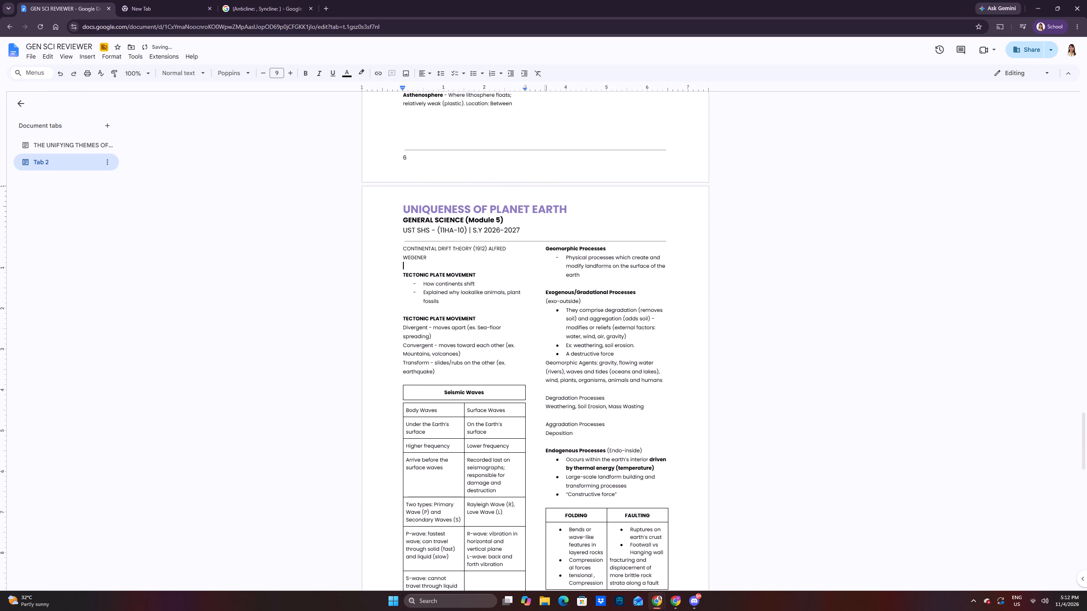
left_click_drag(439, 263, 401, 251)
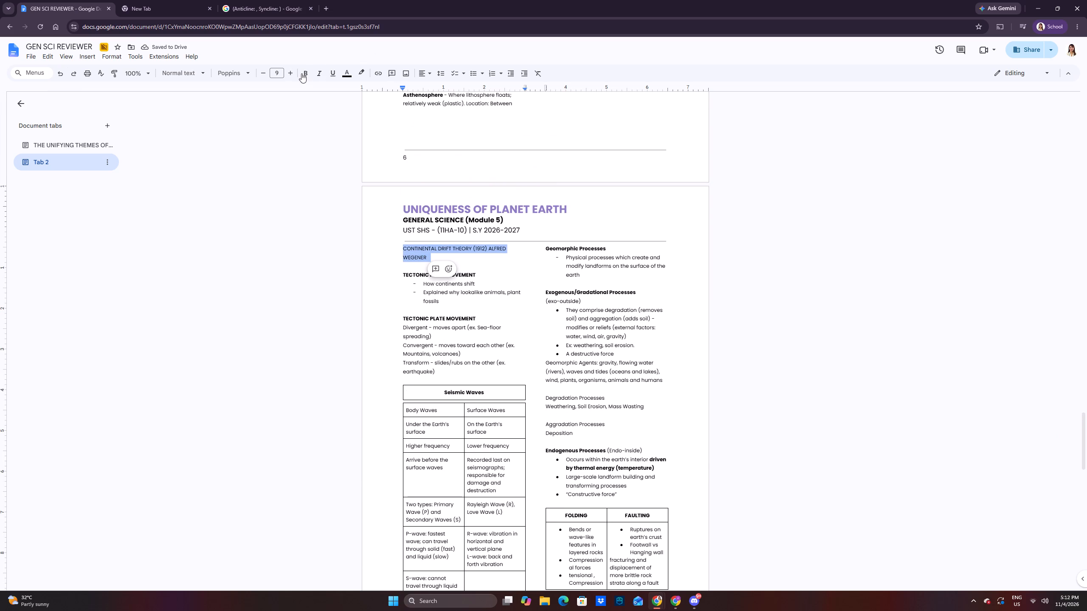
left_click(304, 75)
left_click(477, 254)
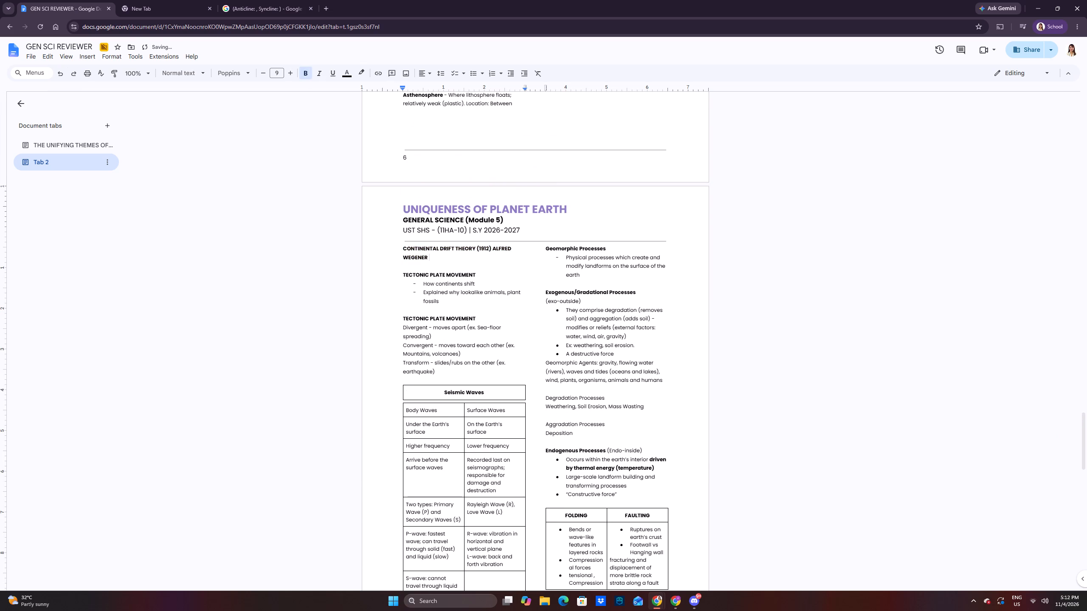
Review the reviewer from the seismic waves page through the Earth materials tables, then back to the first page.
scroll(626, 291, "down", 5)
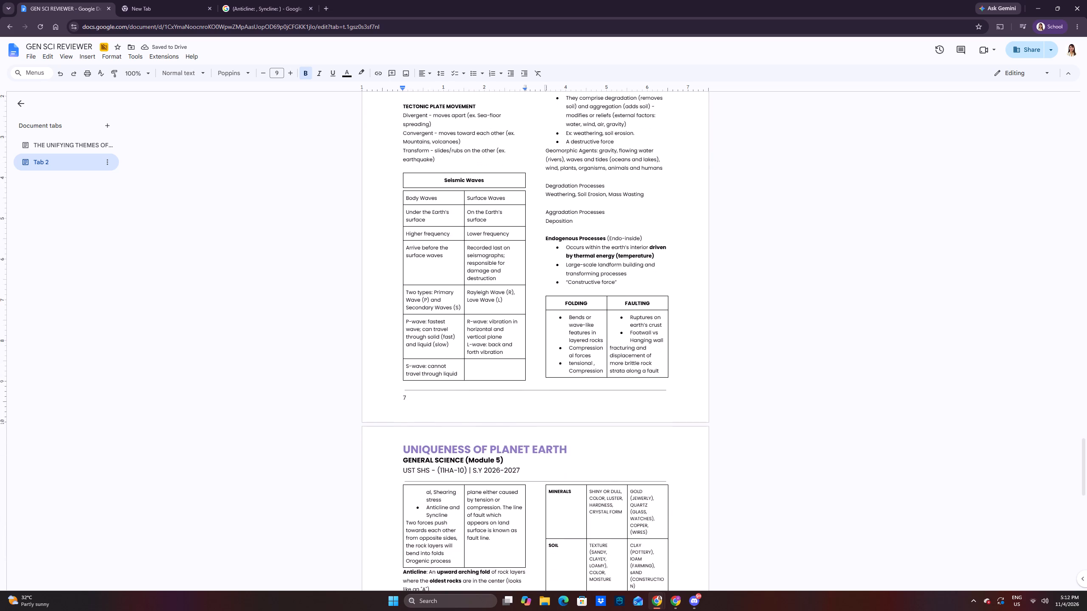
scroll(621, 285, "down", 18)
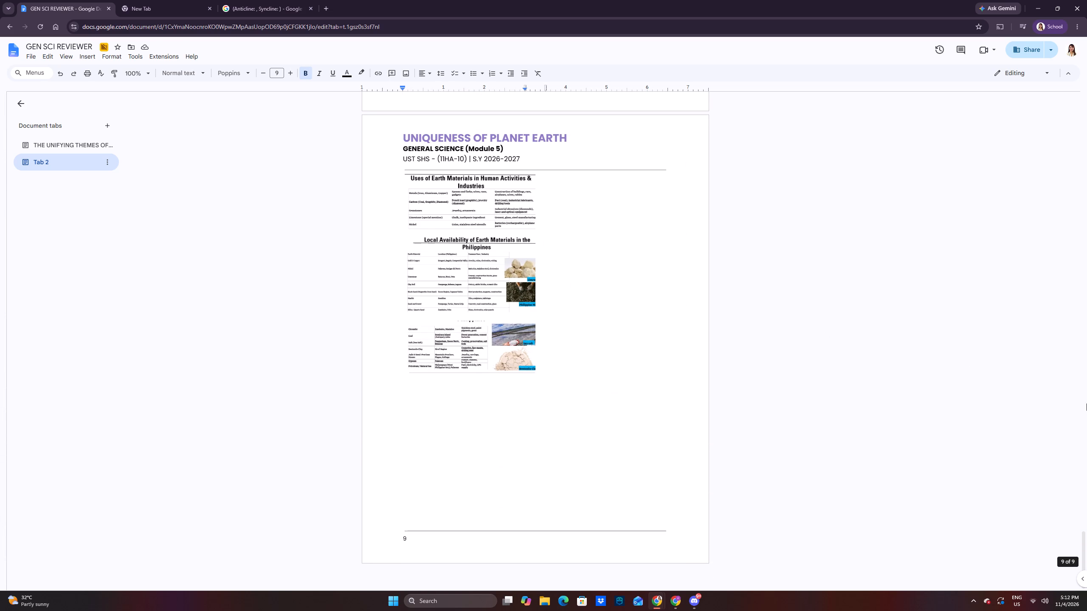
left_click_drag(1086, 538, 1031, 277)
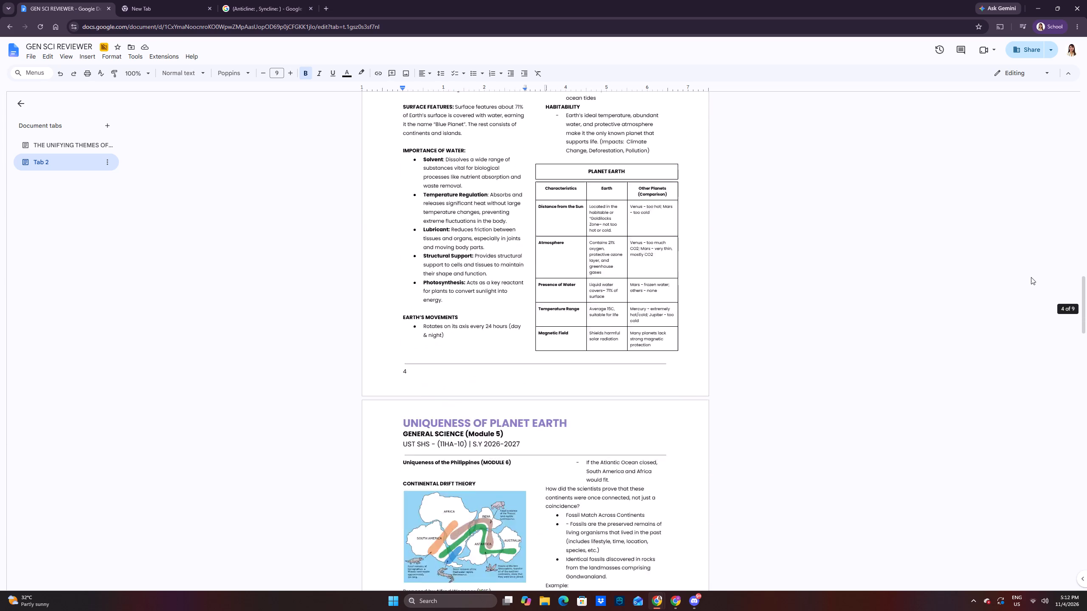
left_click_drag(1031, 277, 1013, 220)
left_click(1086, 282)
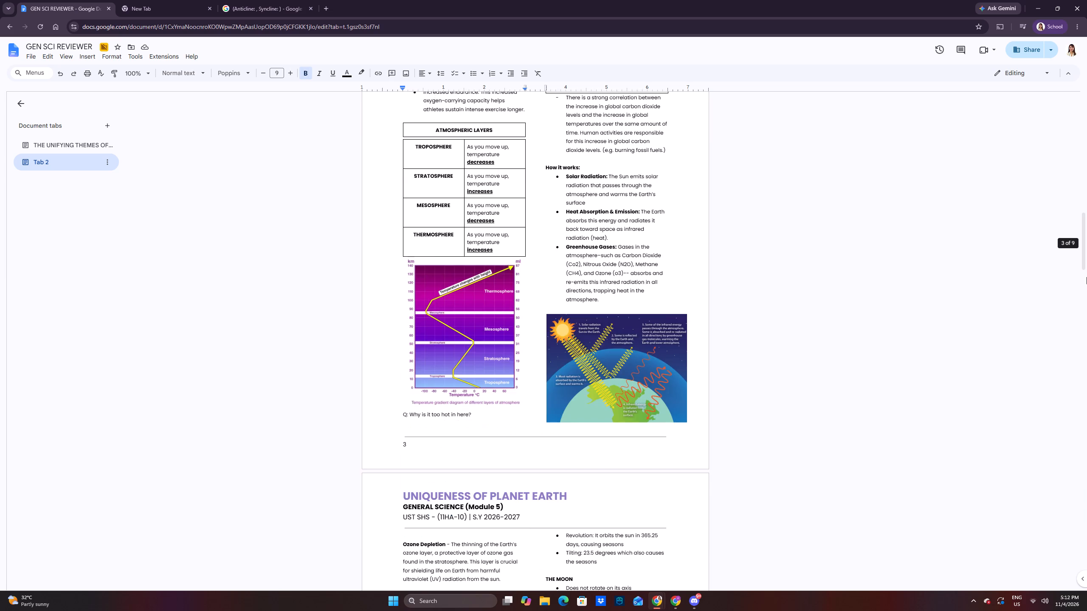
left_click(1086, 277)
right_click(1057, 123)
left_click(1086, 101)
left_click_drag(1086, 101, 1086, 69)
left_click(590, 124)
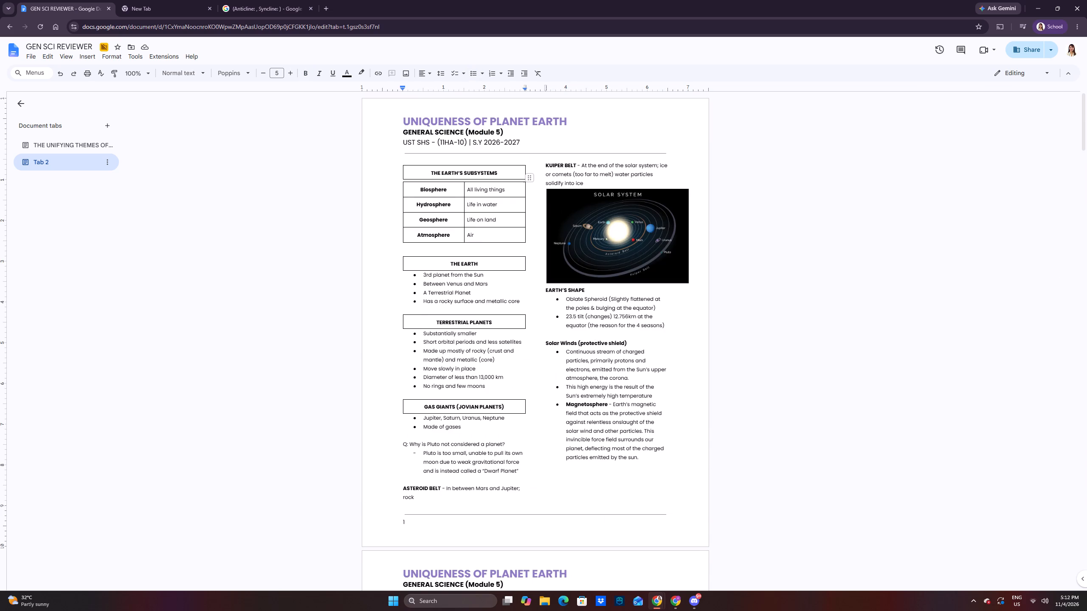
Look through the Unifying Themes of Life document tab down to its Cellular Process page, then return to Tab 2.
left_click(96, 149)
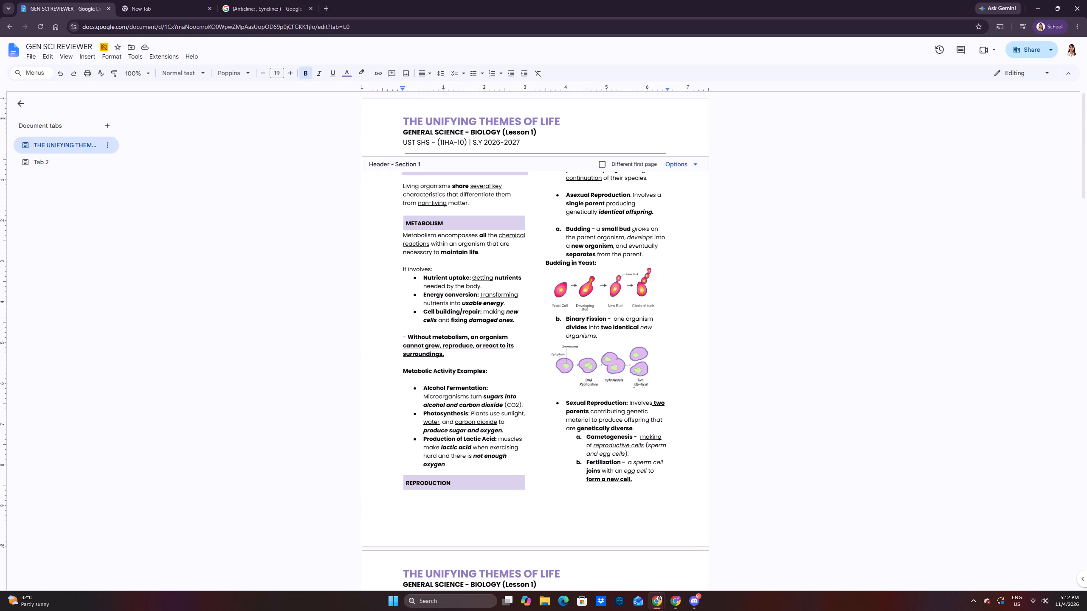
left_click(407, 227)
scroll(657, 266, "down", 11)
scroll(630, 283, "down", 12)
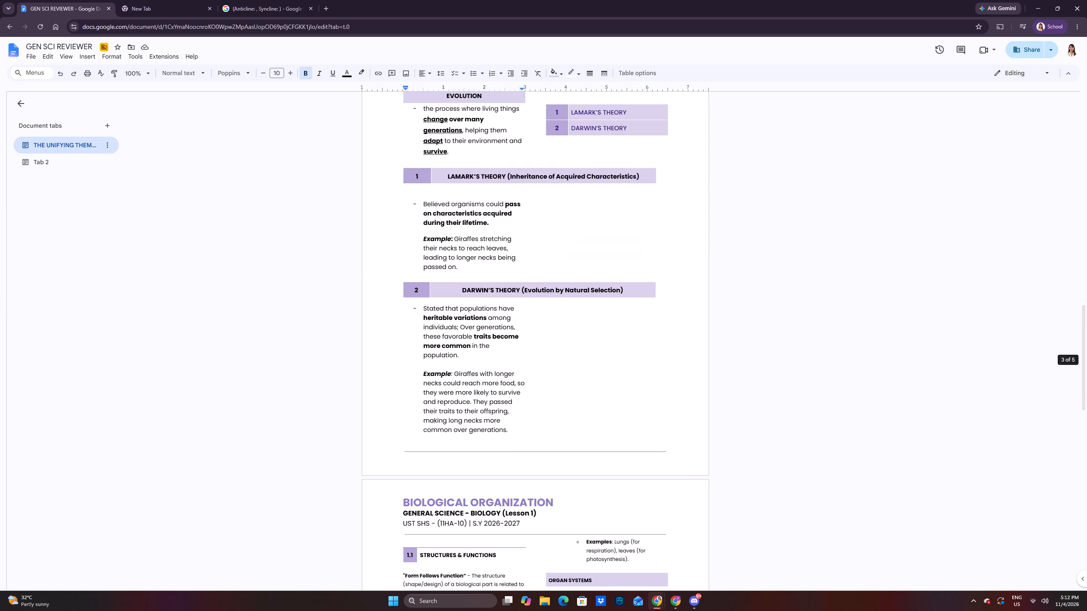
scroll(626, 292, "down", 20)
scroll(626, 292, "down", 2)
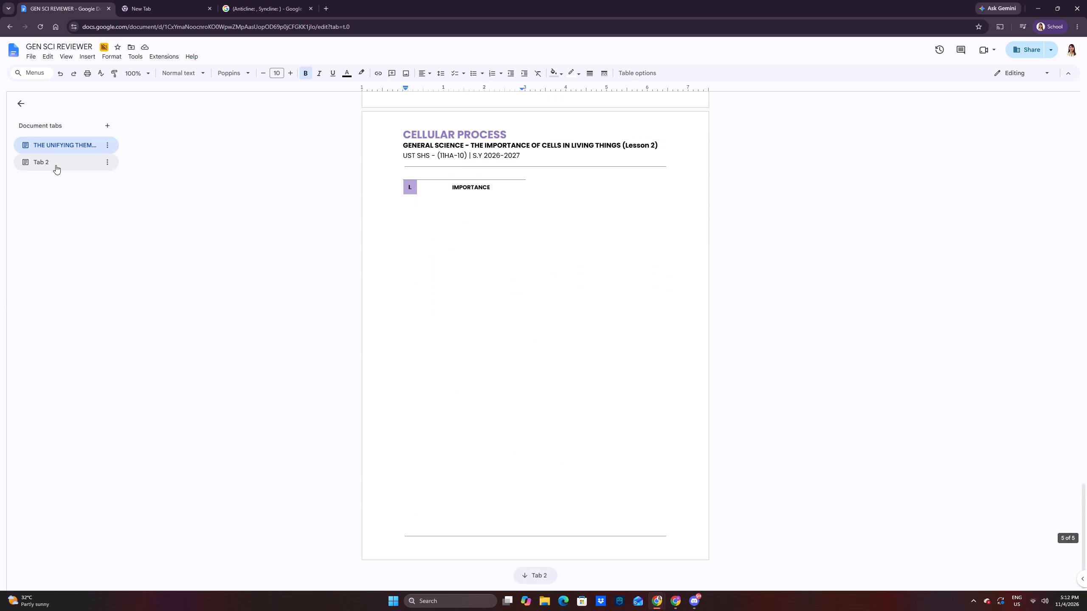
left_click(56, 165)
scroll(484, 229, "down", 16)
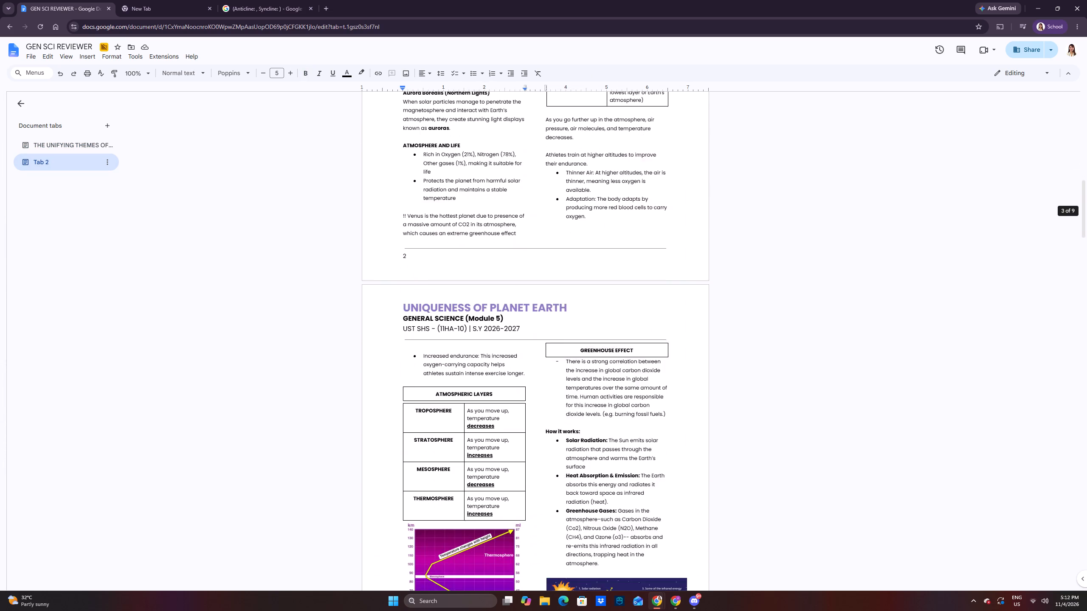
scroll(481, 241, "up", 20)
scroll(481, 241, "up", 6)
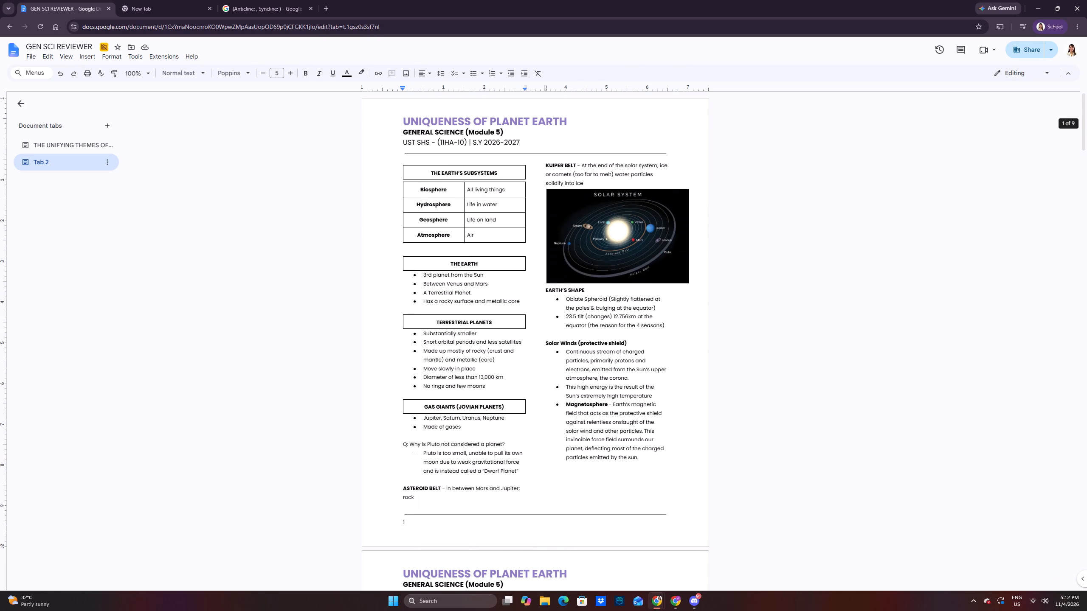
Close the Anticline and Syncline search page and the empty new page, keeping only the reviewer open.
left_click(308, 8)
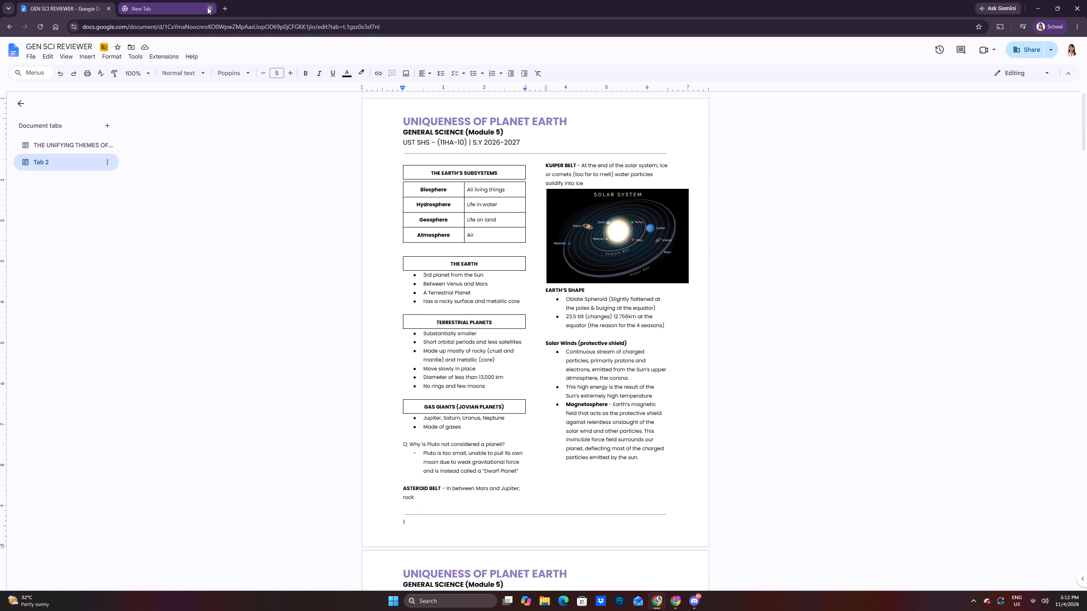
left_click(207, 7)
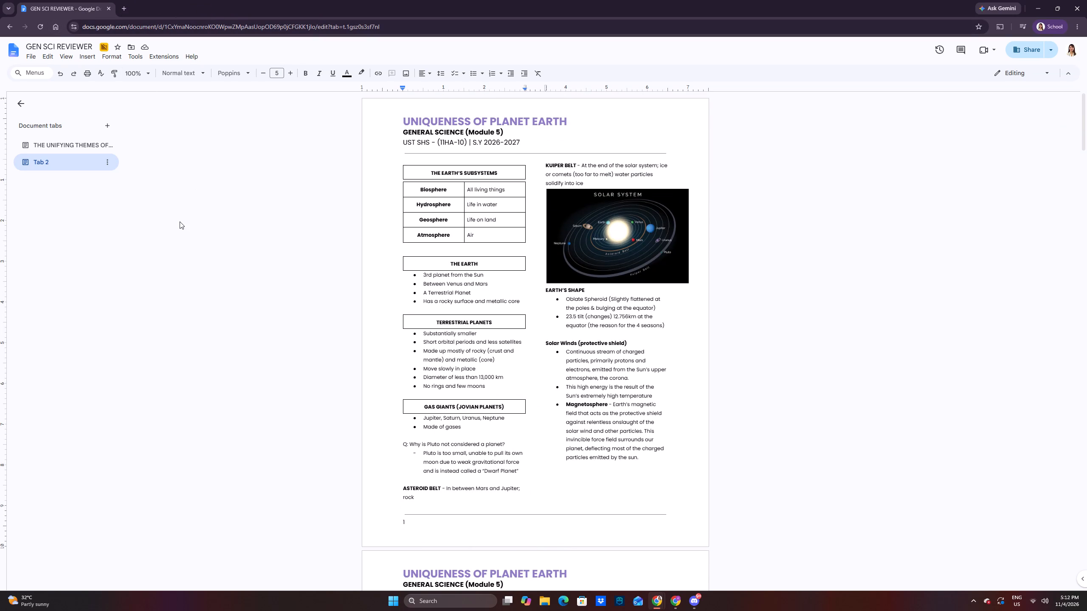
Examine the first pages of the Uniqueness of Planet Earth reviewer, from the Earth's subsystems to the altitude section.
scroll(186, 236, "down", 1)
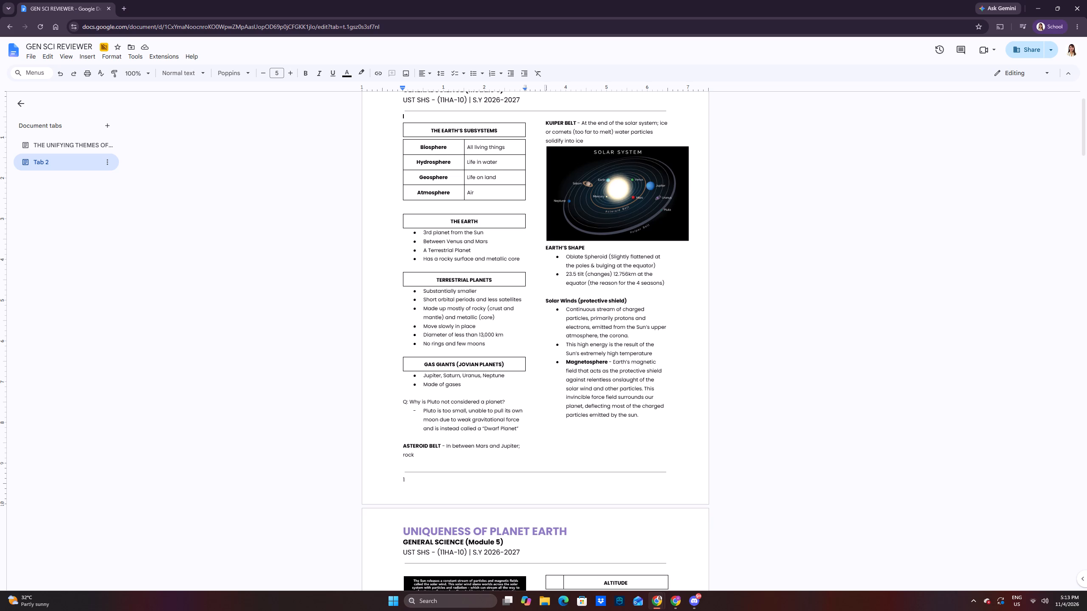
left_click(601, 248)
left_click(543, 250)
scroll(465, 262, "up", 4)
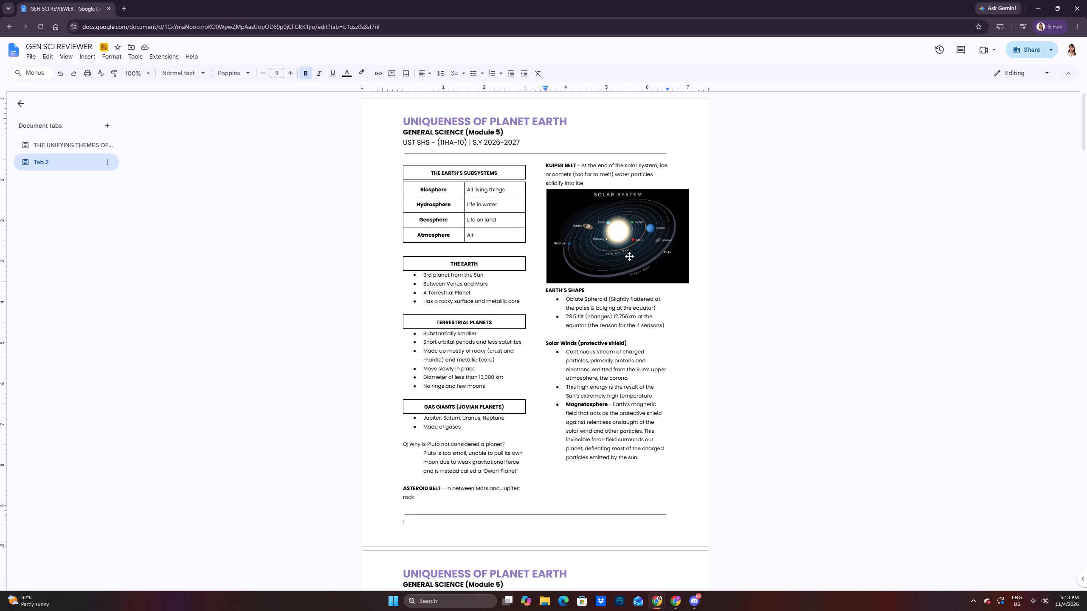
scroll(504, 270, "down", 5)
scroll(575, 238, "down", 7)
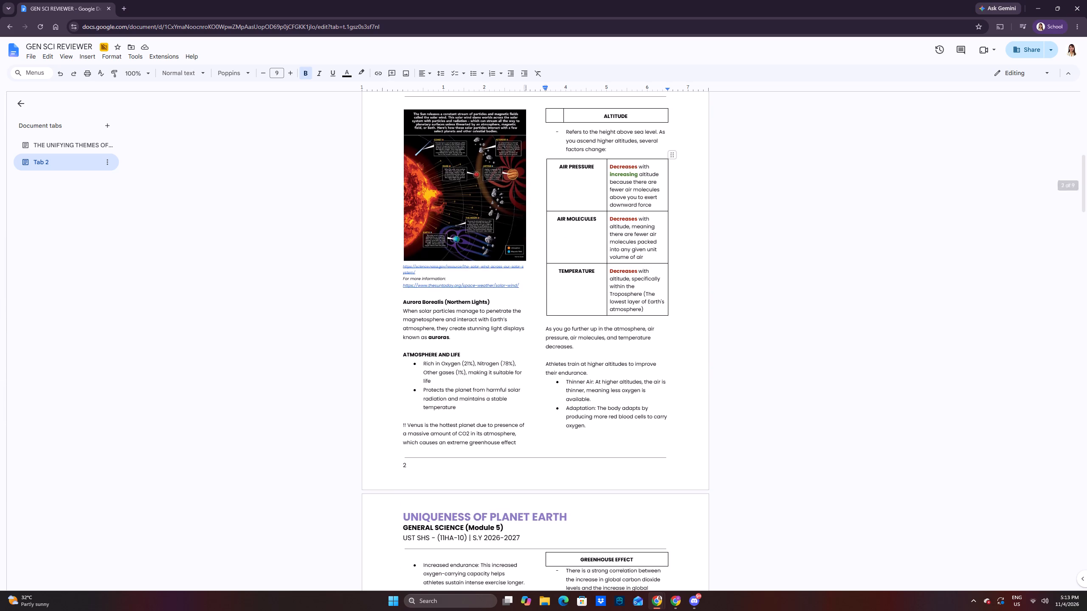
scroll(592, 244, "down", 4)
scroll(592, 244, "up", 20)
scroll(592, 244, "up", 7)
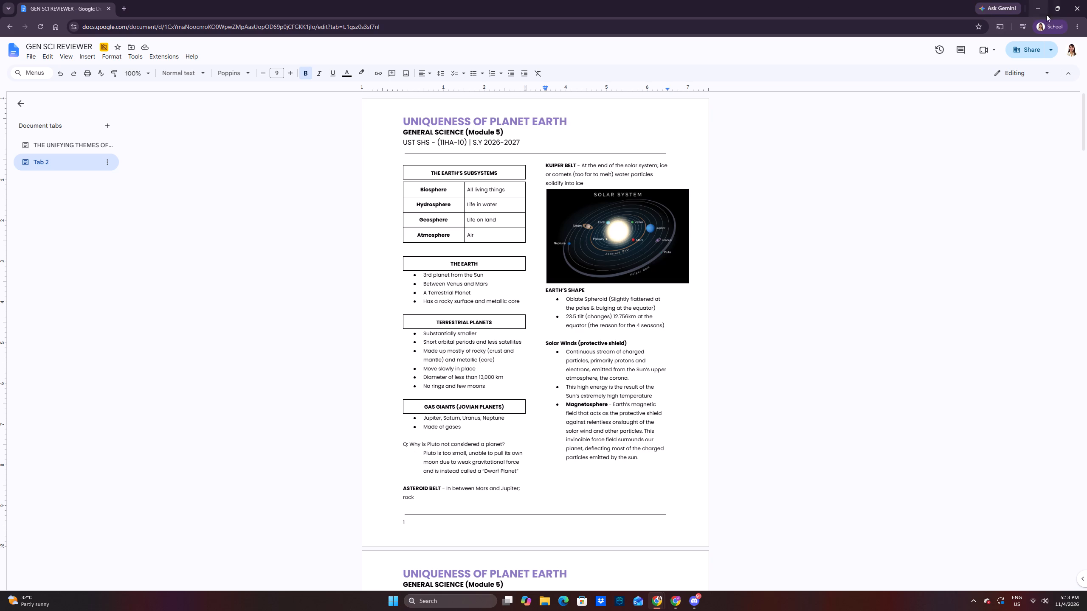
Look through the reviewer's Module 5 pages in a half-width window, then restore the window to full screen.
left_click(1062, 11)
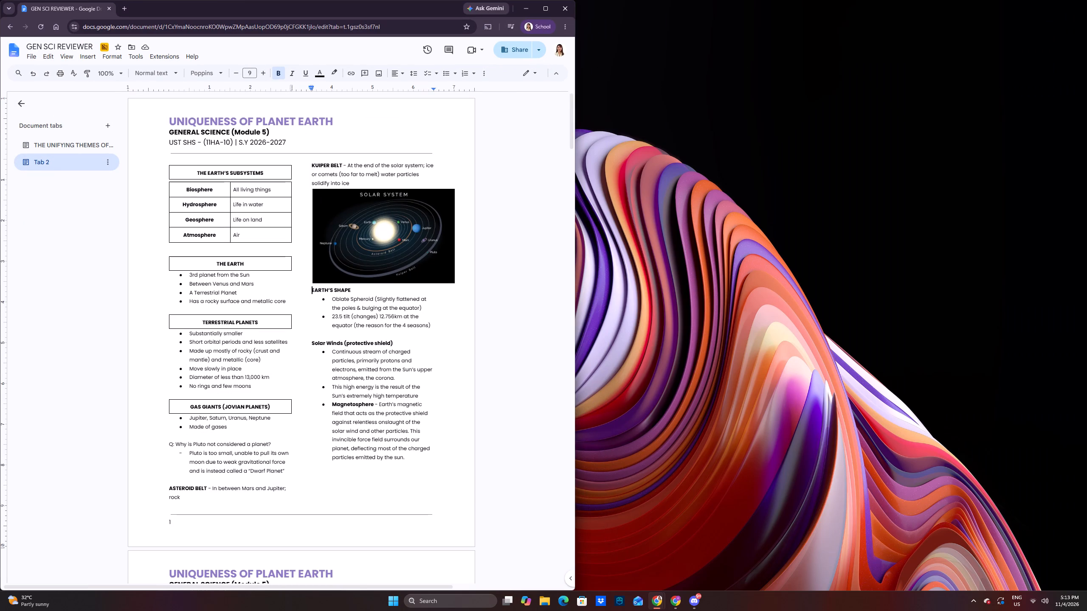
scroll(448, 151, "down", 6)
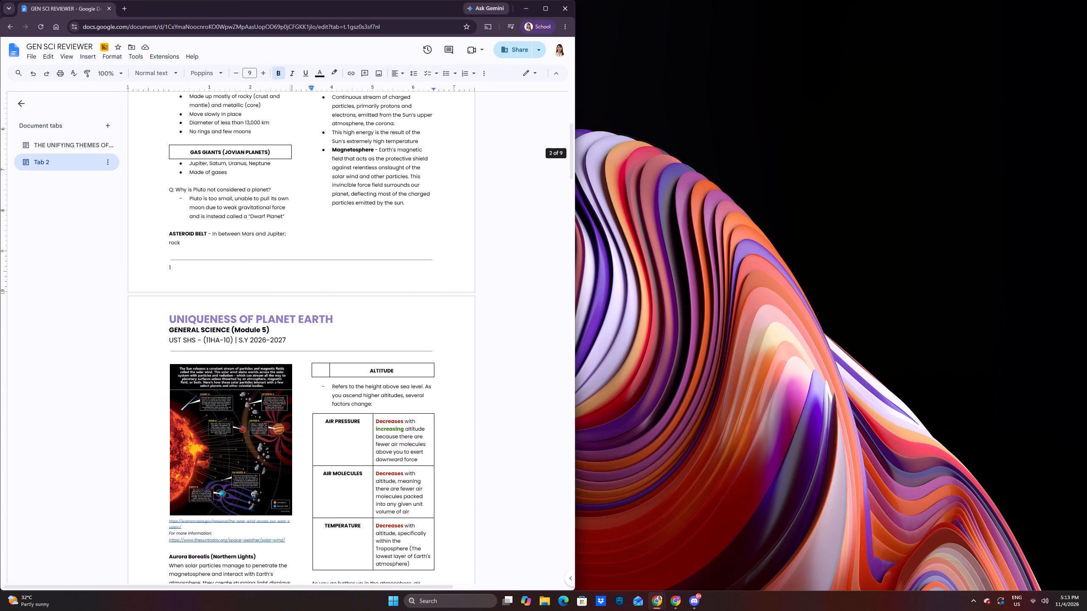
scroll(421, 163, "down", 13)
scroll(421, 155, "up", 20)
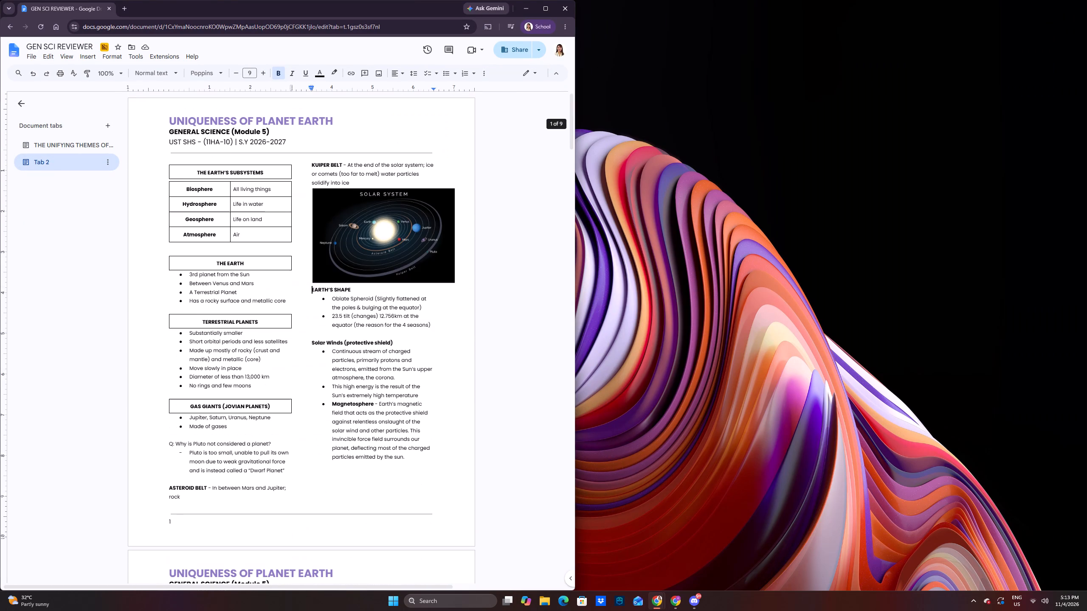
scroll(438, 160, "up", 6)
scroll(286, 228, "down", 11)
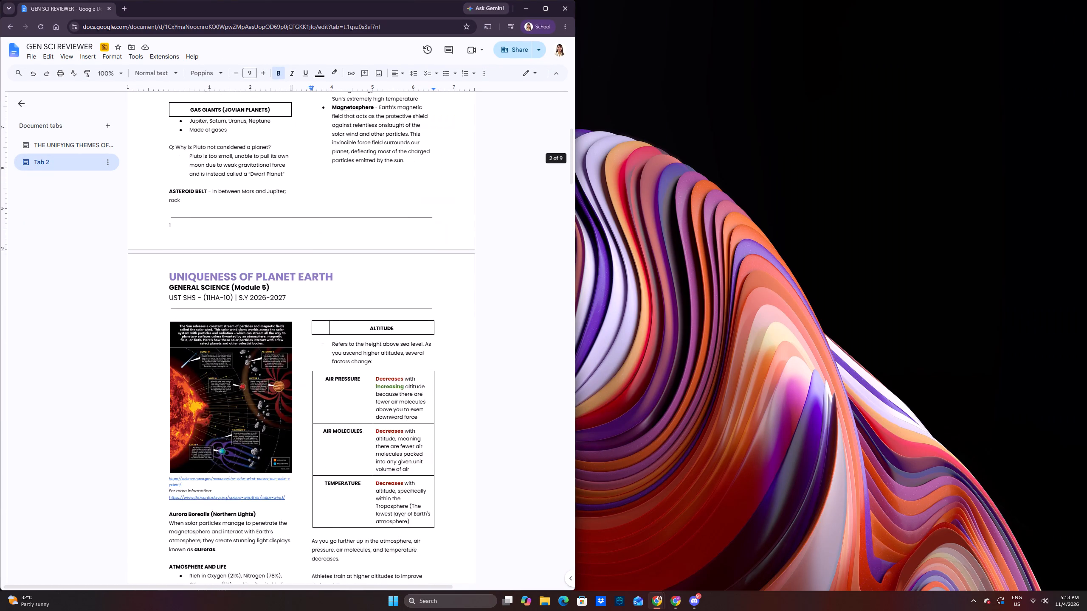
scroll(338, 305, "down", 10)
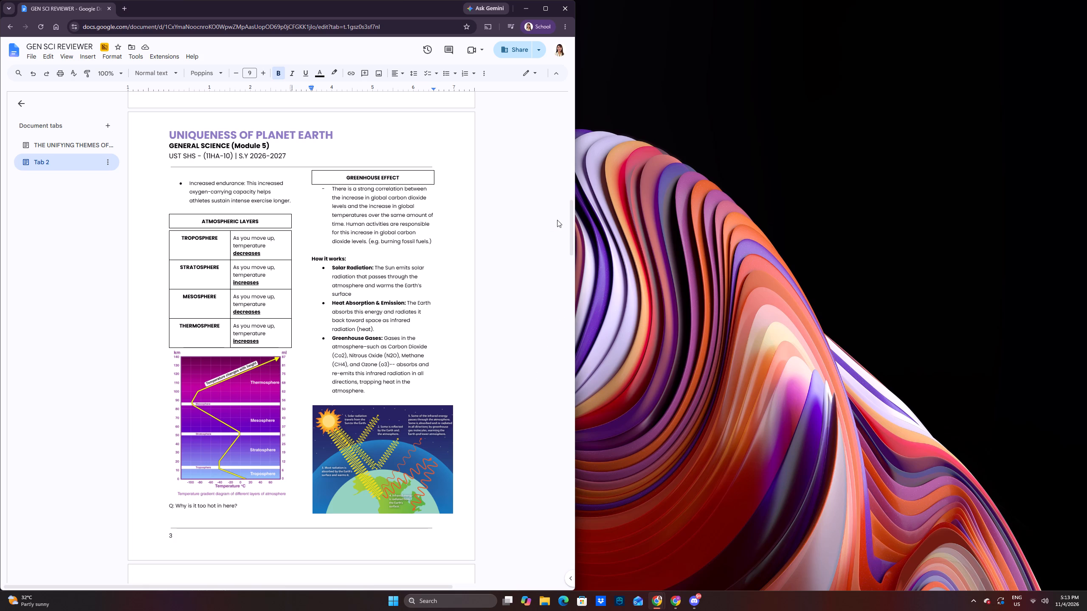
left_click_drag(572, 221, 562, 445)
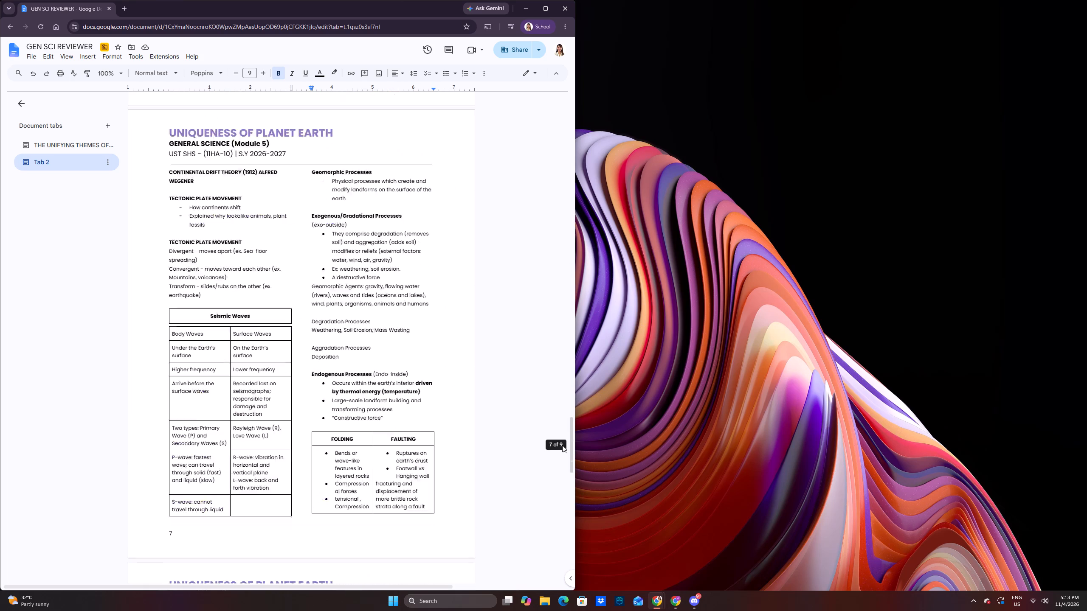
left_click_drag(562, 445, 507, 127)
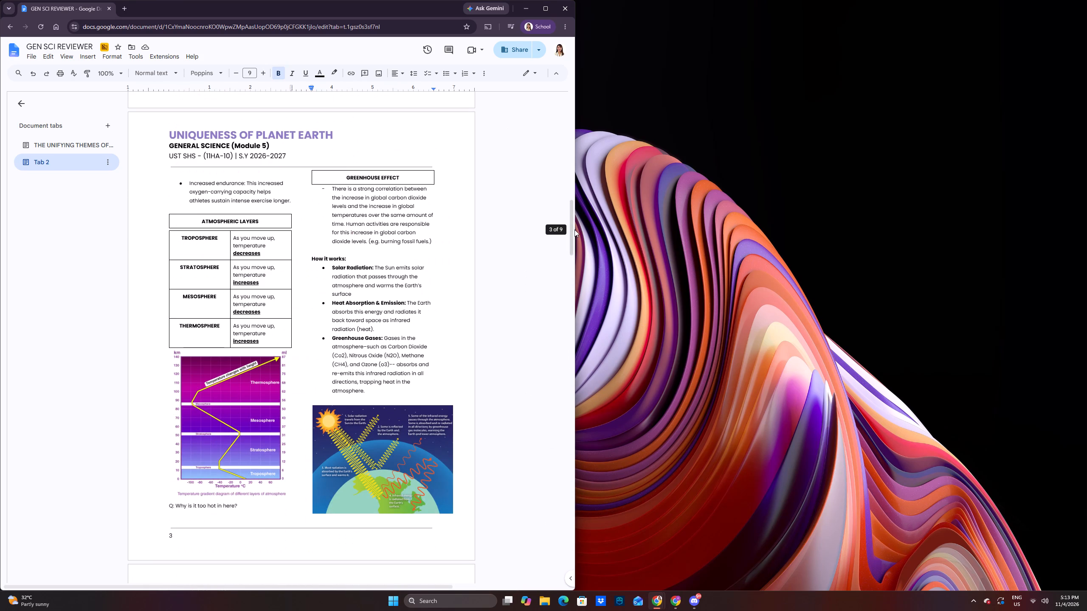
left_click_drag(573, 228, 560, 84)
scroll(364, 279, "down", 14)
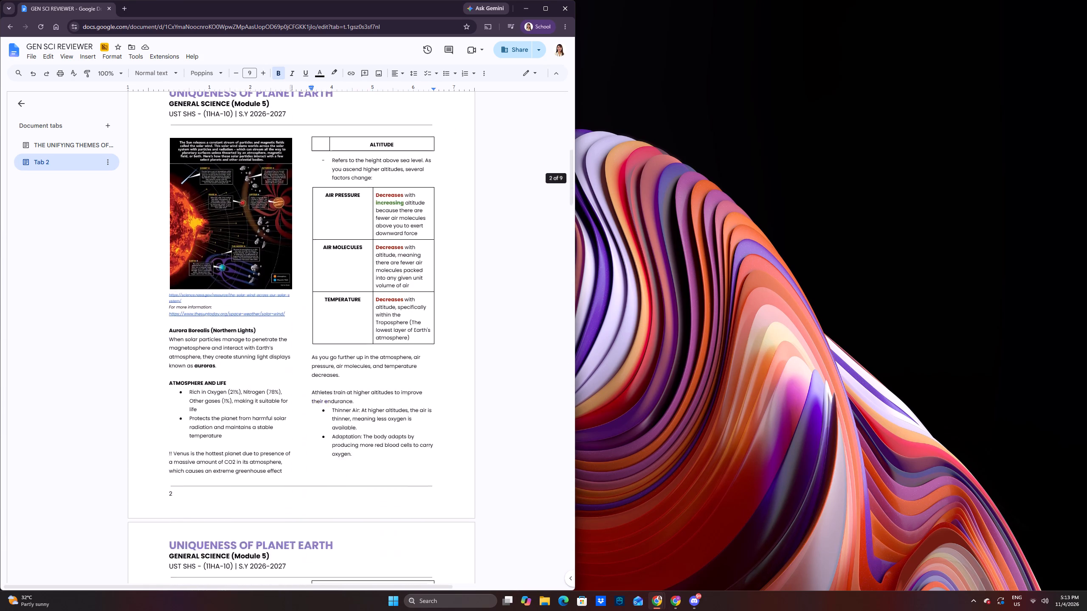
scroll(376, 271, "down", 2)
left_click(546, 12)
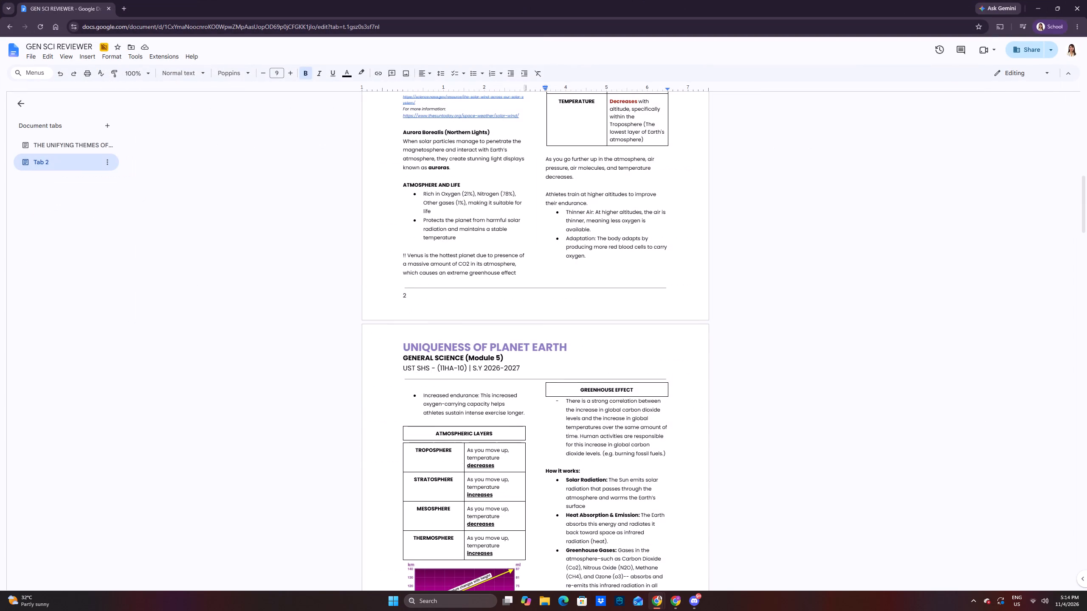
Look through the reviewer from the atmospheric layers to the folding and faulting pages, then return to the first page.
scroll(675, 312, "down", 17)
scroll(701, 345, "down", 20)
scroll(701, 345, "down", 12)
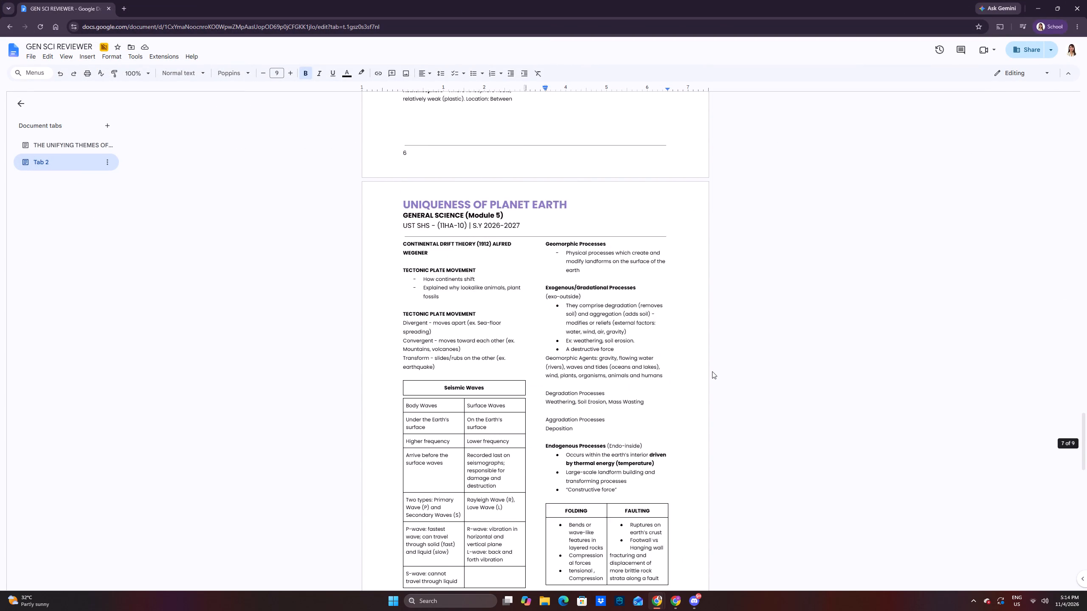
scroll(712, 371, "down", 15)
scroll(706, 427, "down", 8)
scroll(702, 406, "up", 17)
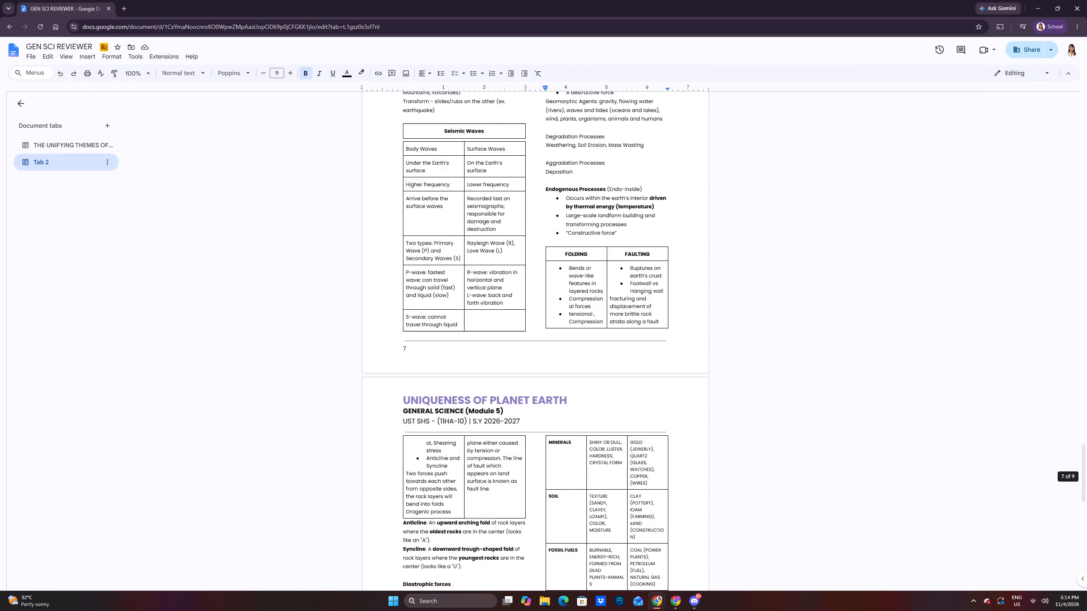
scroll(702, 406, "up", 20)
scroll(700, 404, "up", 5)
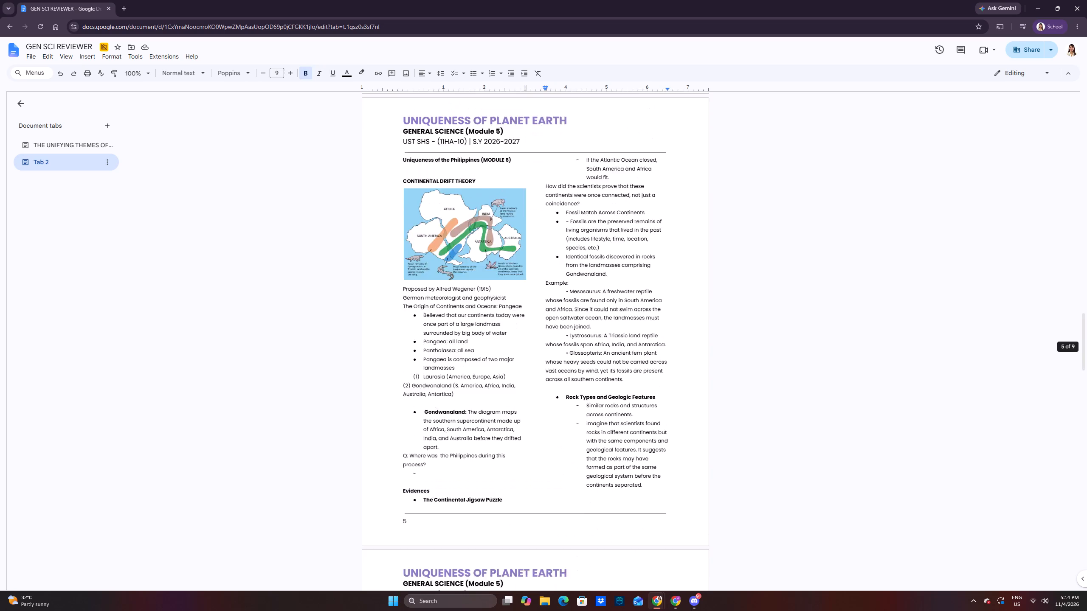
scroll(700, 404, "up", 20)
scroll(700, 404, "up", 18)
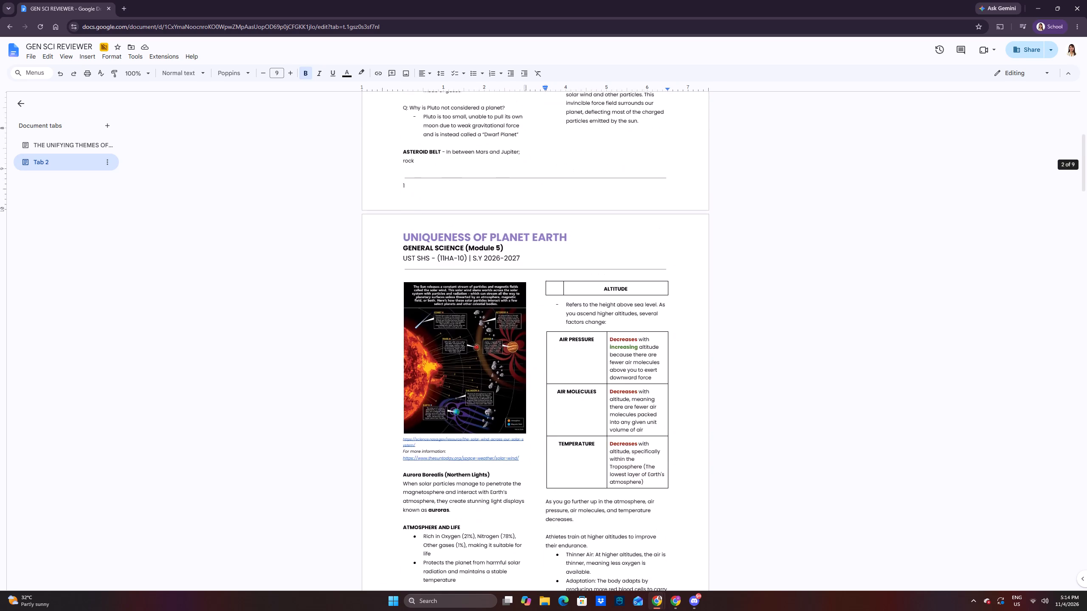
scroll(694, 390, "up", 10)
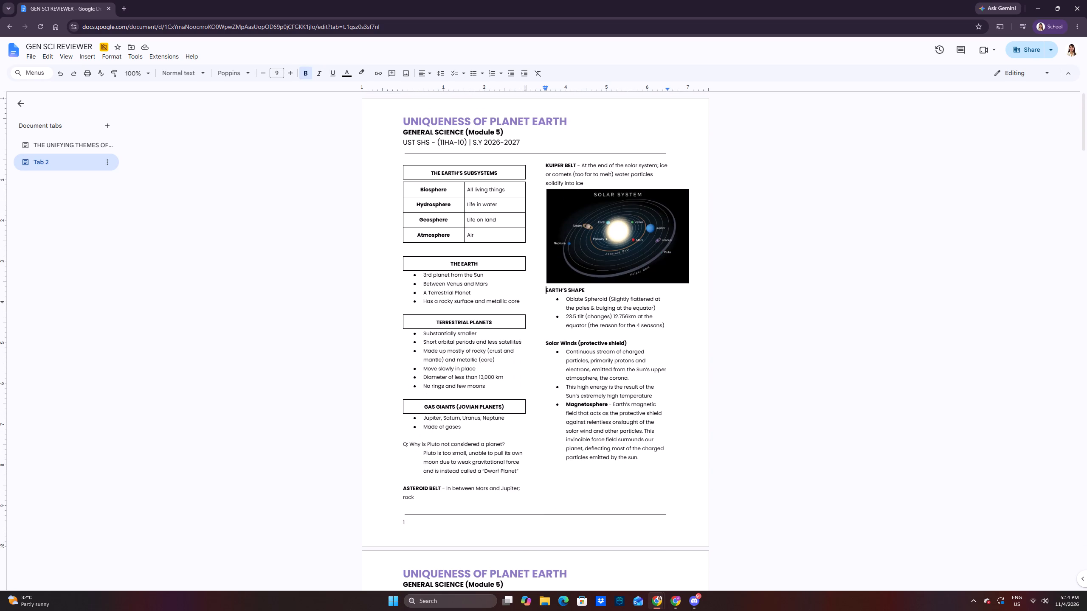
Add a period after "Sun's extremely high temperature" in the Solar Winds bullets.
left_click(655, 395)
key("period")
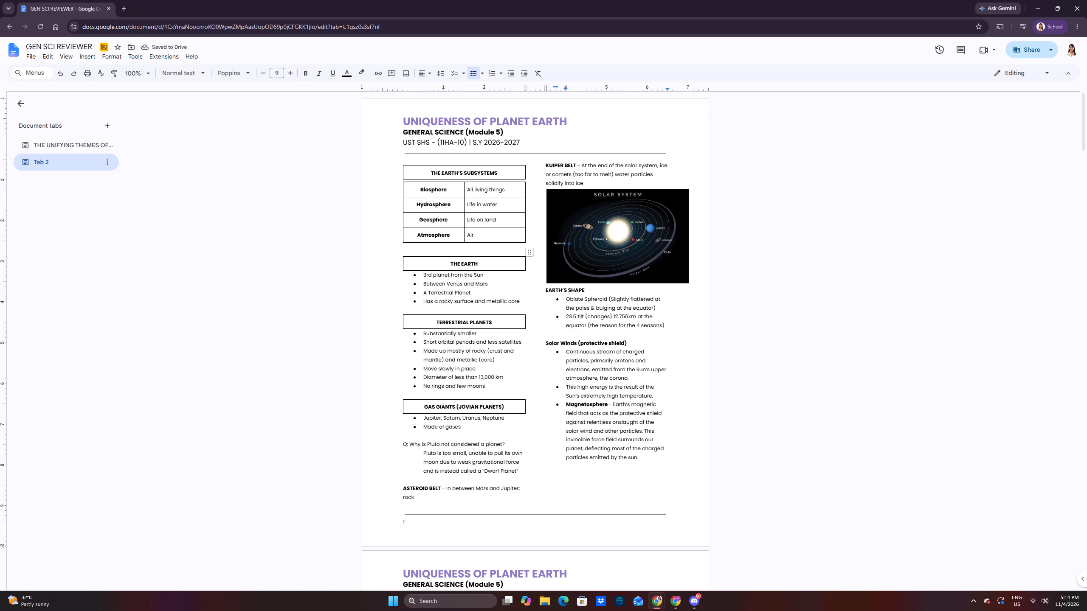
Examine the first three pages, reading the passage on athletes training at higher altitudes that continues onto page 3.
scroll(615, 318, "down", 6)
scroll(624, 344, "up", 12)
scroll(617, 323, "down", 10)
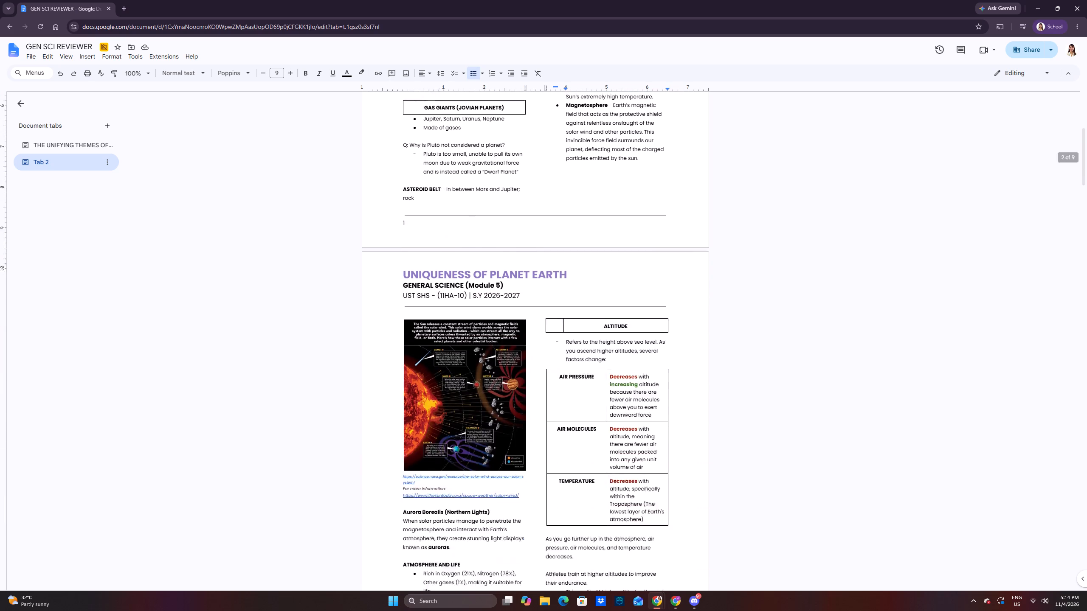
scroll(604, 326, "down", 11)
scroll(602, 347, "up", 6)
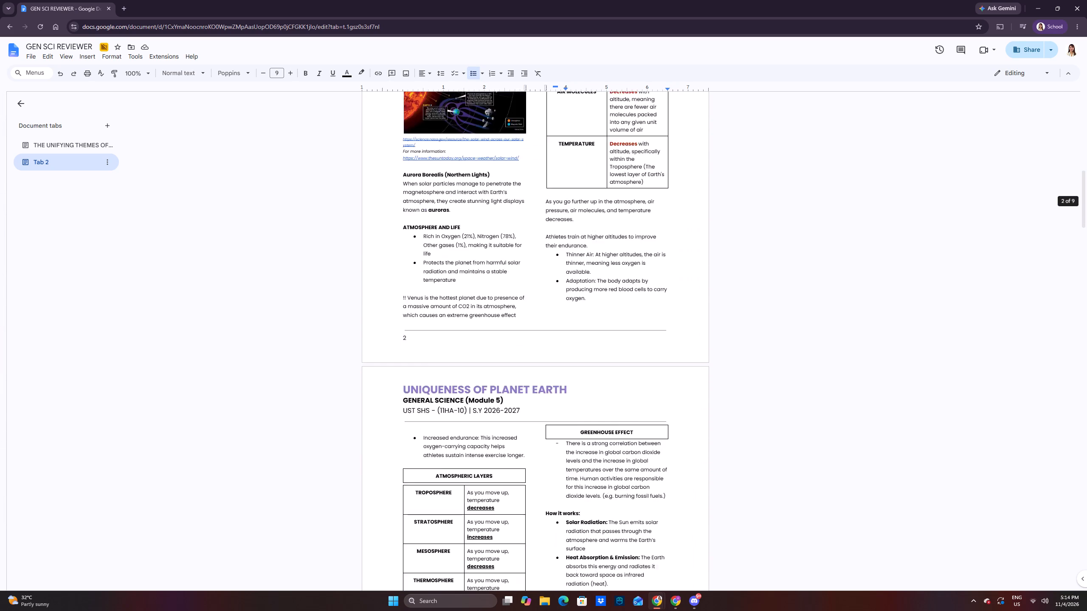
scroll(593, 331, "up", 2)
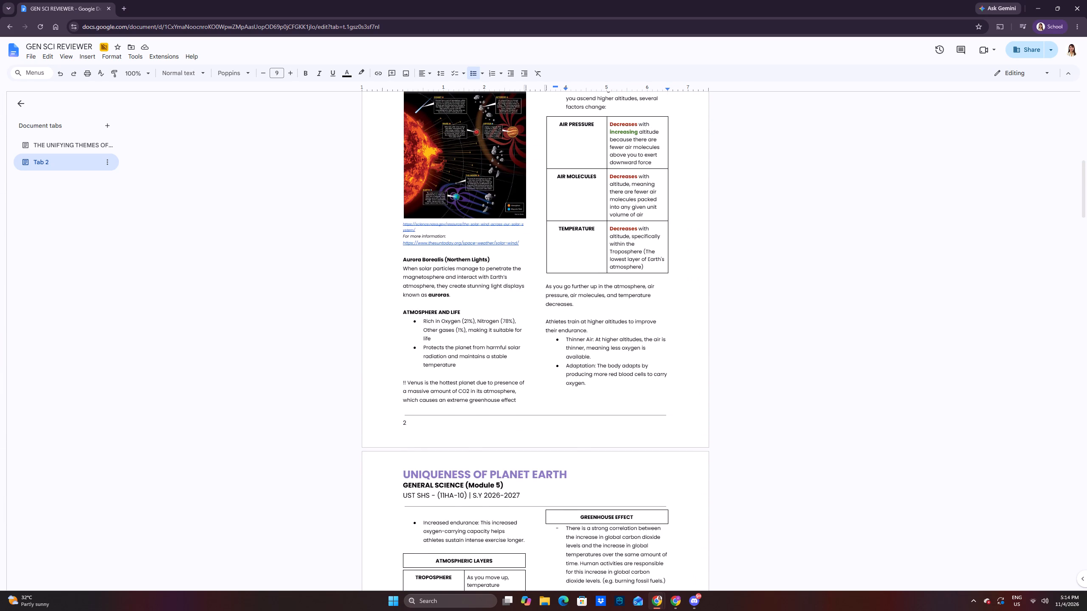
left_click(550, 317)
left_click(543, 321)
left_click_drag(543, 321, 600, 392)
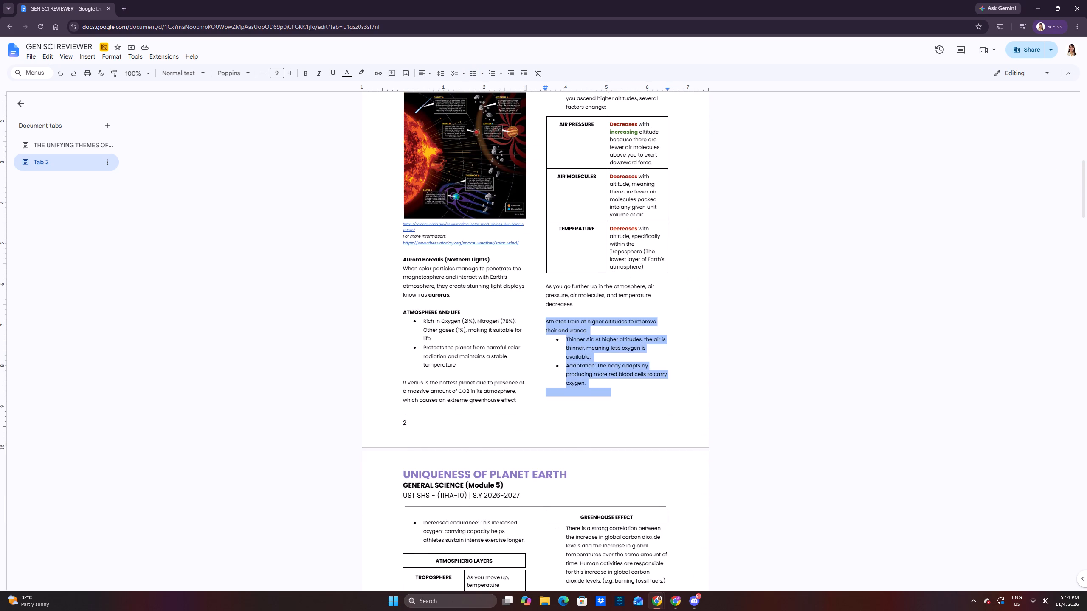
left_click_drag(600, 392, 530, 459)
scroll(600, 392, "down", 2)
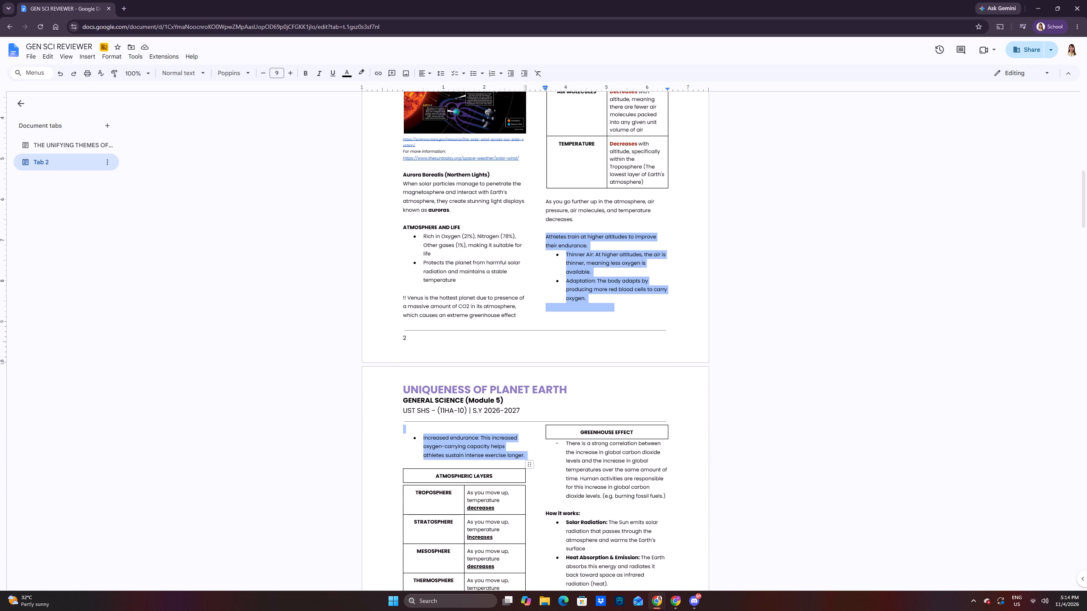
left_click(628, 286)
Look through the pages to the Continental Drift Theory section, then return to the top of the reviewer.
scroll(610, 293, "down", 13)
scroll(601, 317, "down", 13)
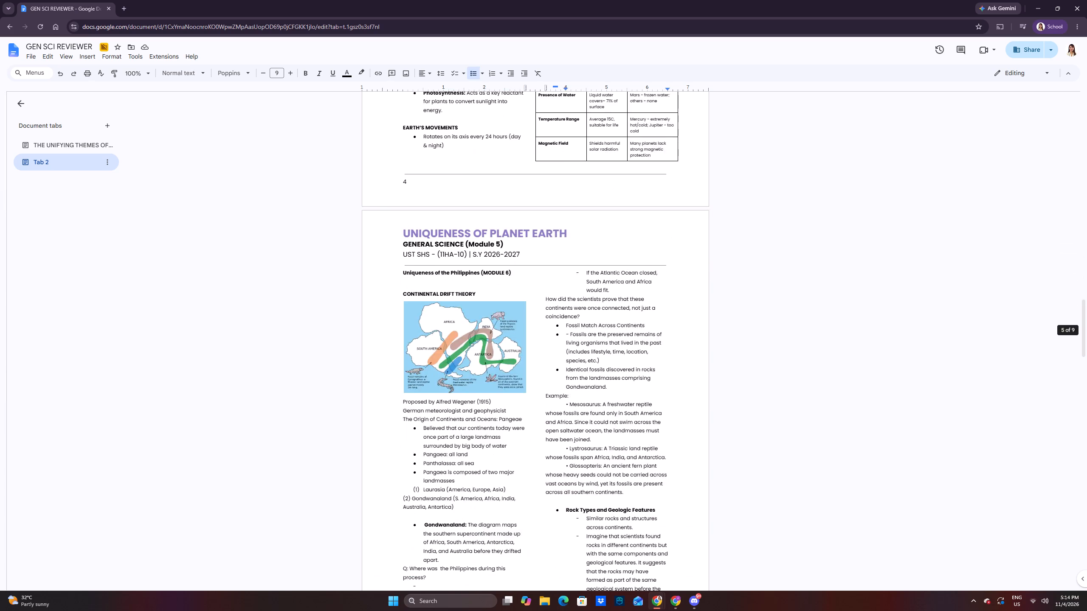
scroll(604, 326, "down", 5)
left_click_drag(1086, 362, 1086, 0)
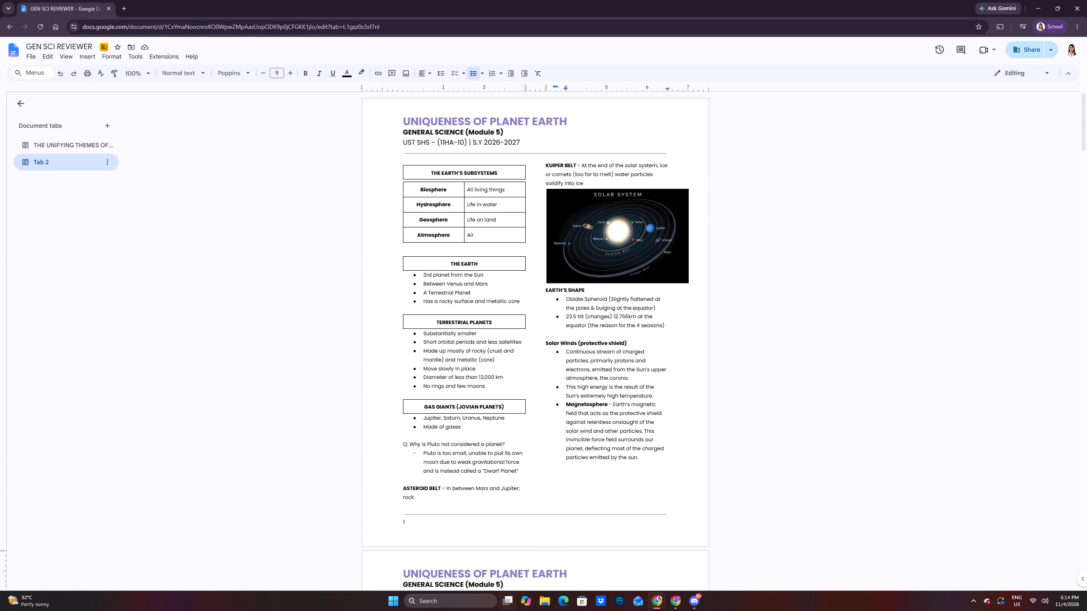
scroll(613, 517, "down", 14)
scroll(613, 482, "up", 18)
scroll(512, 419, "up", 4)
Copy the reviewer document's web address.
left_click(586, 30)
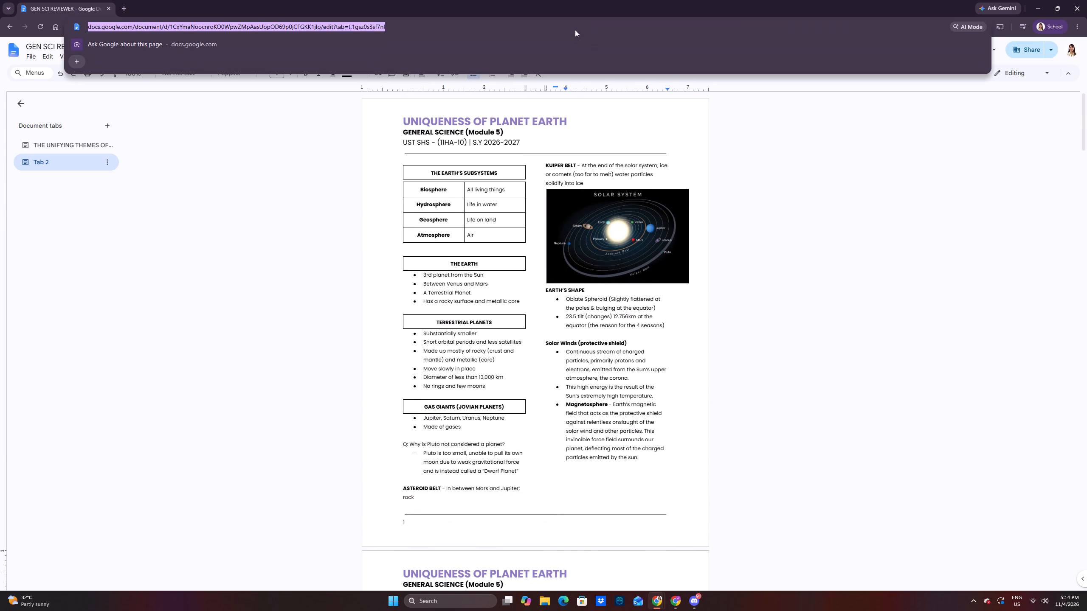
key("ctrl+c")
left_click(774, 297)
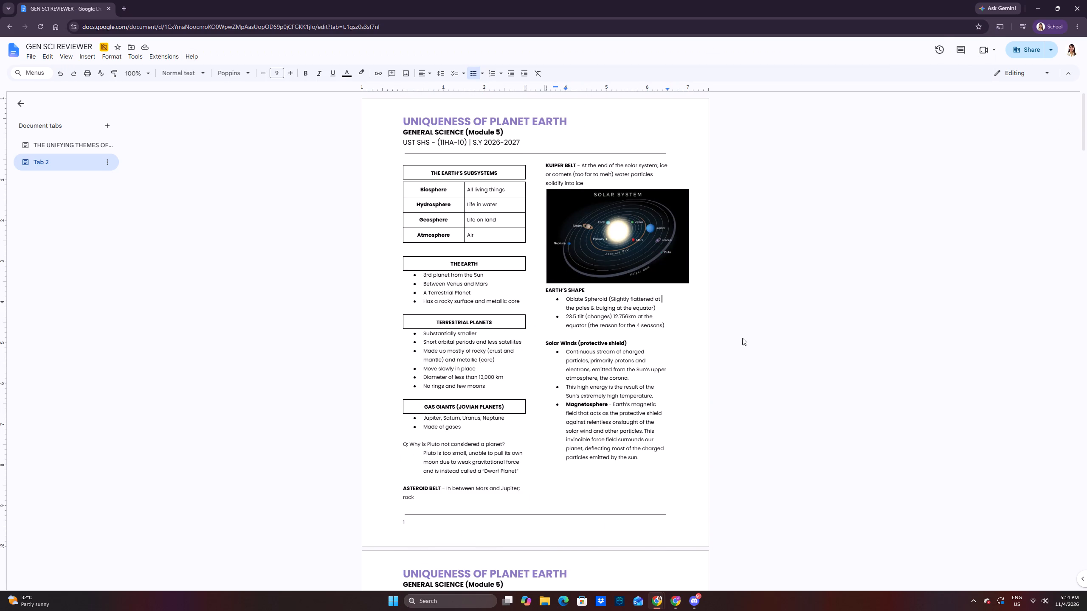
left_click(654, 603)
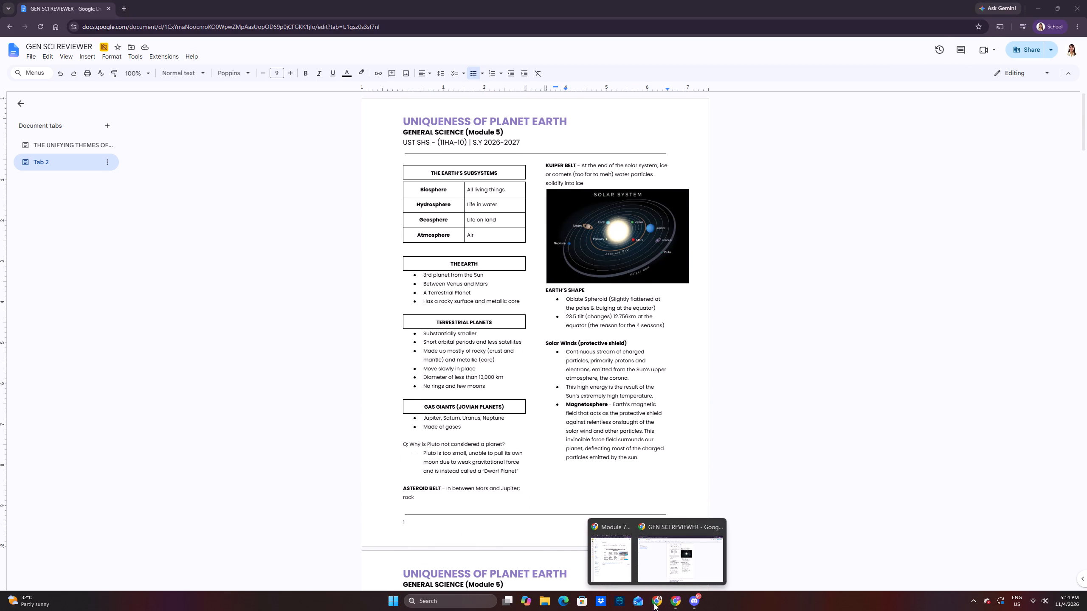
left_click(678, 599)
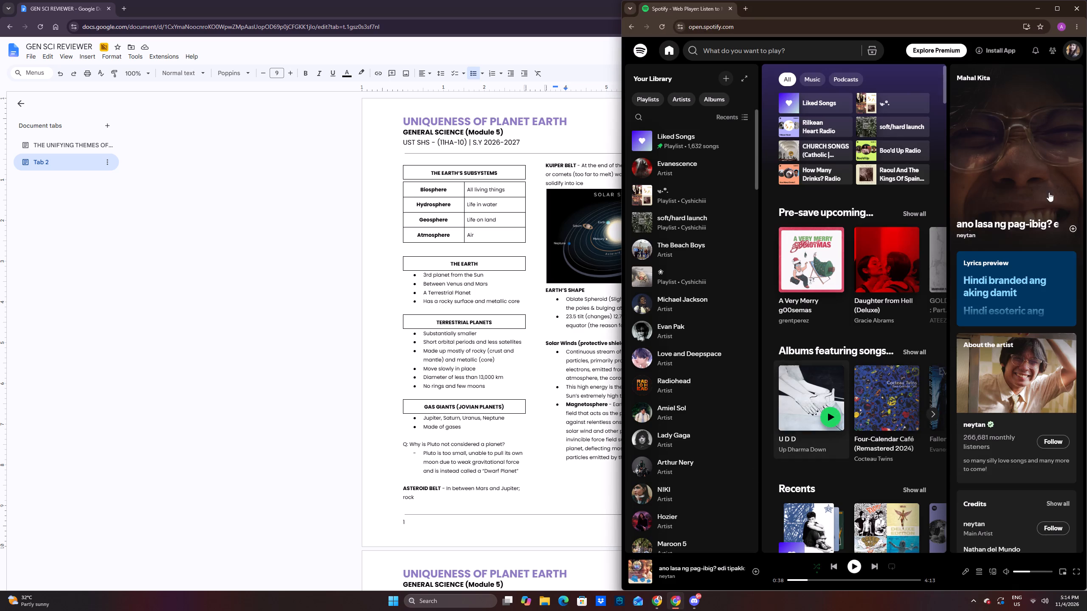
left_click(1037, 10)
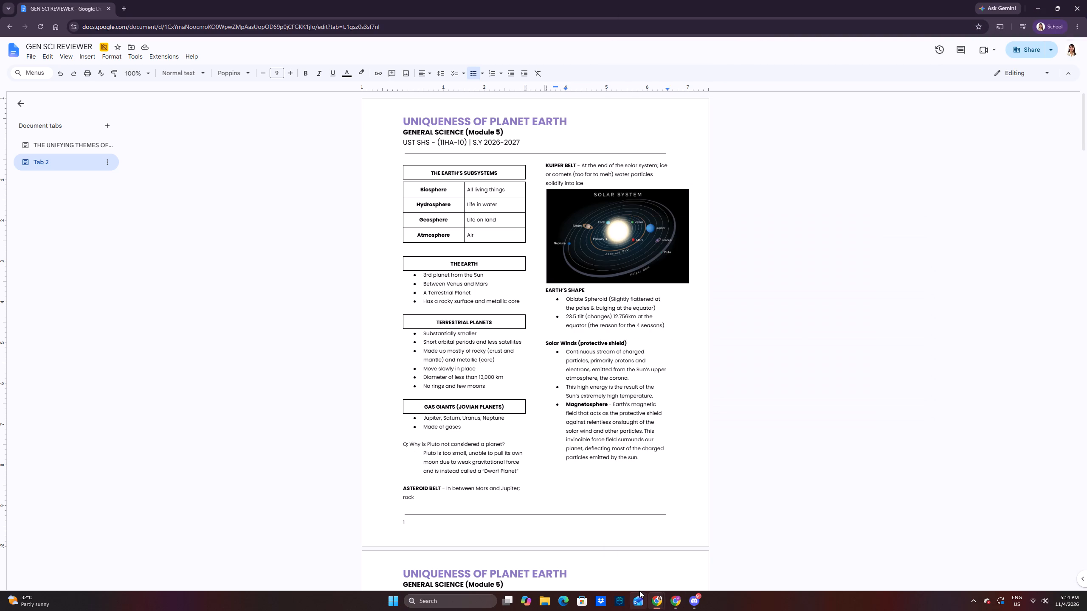
Show the previews of the open Module 7 and GEN SCI REVIEWER browser windows.
left_click(657, 600)
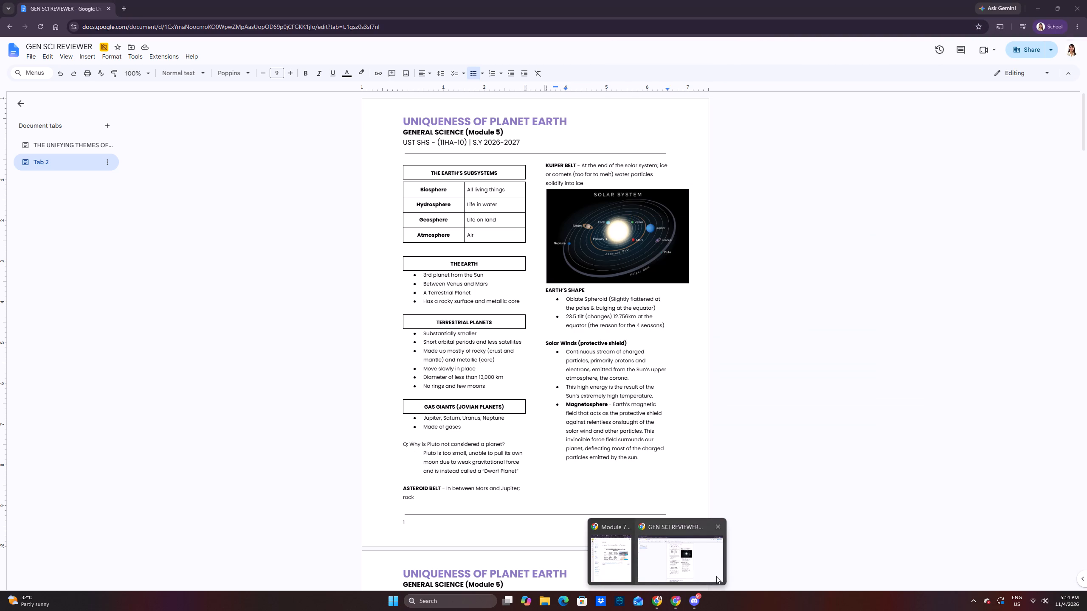
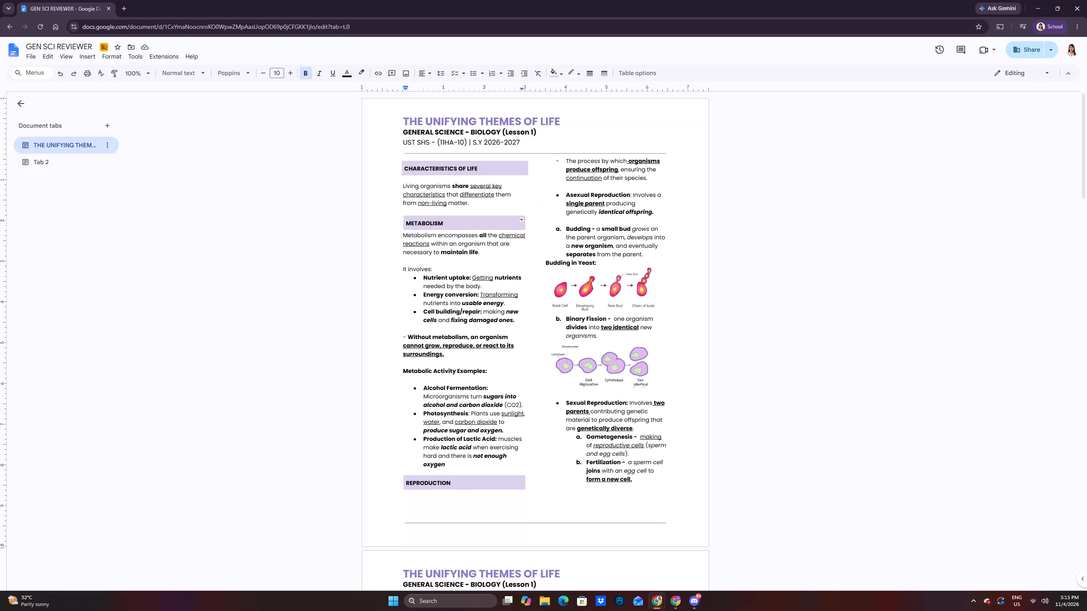
Look through the pages of the THE UNIFYING THEMES OF LIFE tab down to the CELLULAR PROCESS lesson page.
scroll(456, 224, "down", 2)
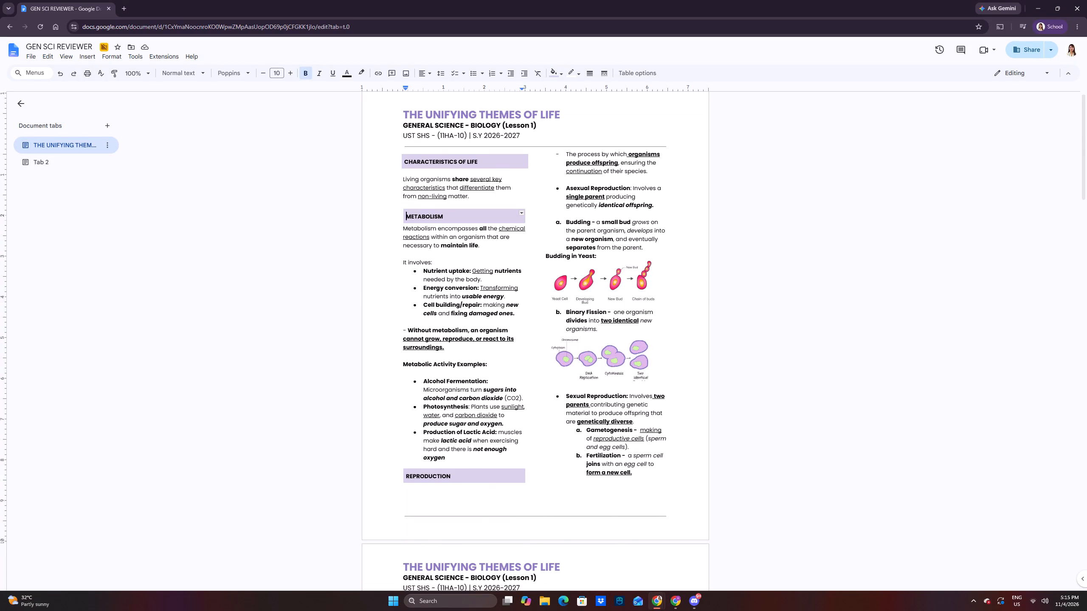
scroll(458, 230, "down", 20)
scroll(458, 230, "down", 13)
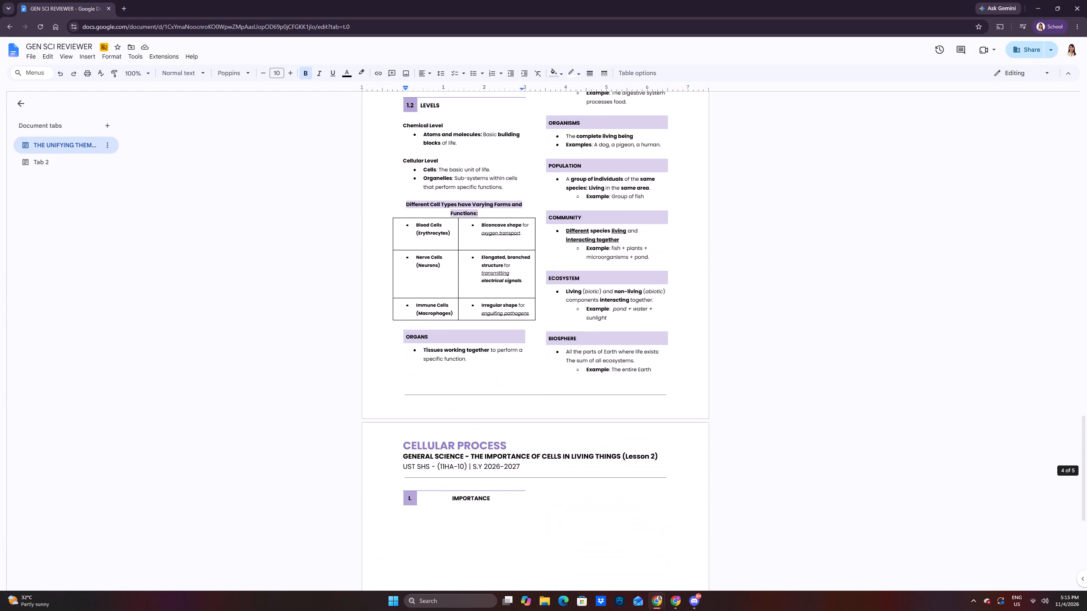
scroll(457, 290, "up", 13)
left_click(571, 248)
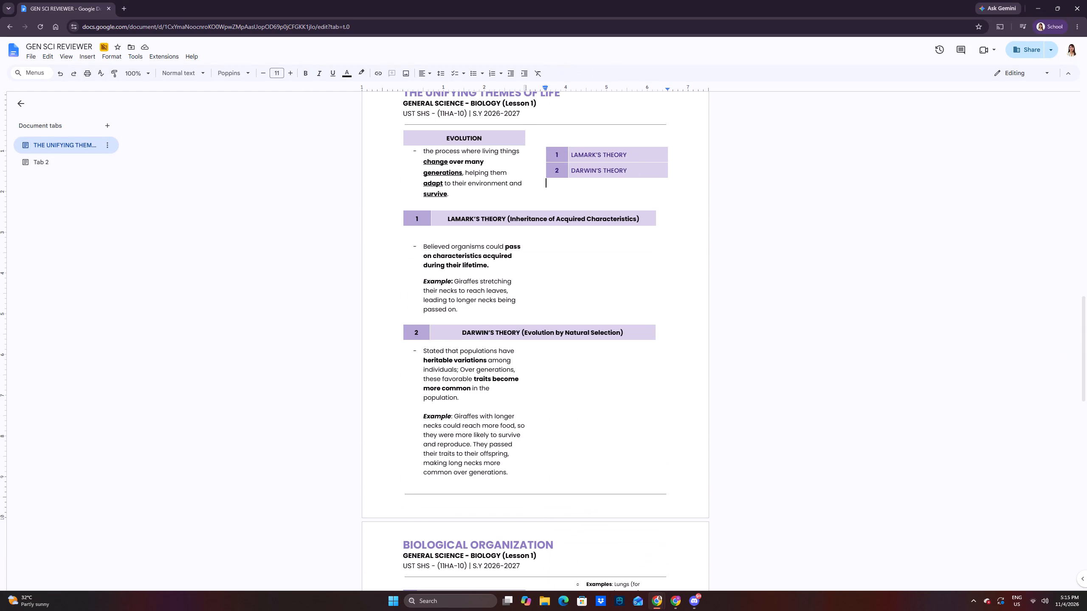
scroll(560, 249, "down", 17)
scroll(527, 249, "down", 5)
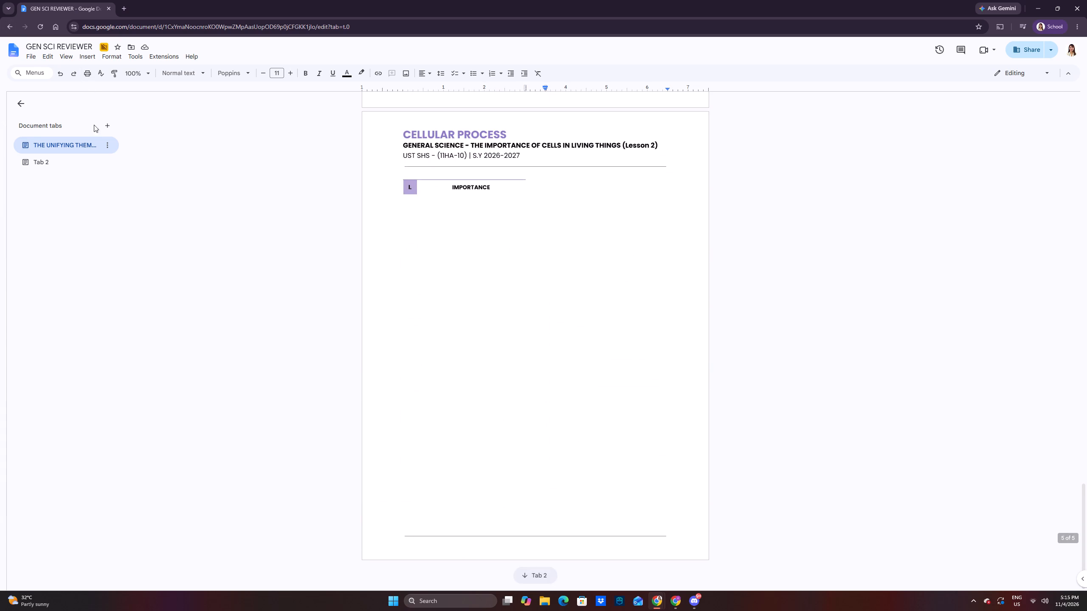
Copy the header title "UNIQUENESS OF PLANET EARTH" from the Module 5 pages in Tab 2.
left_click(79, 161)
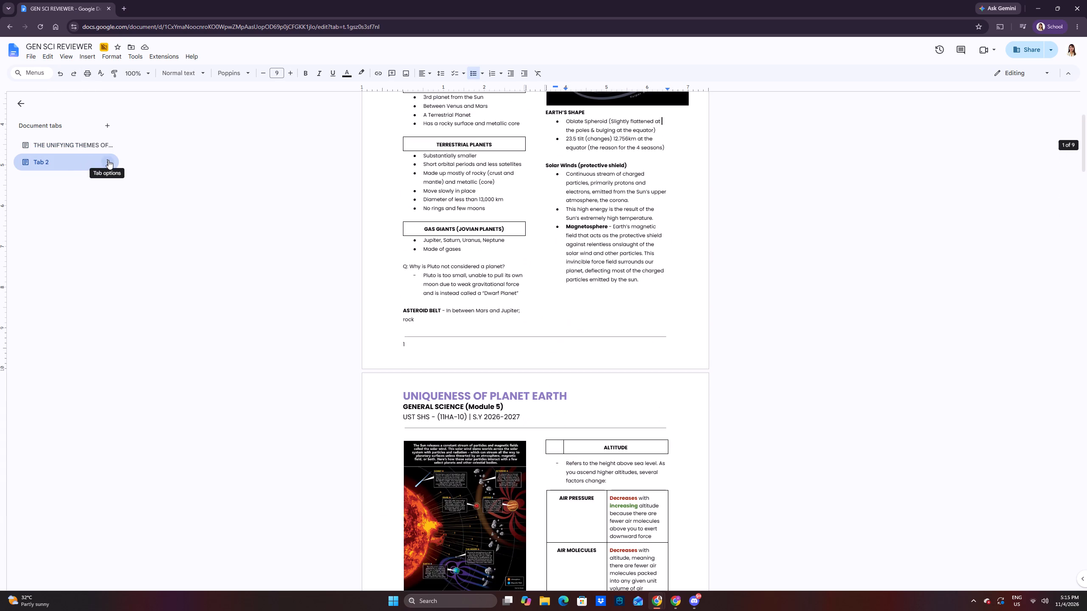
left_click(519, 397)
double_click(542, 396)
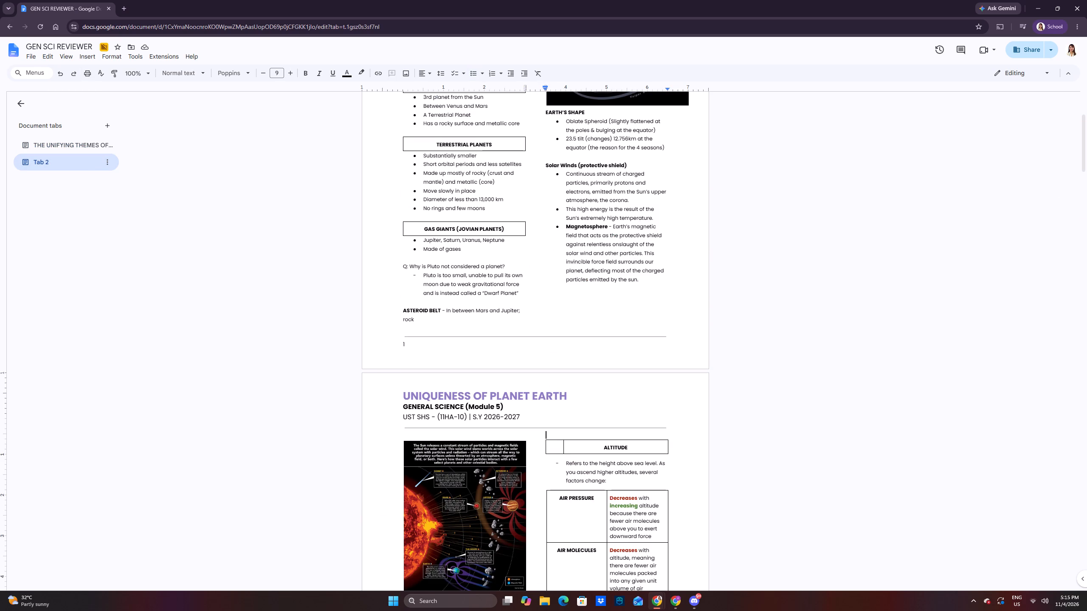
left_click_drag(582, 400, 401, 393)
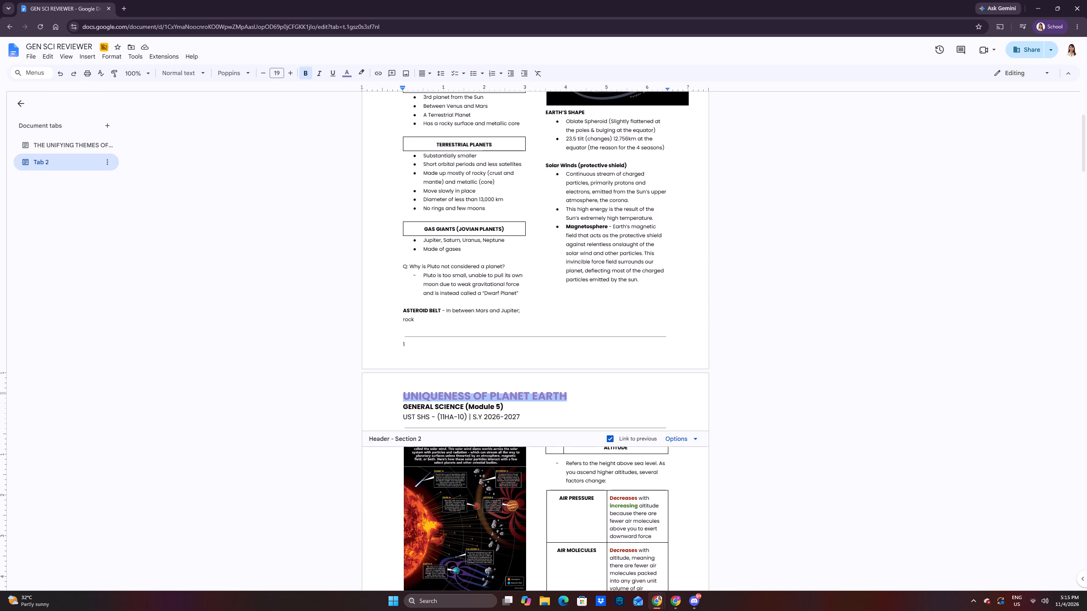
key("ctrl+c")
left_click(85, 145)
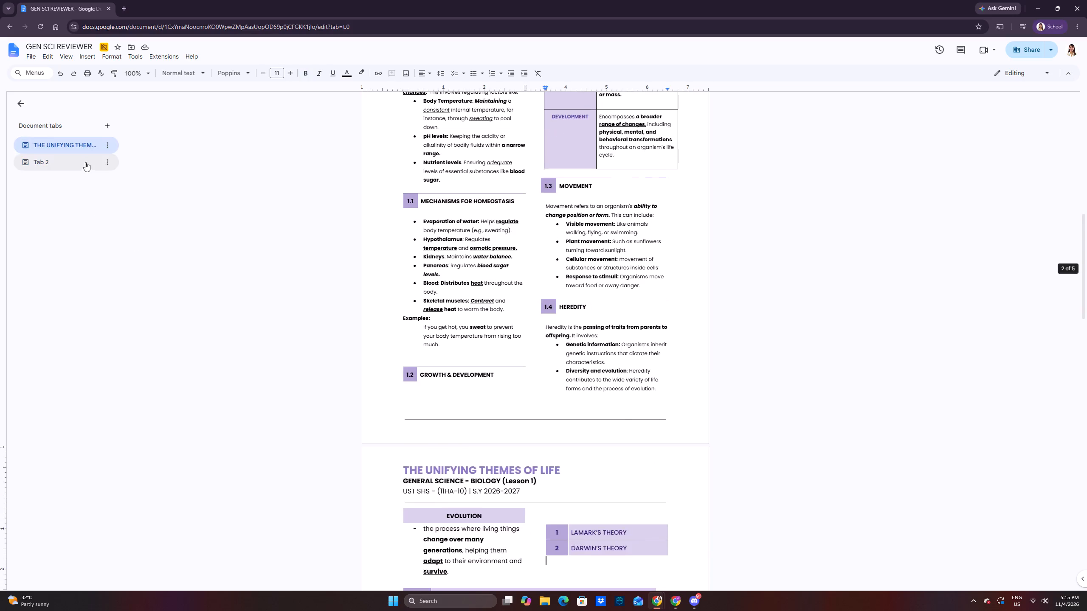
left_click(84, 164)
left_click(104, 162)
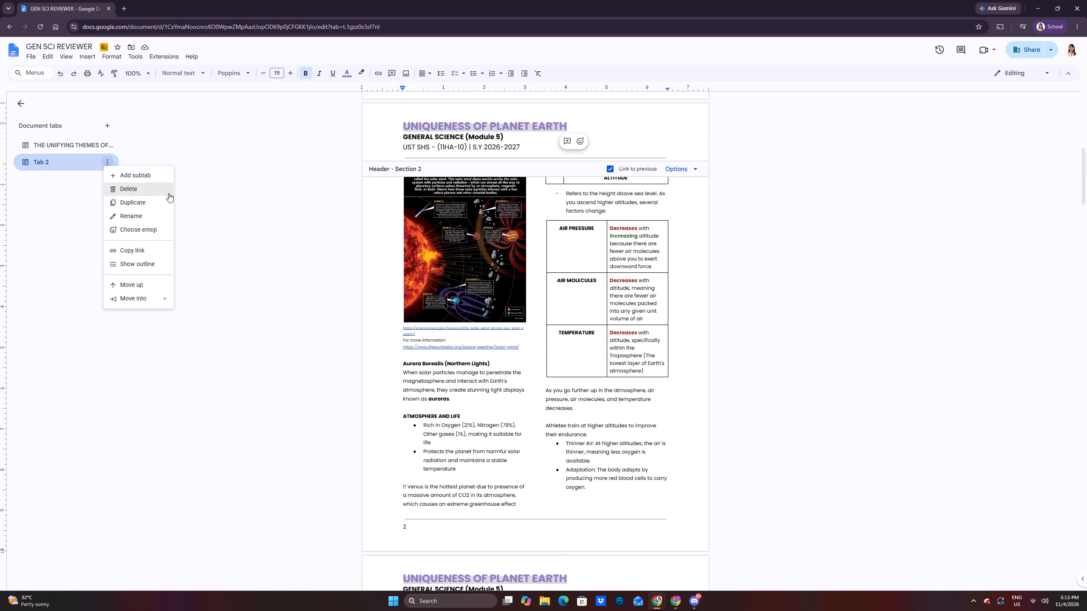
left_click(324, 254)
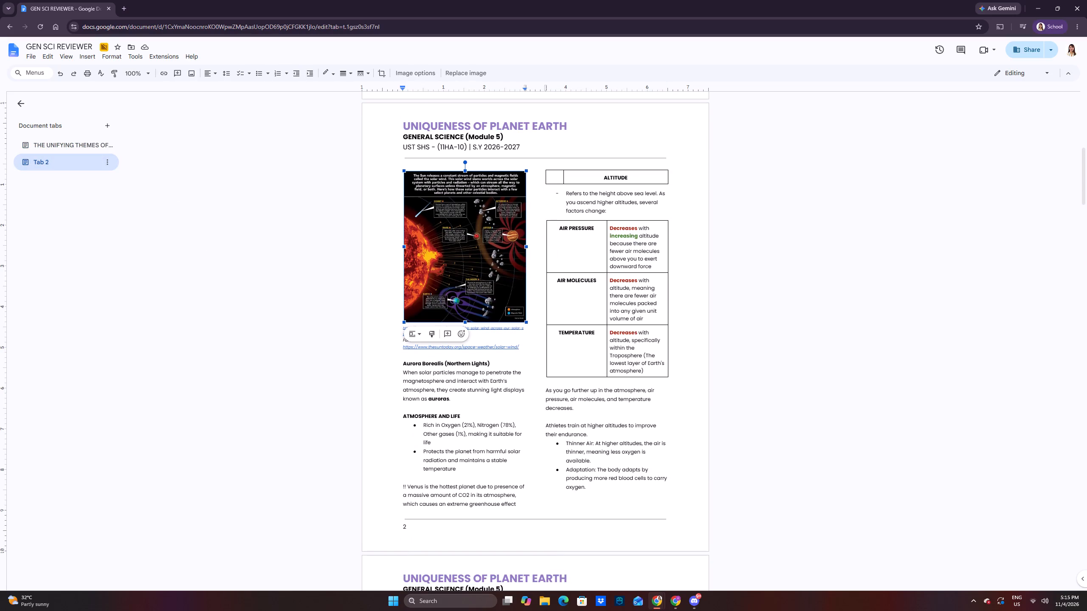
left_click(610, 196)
Change the general access of the GEN SCI REVIEWER document to "Anyone with the link" in its sharing settings.
left_click(1037, 49)
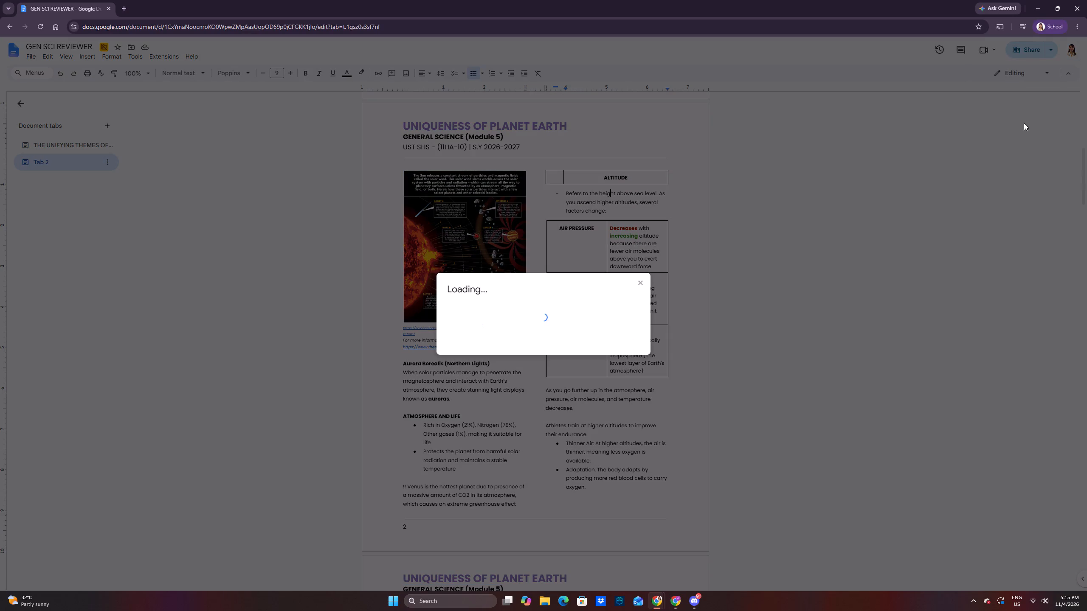
left_click(629, 364)
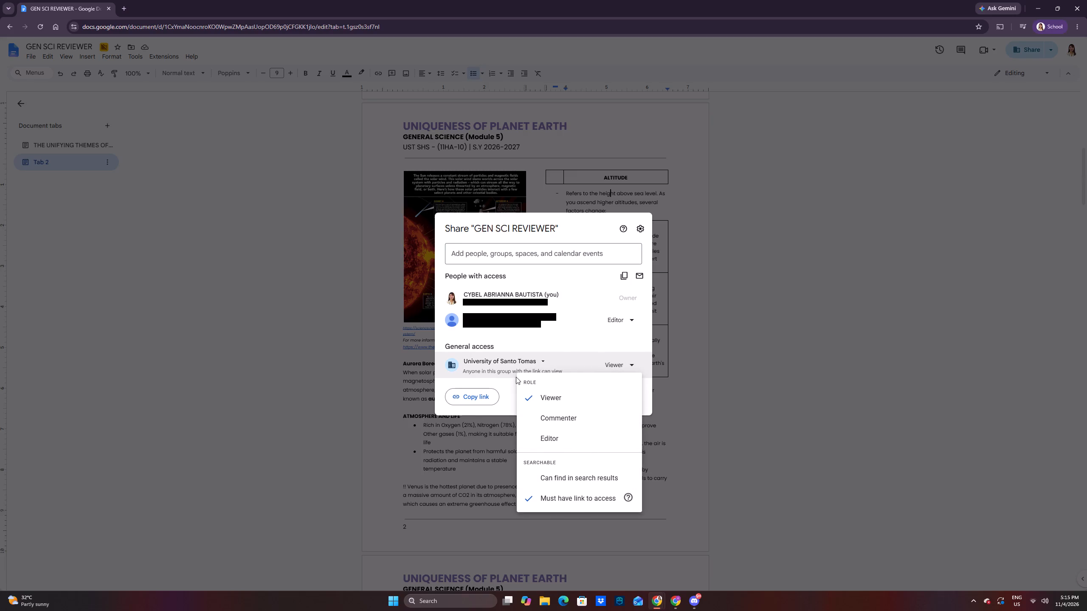
left_click(495, 362)
left_click(538, 355)
left_click(524, 359)
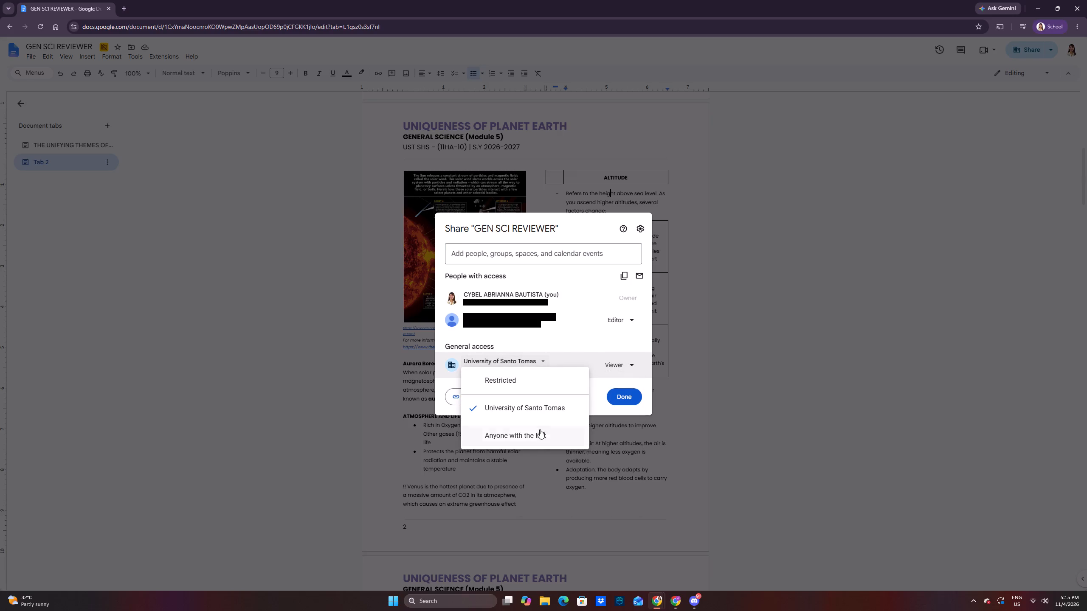
left_click(540, 438)
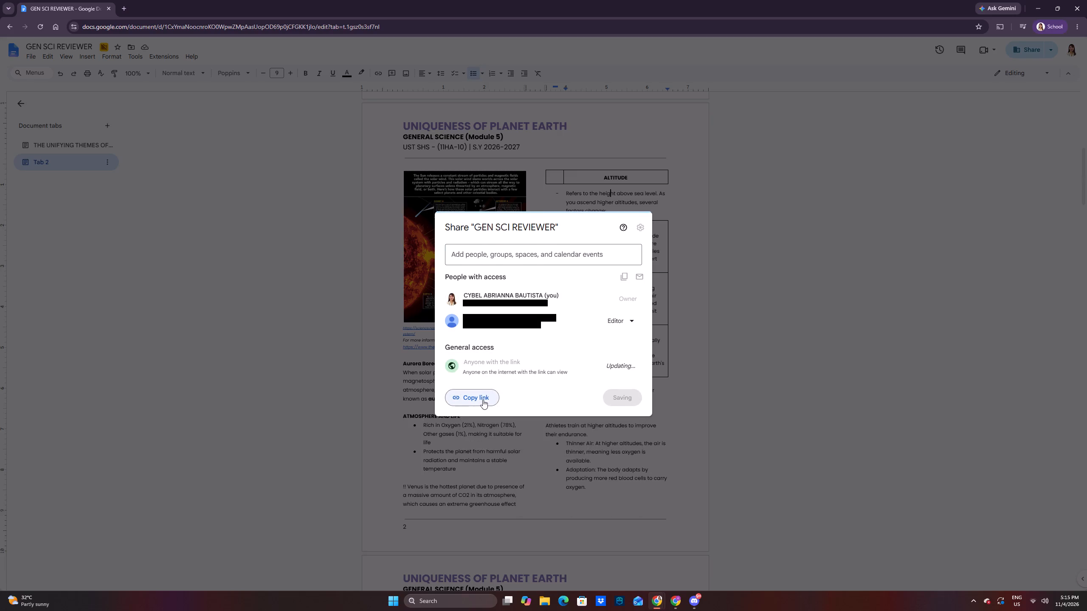
Copy the sharing link of the GEN SCI REVIEWER document.
left_click(480, 397)
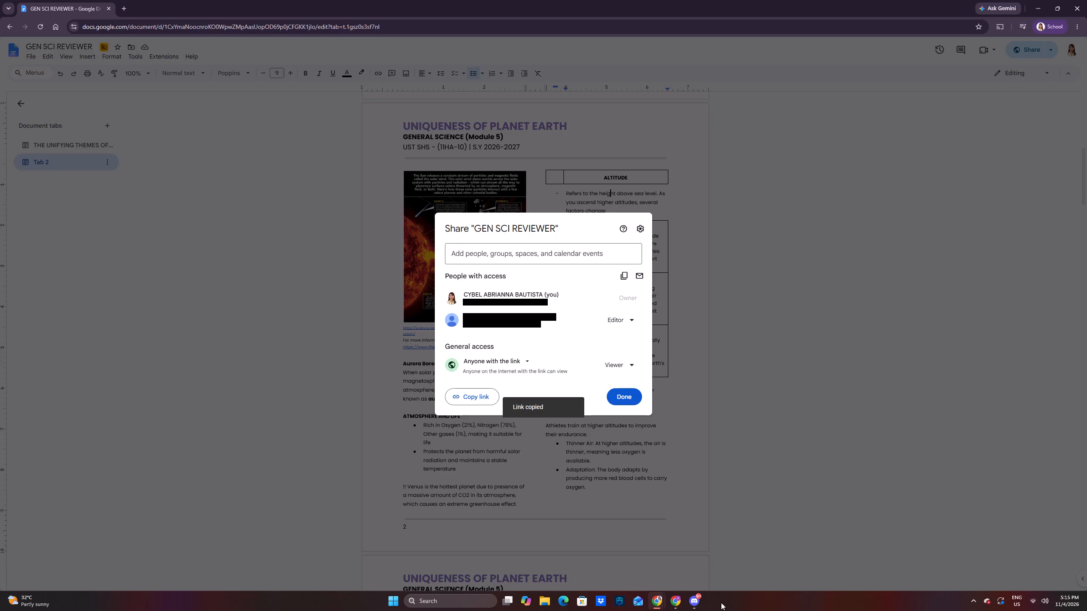
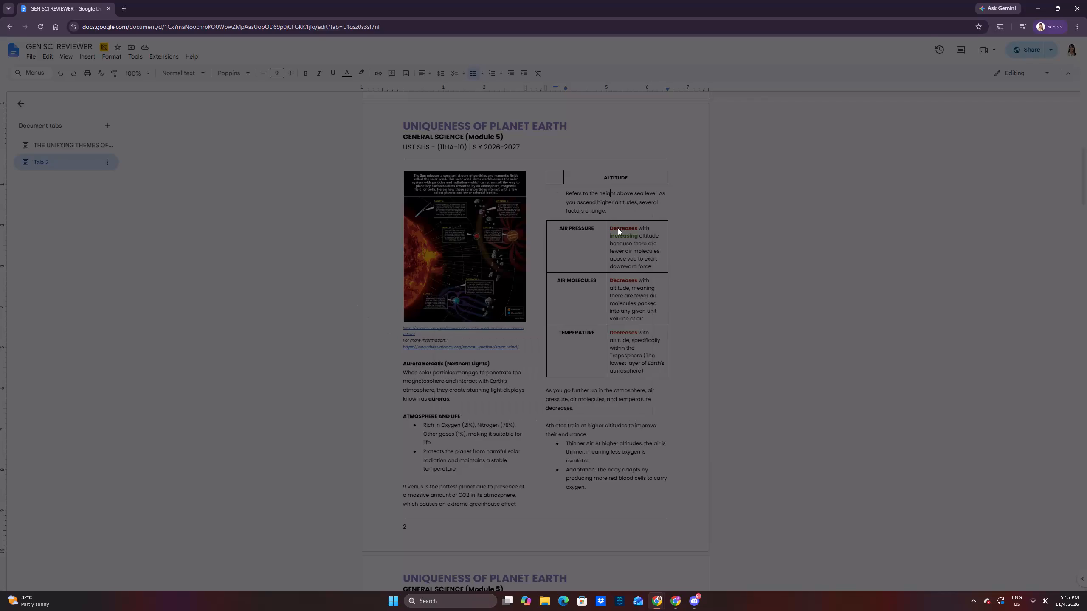
Rename Tab 2 of the document after its first heading, THE EARTH'S SUBSYSTEMS.
scroll(765, 259, "up", 5)
scroll(638, 275, "up", 6)
scroll(532, 246, "up", 5)
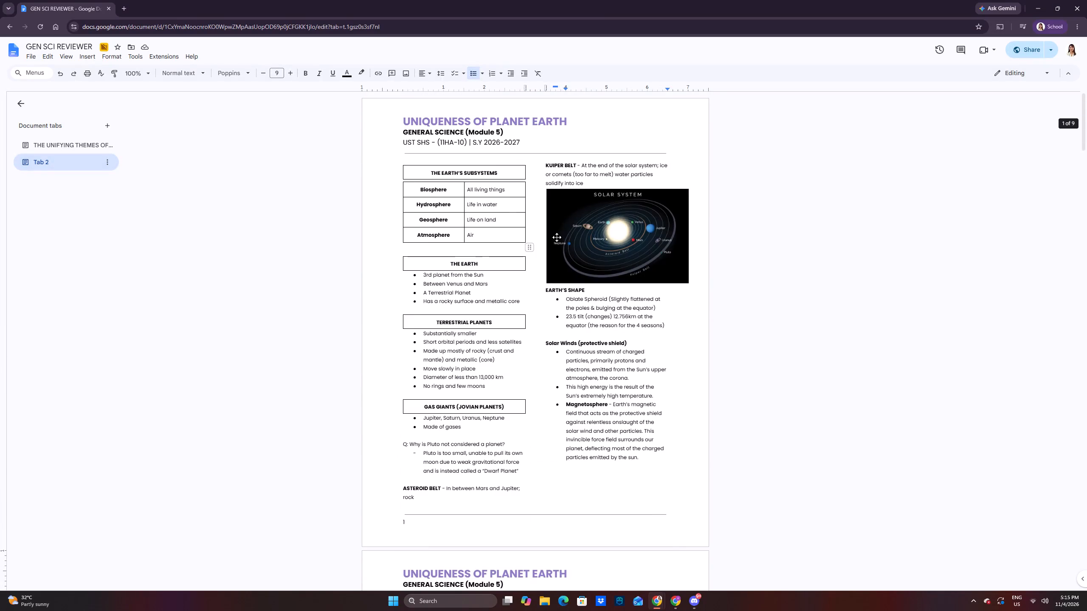
scroll(557, 237, "up", 20)
scroll(557, 237, "up", 20)
scroll(541, 230, "up", 19)
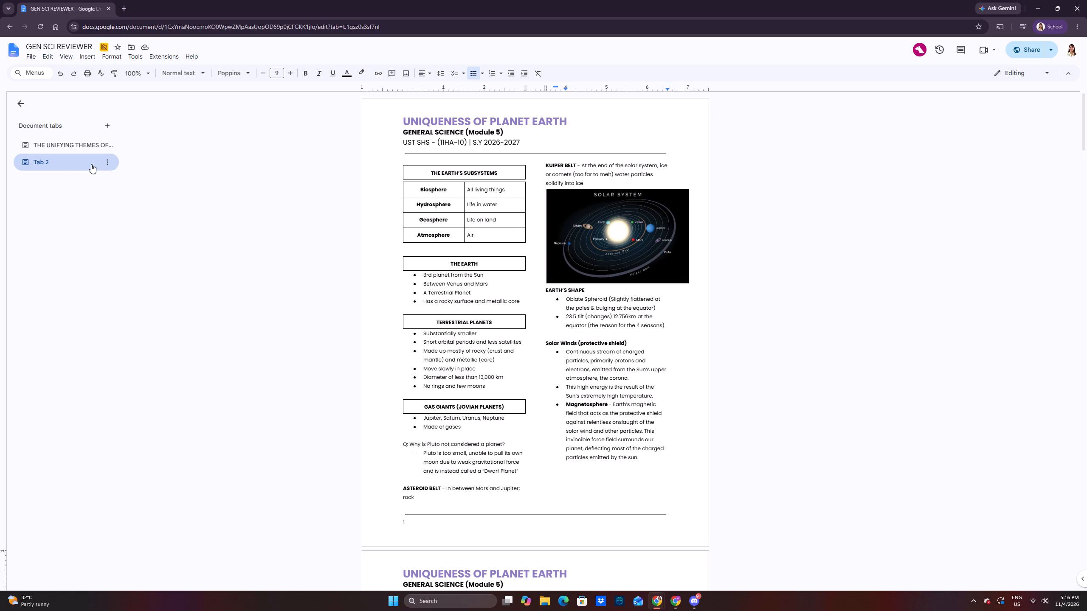
left_click(107, 162)
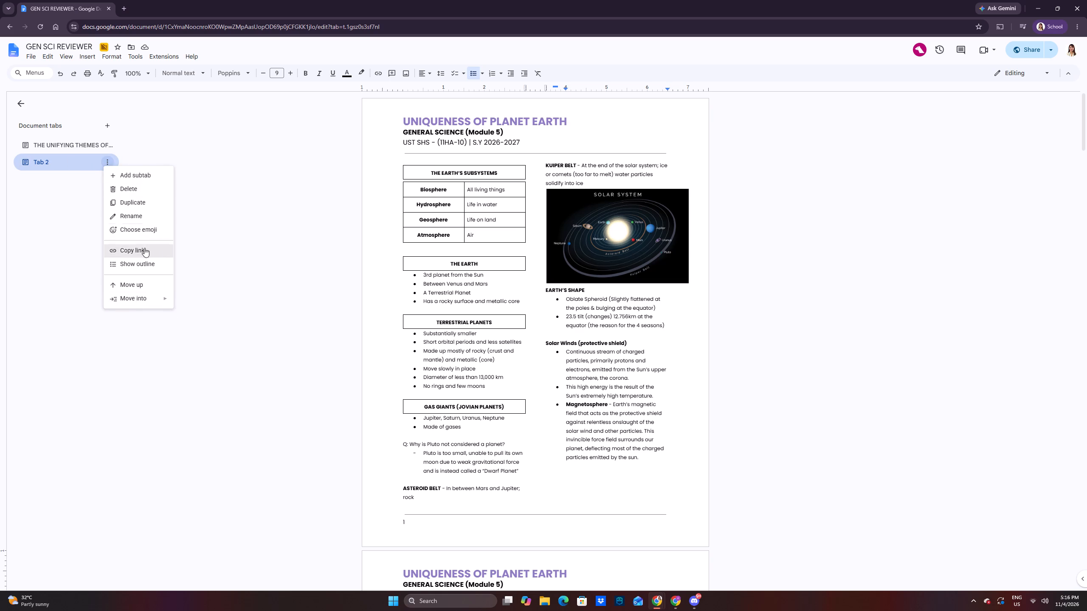
left_click(156, 216)
left_click(156, 193)
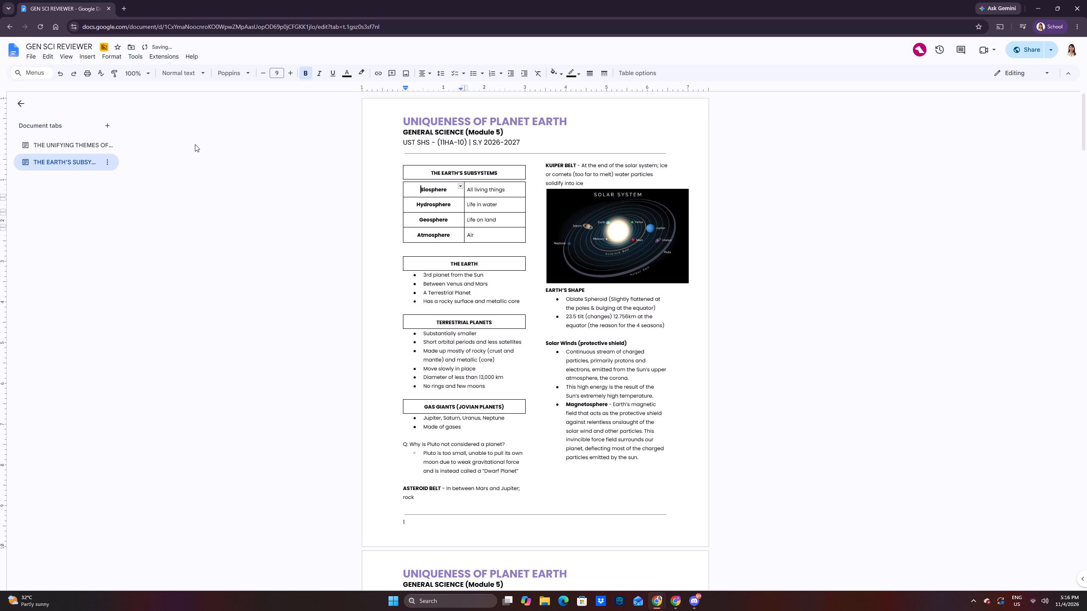
Look through the Module 5 pages from the Earth's subsystems table down to the Ancient Climates and Plate Tectonics page.
scroll(365, 257, "down", 10)
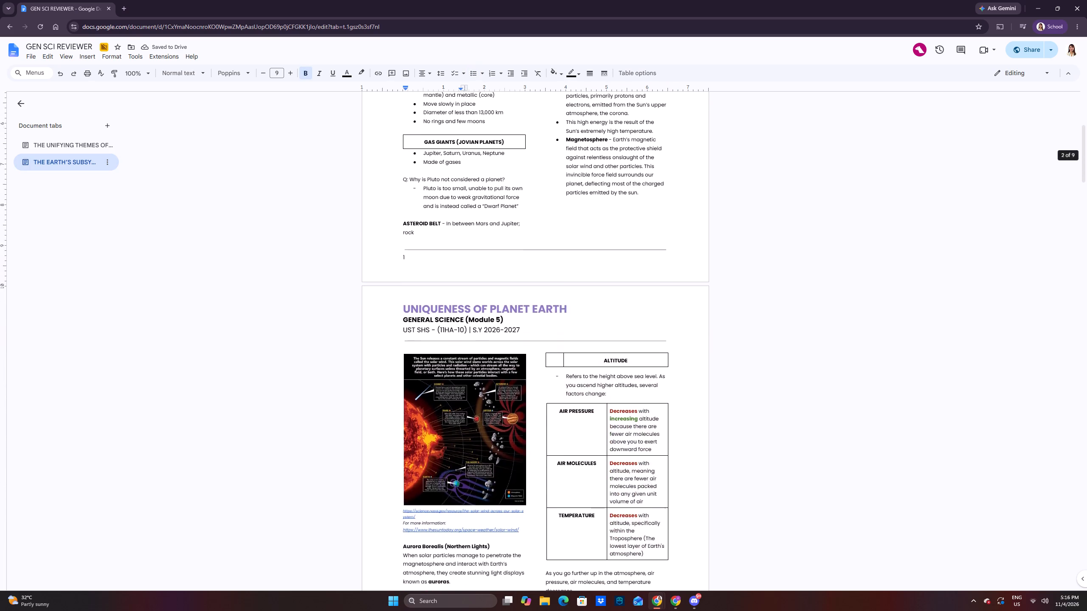
scroll(393, 308, "down", 19)
scroll(390, 304, "up", 3)
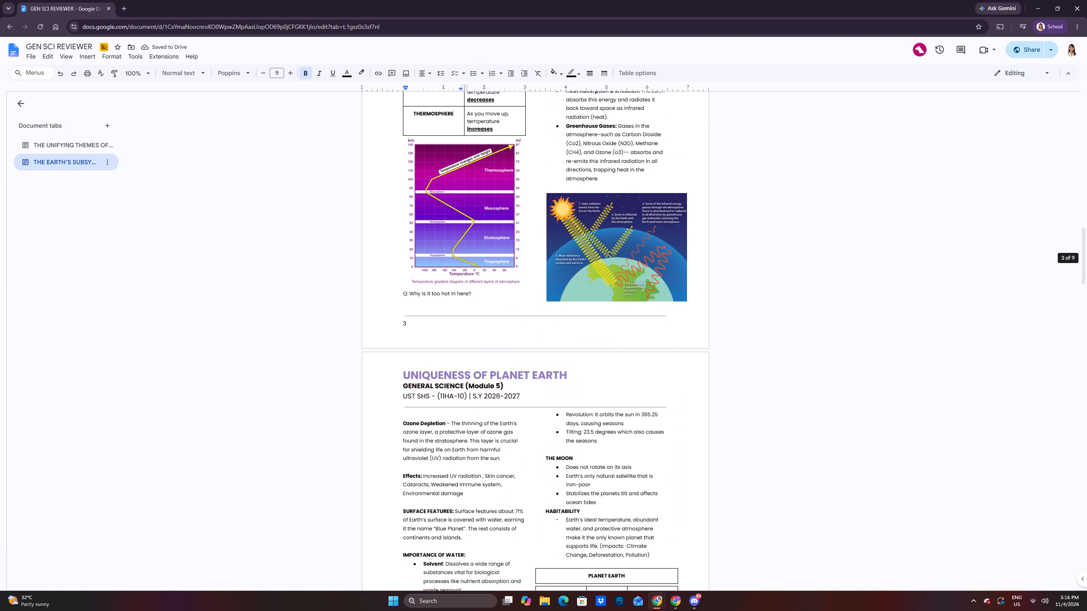
scroll(388, 304, "up", 4)
scroll(388, 308, "down", 17)
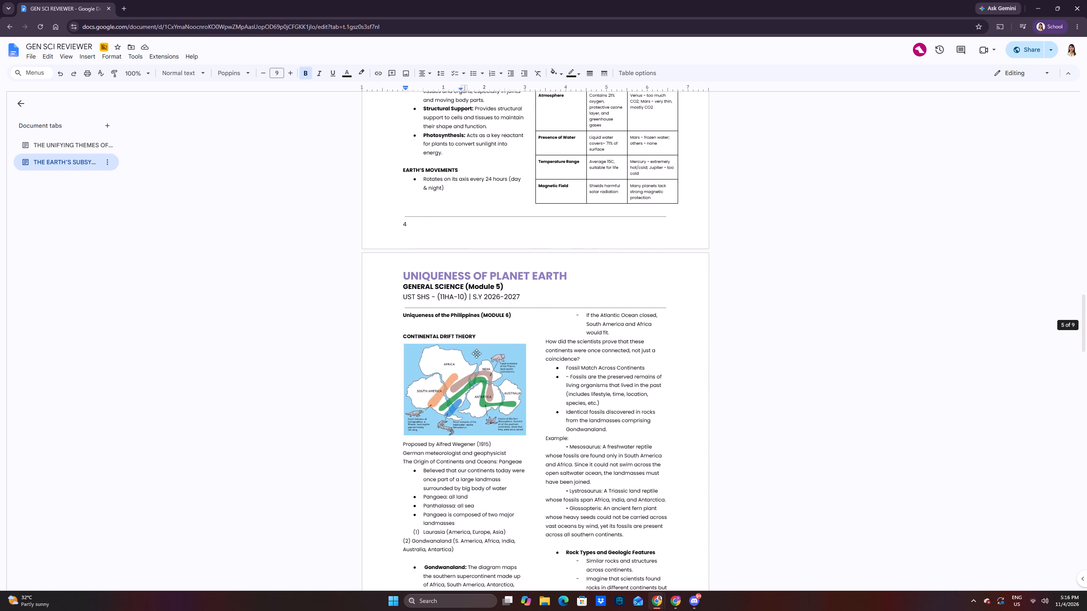
scroll(484, 363, "down", 19)
scroll(456, 232, "up", 3)
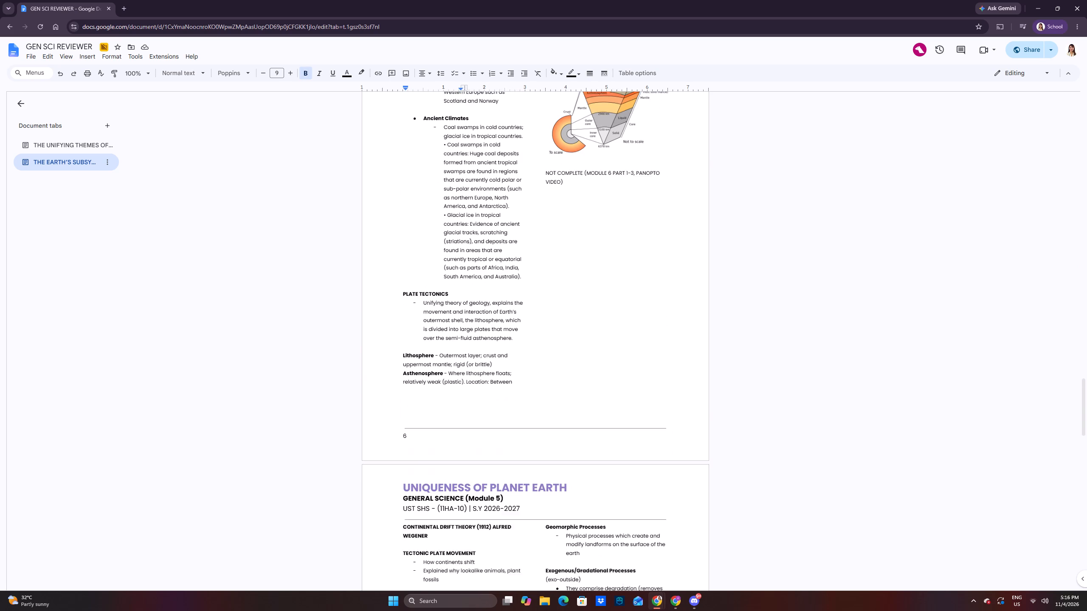
scroll(456, 233, "up", 2)
left_click(458, 267)
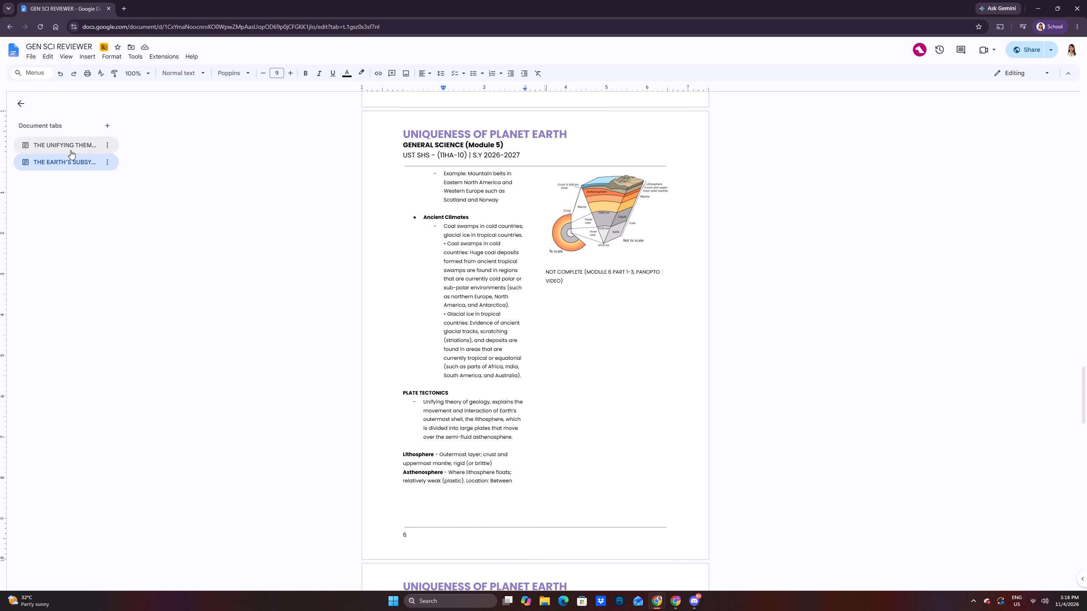
Examine the remaining pages down to page 9, including the pasted table images on earth materials, their properties and local availability.
scroll(495, 253, "down", 11)
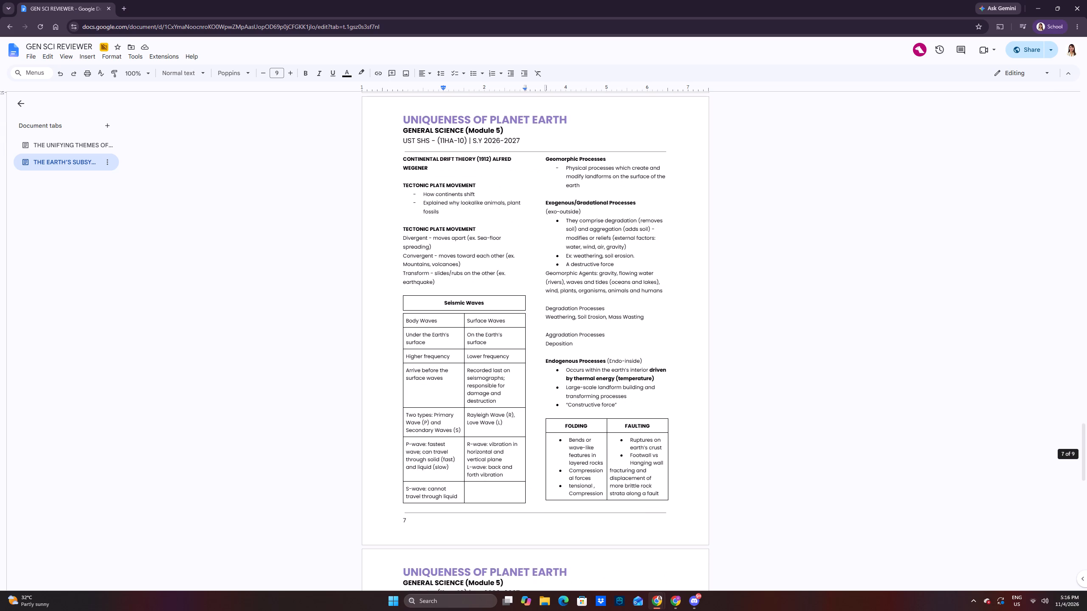
scroll(498, 267, "down", 19)
scroll(512, 274, "down", 5)
scroll(507, 278, "up", 3)
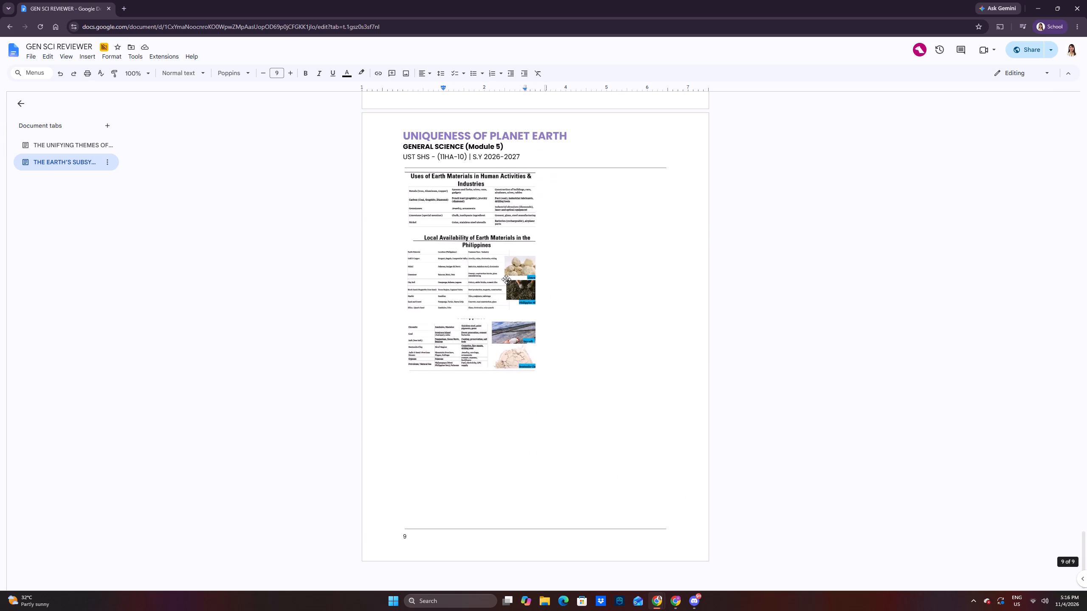
scroll(506, 279, "up", 2)
left_click(604, 124)
left_click(624, 219)
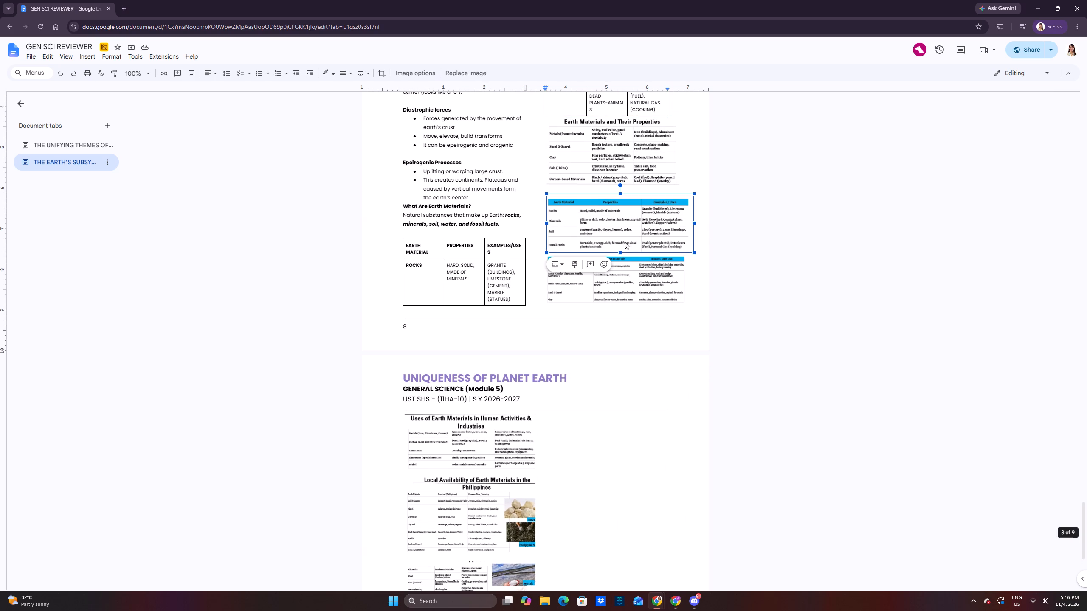
left_click(626, 288)
scroll(606, 320, "down", 3)
left_click(496, 331)
left_click(499, 380)
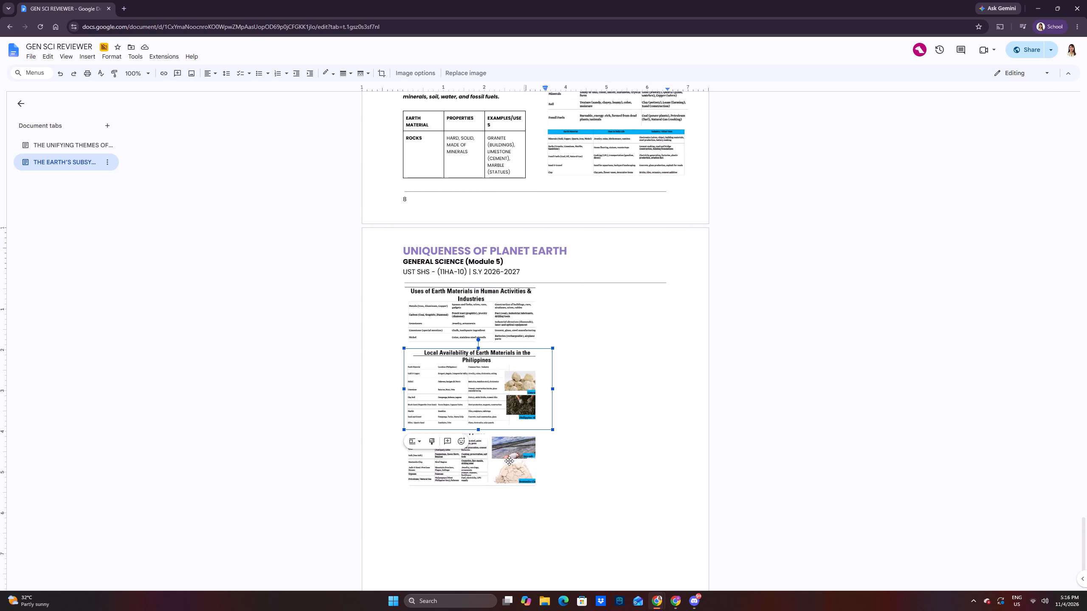
left_click(509, 461)
Reread the tab from its first page through the atmosphere pages down to the Continental Drift Theory page.
scroll(494, 369, "up", 20)
scroll(489, 353, "up", 20)
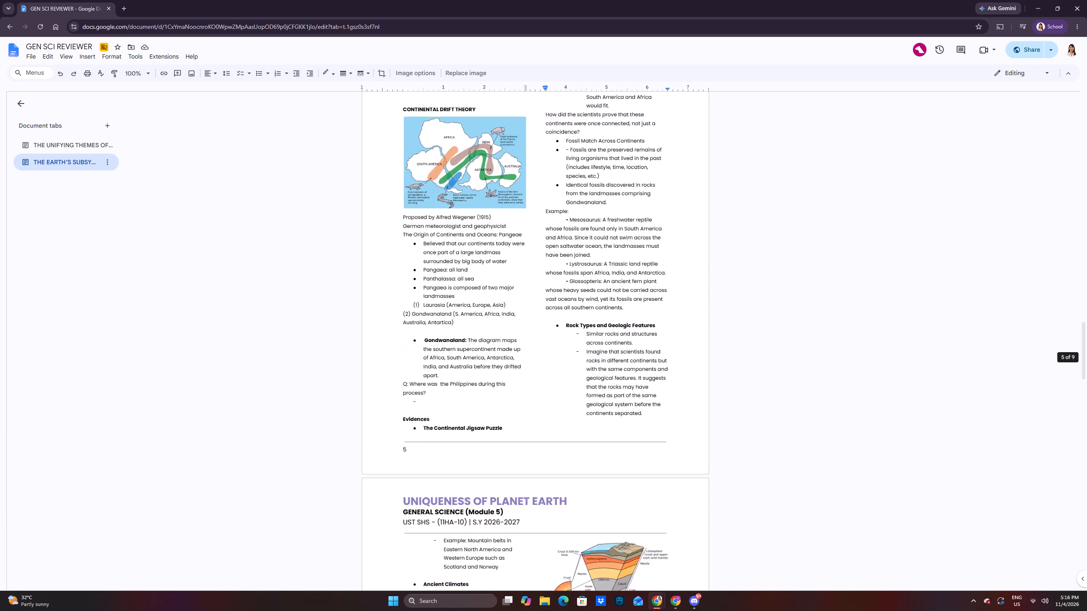
scroll(489, 354, "up", 20)
scroll(489, 354, "up", 20)
scroll(489, 354, "up", 9)
left_click_drag(437, 355, 443, 355)
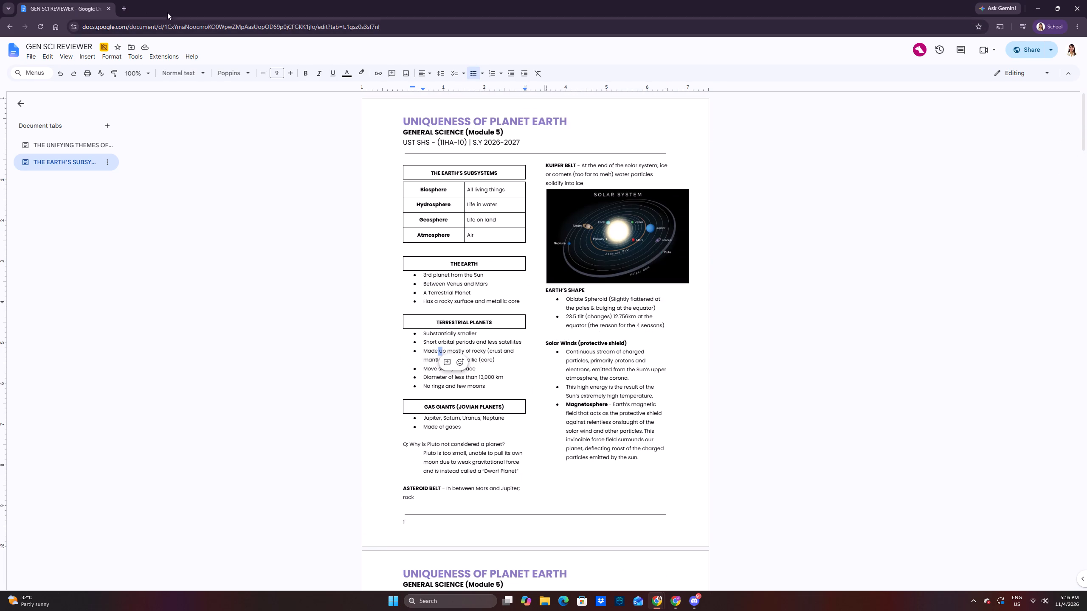
left_click(469, 296)
scroll(497, 290, "down", 1)
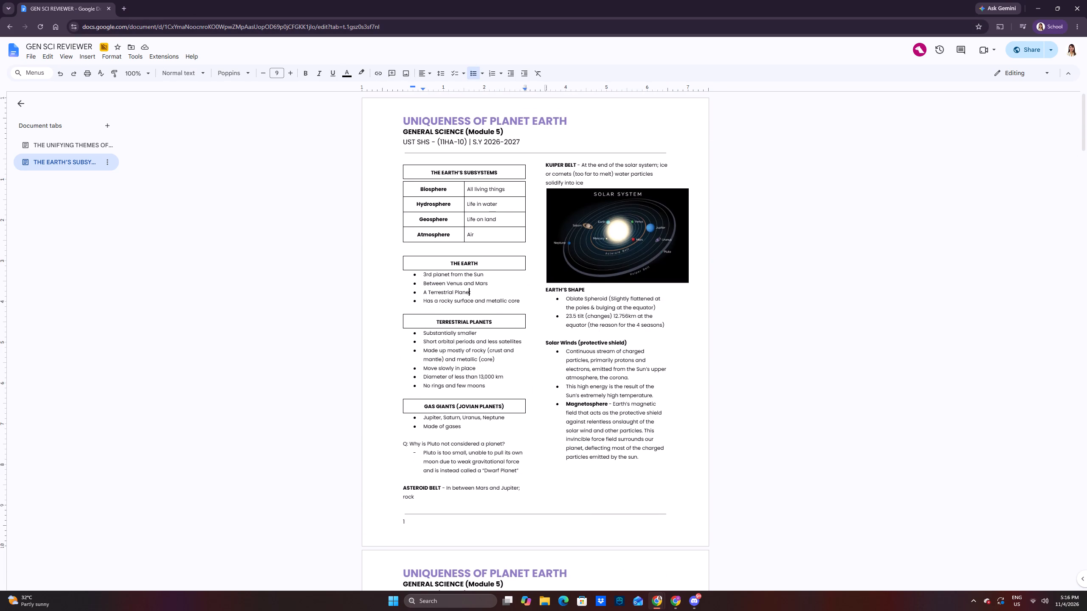
scroll(497, 291, "down", 12)
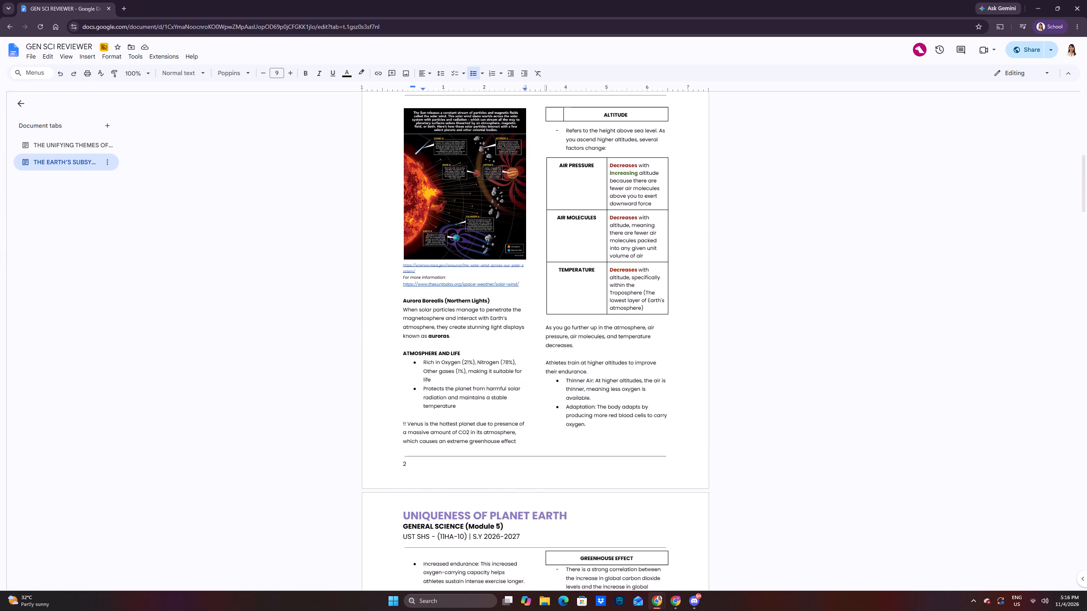
scroll(504, 250, "up", 2)
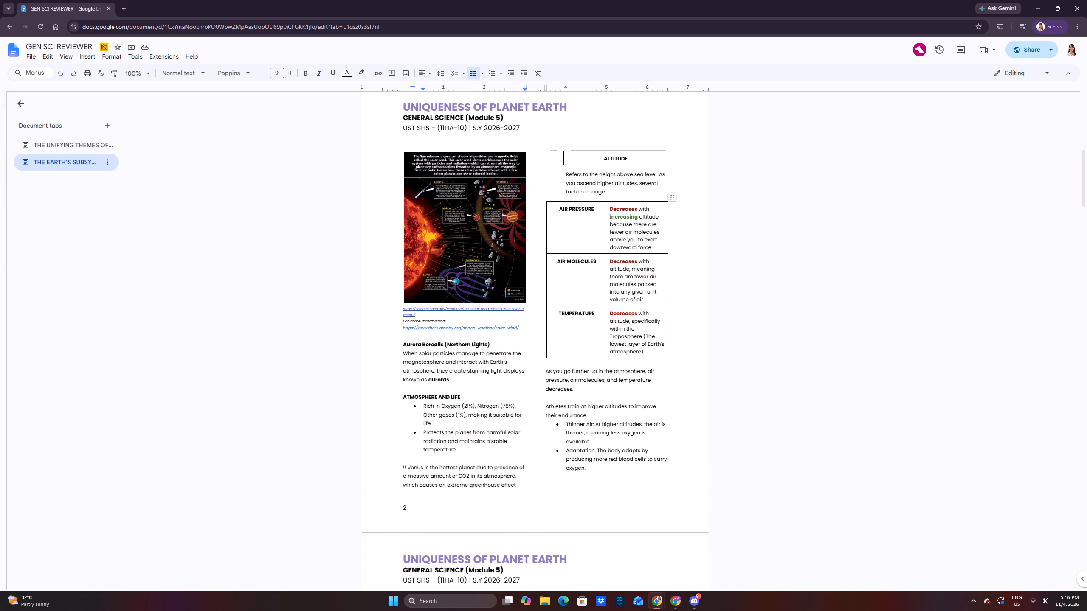
scroll(652, 257, "down", 4)
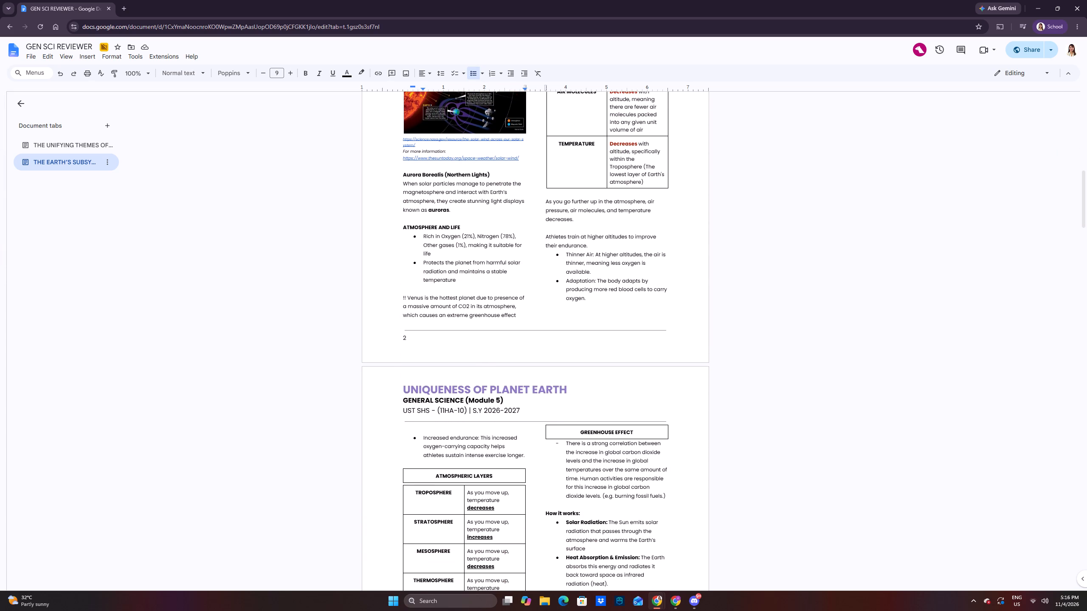
scroll(578, 273, "down", 4)
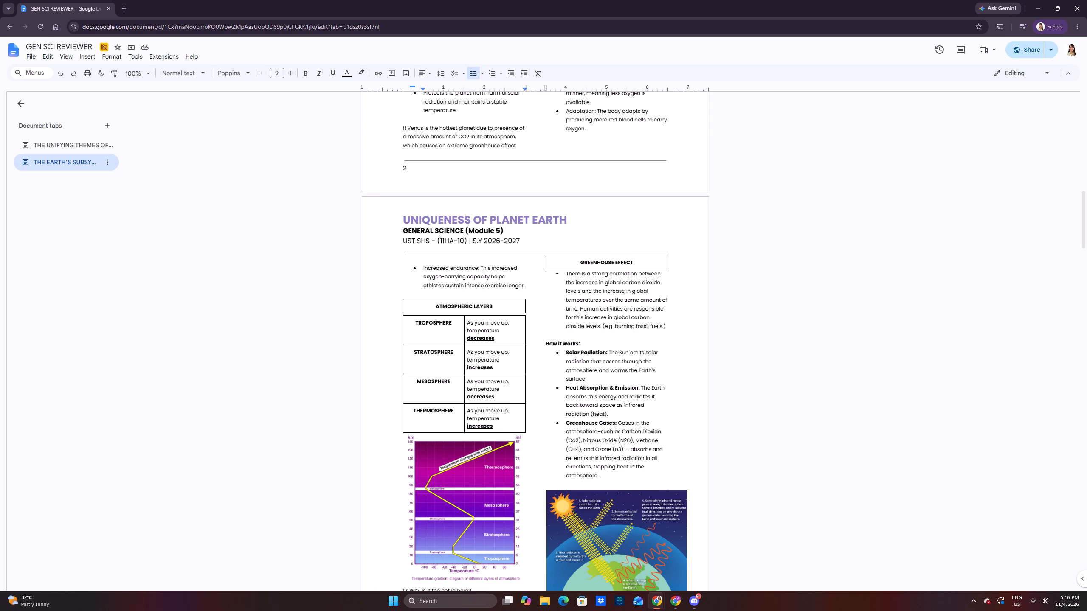
scroll(558, 265, "down", 5)
scroll(625, 181, "up", 4)
scroll(601, 252, "down", 6)
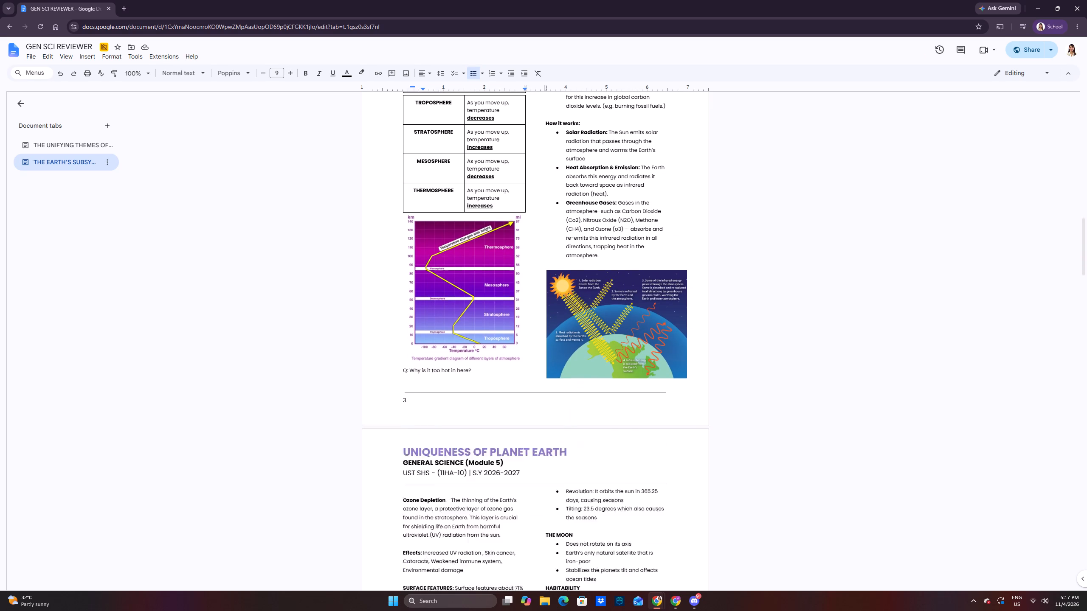
scroll(599, 252, "down", 2)
scroll(600, 247, "up", 20)
scroll(600, 247, "up", 12)
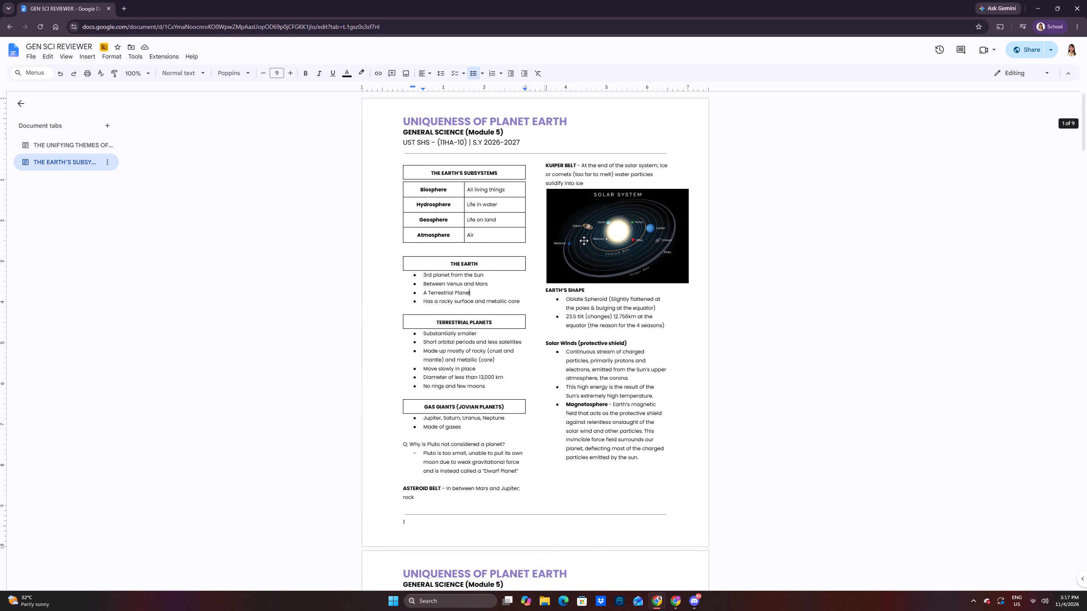
scroll(584, 241, "up", 4)
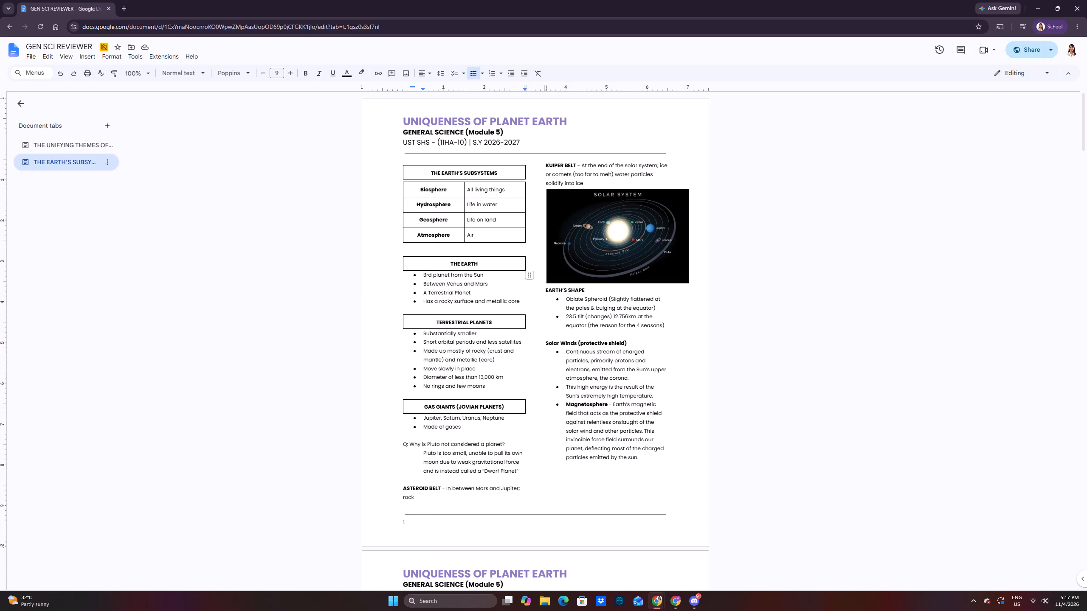
scroll(510, 292, "down", 13)
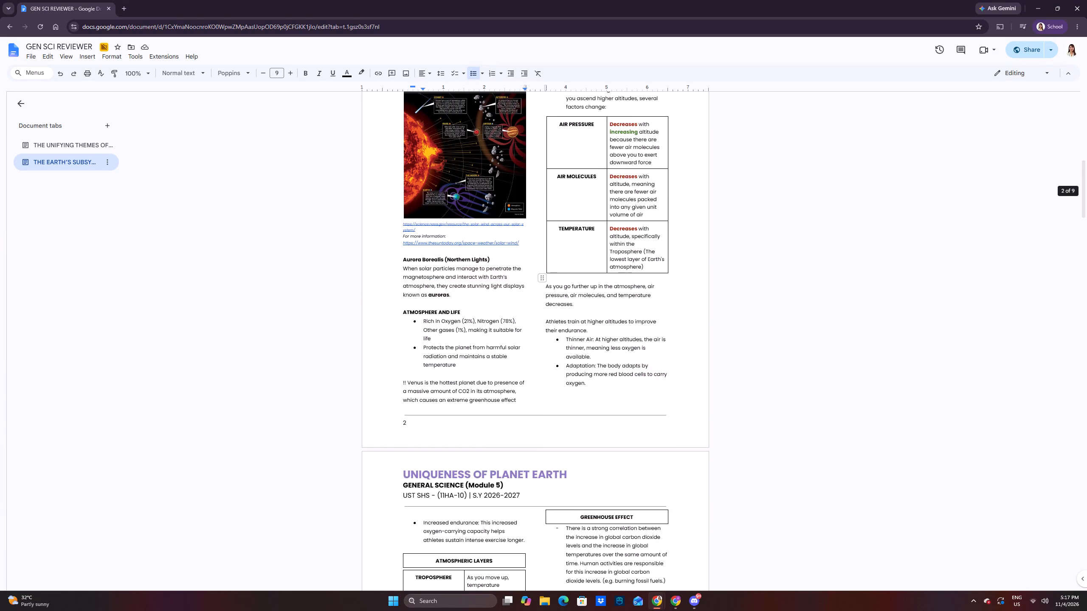
scroll(537, 285, "down", 6)
scroll(539, 292, "down", 20)
scroll(539, 292, "down", 5)
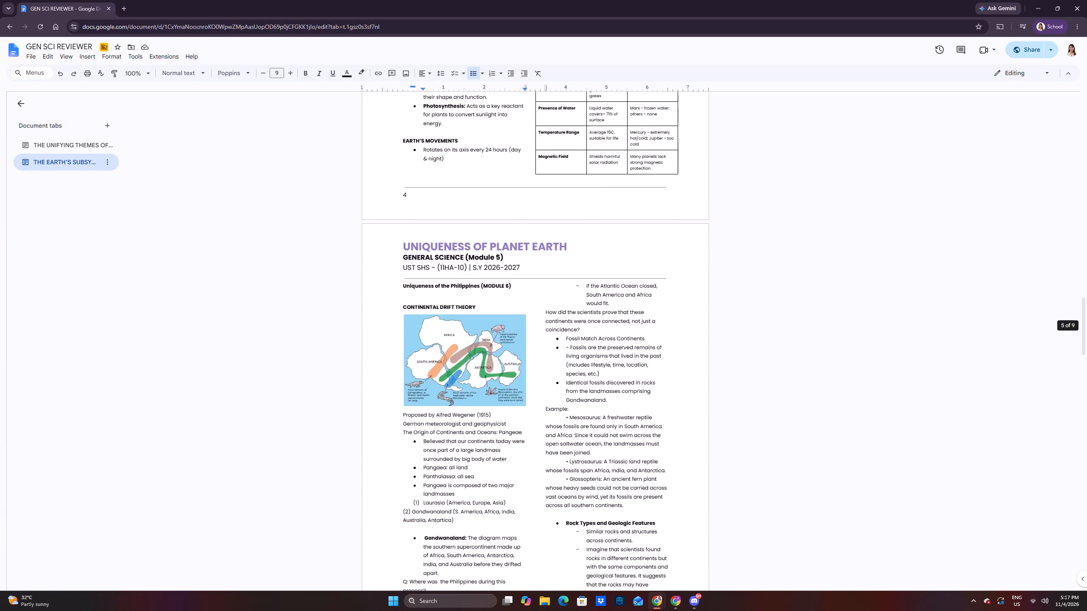
Close the GEN SCI REVIEWER document and the browser window.
left_click(123, 8)
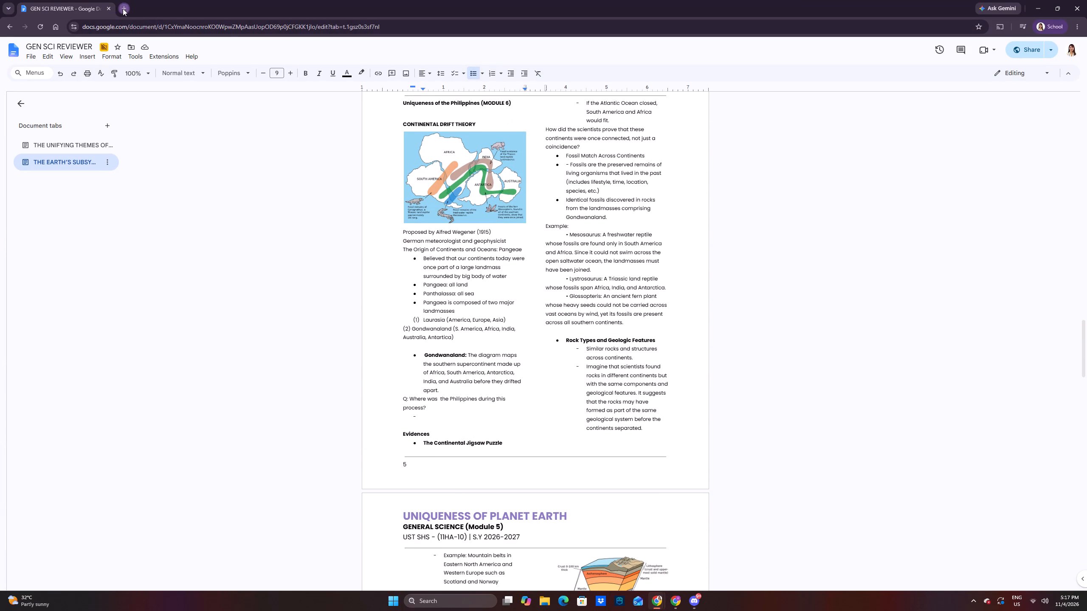
left_click(116, 83)
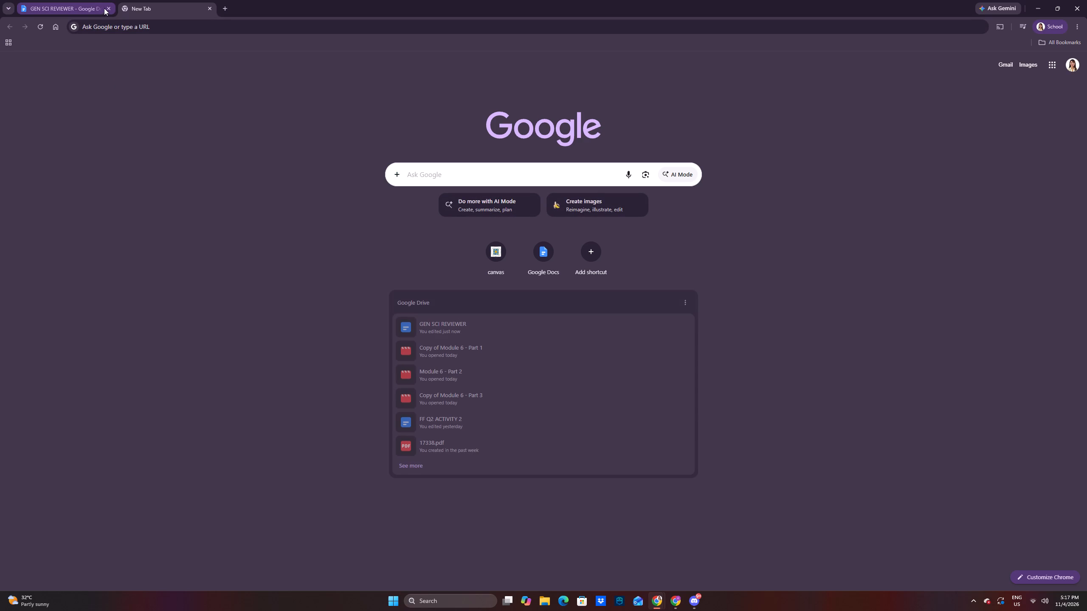
left_click(109, 8)
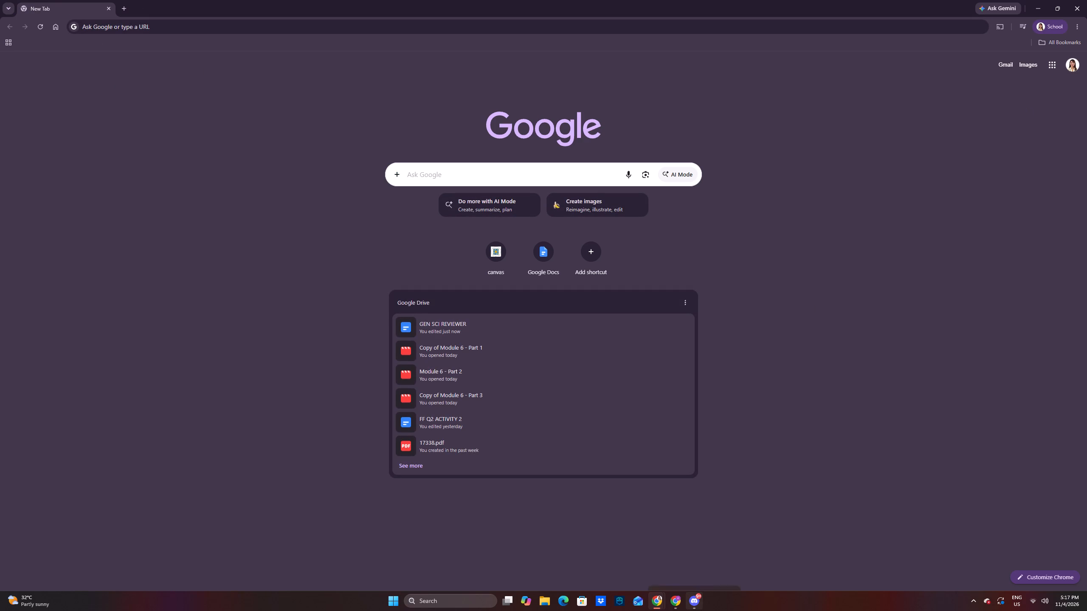
left_click(1086, 10)
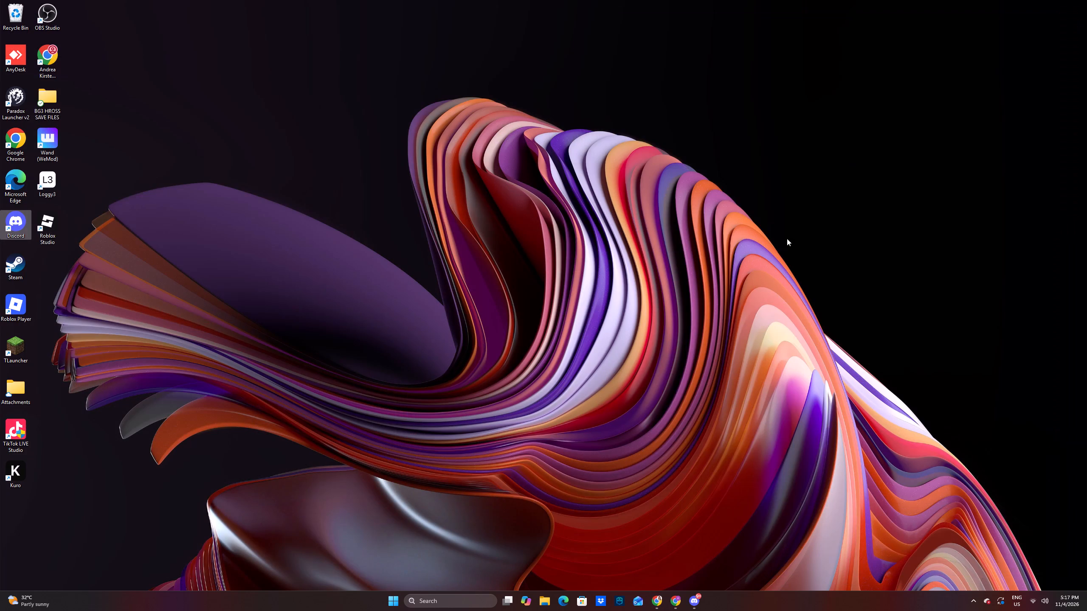